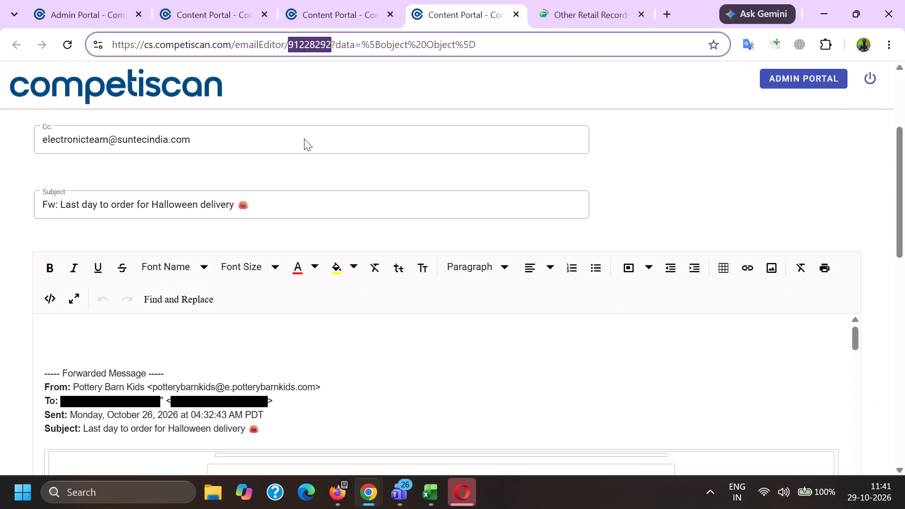
click(441, 498)
click(567, 436)
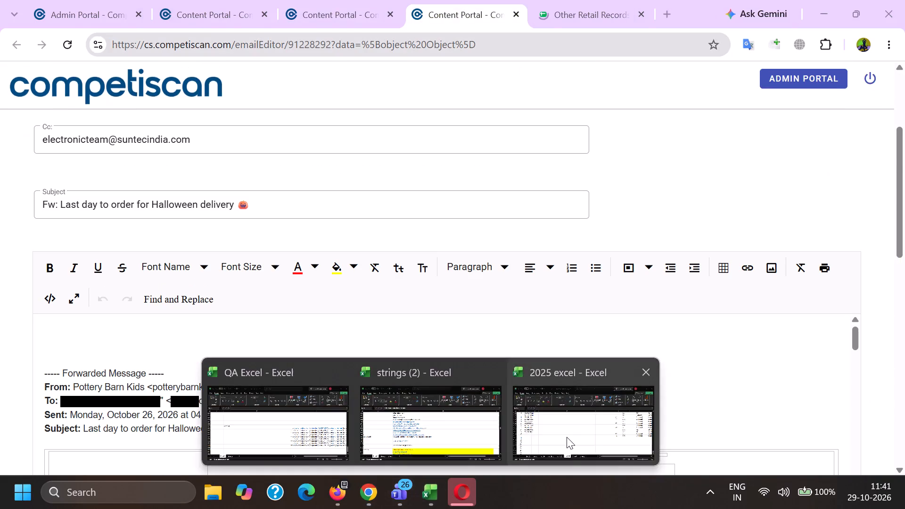
key(ctrl+v)
click(140, 306)
key(c)
key(c)
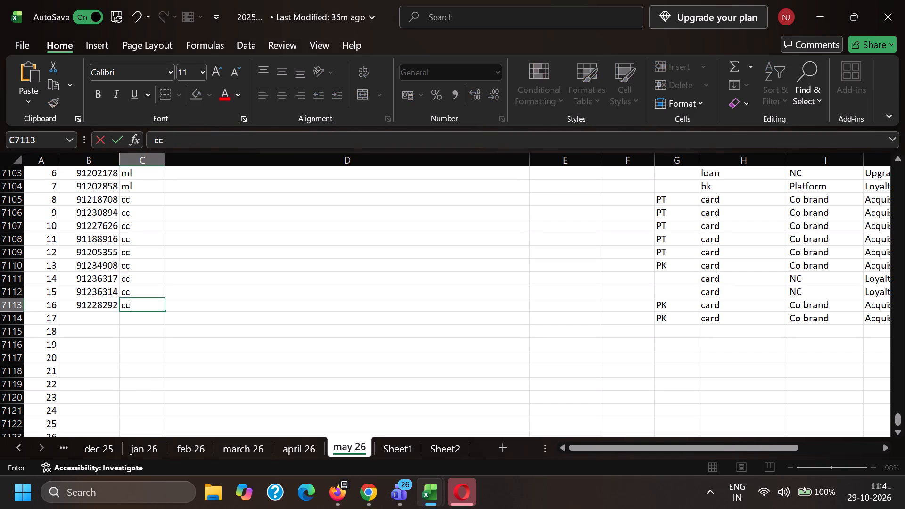
key(Down)
key(Up)
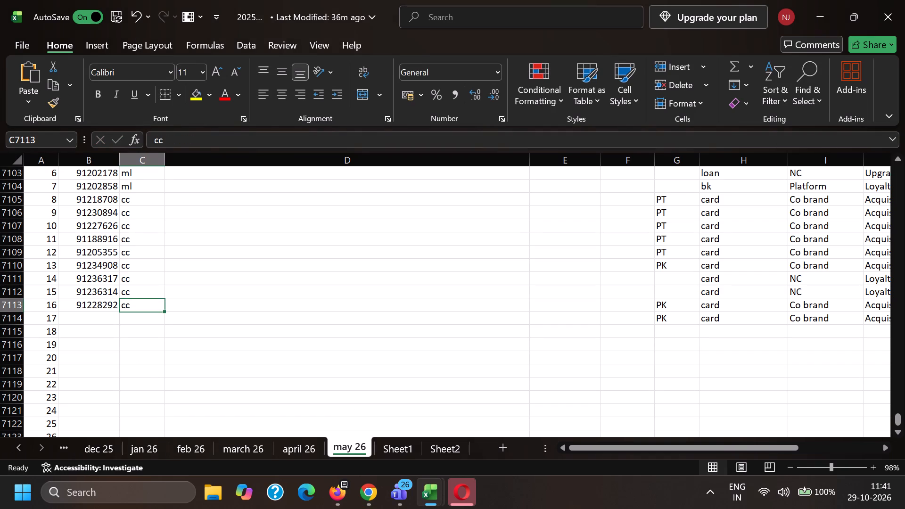
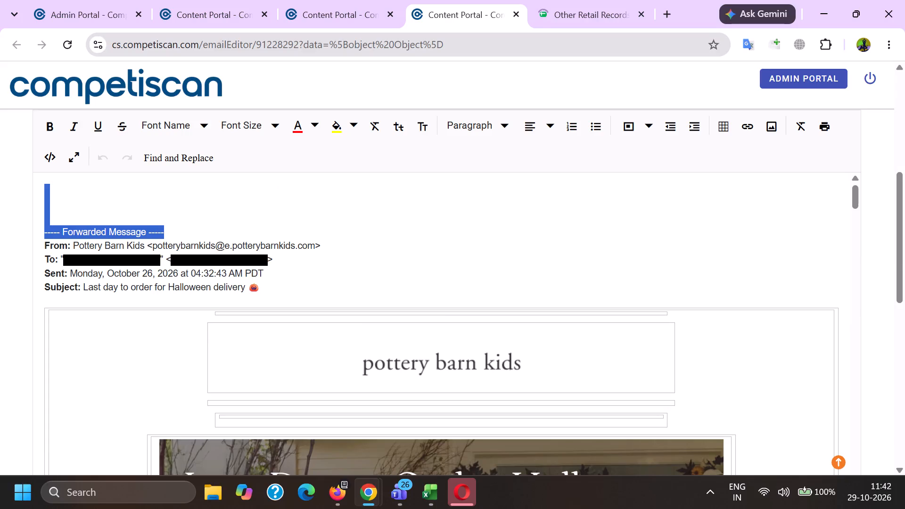
Delete the sender's email address and the whole To line from the forwarded Pottery Barn Kids email's header.
drag(145, 202, 345, 215)
key(BackSpace)
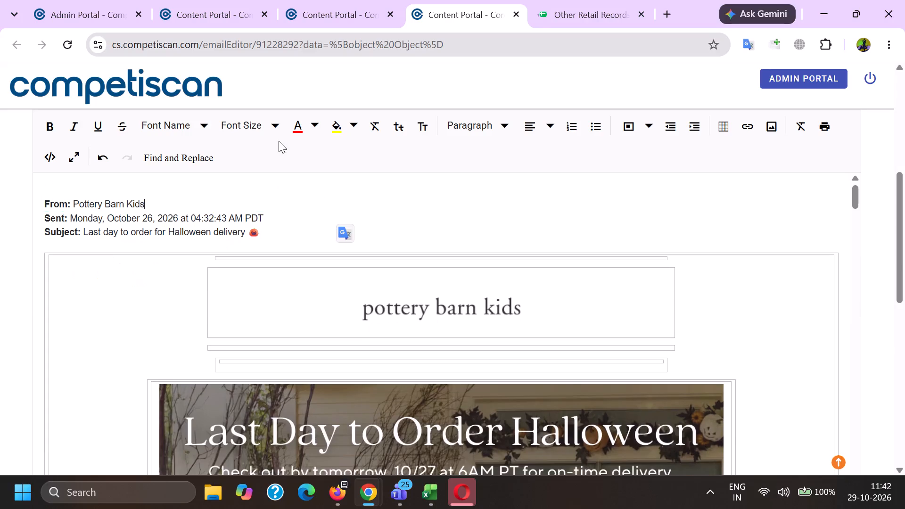
Remove the hyperlink from the app download banner image above the Earn 10% Back in Rewards section.
scroll(278, 141, down, 16)
scroll(360, 240, up, 1)
scroll(360, 240, down, 7)
scroll(360, 246, up, 1)
scroll(361, 246, down, 20)
scroll(361, 246, down, 20)
scroll(361, 246, down, 4)
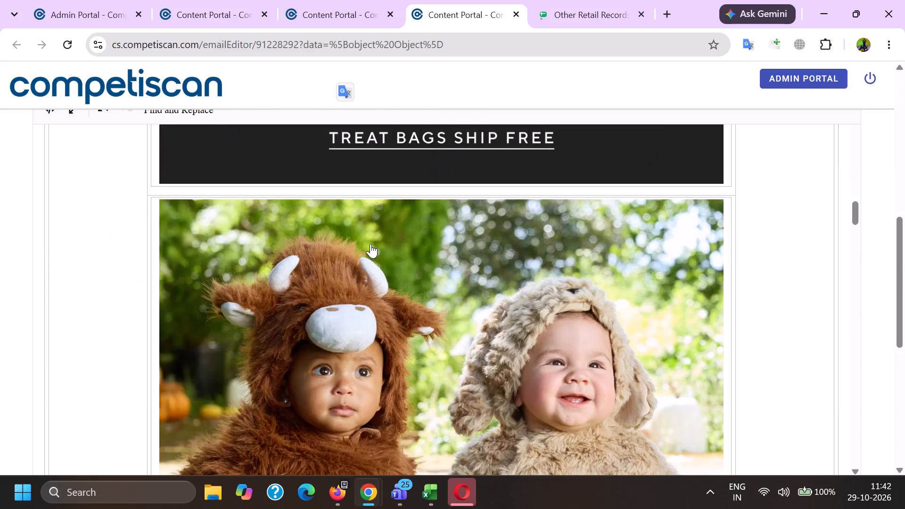
scroll(370, 244, down, 2)
scroll(366, 252, up, 1)
scroll(366, 252, down, 20)
scroll(366, 252, down, 12)
scroll(396, 331, down, 2)
click(389, 304)
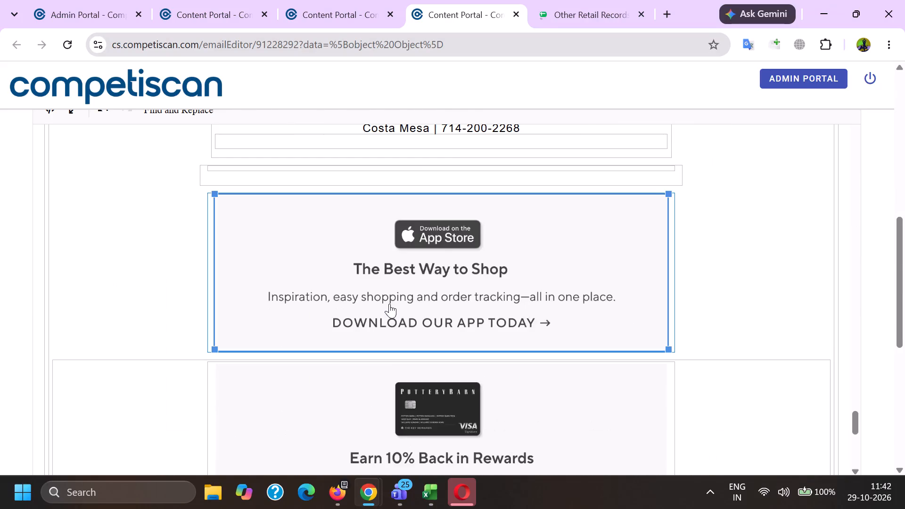
click(411, 178)
scroll(409, 183, down, 5)
click(319, 258)
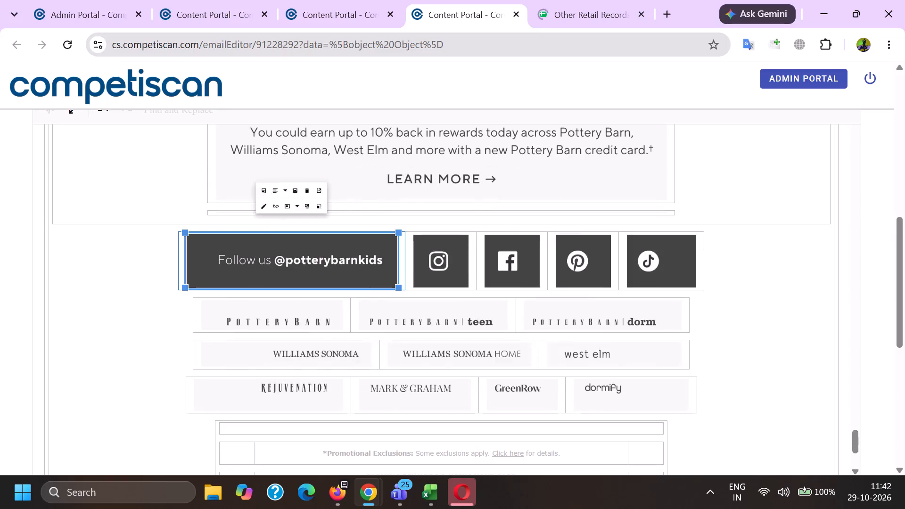
click(265, 219)
click(420, 259)
click(448, 215)
click(502, 273)
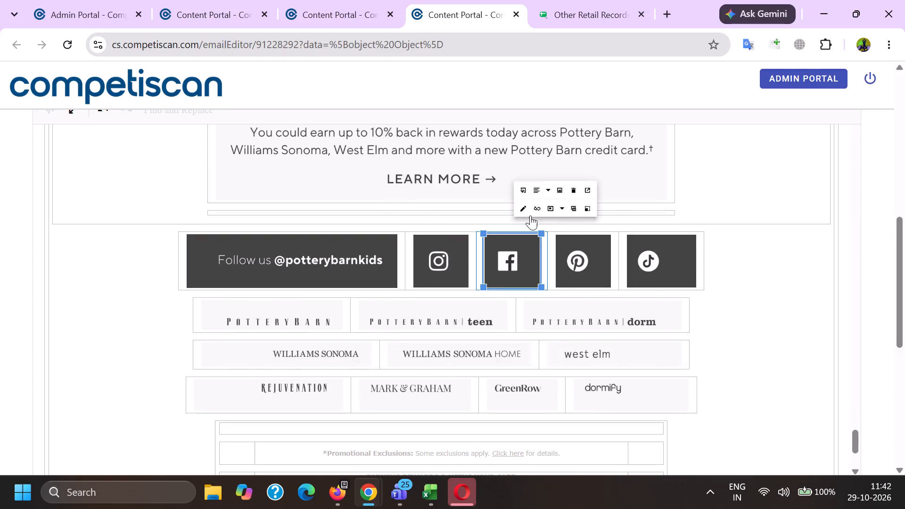
click(530, 210)
click(569, 272)
click(601, 209)
click(646, 257)
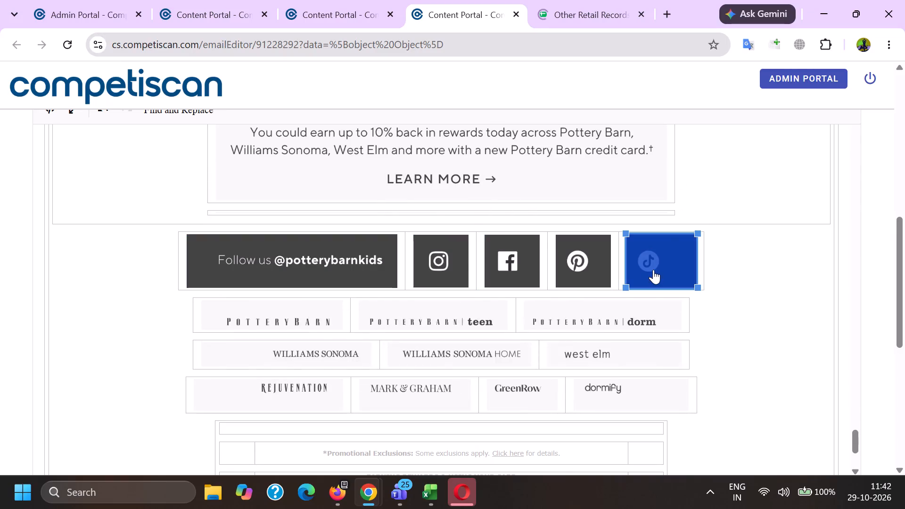
click(653, 270)
click(669, 220)
Unlink the View Images text in the email footer and delete the recipient's address after "This message was sent to".
scroll(462, 236, down, 6)
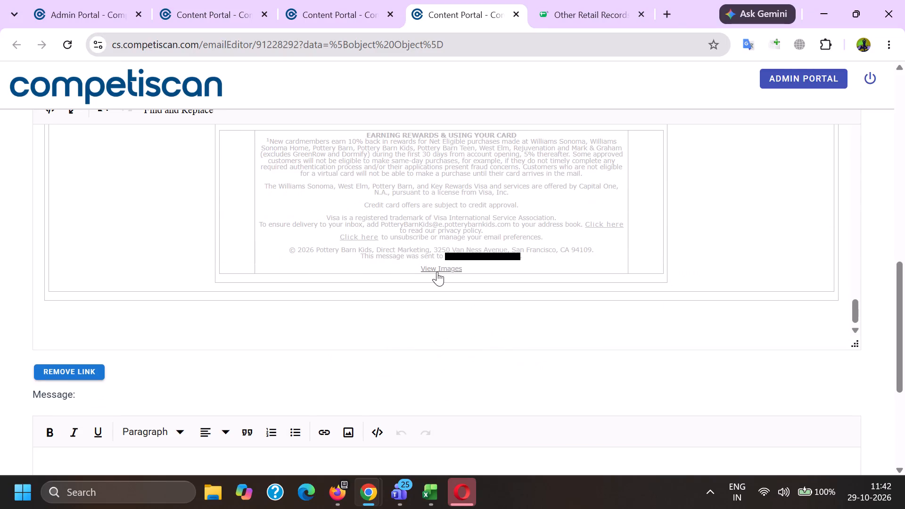
click(432, 271)
click(512, 296)
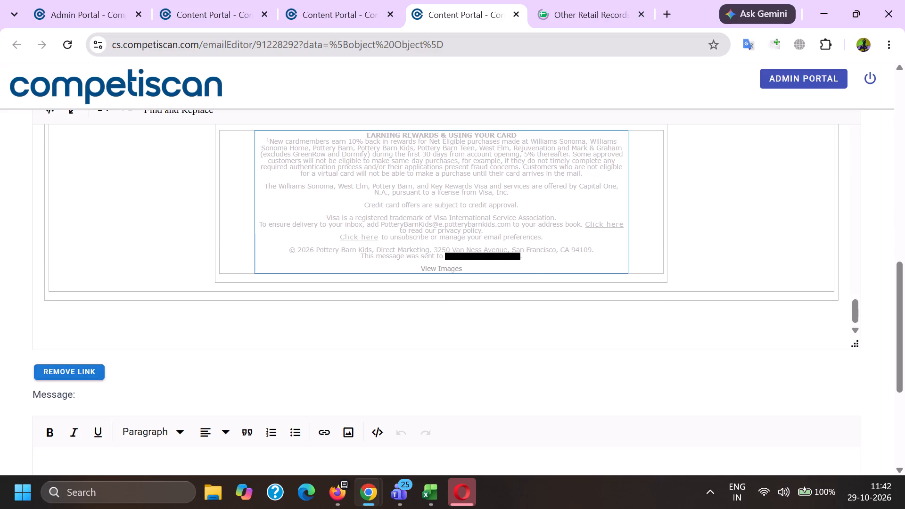
drag(447, 257, 531, 259)
key(BackSpace)
key(BackSpace)
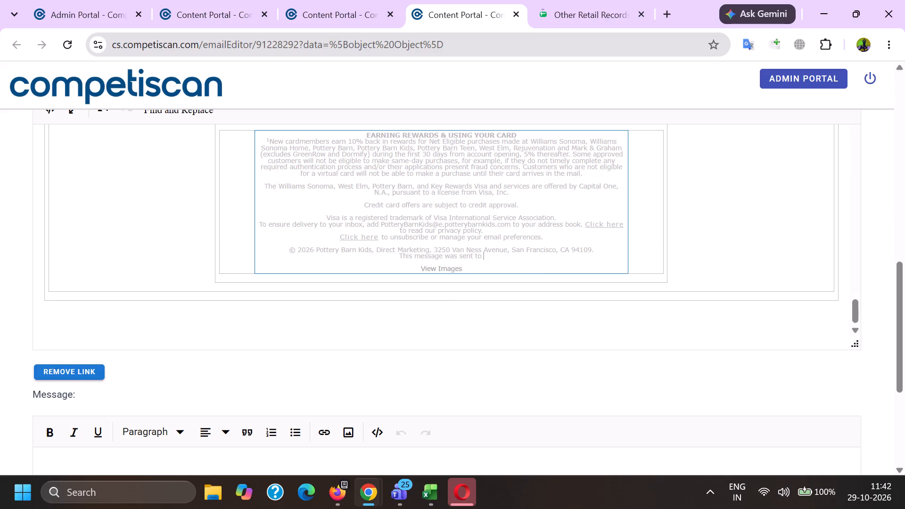
Unlink the unsubscribe "Click here" text and delete the sender's email address from the delivery note in the footer.
click(354, 237)
click(427, 263)
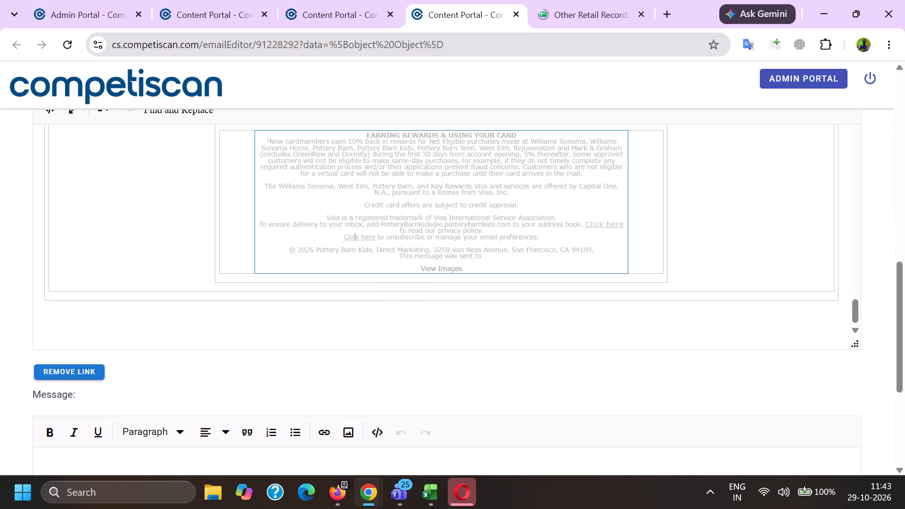
drag(379, 224, 510, 226)
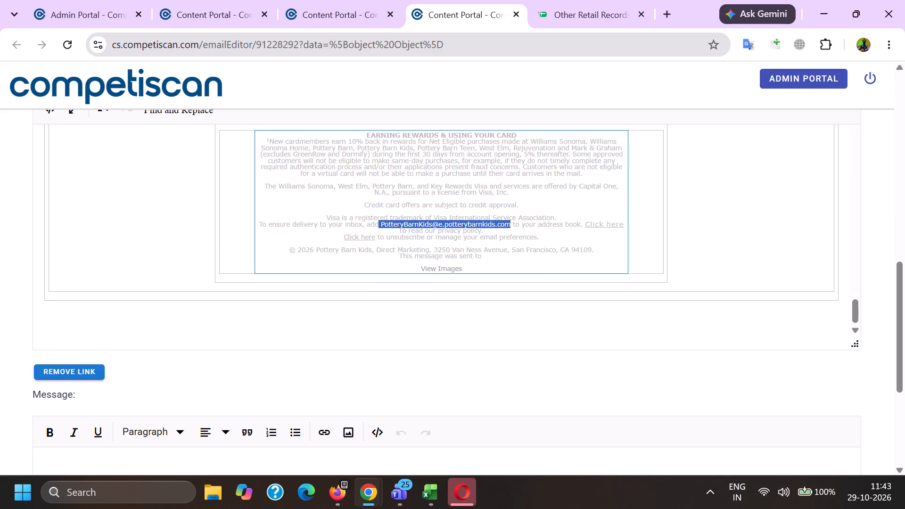
key(BackSpace)
Save the edited email's product info and accept the save confirmation.
scroll(368, 260, down, 12)
click(347, 345)
click(498, 286)
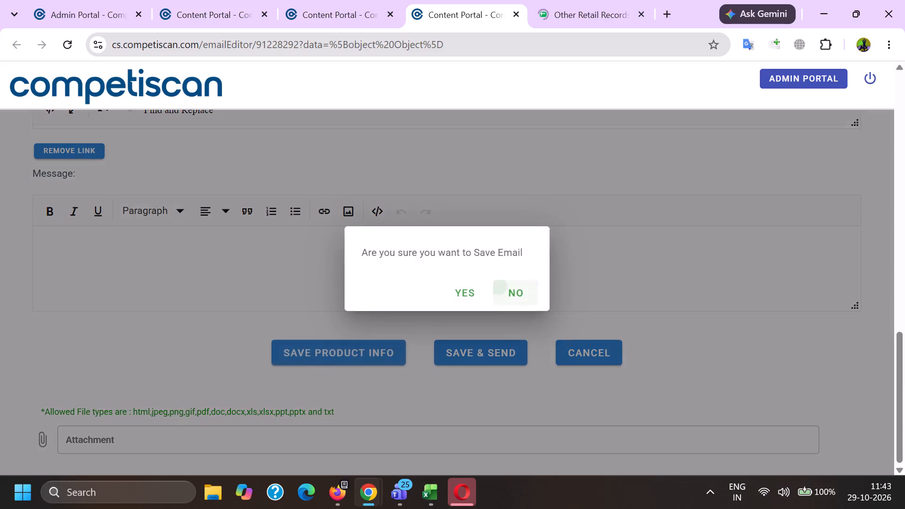
click(354, 346)
click(448, 299)
Return to the editor page of email 91228292 and open its Manage Product form.
click(311, 0)
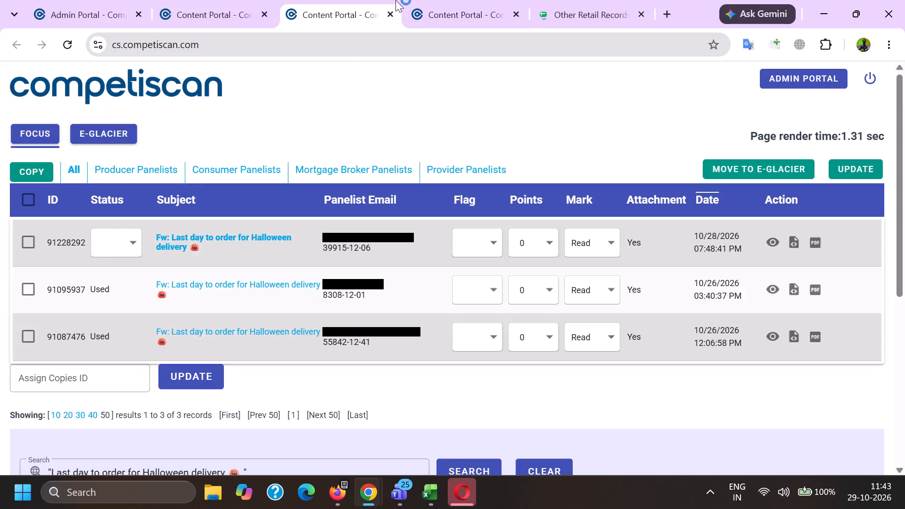
click(423, 0)
click(0, 185)
scroll(0, 205, up, 18)
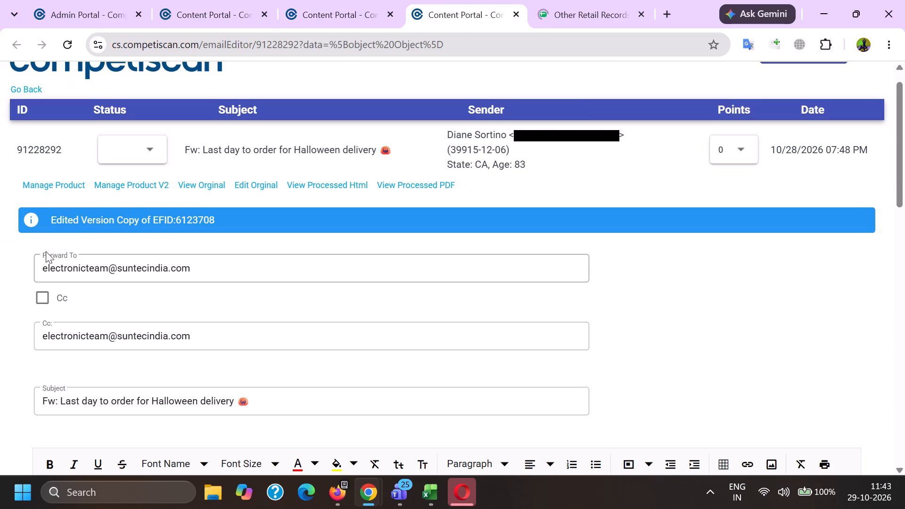
click(59, 187)
Copy the add-product link of entry 26 (ID 91107486) from the may 26 sheet in Excel and open it in a new Chrome tab.
key(alt+Tab)
click(436, 508)
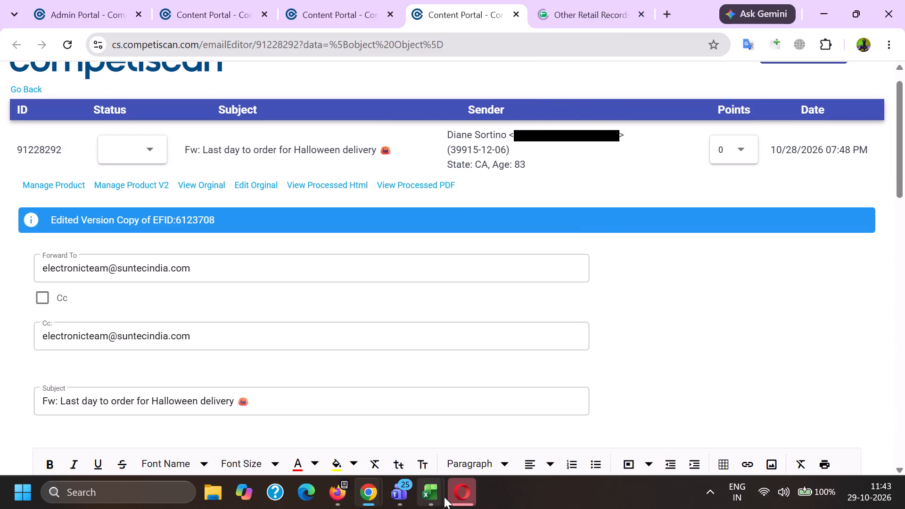
click(573, 431)
scroll(440, 327, up, 17)
click(446, 331)
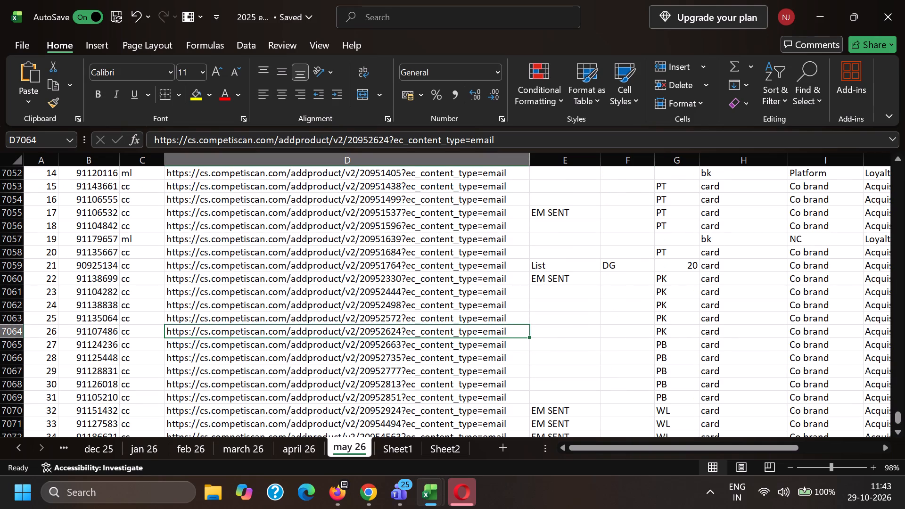
key(ctrl+c)
key(alt+Tab)
click(601, 0)
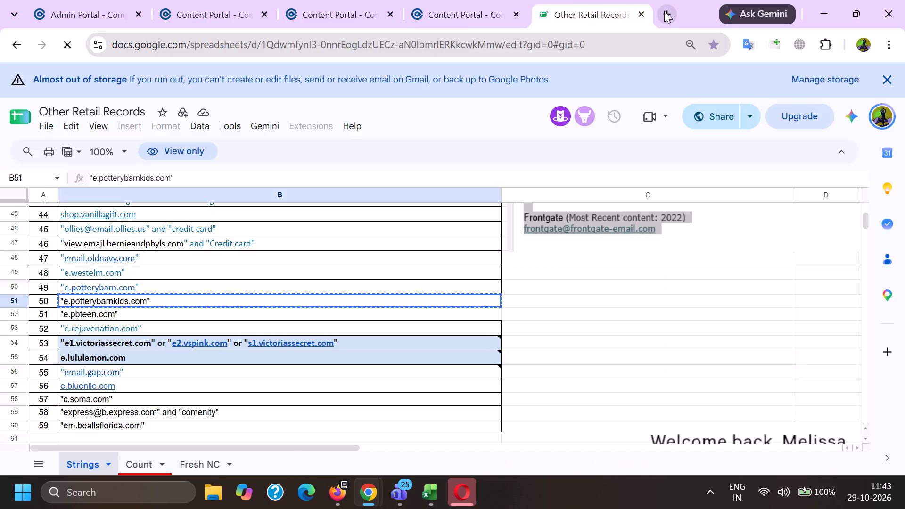
click(664, 11)
key(ctrl+v)
key(Return)
Reopen the Manage Product form of email 91228292 from its editor page and return to the edited message.
click(385, 0)
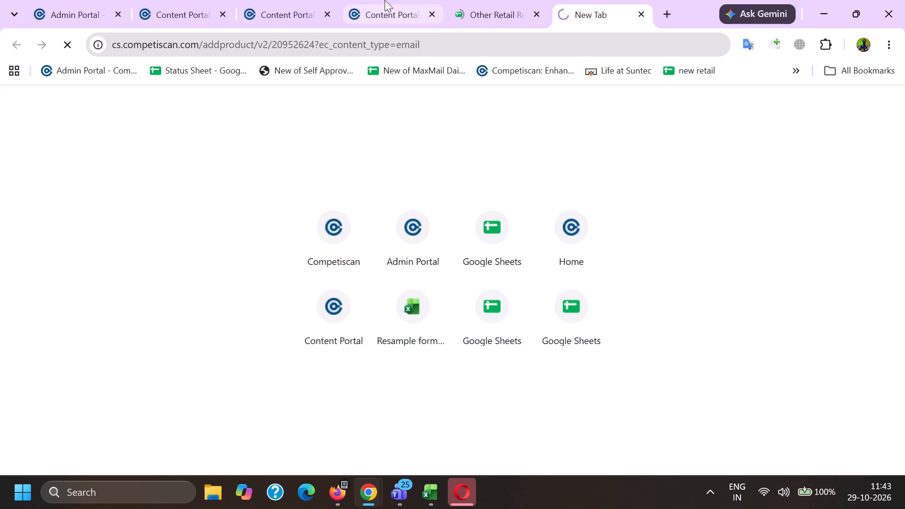
click(55, 184)
key(alt+Tab)
Copy the sender name Pottery Barn Kids from the From line of the edited email.
scroll(65, 190, down, 5)
drag(89, 289, 93, 289)
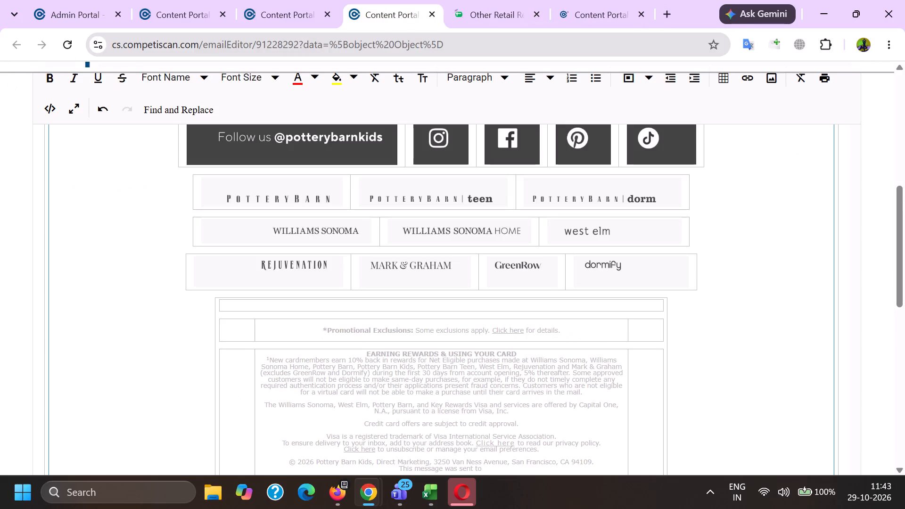
key(Page_Up)
key(Page_Up)
key(Page_Up)
key(Page_Up)
key(Page_Up)
key(Page_Up)
key(Page_Up)
key(Page_Up)
key(Page_Up)
key(Page_Up)
key(Page_Up)
key(Page_Up)
key(Page_Up)
key(Page_Up)
key(Page_Up)
key(Page_Up)
key(Page_Up)
key(Page_Up)
key(Page_Up)
key(Page_Up)
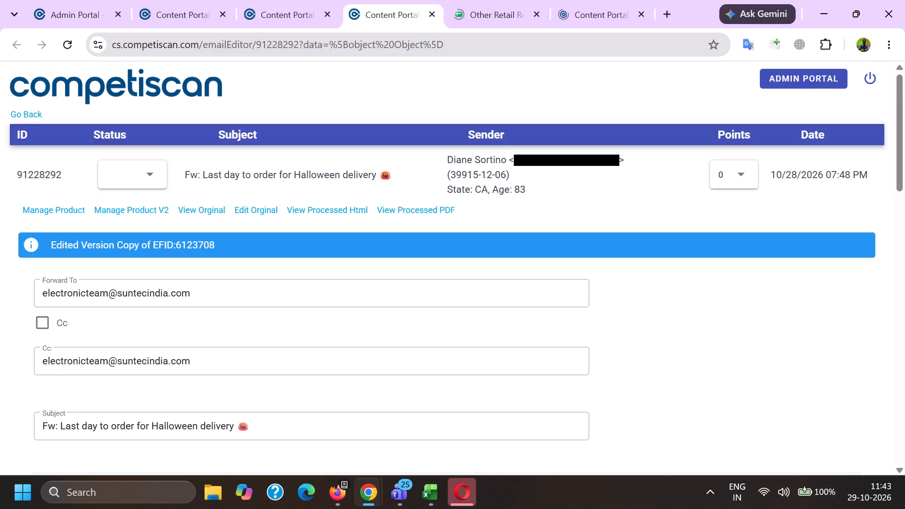
scroll(94, 286, down, 5)
click(78, 158)
drag(78, 158, 79, 158)
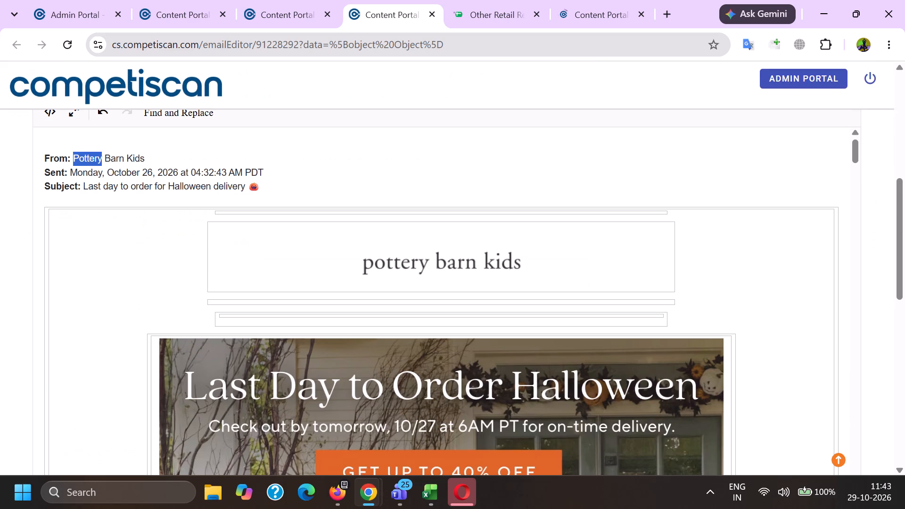
drag(79, 158, 89, 161)
shift+click(137, 153)
key(ctrl+c)
Switch to the product form of email 91228292 and add Capital One as a company.
key(alt+Tab)
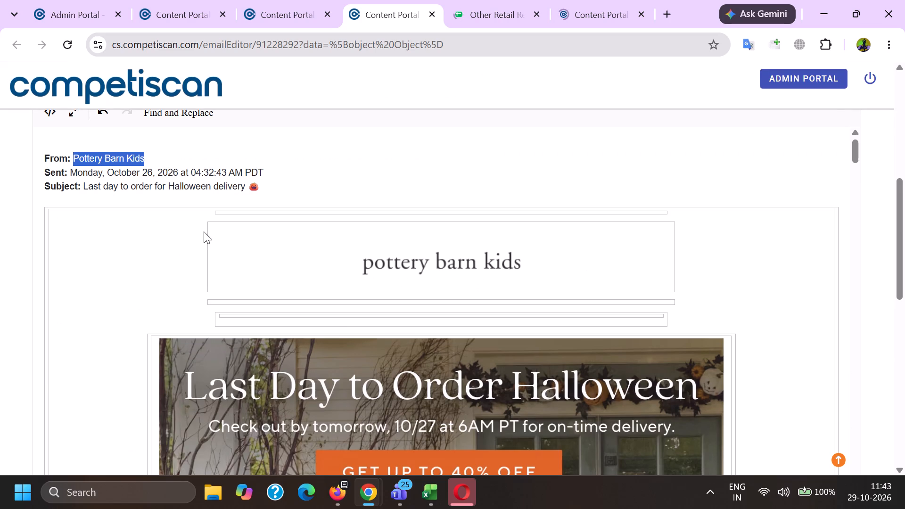
click(395, 171)
scroll(288, 154, down, 6)
click(255, 191)
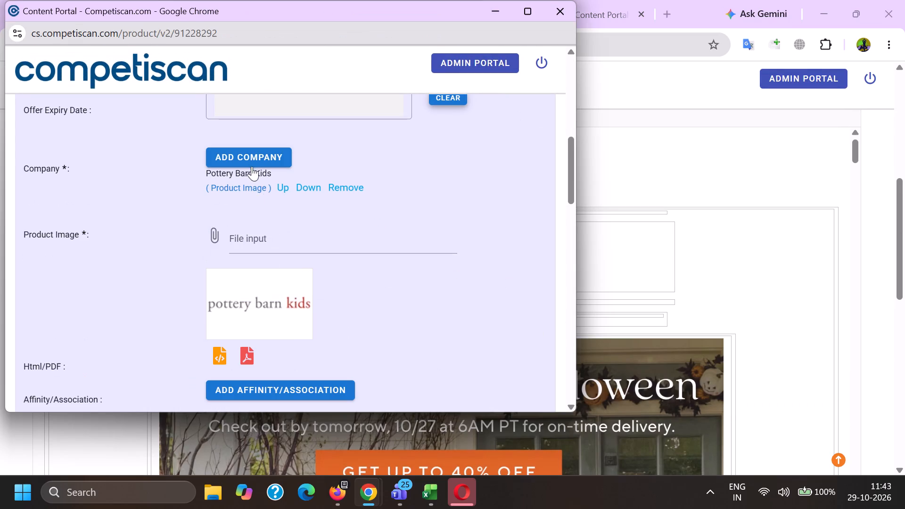
click(250, 164)
key(c)
key(a)
key(p)
text(ital)
key(space)
text(oibne)
key(BackSpace)
key(BackSpace)
key(BackSpace)
key(BackSpace)
text(ne)
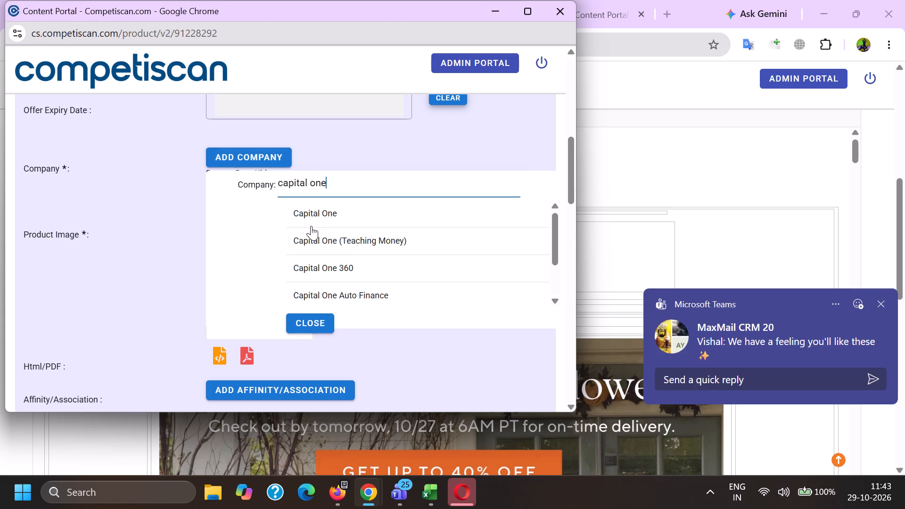
click(311, 220)
Add Pottery Barn Kids (Retail) as the product's affinity/association.
scroll(329, 287, down, 4)
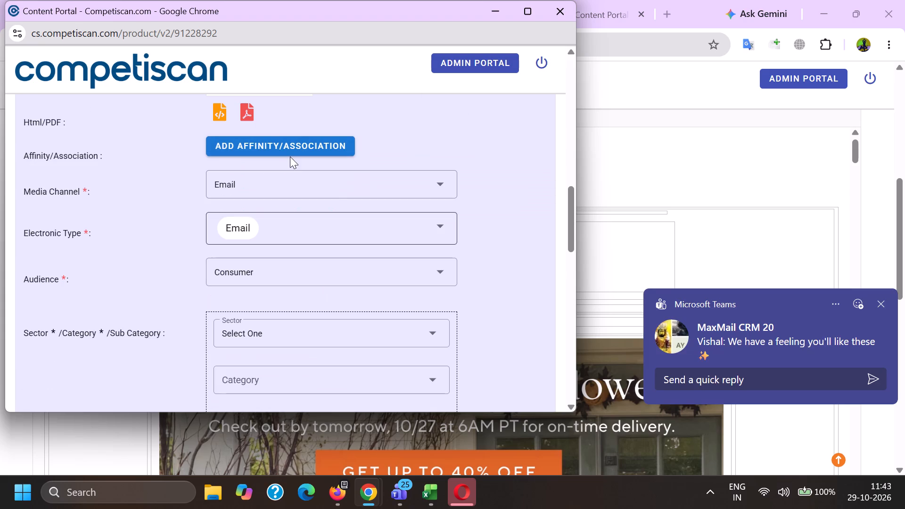
click(280, 144)
click(336, 171)
key(ctrl+v)
click(321, 209)
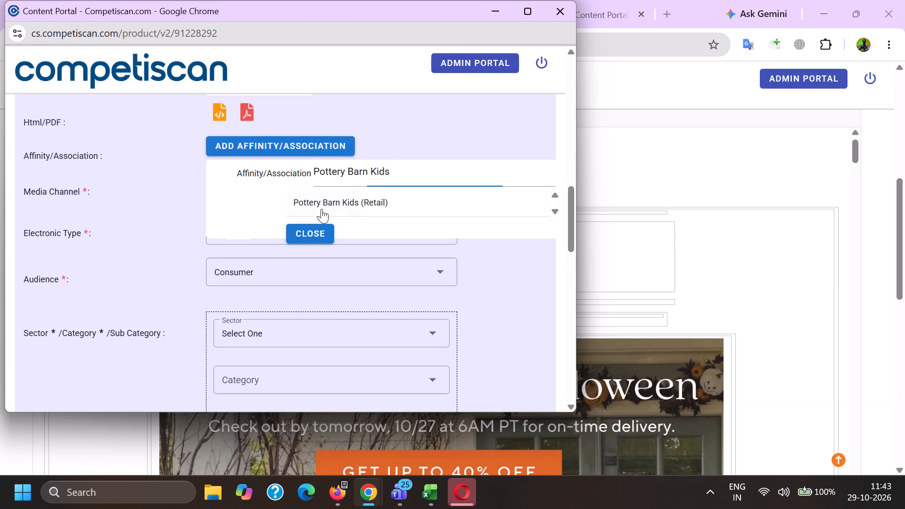
Set the product's sector to Retail.
scroll(280, 132, down, 2)
click(258, 229)
click(252, 213)
scroll(252, 212, down, 7)
click(256, 269)
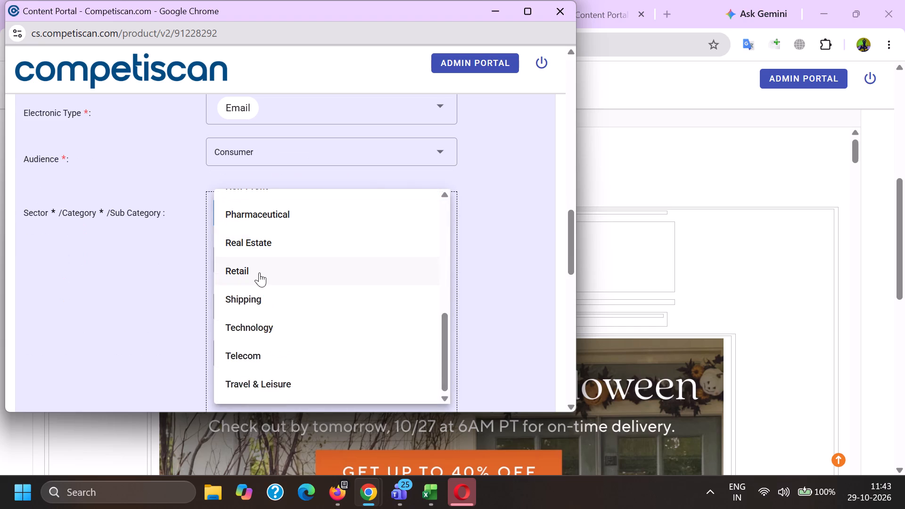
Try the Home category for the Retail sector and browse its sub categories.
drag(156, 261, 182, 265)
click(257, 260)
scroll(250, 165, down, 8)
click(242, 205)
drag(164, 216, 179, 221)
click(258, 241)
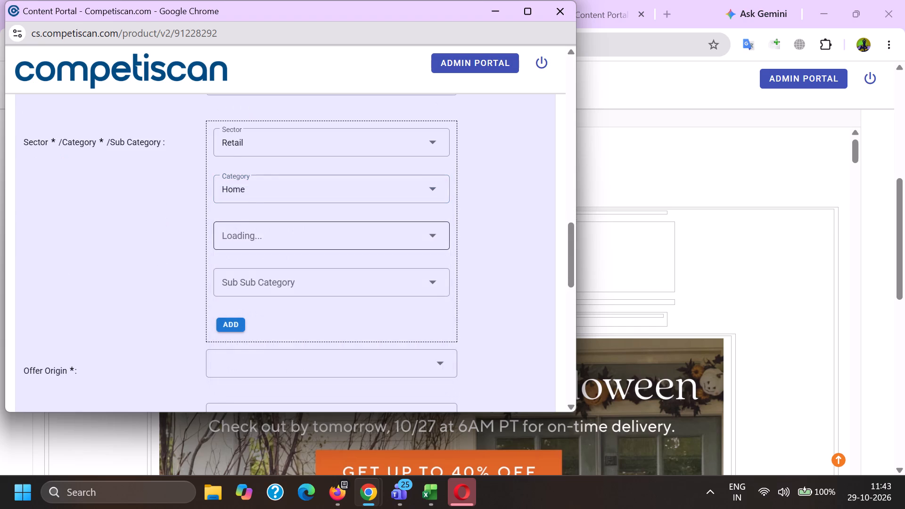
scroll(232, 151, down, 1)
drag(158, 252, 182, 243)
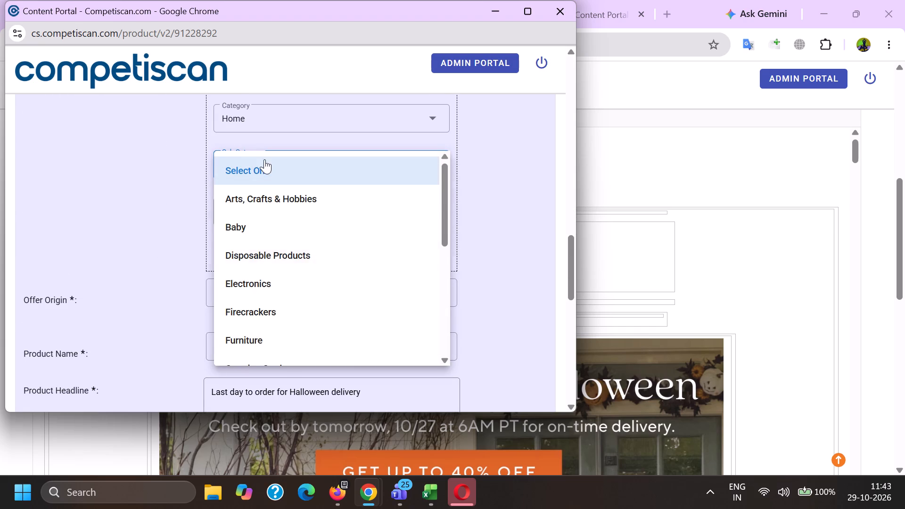
Set the category to Home Improvement and the sub category to Holiday Decorations.
click(245, 118)
drag(277, 157, 281, 157)
drag(164, 161, 191, 162)
click(281, 156)
scroll(265, 246, down, 8)
click(265, 291)
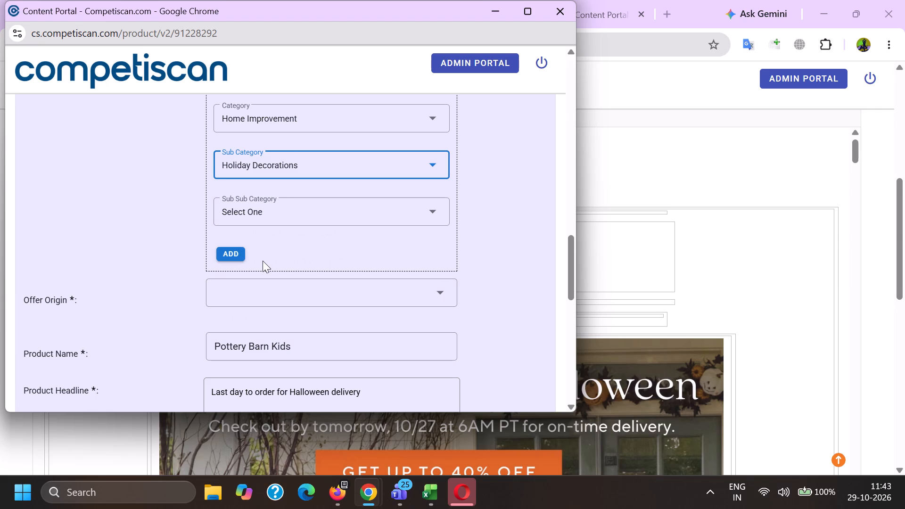
Choose Halloween Decorations as the sub sub category and add the Retail classification to the product.
scroll(266, 319, up, 2)
scroll(255, 262, down, 2)
click(244, 207)
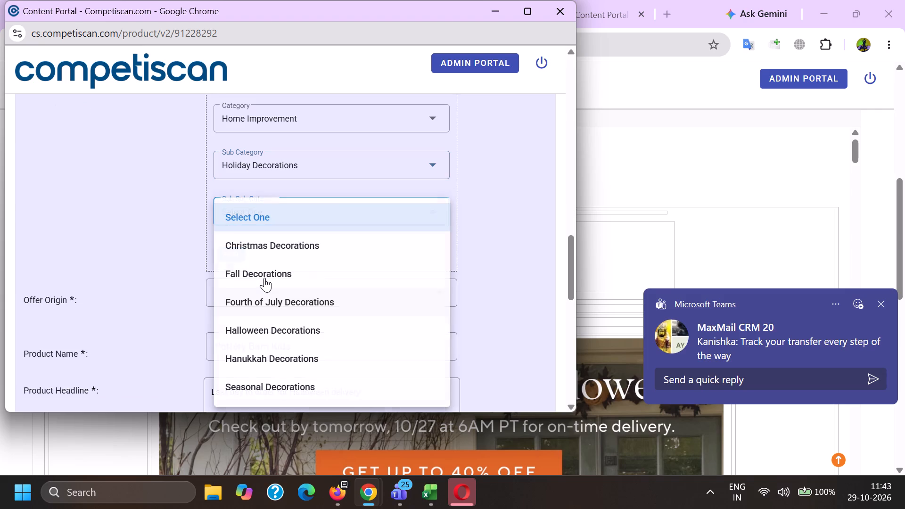
click(265, 329)
drag(141, 311, 169, 310)
click(243, 249)
Add a second classification with sector Credit Cards, category Payment Cards and sub category Credit Cards.
scroll(250, 299, up, 2)
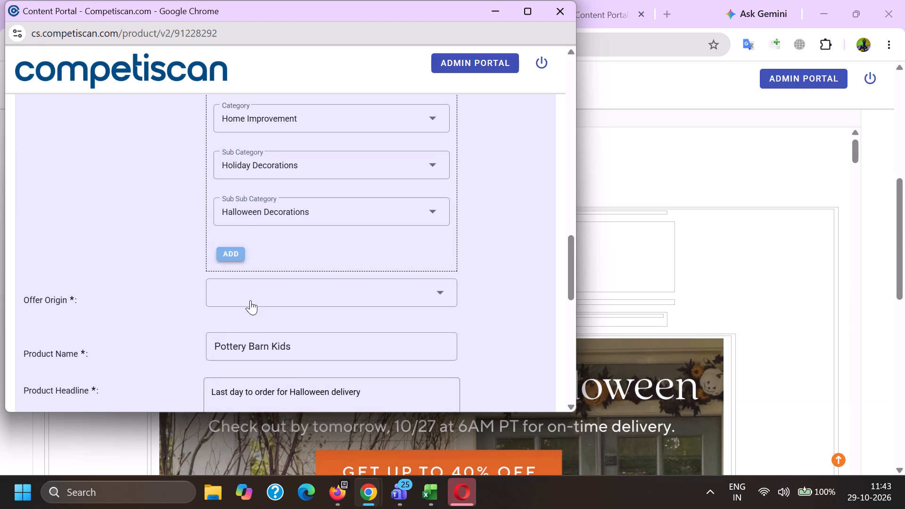
click(251, 246)
scroll(253, 326, up, 6)
click(265, 326)
drag(173, 318, 181, 317)
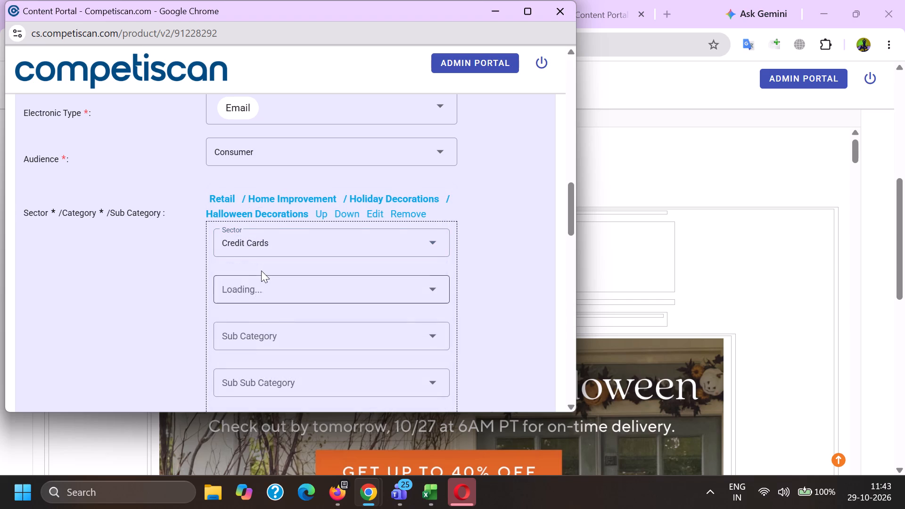
click(261, 271)
click(241, 296)
scroll(253, 194, down, 2)
click(271, 203)
click(256, 202)
scroll(253, 154, down, 1)
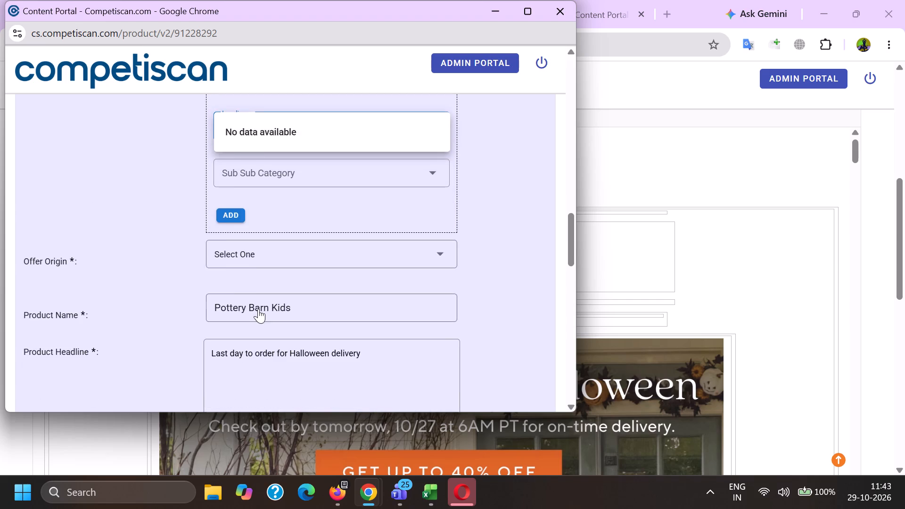
click(256, 269)
drag(125, 254, 145, 254)
click(232, 215)
scroll(249, 283, up, 3)
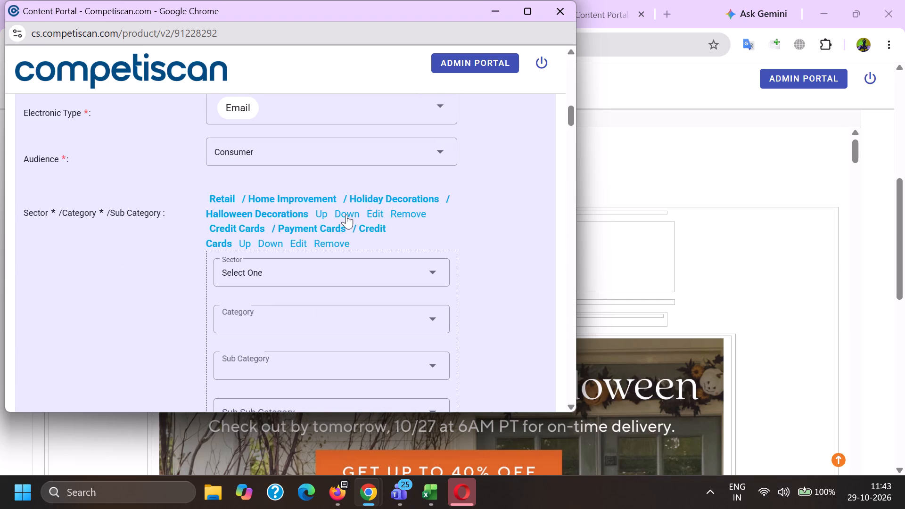
Move the Retail classification down one place, below the Credit Cards classification.
click(346, 213)
Set the offer origin to Provider/Bank and look up Pottery Barn to choose Pottery Barn Key Rewards Visa Credit Card as the product name.
scroll(327, 201, down, 5)
click(246, 147)
double_click(253, 201)
key(ctrl+v)
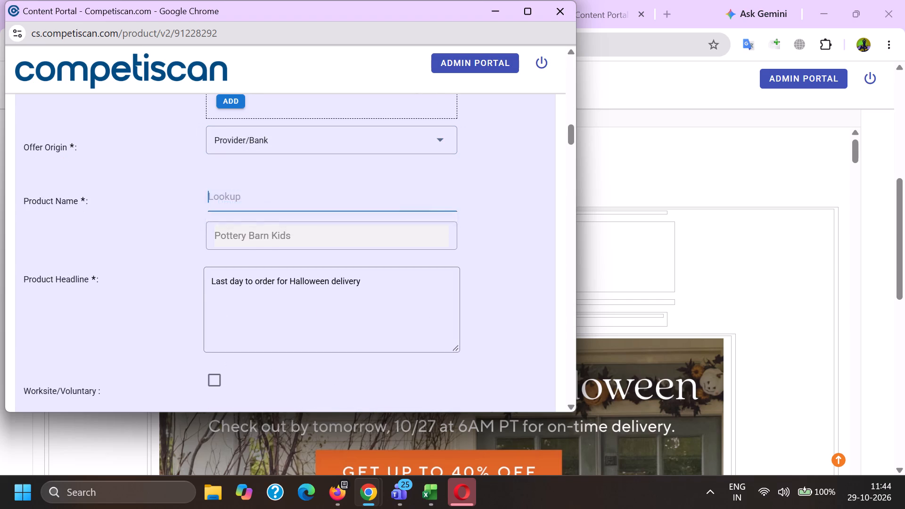
drag(263, 197, 426, 206)
key(BackSpace)
click(310, 255)
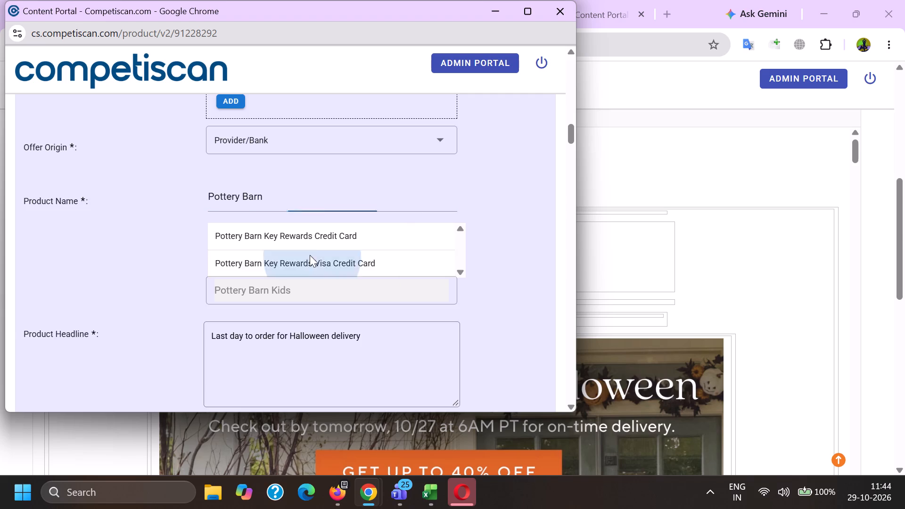
scroll(301, 255, up, 4)
click(264, 145)
Replace the product headline with the email's subject, without the emoji and with a closing period: "Last day to order for Halloween delivery.".
scroll(264, 147, down, 5)
drag(396, 187, 1, 177)
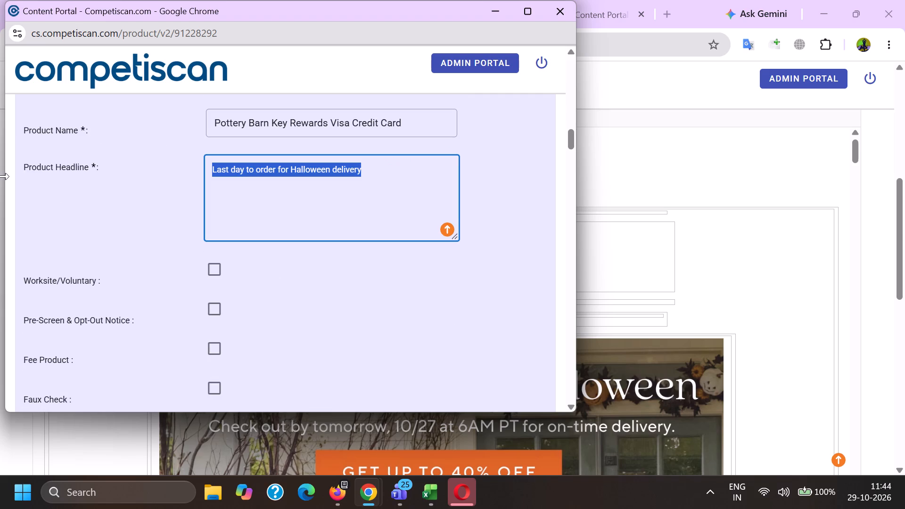
key(BackSpace)
key(alt+Tab)
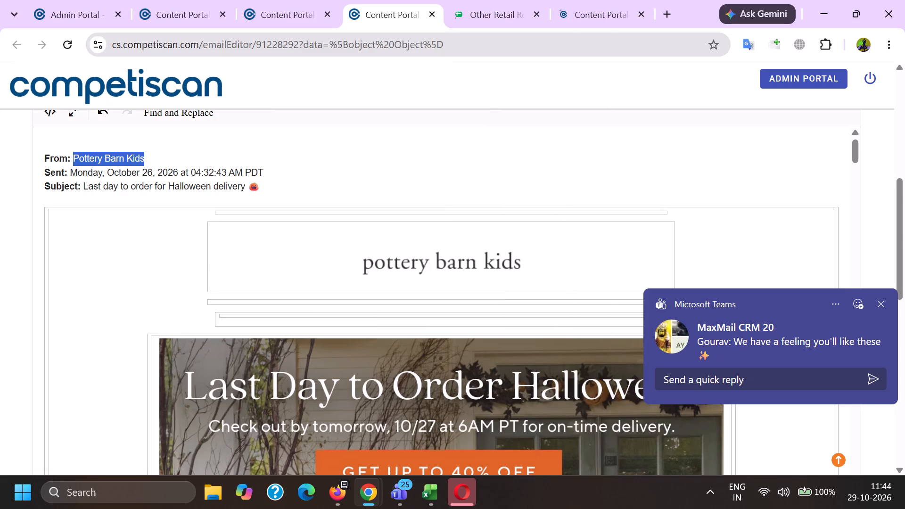
drag(83, 183, 308, 179)
key(ctrl+c)
key(alt+Tab)
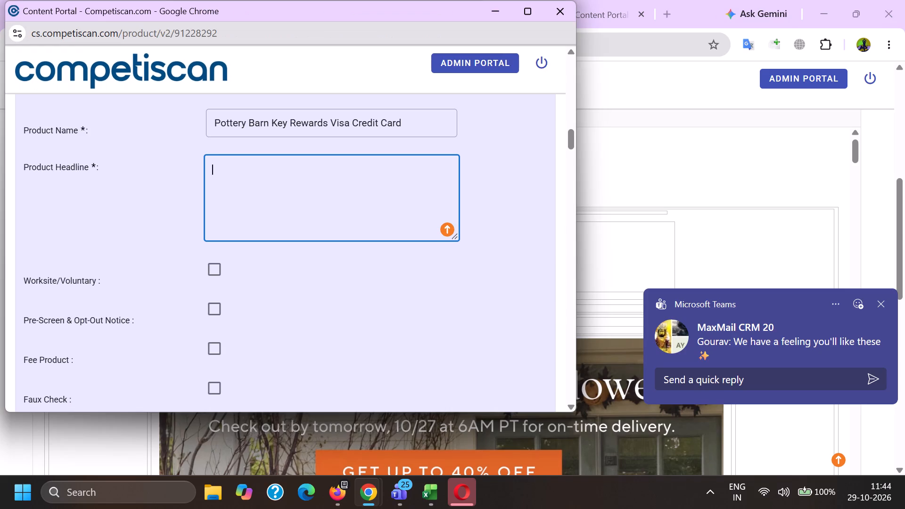
key(ctrl+v)
key(BackSpace)
key(BackSpace)
key(period)
key(space)
Copy "Earn 10% back in rewards" from the other Pottery Barn product's headline and append it to this product's headline.
key(alt+Tab)
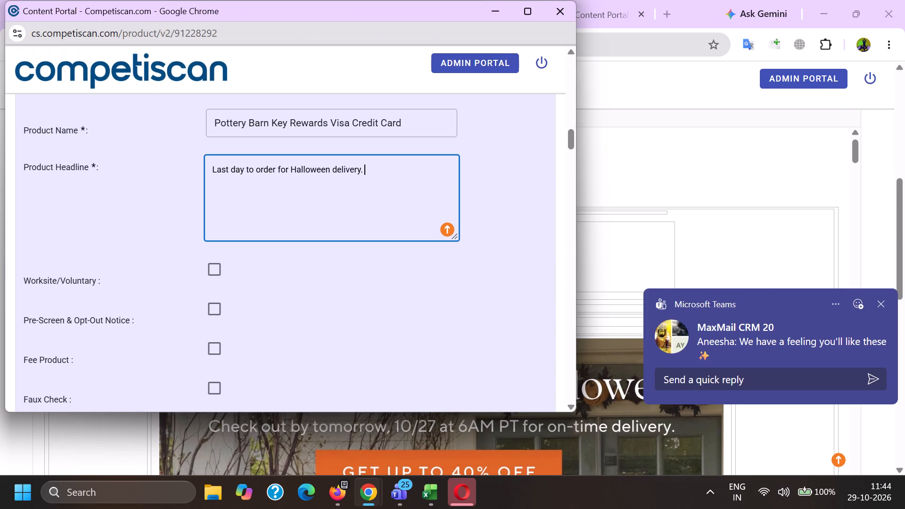
click(625, 0)
click(619, 0)
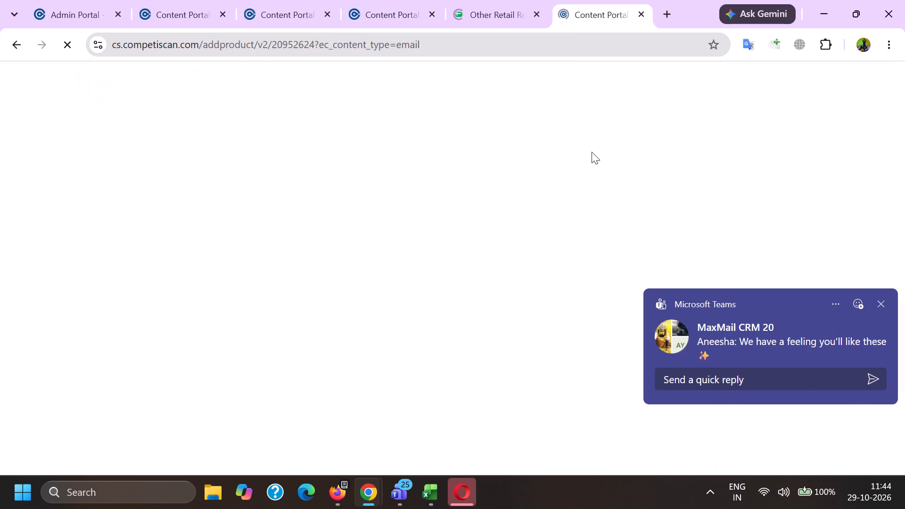
scroll(592, 150, down, 20)
scroll(592, 150, down, 5)
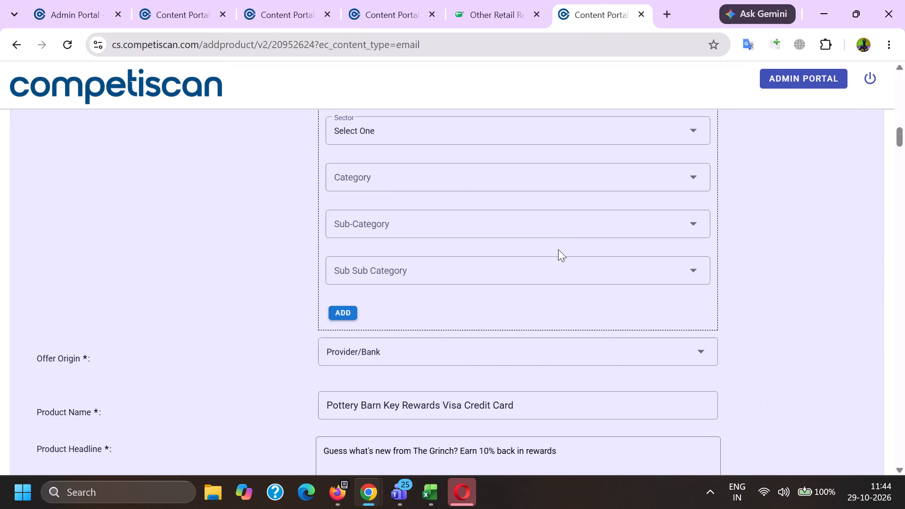
scroll(556, 250, down, 4)
click(471, 166)
drag(471, 166, 482, 169)
shift+click(615, 172)
key(ctrl+c)
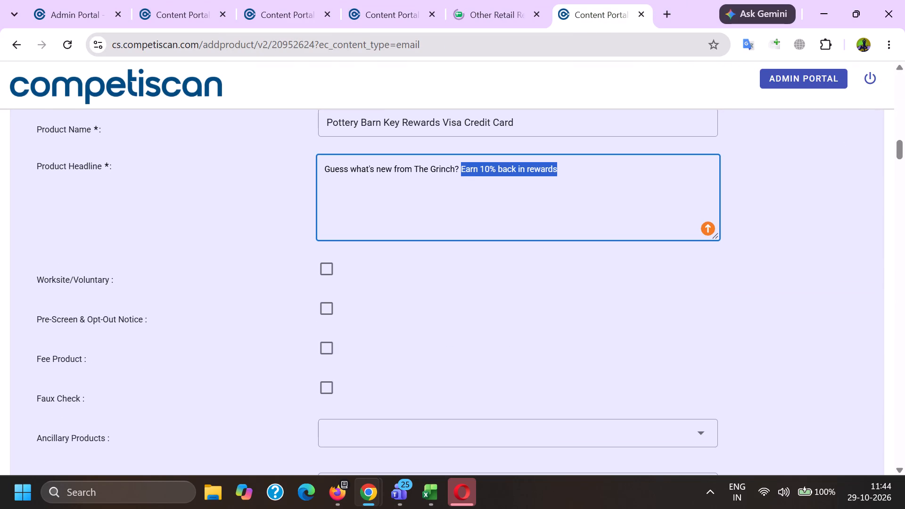
key(alt+Tab)
key(ctrl+v)
Open the Response Mechanism choices for the product.
scroll(293, 207, down, 5)
click(248, 142)
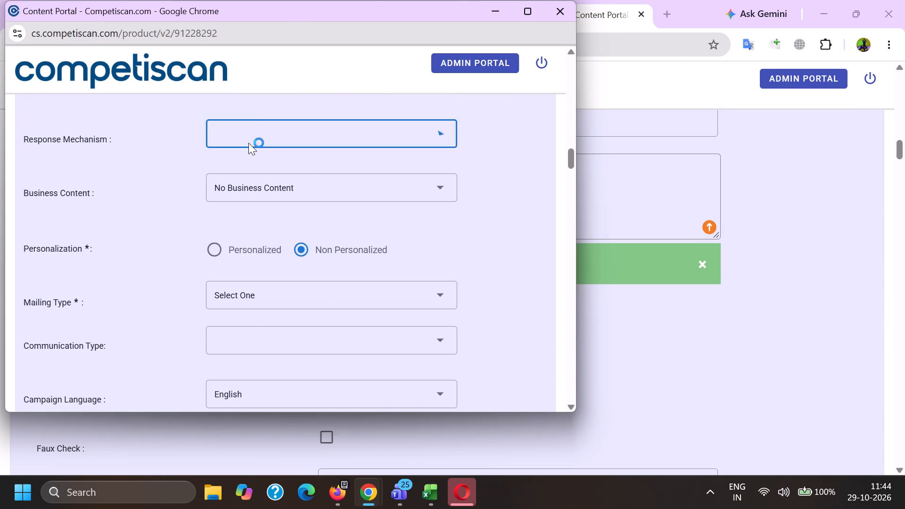
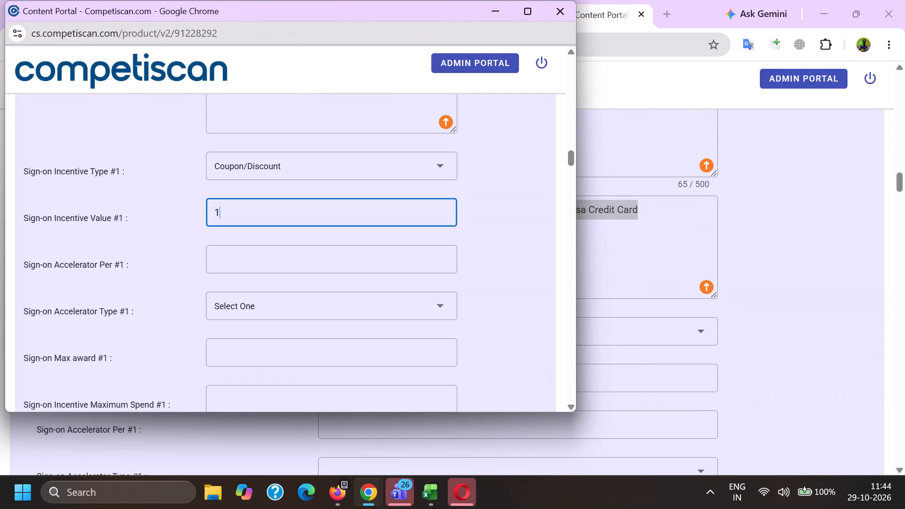
Set sign-on incentive #1 to value 1.00, max award 10.00 and a 1-month window, with fixed date set to Yes.
text(.00)
key(Tab)
key(Tab)
key(Tab)
text(10.00)
key(Tab)
key(Tab)
key(Tab)
key(1)
scroll(230, 213, down, 1)
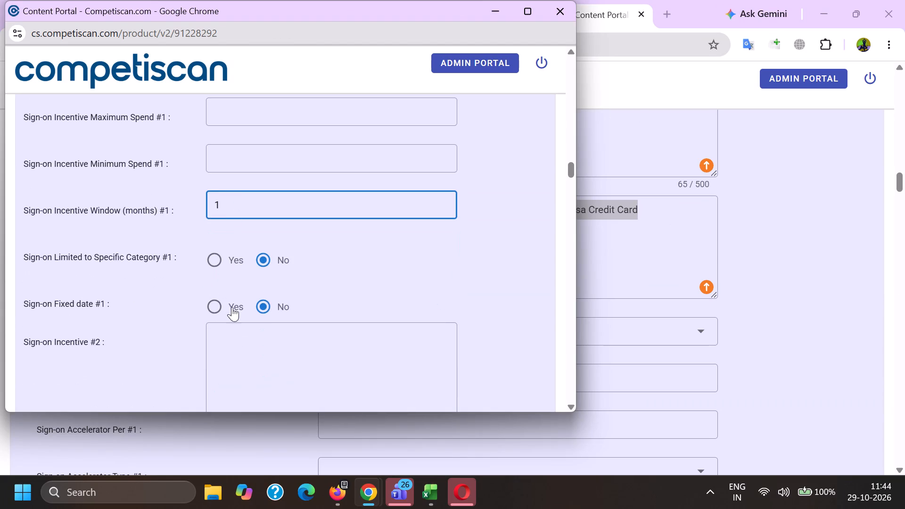
click(230, 305)
Set the payment card offer details to Invitation to Apply, Visa network, Visa Signature primary card level and Reward Program Yes.
scroll(230, 292, down, 20)
scroll(230, 292, down, 9)
scroll(231, 251, up, 5)
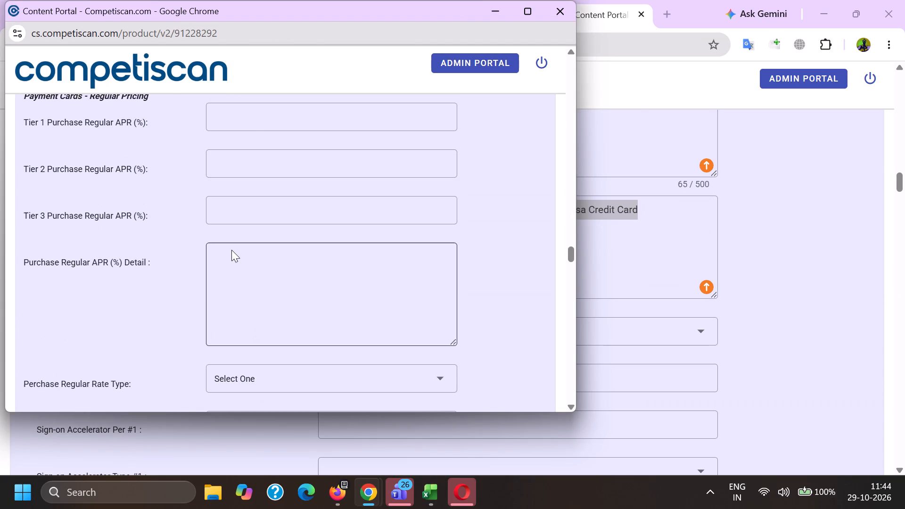
scroll(246, 262, up, 2)
click(246, 164)
click(271, 229)
drag(158, 229, 167, 229)
click(246, 212)
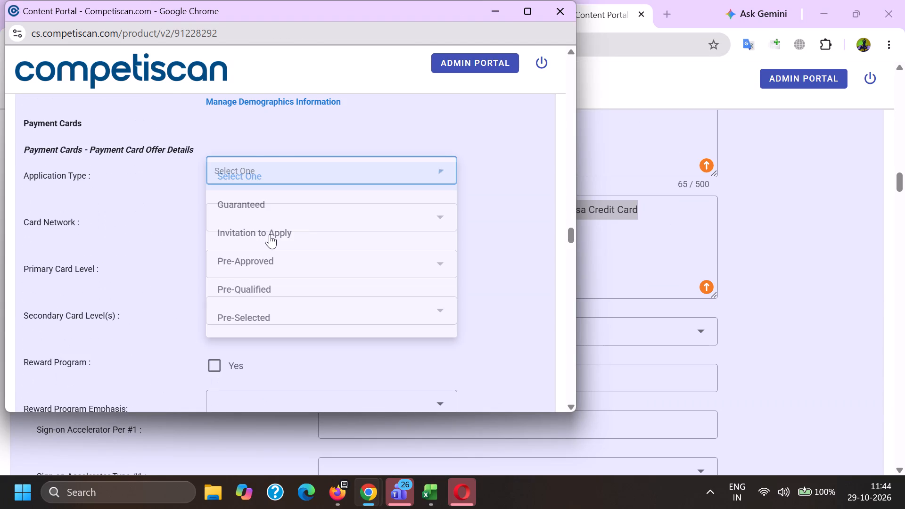
scroll(230, 139, up, 1)
scroll(230, 139, down, 2)
click(266, 276)
click(146, 280)
click(235, 196)
scroll(262, 299, down, 7)
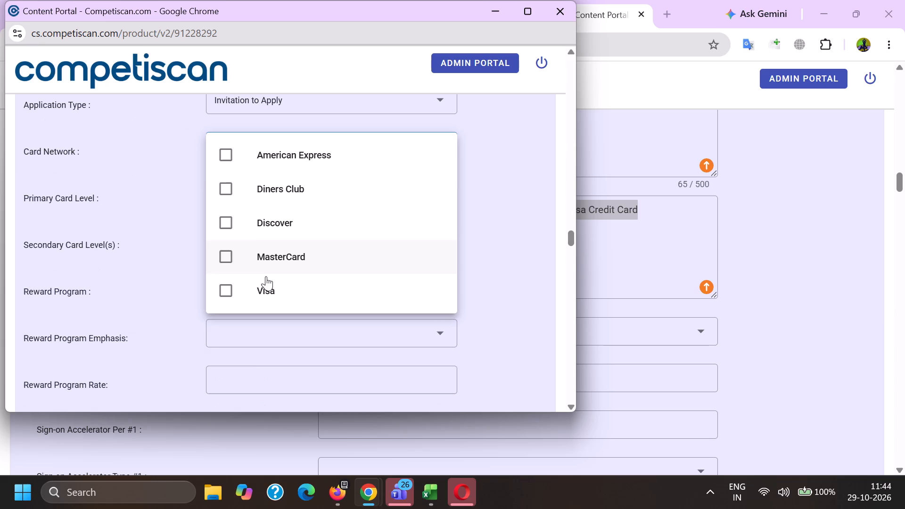
click(274, 332)
drag(153, 333, 162, 332)
click(229, 300)
double_click(132, 326)
Mark Credit Card Mentioned in the retail credit section and submit the product.
key(End)
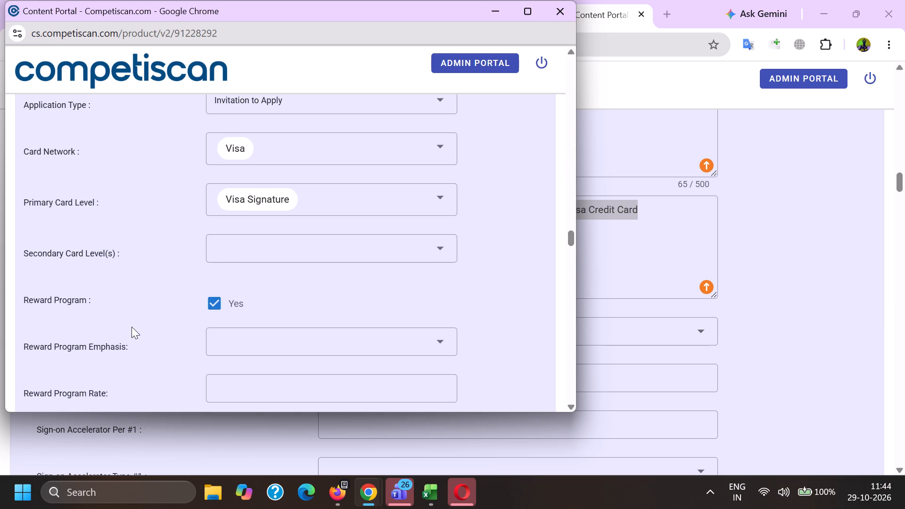
click(215, 186)
click(240, 402)
Copy the subject "Sugarplum dreams start here" with its emojis from the Firefox email list and search for it in quotes in Chrome's portal.
click(336, 502)
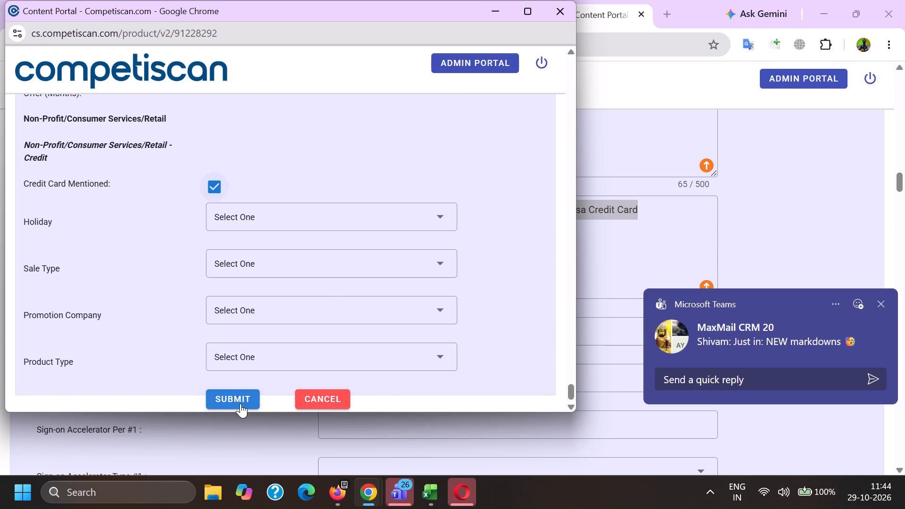
drag(177, 390, 319, 391)
key(ctrl+c)
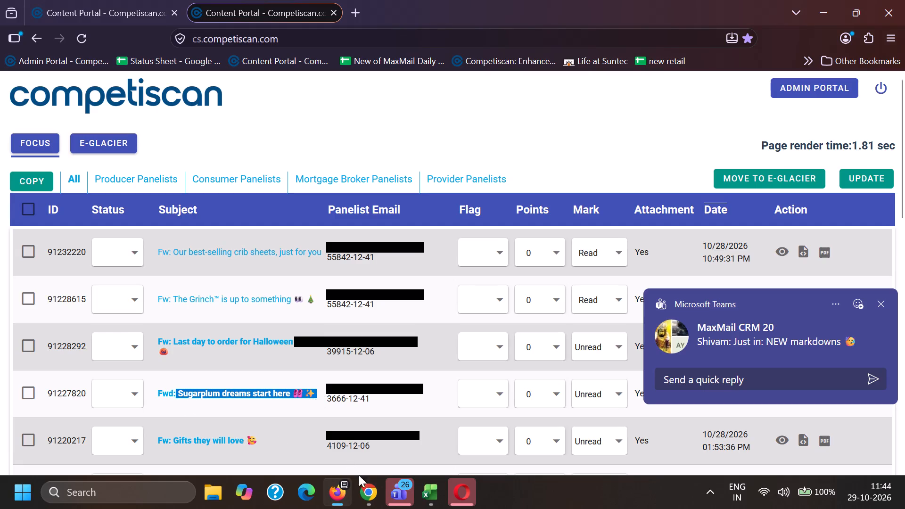
click(365, 495)
drag(304, 439, 303, 433)
click(268, 0)
scroll(234, 324, down, 3)
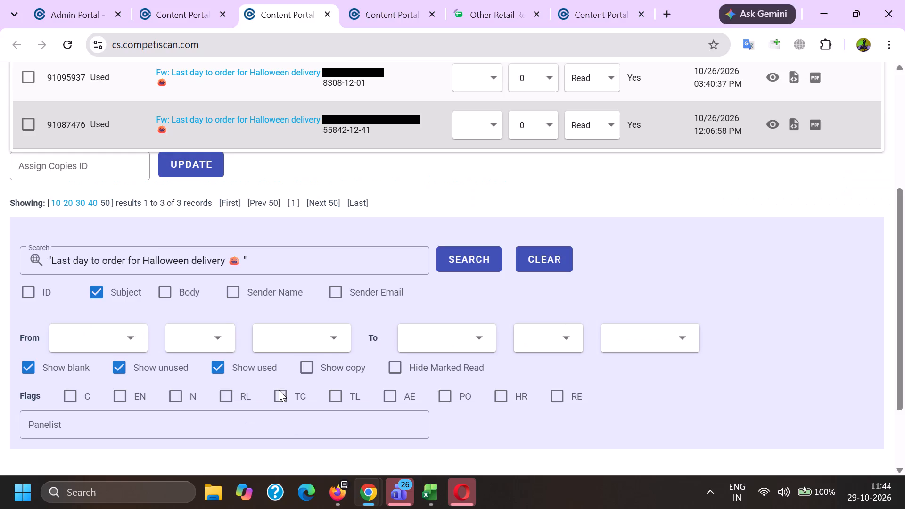
drag(298, 254, 3, 261)
key(BackSpace)
key(shift+quotedbl)
key(ctrl+v)
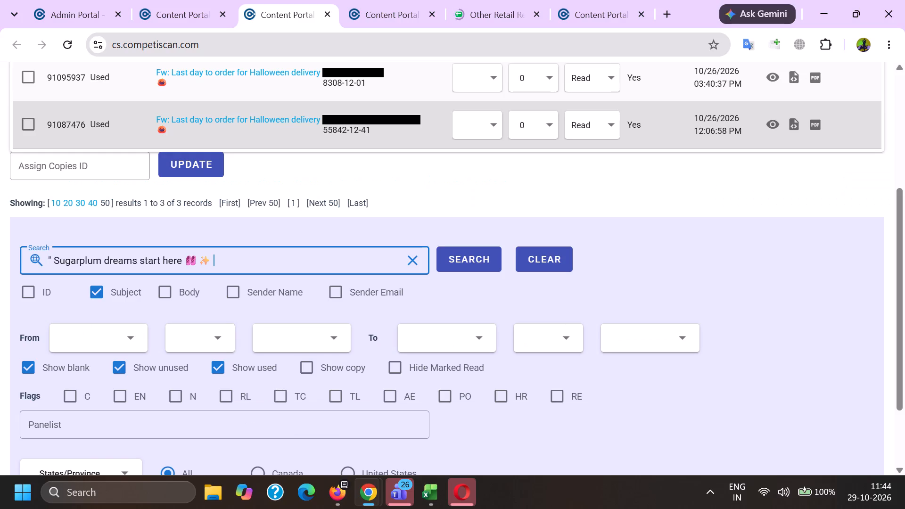
key(shift+quotedbl)
key(Return)
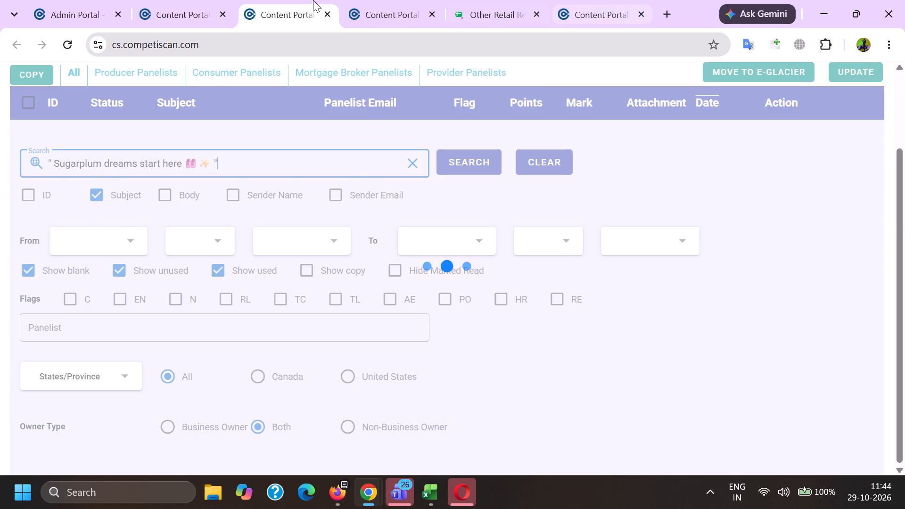
Open the processed PDF of the "Last day to order for Halloween delivery" email.
click(313, 0)
click(381, 0)
scroll(327, 203, up, 6)
ctrl+click(415, 203)
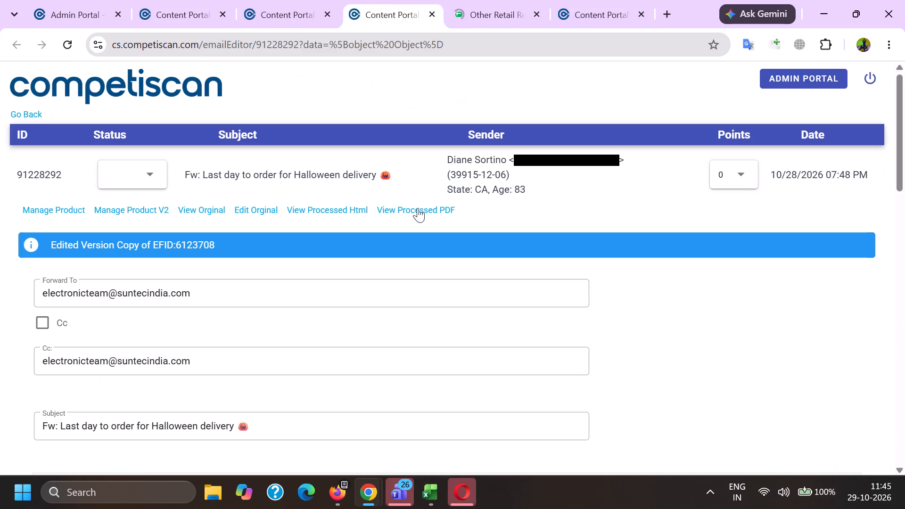
ctrl+click(419, 208)
Open the unread "Sugarplum dreams start here" email, ID 91227820, from the search results.
click(268, 0)
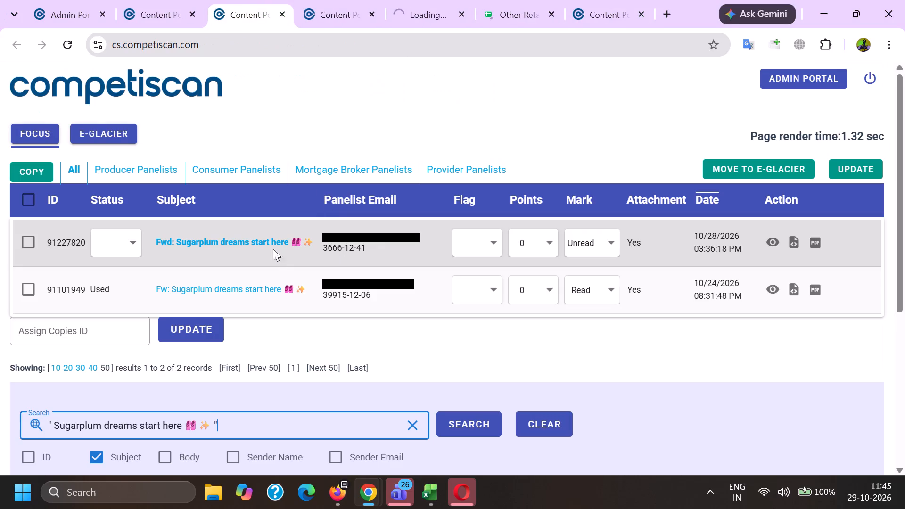
ctrl+click(260, 243)
Compare the content of the used "Sugarplum dreams start here" email, ID 91101949, with the body of email 91227820 in the editor.
click(779, 291)
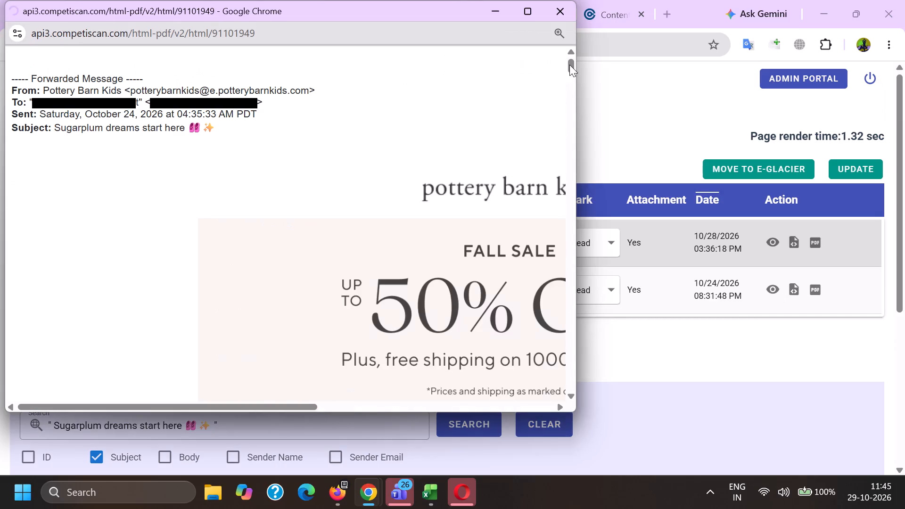
drag(569, 56, 573, 88)
drag(573, 68, 572, 341)
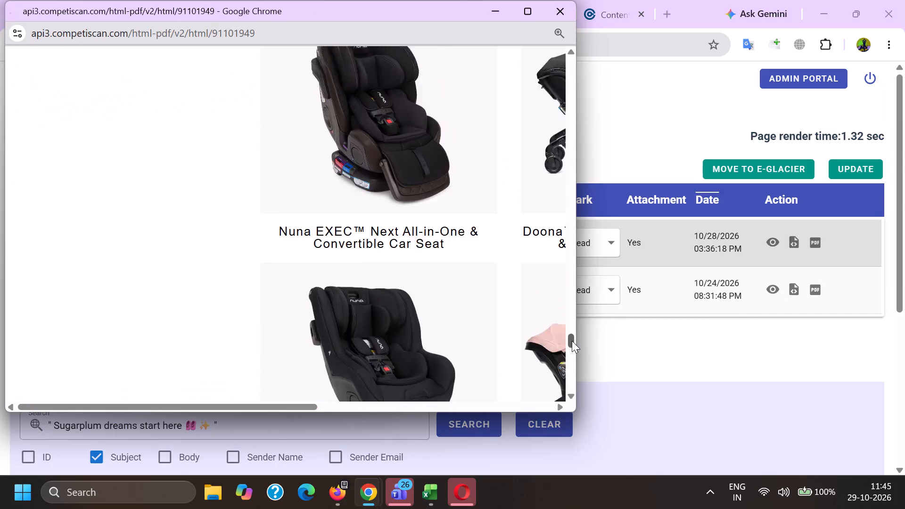
drag(572, 341, 571, 337)
drag(257, 410, 425, 399)
scroll(224, 286, up, 5)
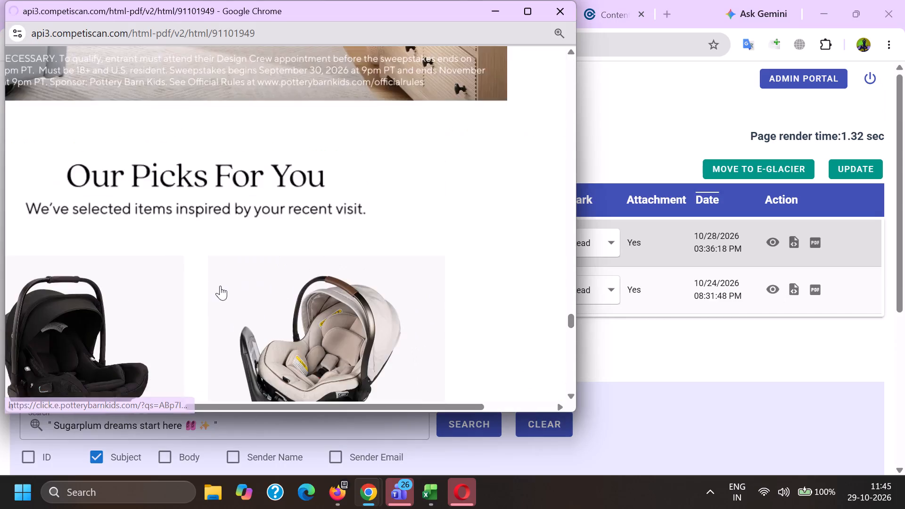
scroll(220, 285, down, 11)
key(alt+Tab)
click(279, 0)
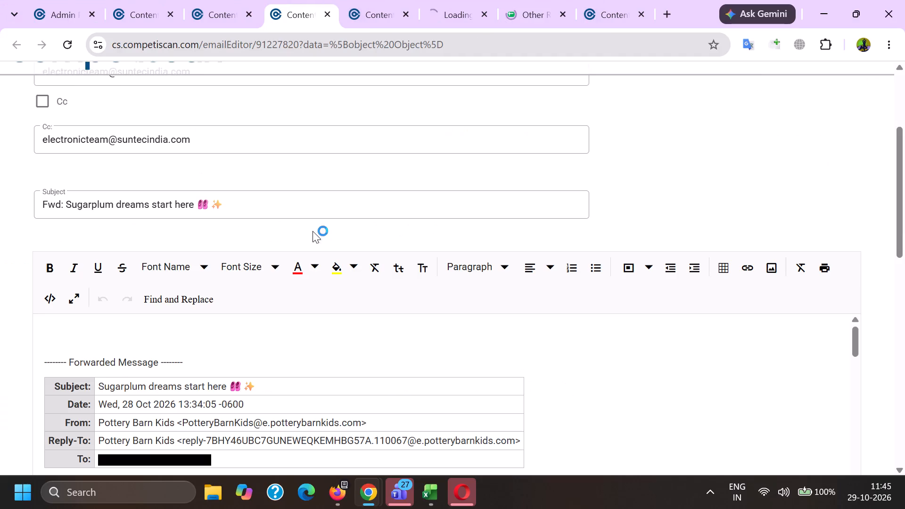
scroll(313, 224, down, 20)
scroll(313, 224, down, 20)
scroll(313, 224, down, 4)
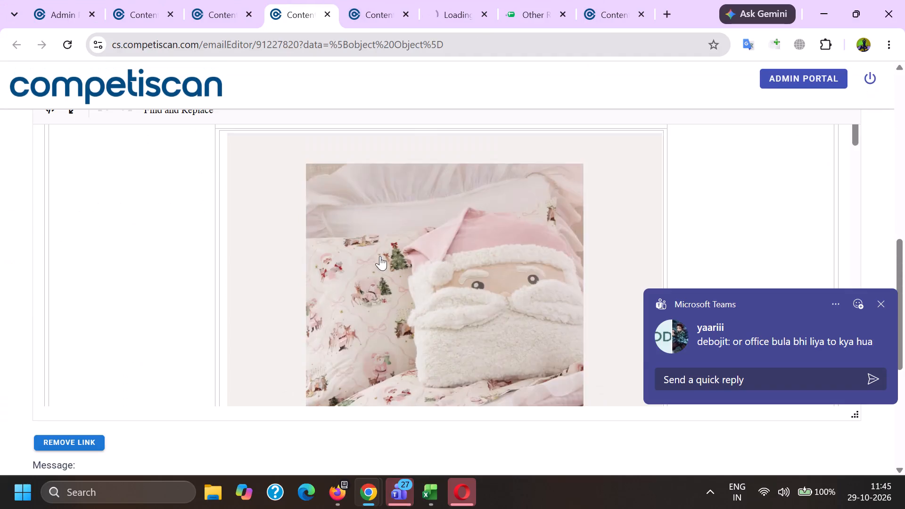
scroll(380, 256, down, 20)
scroll(380, 256, down, 4)
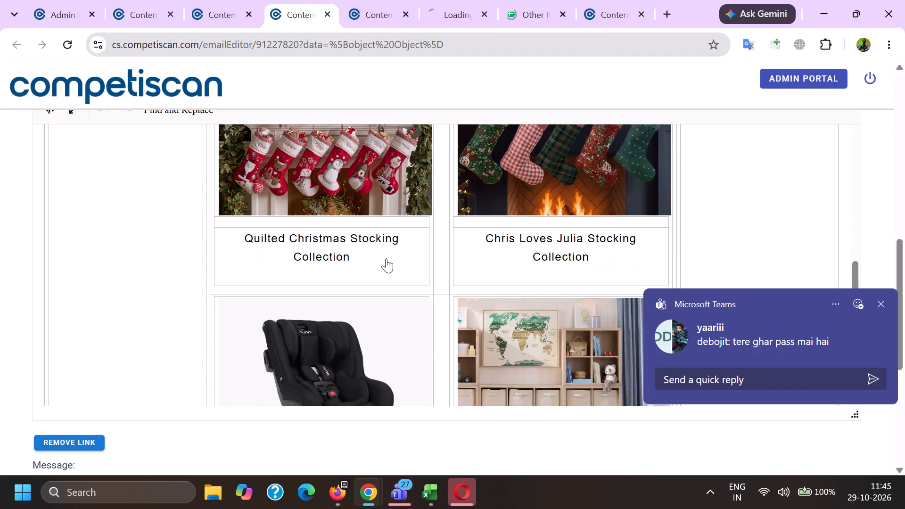
scroll(386, 258, down, 9)
Open the unread "Sugarplum dreams start here" email again in another tab and return to its first editor tab.
click(209, 0)
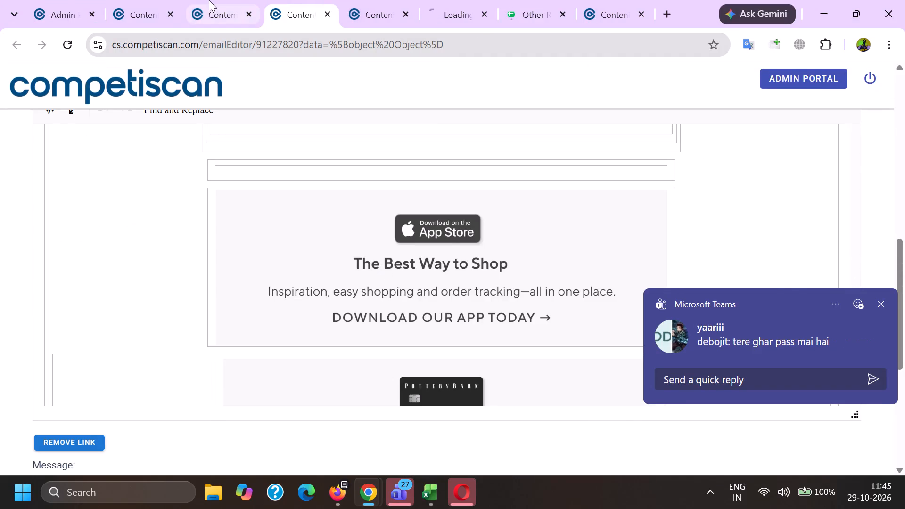
ctrl+click(211, 238)
click(280, 0)
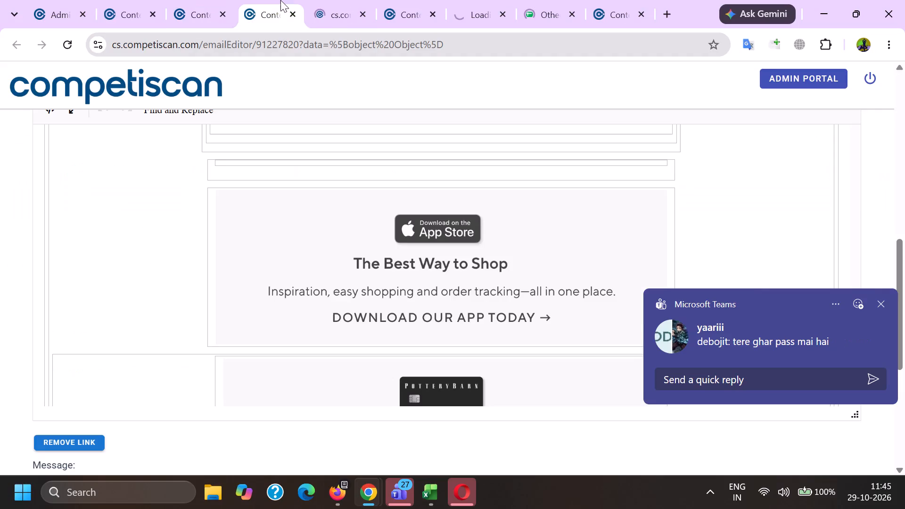
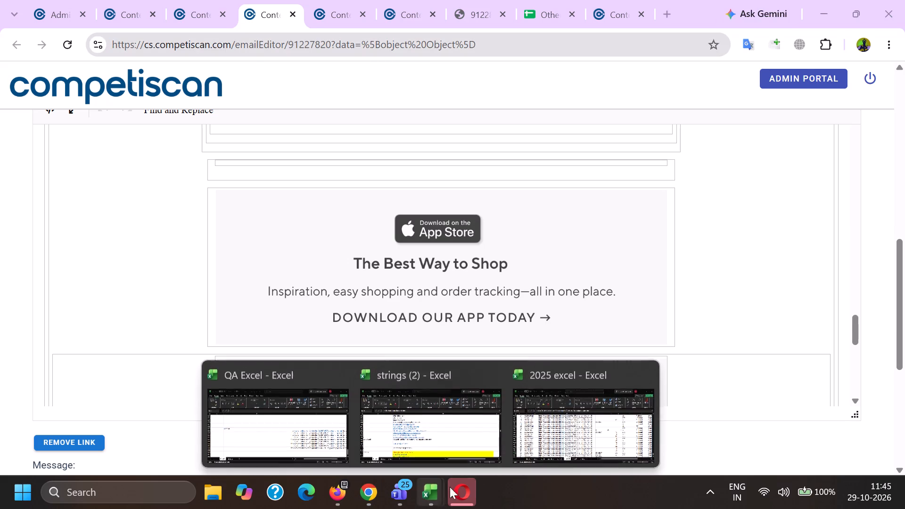
click(576, 409)
scroll(184, 279, down, 12)
scroll(117, 282, down, 8)
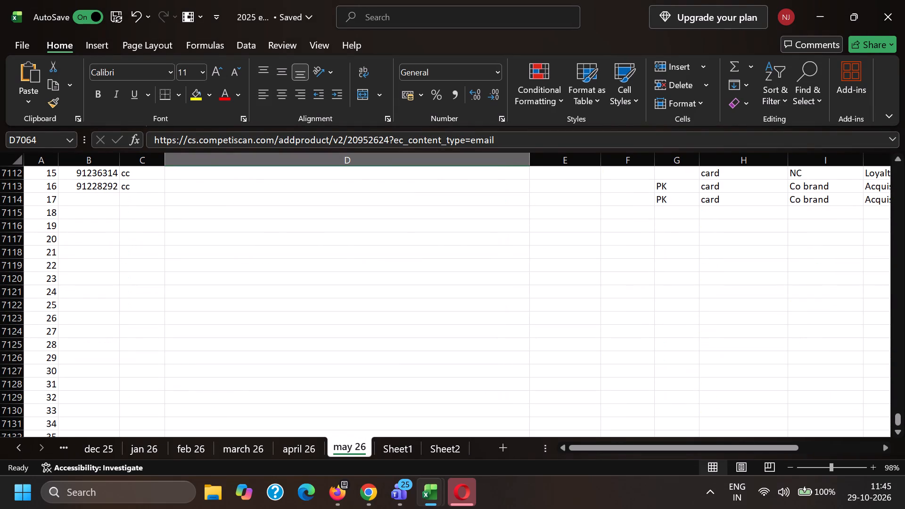
click(85, 200)
key(ctrl+v)
click(132, 203)
key(c)
key(c)
key(Right)
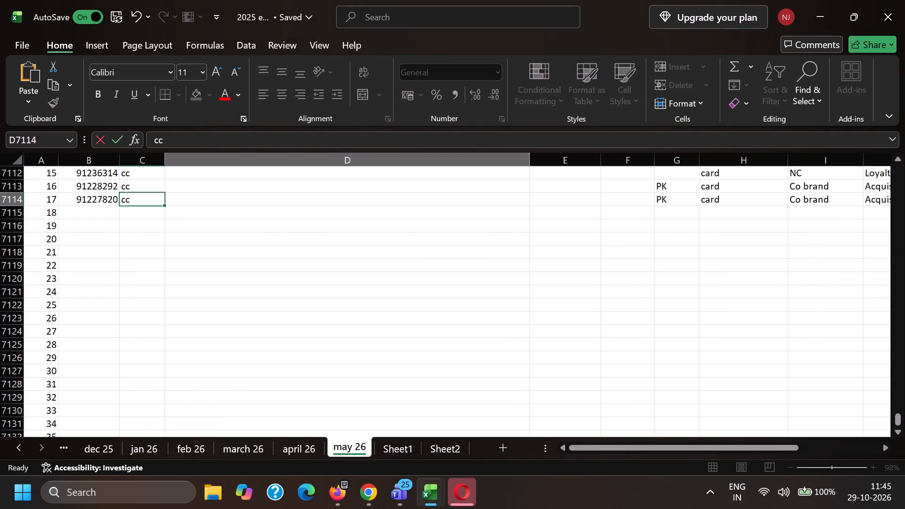
key(Right)
key(Right)
key(Right)
Switch back to the portal in Chrome and close the duplicate editor tab of email 91227820.
key(alt+Tab)
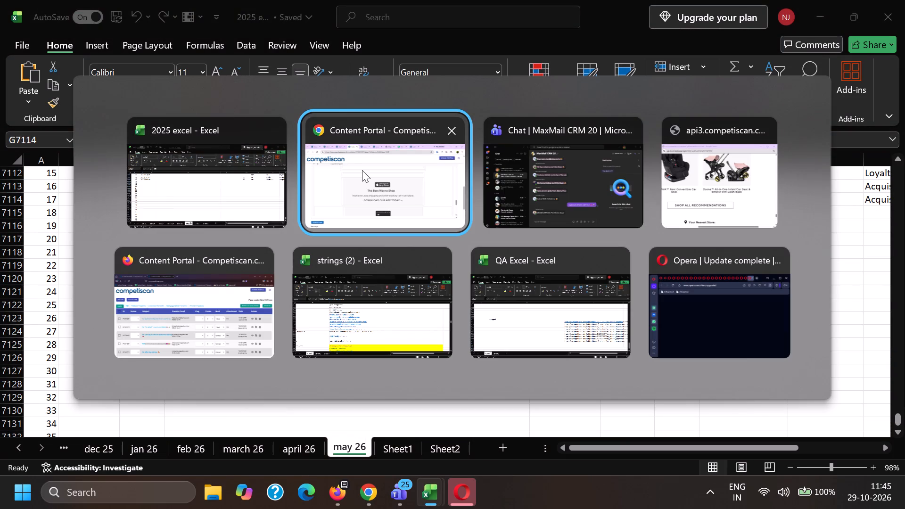
click(362, 170)
scroll(138, 287, up, 1)
click(138, 288)
key(Page_Up)
key(Page_Up)
key(Page_Up)
key(Page_Up)
key(Page_Up)
key(Page_Up)
key(Page_Up)
key(Page_Up)
key(Page_Up)
key(Page_Up)
key(Page_Up)
key(Page_Up)
key(Page_Up)
key(Page_Up)
key(Page_Up)
key(Page_Up)
key(Page_Up)
key(Page_Up)
key(Page_Up)
key(Page_Up)
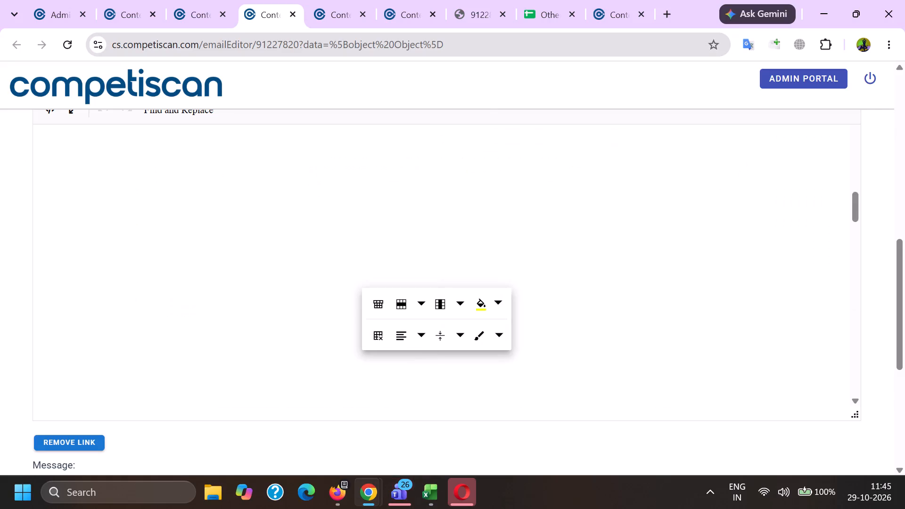
scroll(138, 281, down, 4)
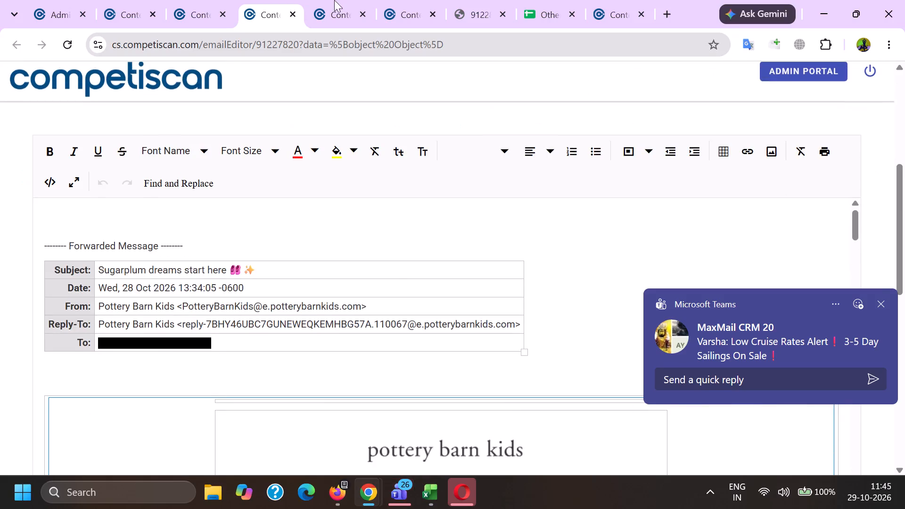
click(334, 0)
scroll(271, 217, down, 1)
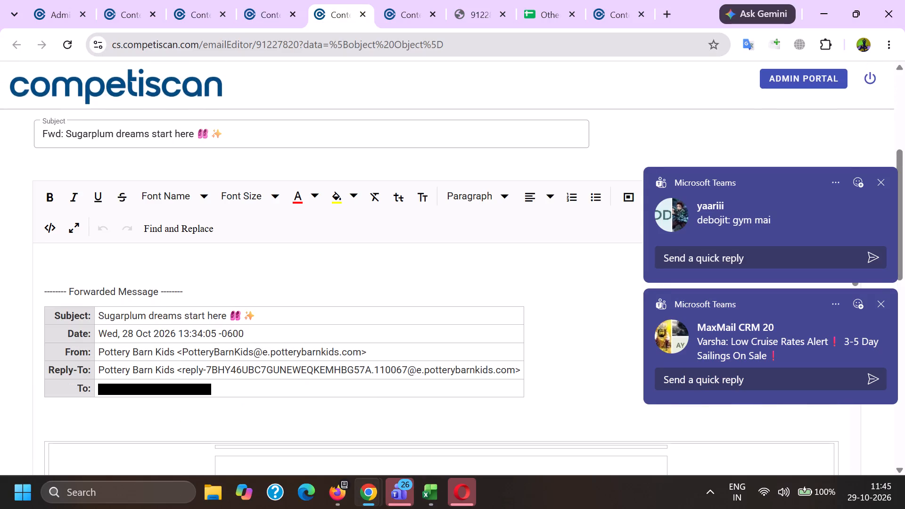
click(364, 15)
Copy the From, Sent and Subject header from the "Last day to order for Halloween delivery" email to the top of email 91227820's body.
click(357, 0)
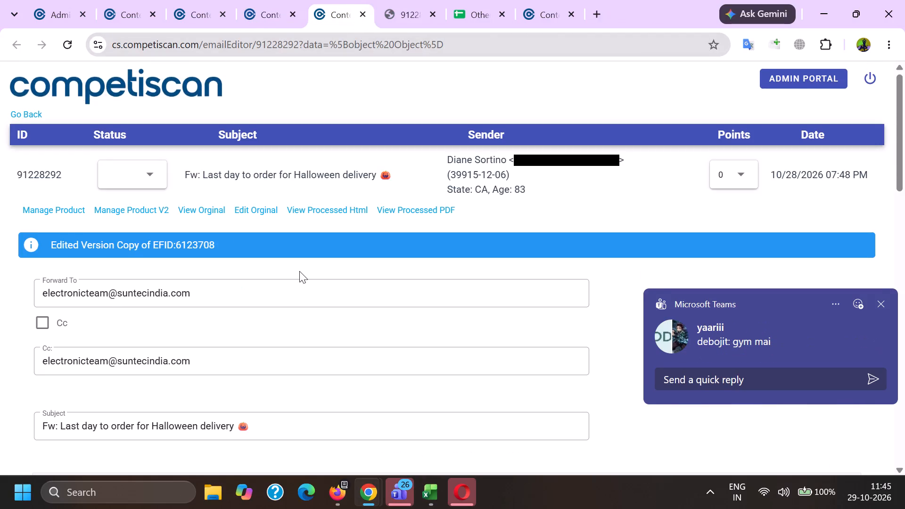
scroll(223, 233, down, 3)
drag(298, 328, 49, 282)
key(ctrl+c)
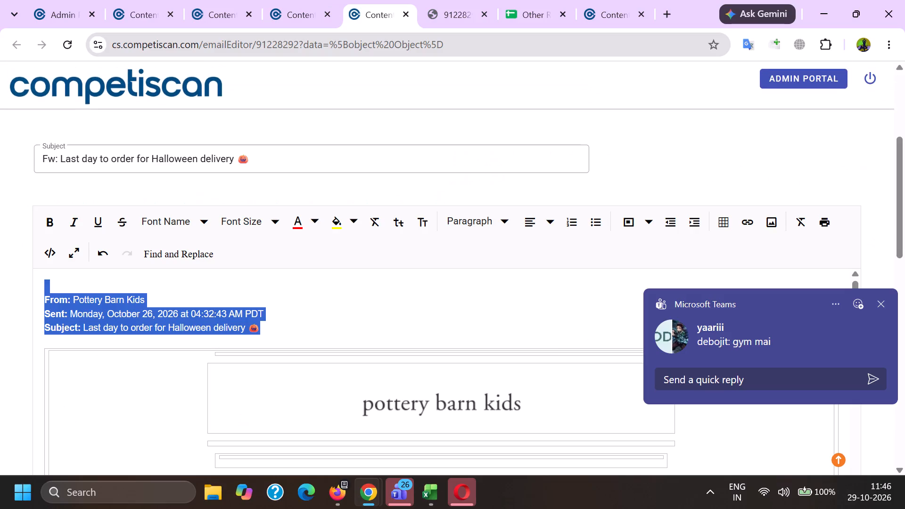
click(292, 0)
click(58, 215)
key(ctrl+v)
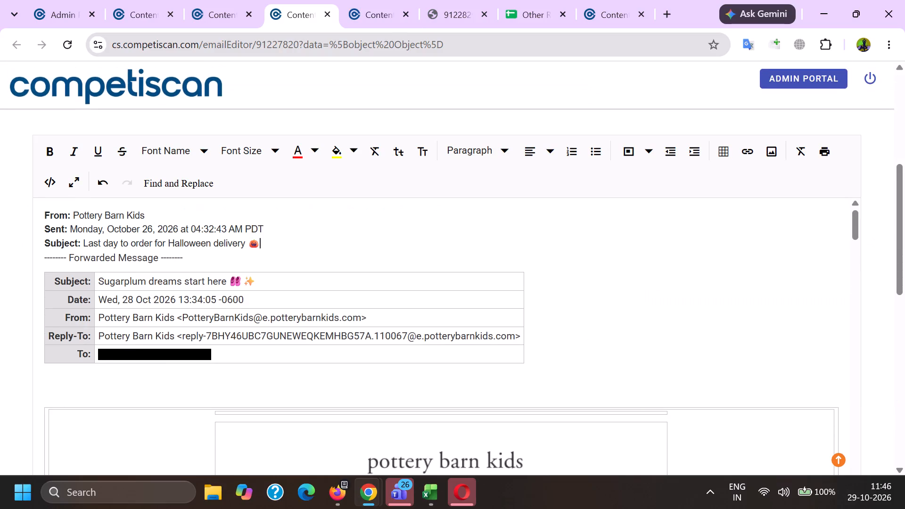
Replace the pasted header's Subject with "Sugarplum dreams start here" and its emojis, copied from the forwarded message table.
triple_click(112, 276)
key(ctrl+c)
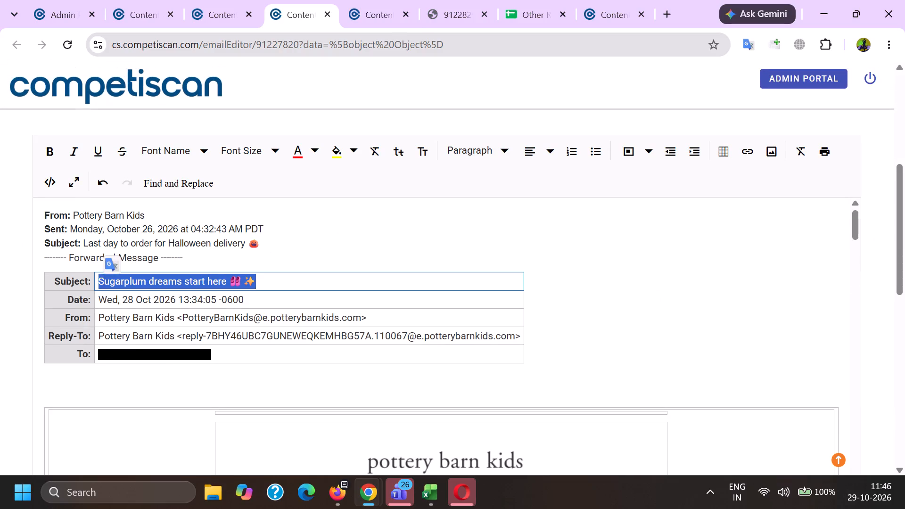
drag(85, 246, 273, 244)
key(ctrl+v)
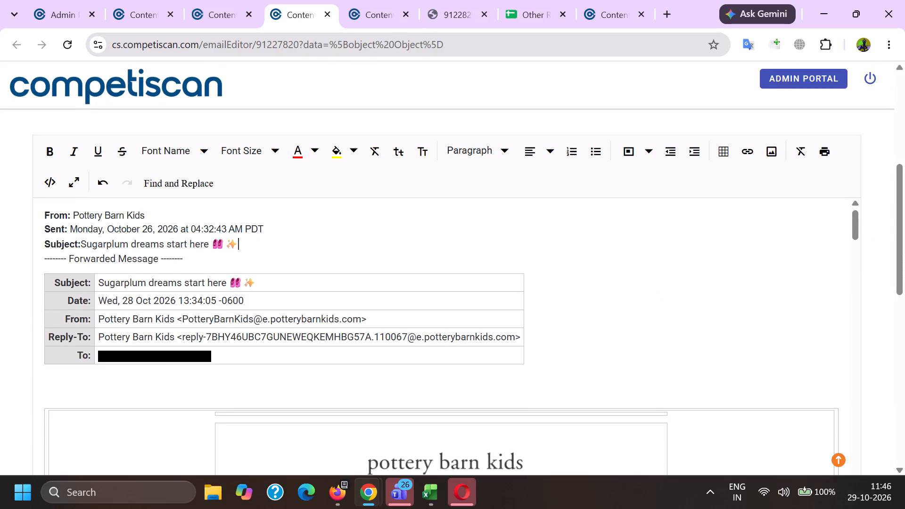
click(82, 246)
key(space)
Replace the pasted header's Sent value with "Wed, 28 Oct 2026 13:34:05 -0600" from the forwarded message table.
triple_click(119, 295)
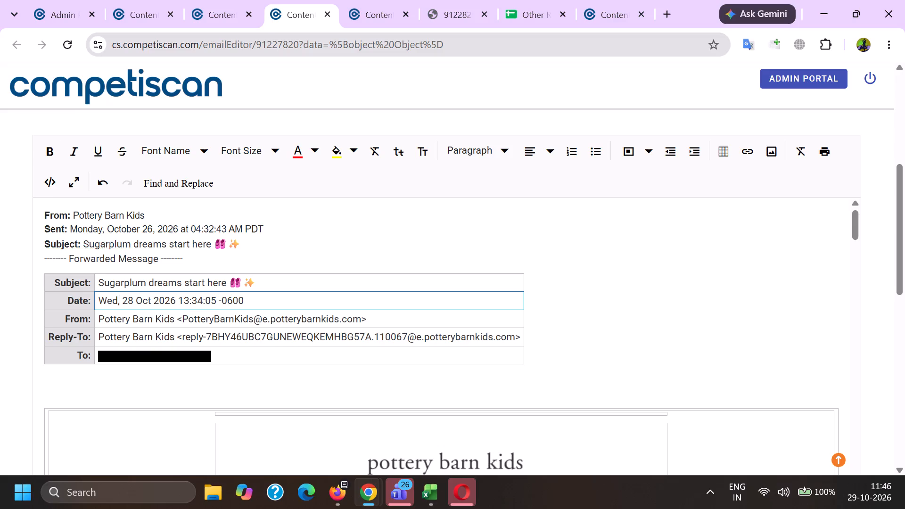
key(ctrl+c)
drag(71, 229, 298, 224)
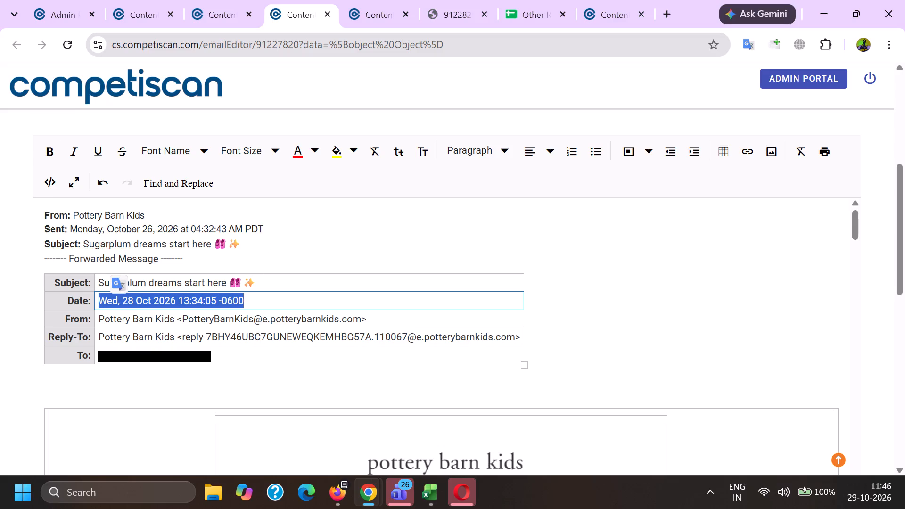
drag(298, 224, 260, 229)
key(ctrl+v)
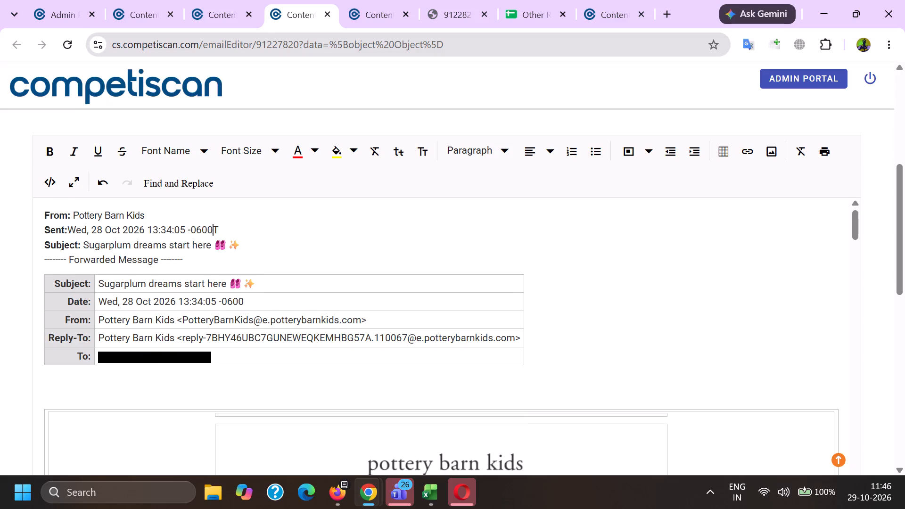
click(69, 229)
key(space)
Delete the Forwarded Message line and its header table from the top of the email body.
click(245, 317)
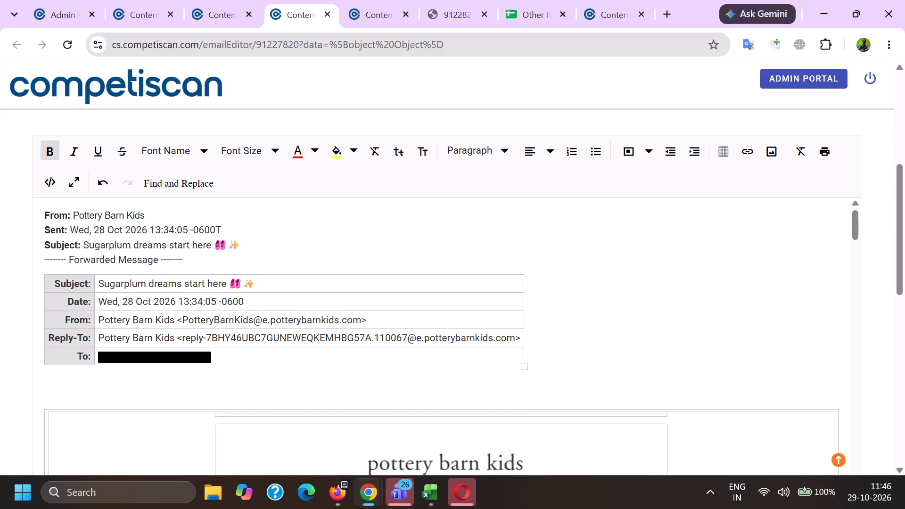
click(239, 287)
drag(233, 264, 44, 260)
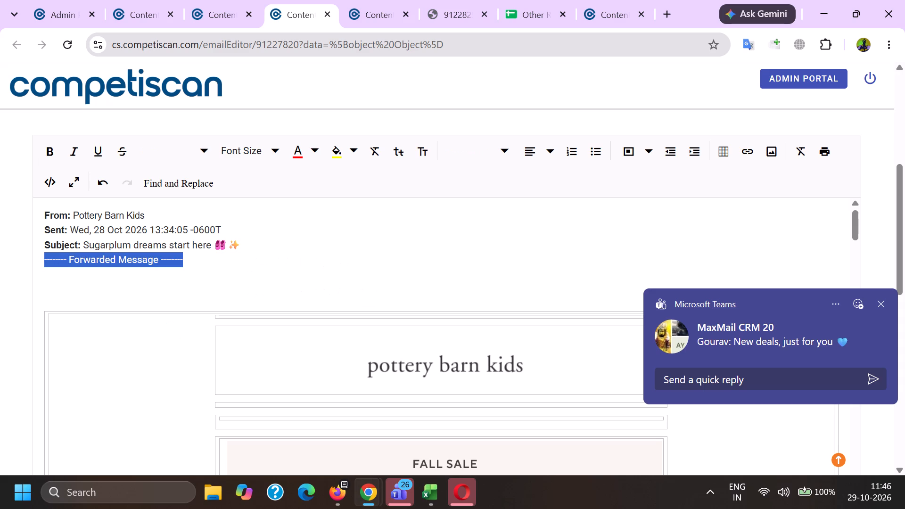
drag(44, 260, 39, 261)
key(BackSpace)
Remove the link from the "The Best Way to Shop" app download banner in the email body.
scroll(329, 308, down, 10)
scroll(304, 291, up, 1)
scroll(304, 291, down, 16)
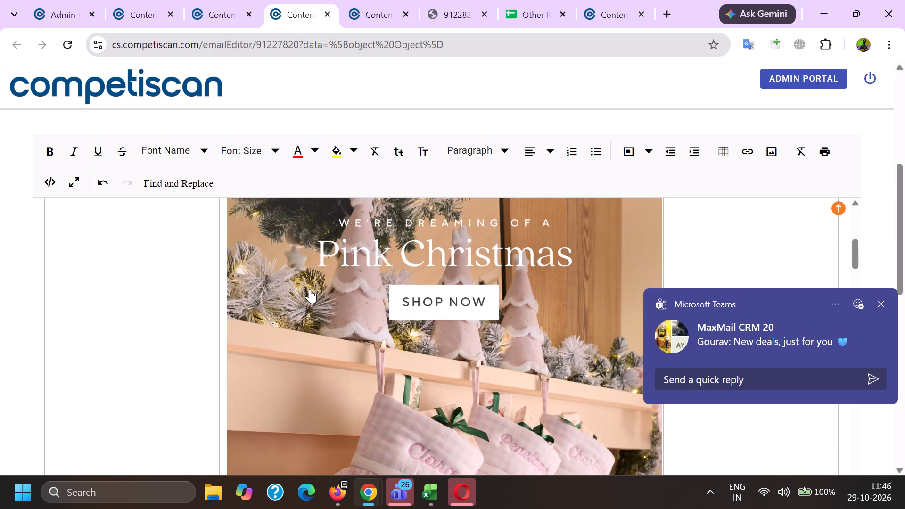
scroll(310, 289, down, 18)
scroll(315, 309, up, 1)
scroll(318, 313, down, 19)
scroll(326, 305, down, 6)
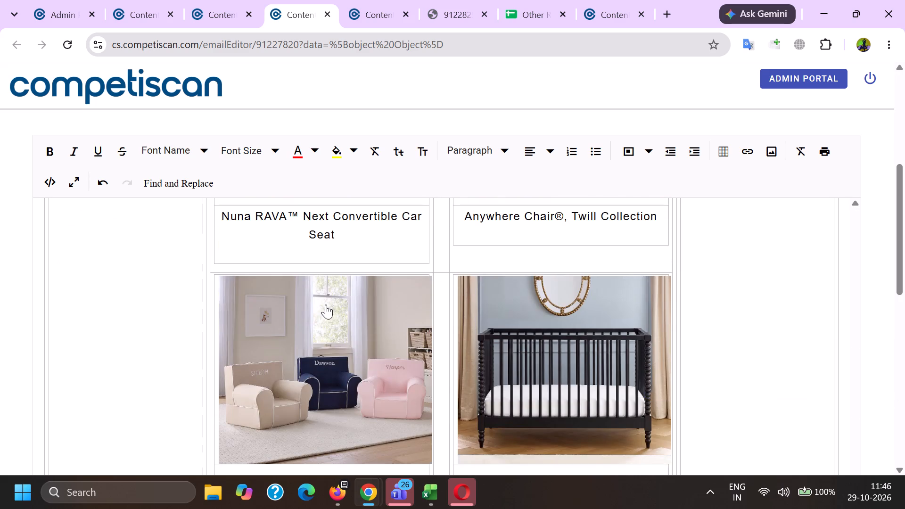
scroll(330, 350, down, 6)
click(359, 344)
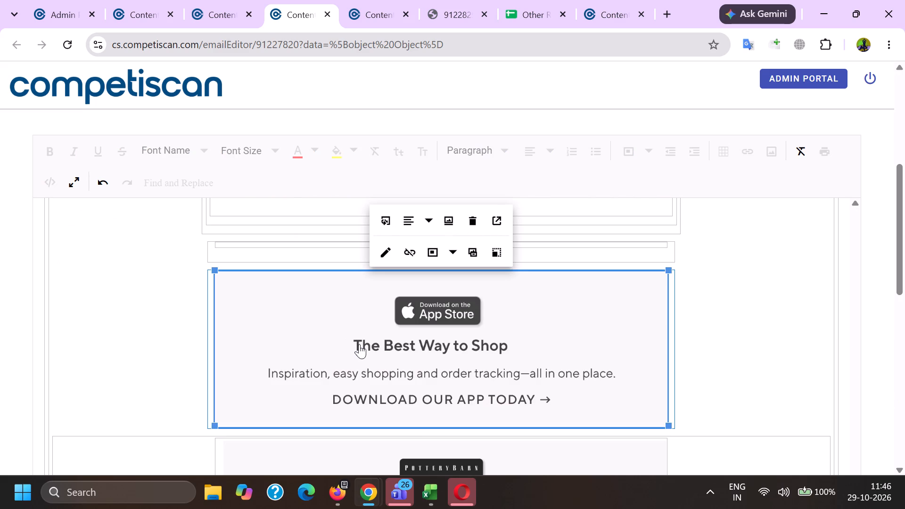
click(411, 253)
scroll(374, 329, down, 4)
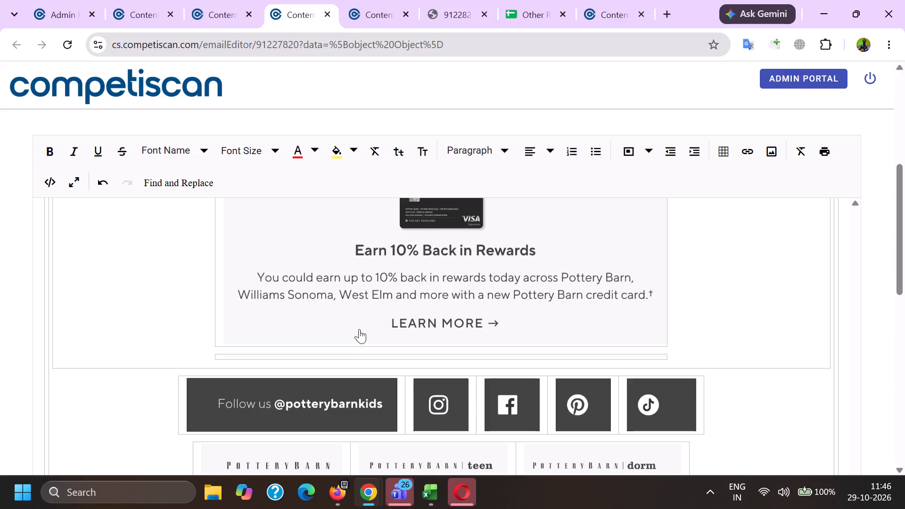
click(304, 401)
click(270, 359)
click(462, 395)
click(454, 358)
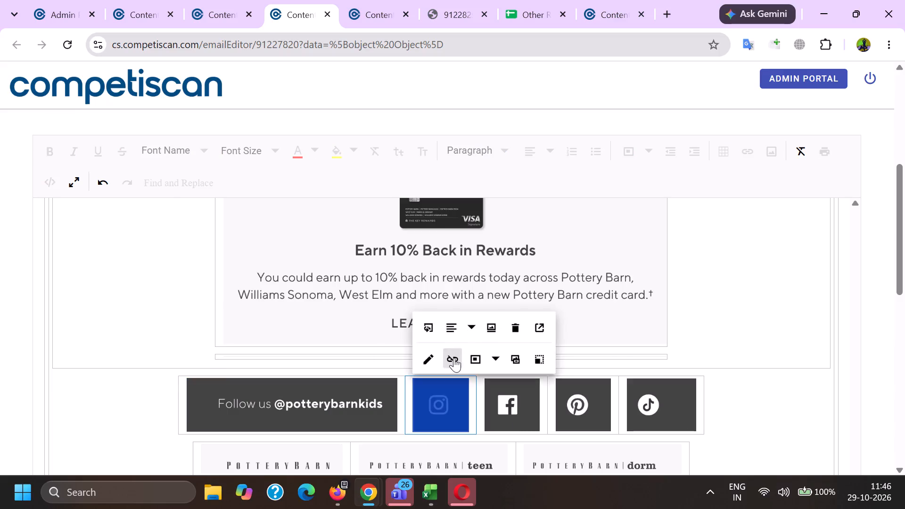
click(518, 417)
click(523, 359)
click(569, 404)
click(608, 359)
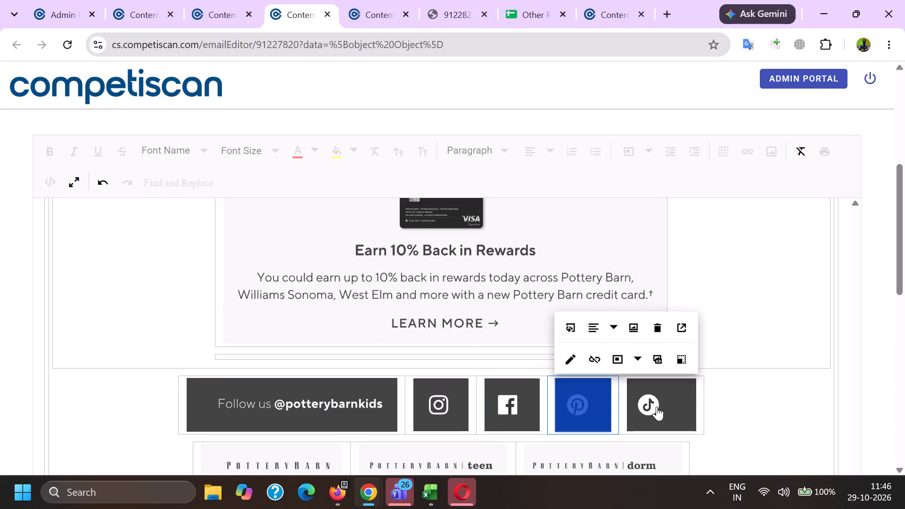
click(657, 406)
click(666, 356)
click(584, 400)
click(597, 363)
Unlink "View Images" in the email footer and delete the recipient's address after "This message was sent to".
scroll(432, 328, down, 4)
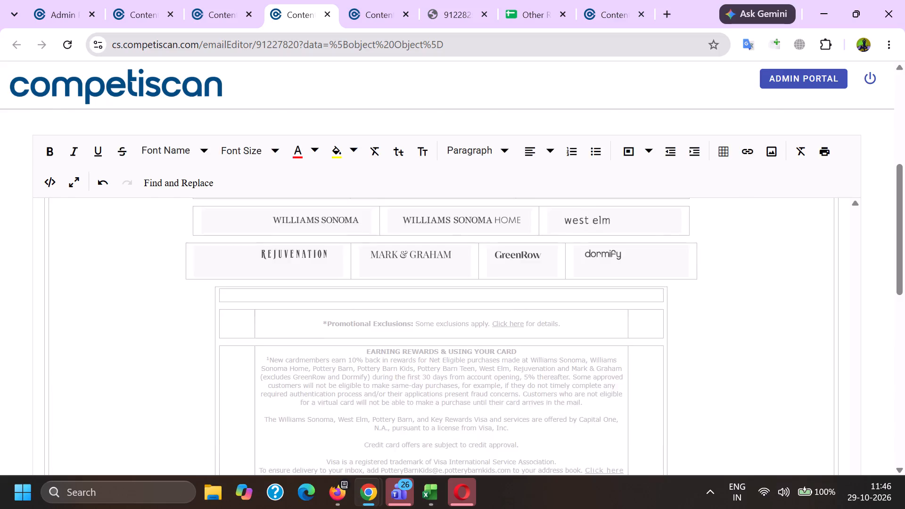
scroll(421, 351, down, 3)
click(428, 319)
click(509, 348)
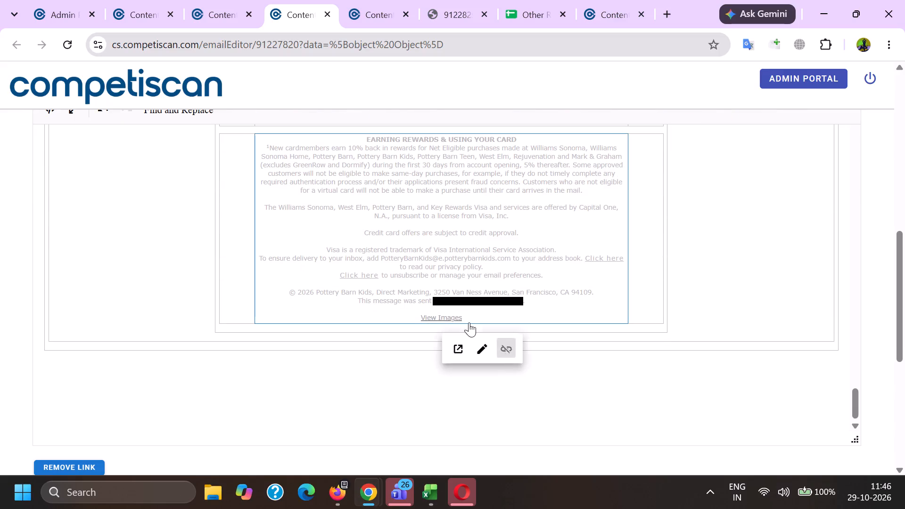
drag(443, 303, 530, 305)
key(BackSpace)
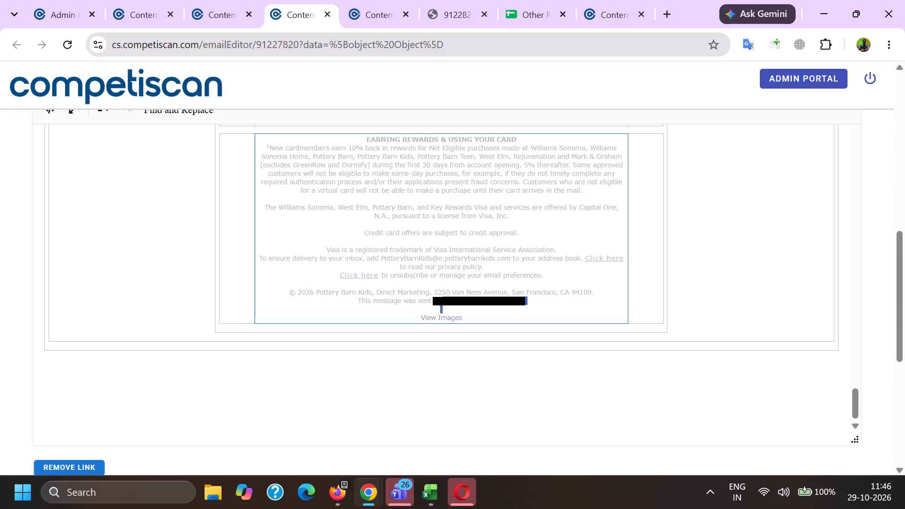
Unlink the unsubscribe "Click here" text and delete the sender's email address from the footer's delivery sentence.
scroll(418, 400, up, 1)
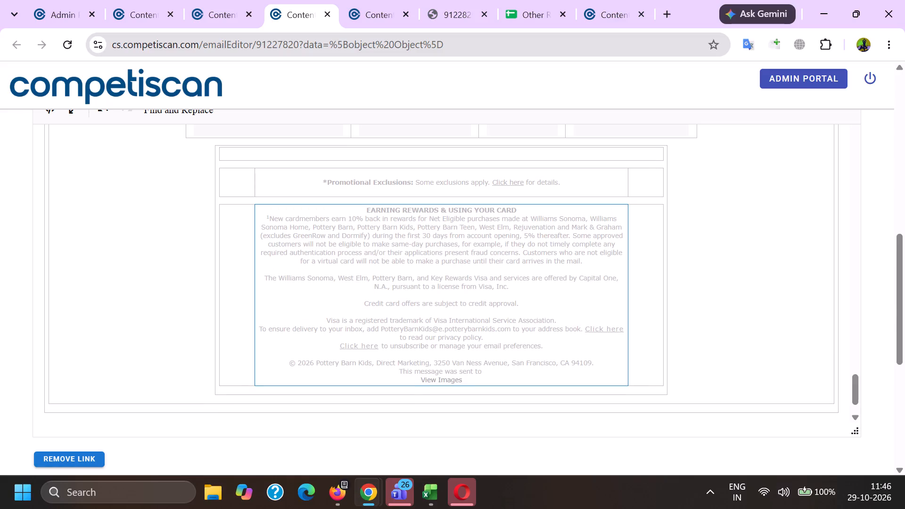
click(367, 344)
click(445, 378)
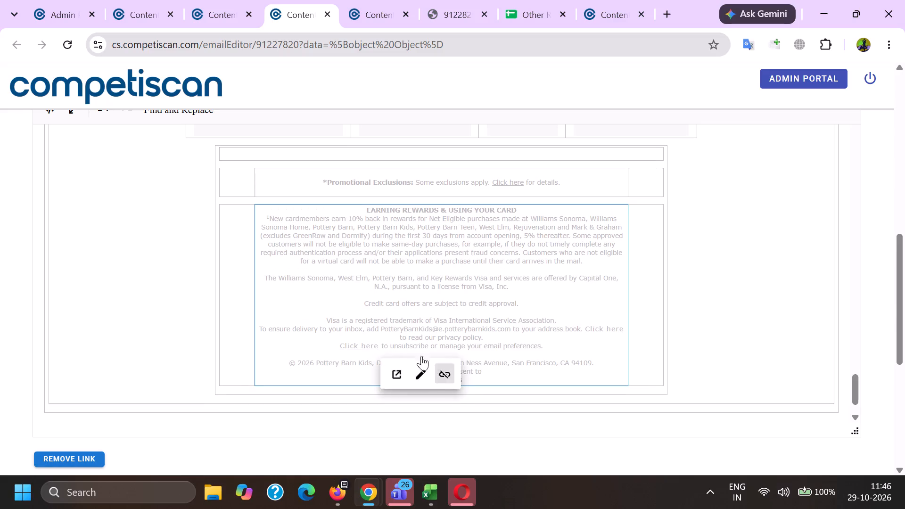
drag(382, 331, 508, 330)
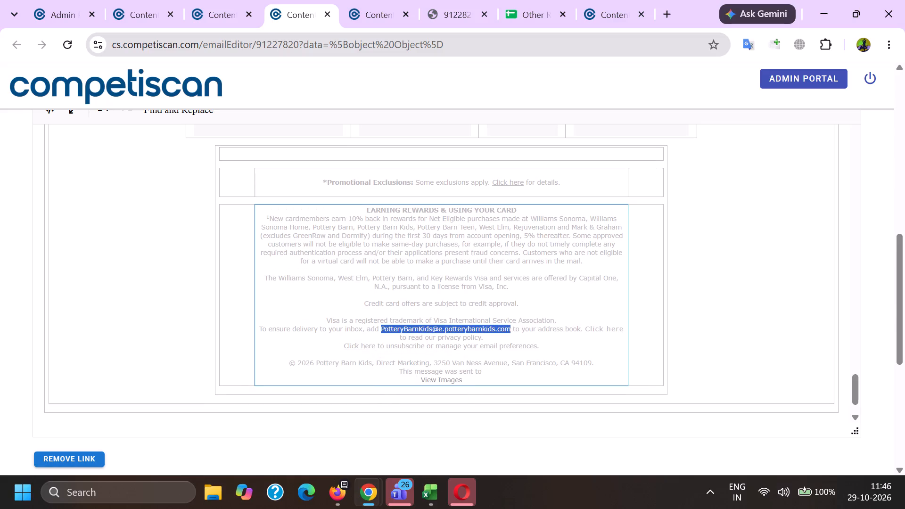
drag(508, 330, 509, 330)
key(BackSpace)
Save the product info of the cleaned email 91227820.
scroll(381, 330, down, 12)
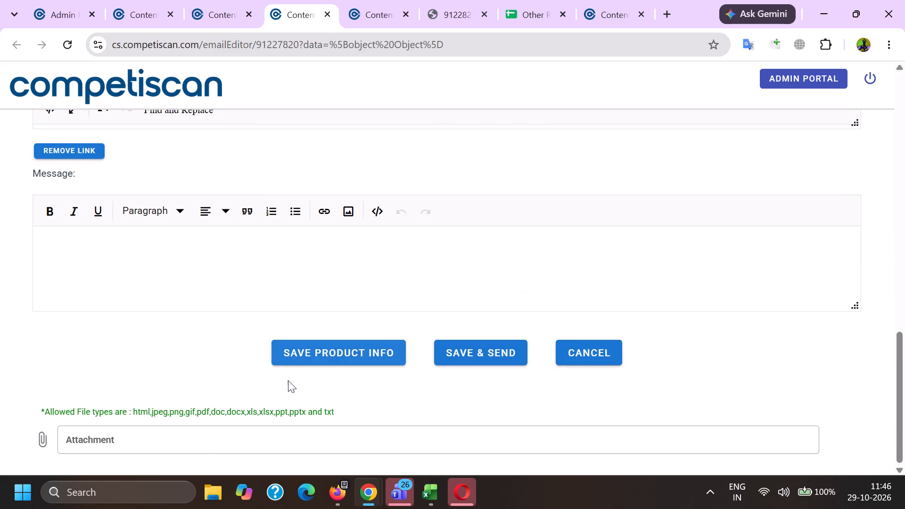
scroll(281, 381, up, 4)
scroll(291, 331, down, 6)
click(320, 349)
click(466, 295)
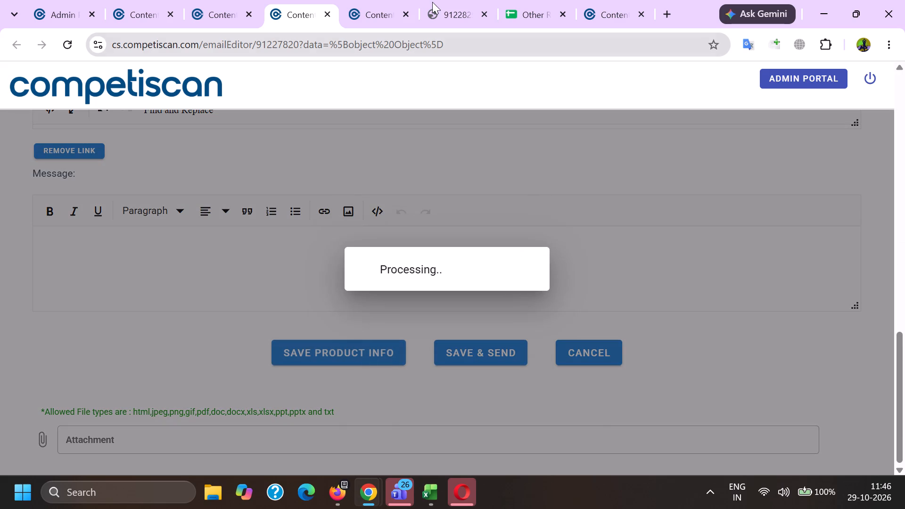
Close the editor and processed PDF tabs of email 91228292 and return to the editor of email 91227820.
click(432, 0)
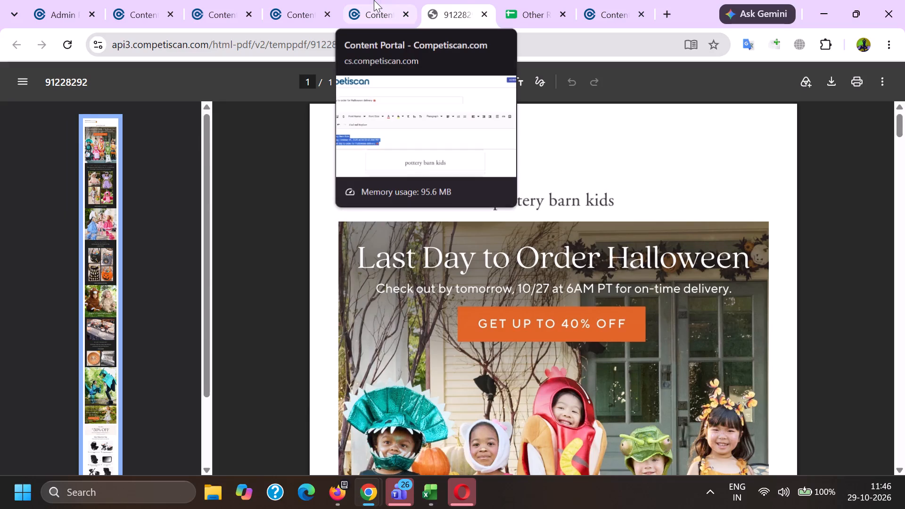
click(374, 0)
click(403, 15)
click(403, 15)
click(319, 0)
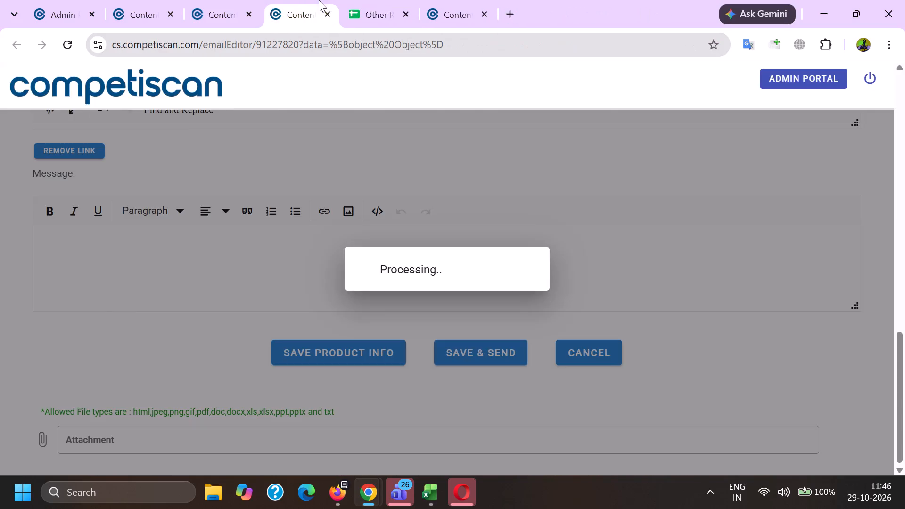
Open the product record of email 91227820 from its editor page.
click(41, 216)
scroll(0, 269, up, 6)
click(45, 218)
key(alt+Tab)
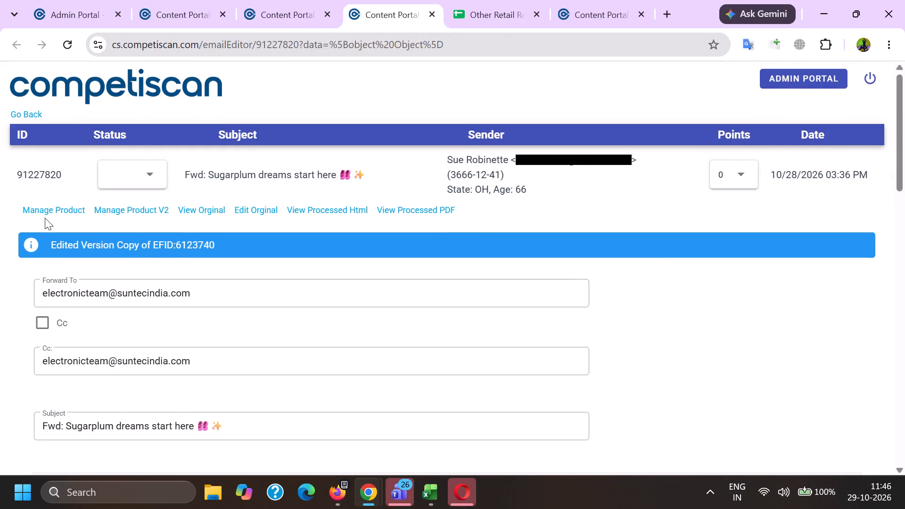
key(alt+Tab)
click(67, 215)
key(alt+Tab)
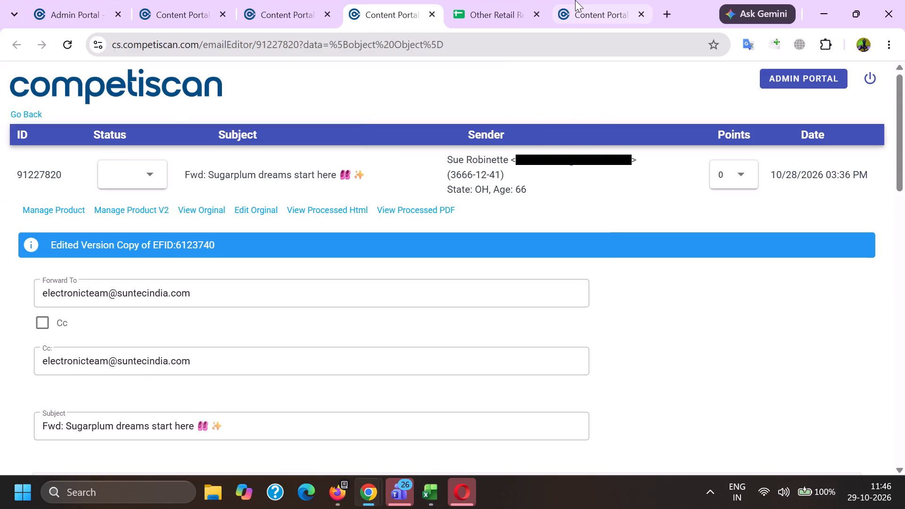
Add Pottery Barn Kids, the company name copied from reference product 20952624, as the company of email 91227820.
click(575, 0)
scroll(471, 278, up, 20)
scroll(471, 278, up, 4)
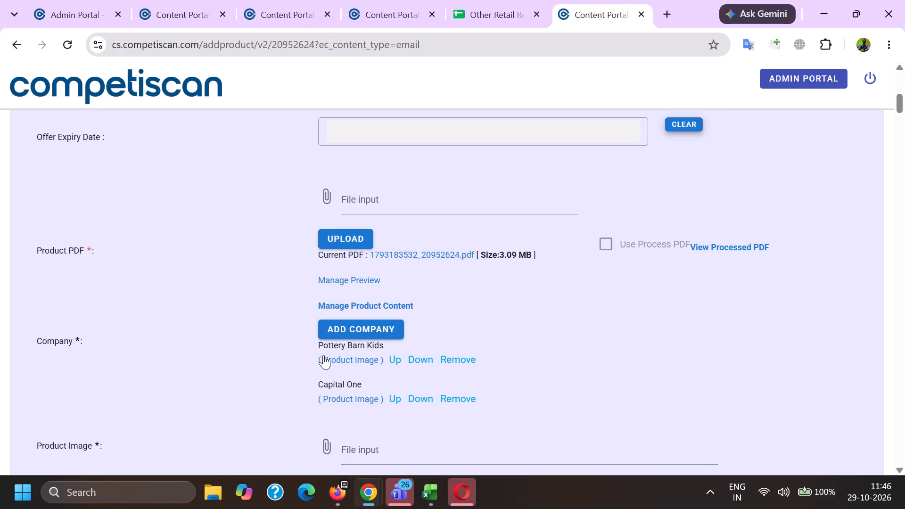
triple_click(329, 346)
key(ctrl+c)
key(alt+Tab)
scroll(274, 176, down, 6)
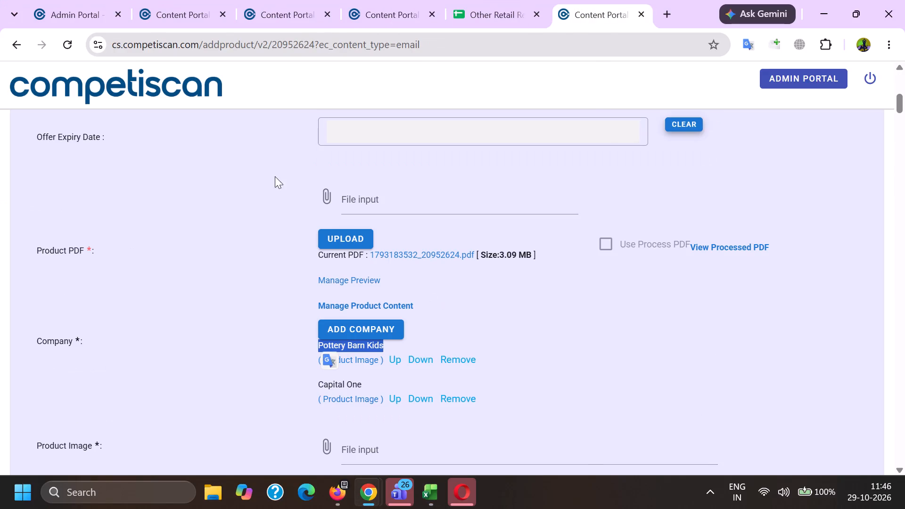
scroll(242, 176, down, 4)
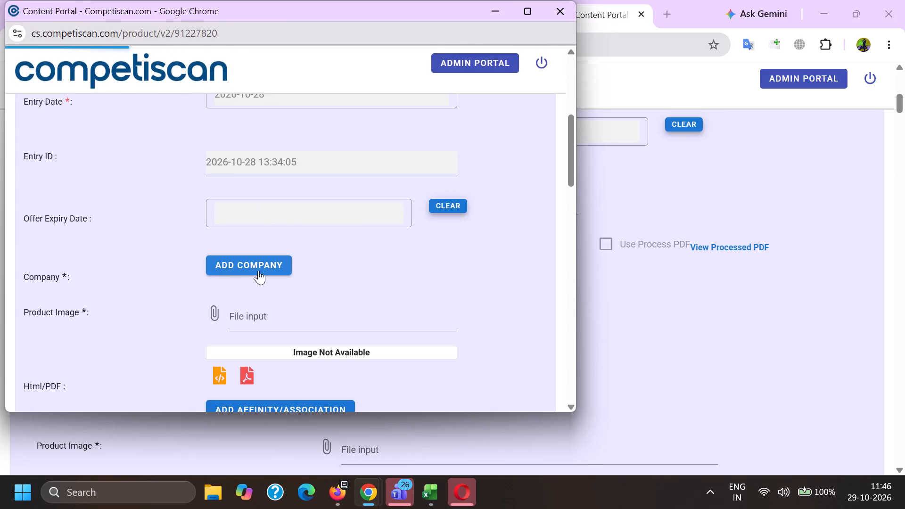
click(247, 297)
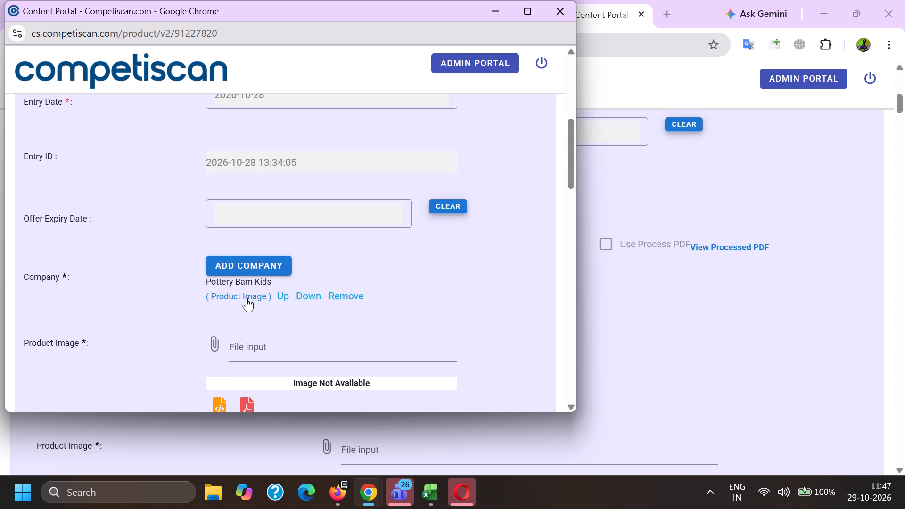
Add Capital One as a second company and Pottery Barn Kids (Retail) as the affinity/association.
click(249, 268)
key(c)
text(apital one)
scroll(248, 267, down, 3)
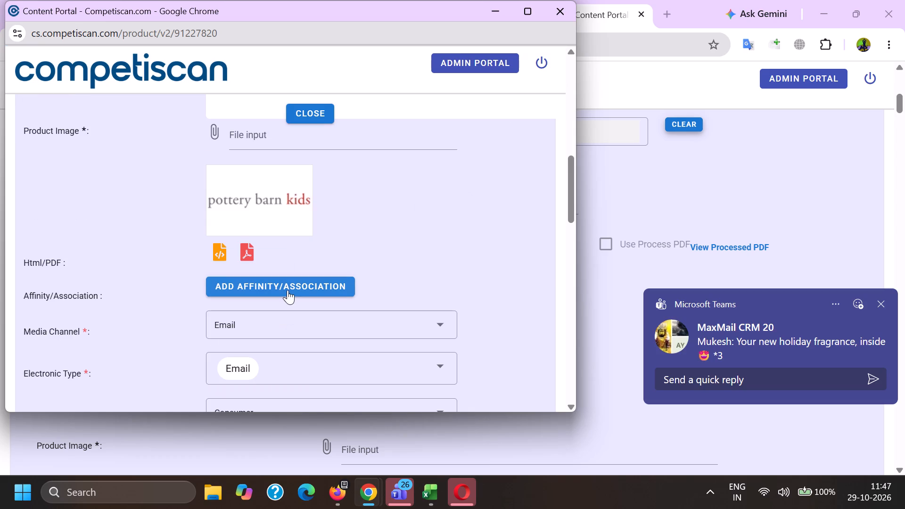
click(282, 278)
click(362, 311)
key(ctrl+v)
scroll(362, 310, up, 3)
click(320, 327)
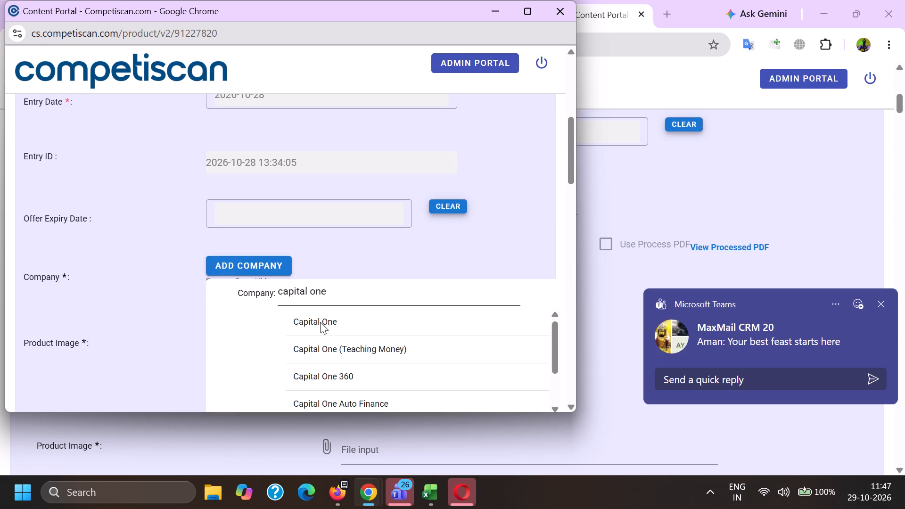
scroll(289, 279, down, 4)
click(325, 322)
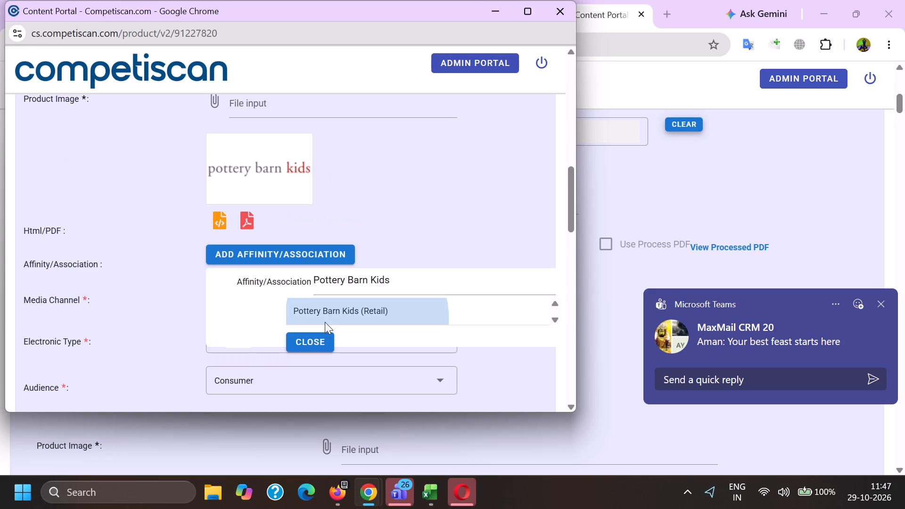
Set the product's sector to Retail and its category to Home Improvement.
scroll(284, 194, down, 4)
click(265, 182)
scroll(263, 181, down, 7)
click(259, 244)
drag(162, 241, 173, 241)
click(252, 226)
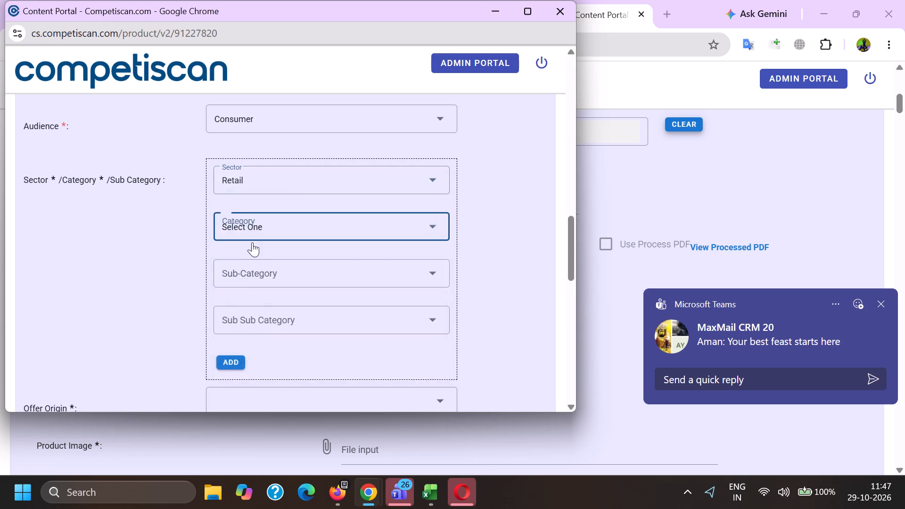
scroll(247, 242, down, 8)
drag(250, 213, 248, 218)
drag(125, 250, 154, 255)
click(252, 227)
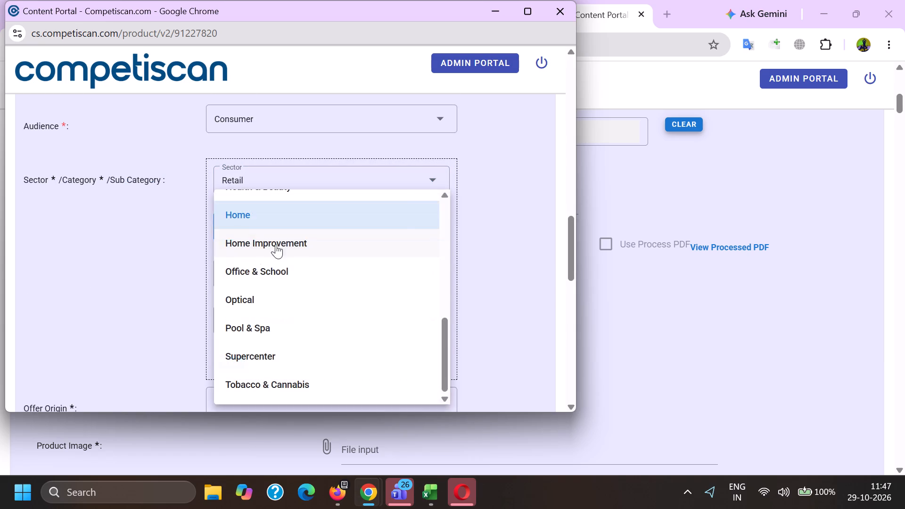
drag(276, 244, 266, 247)
drag(165, 251, 186, 251)
Set the subcategory to Holiday Decorations and the sub-subcategory to Christmas Decorations, and add this classification.
click(252, 250)
drag(268, 272, 273, 270)
scroll(284, 167, down, 2)
scroll(266, 203, down, 2)
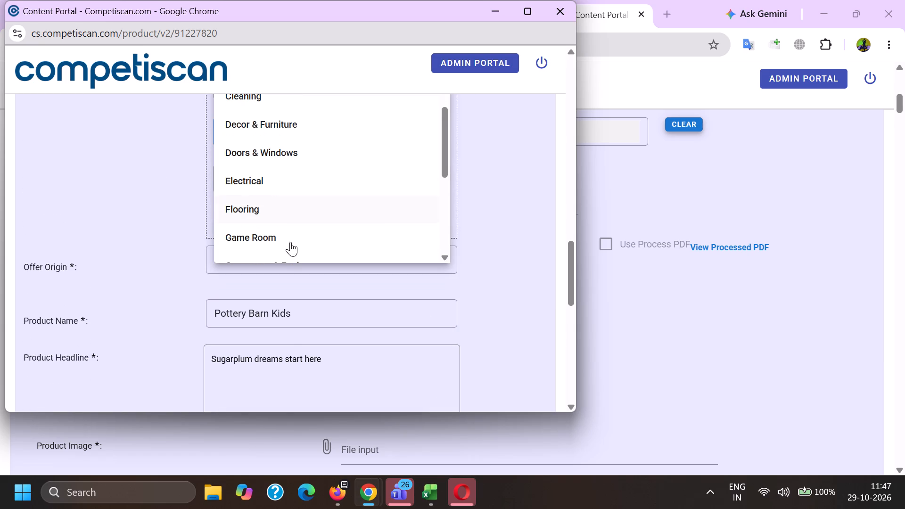
scroll(289, 329, up, 2)
scroll(267, 221, down, 2)
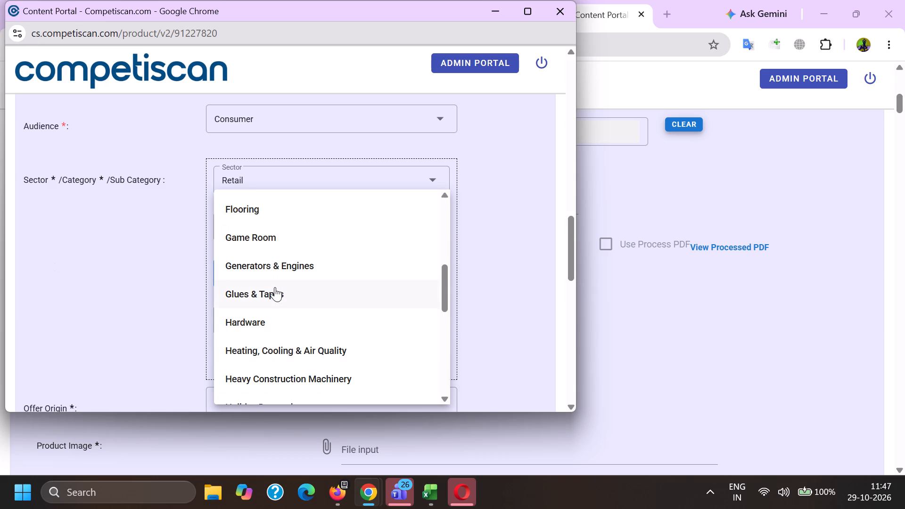
scroll(271, 304, down, 3)
scroll(271, 308, up, 1)
click(282, 263)
drag(150, 270, 172, 273)
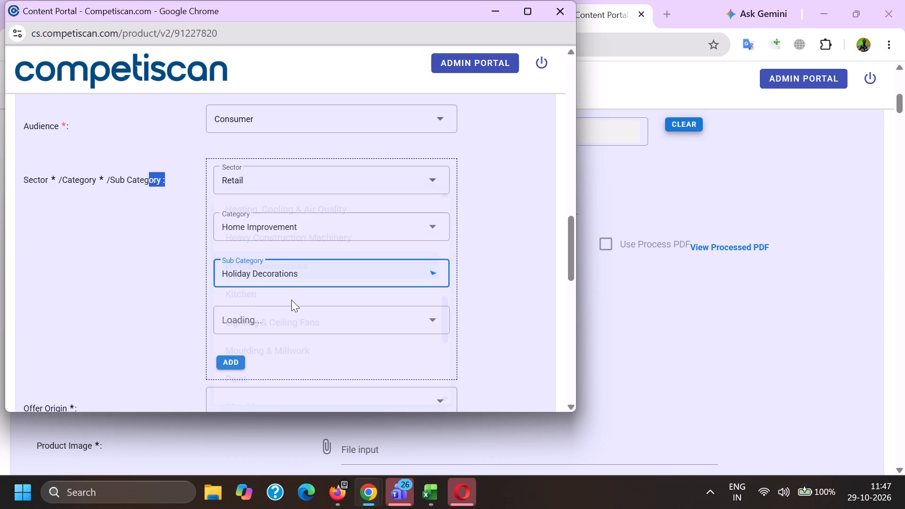
click(257, 345)
click(255, 325)
scroll(283, 211, up, 1)
scroll(280, 209, down, 1)
click(284, 243)
drag(158, 259, 169, 263)
click(235, 362)
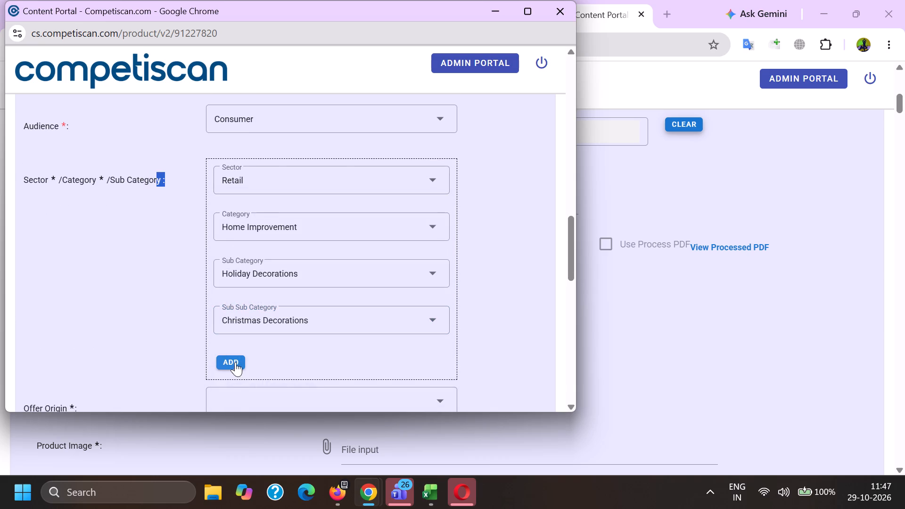
Add a second classification of Credit Cards / Payment Cards / Credit Cards and move the Retail classification down.
click(256, 214)
scroll(268, 295, up, 6)
click(284, 323)
drag(127, 324, 147, 322)
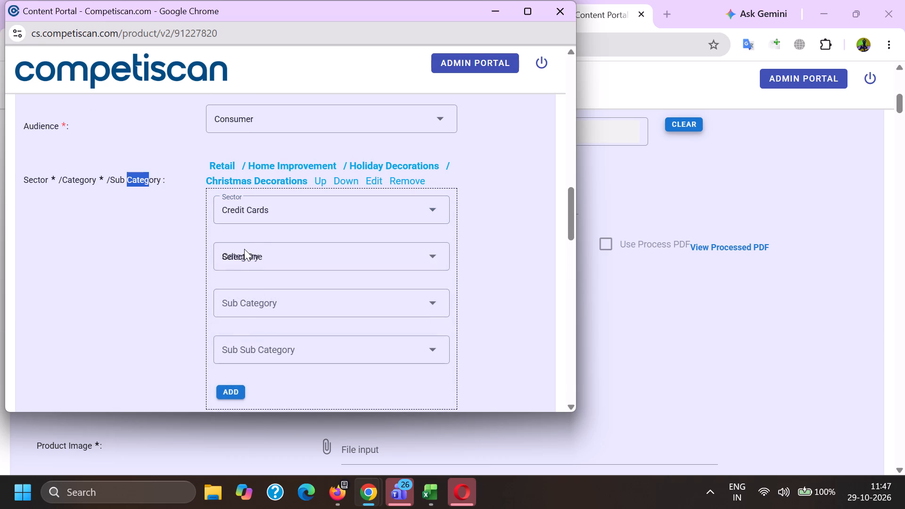
click(244, 248)
double_click(276, 311)
scroll(264, 243, down, 2)
click(270, 296)
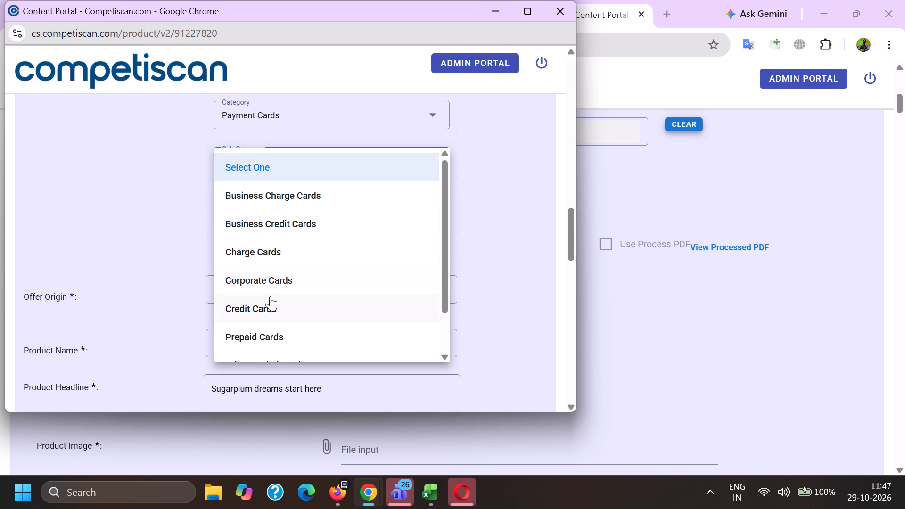
drag(151, 285, 159, 283)
click(225, 249)
scroll(249, 290, up, 3)
click(344, 248)
Set the offer origin to Provider/Bank and the product name to Pottery Barn Key Rewards Visa Credit Card.
scroll(321, 252, down, 5)
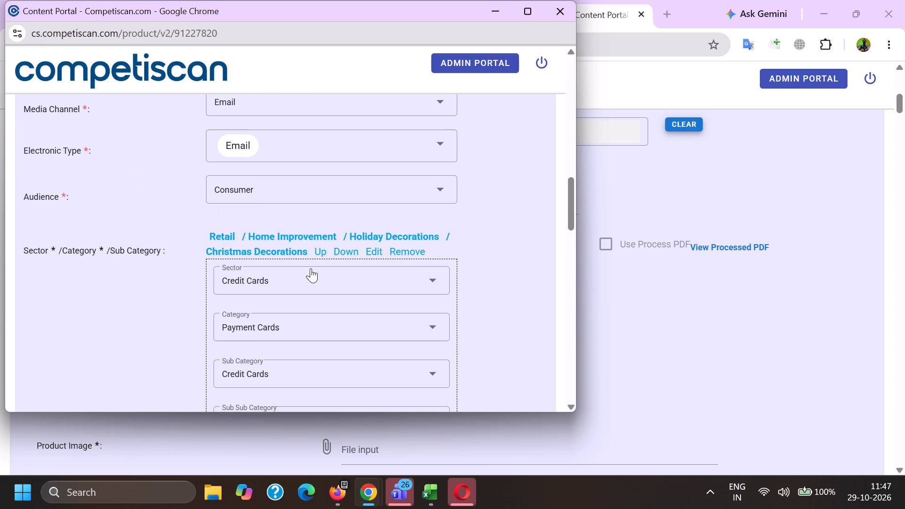
click(248, 184)
double_click(262, 232)
key(ctrl+v)
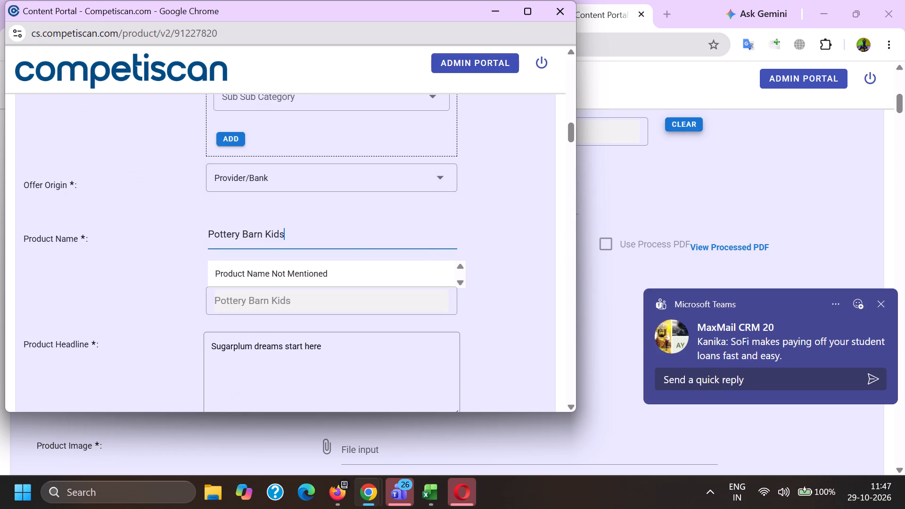
drag(267, 237, 425, 249)
key(BackSpace)
click(296, 304)
scroll(281, 298, up, 3)
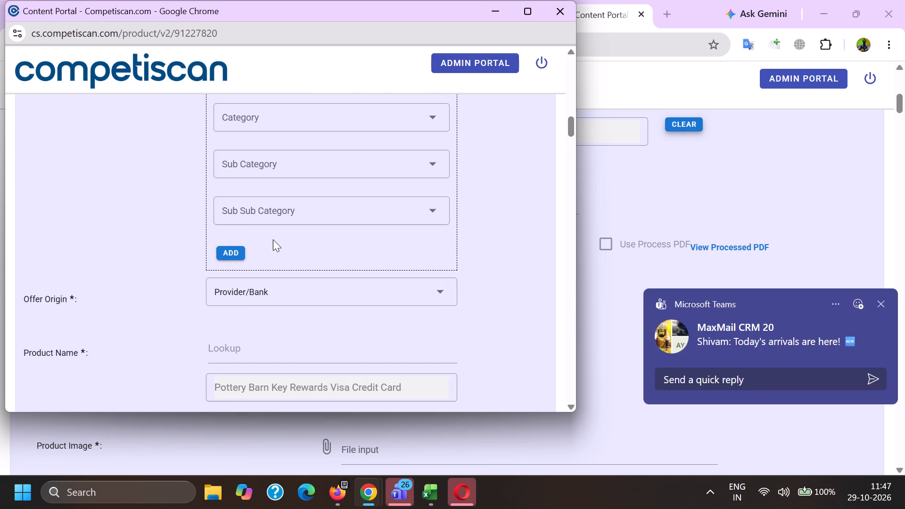
click(277, 113)
Replace the product headline with the copied email subject, without its emojis and ending in a period: "Sugarplum dreams start here.".
scroll(277, 117, down, 3)
drag(400, 280, 0, 278)
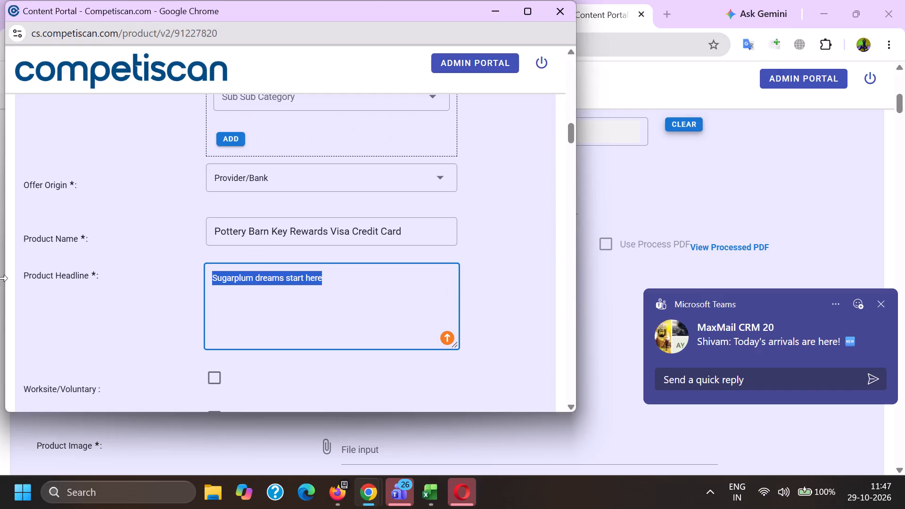
key(BackSpace)
key(alt+Tab)
click(270, 0)
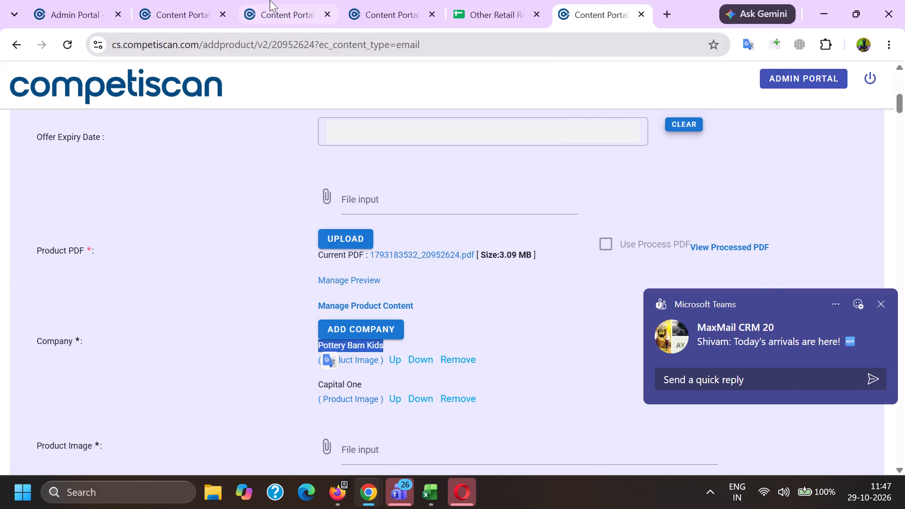
drag(175, 237, 321, 239)
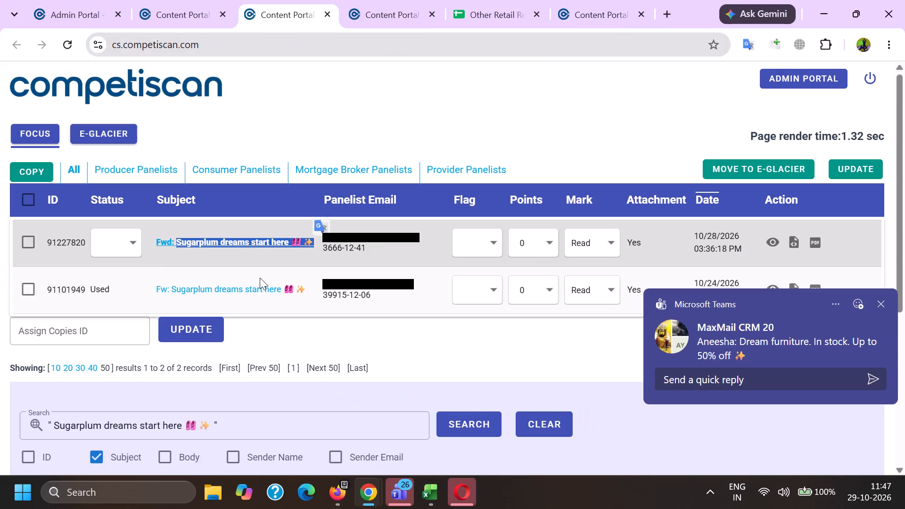
key(ctrl+c)
key(alt+Tab)
click(278, 300)
key(ctrl+v)
key(BackSpace)
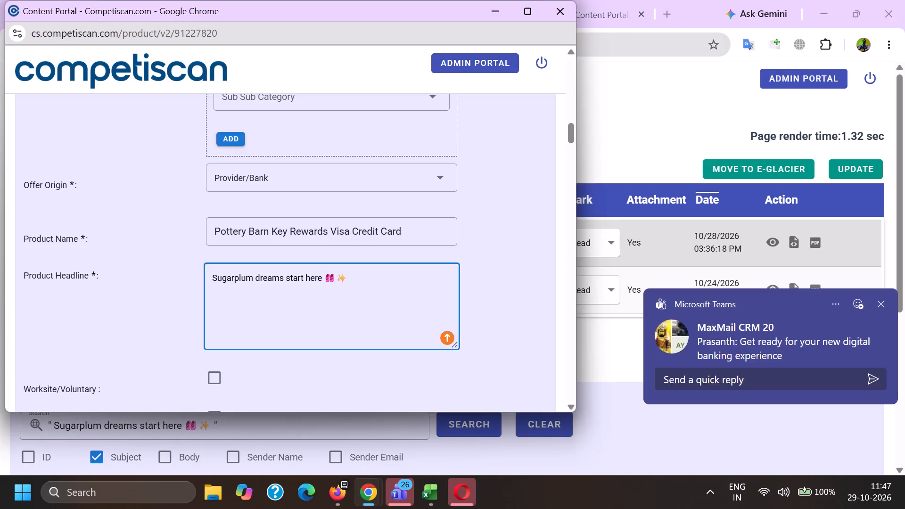
key(BackSpace)
key(BackSpace)
text(.)
key(space)
Append "Earn 10% back in rewards", copied from the reference product's headline, to the product headline.
key(alt+Tab)
click(596, 0)
scroll(495, 301, up, 4)
scroll(502, 293, down, 20)
scroll(502, 293, down, 1)
scroll(497, 320, up, 4)
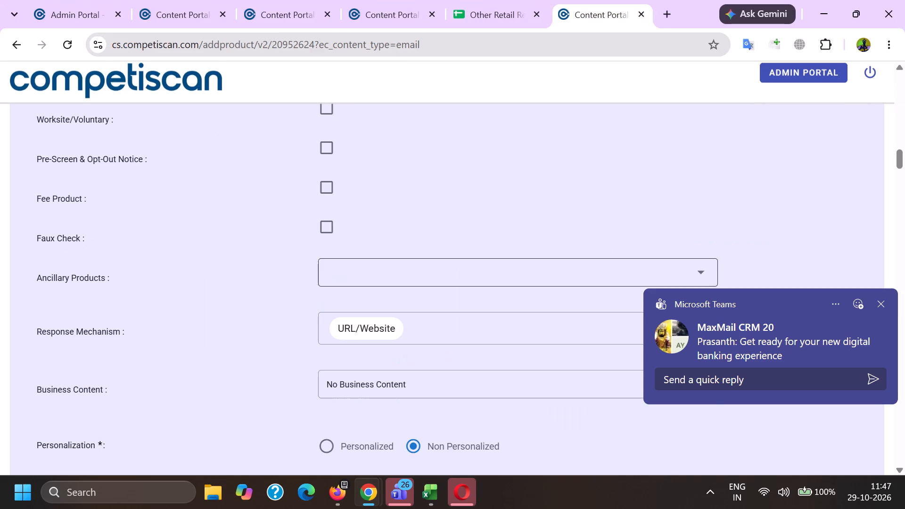
click(476, 245)
double_click(474, 241)
shift+click(617, 246)
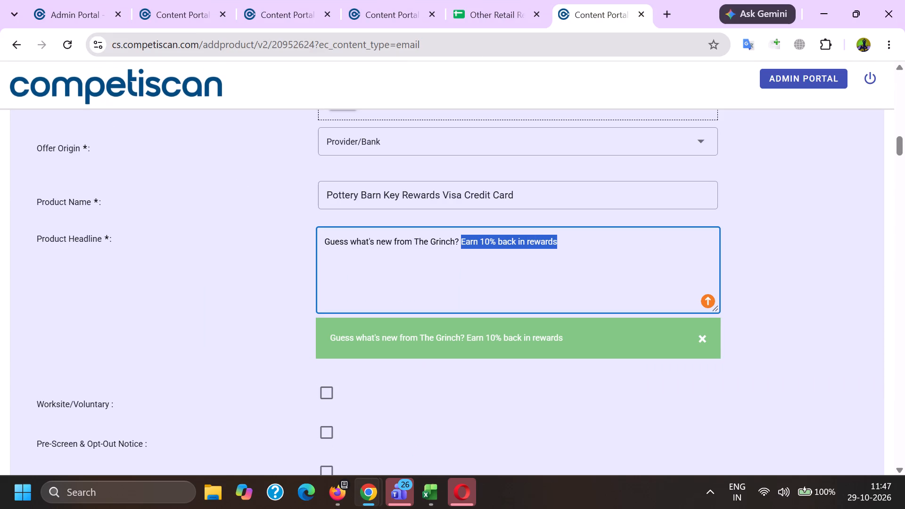
key(ctrl+c)
key(alt+Tab)
key(ctrl+v)
Set the response mechanism to URL/Website and the mailing type to Acquisition.
scroll(269, 267, down, 5)
click(236, 236)
scroll(260, 150, down, 9)
click(281, 269)
drag(131, 275, 148, 277)
click(262, 281)
click(256, 268)
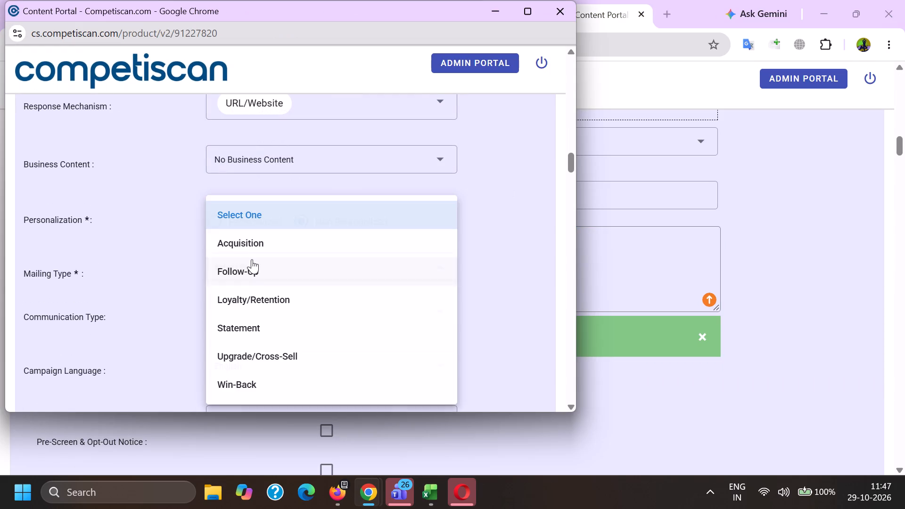
drag(252, 245, 246, 248)
drag(119, 272, 140, 281)
Select Bonuses/Contests/Incentives, Co-Brand and Mobile Application as the communication types.
click(230, 313)
scroll(239, 185, down, 3)
click(271, 222)
scroll(271, 222, down, 4)
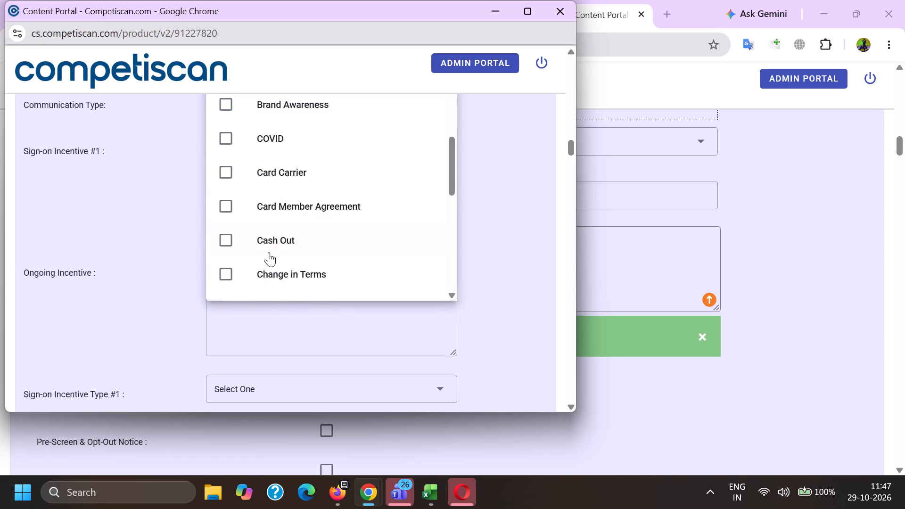
scroll(272, 251, down, 2)
click(285, 272)
scroll(284, 264, down, 5)
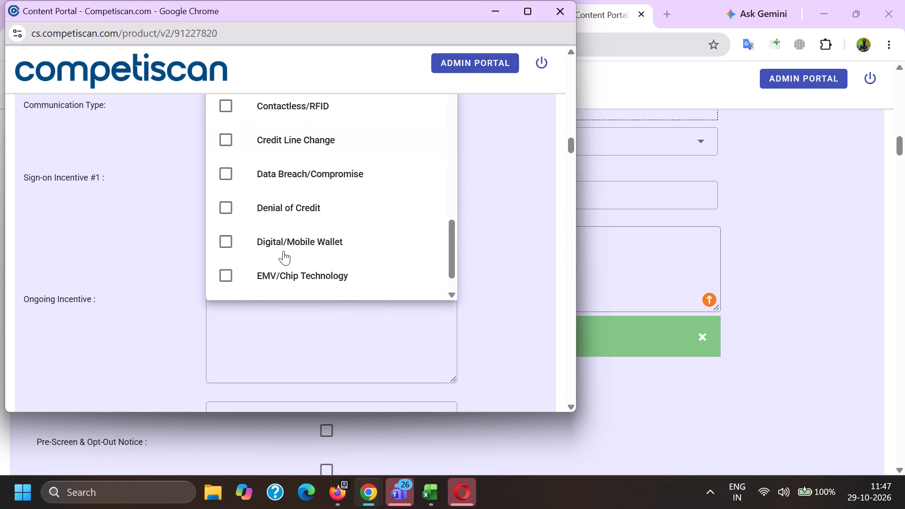
scroll(283, 251, down, 5)
drag(296, 269, 287, 265)
click(128, 247)
Copy the reference product's Sign-on Incentive #1, "10% back in rewards during the first 30 days from account opening", into this record.
key(alt+Tab)
scroll(692, 226, down, 6)
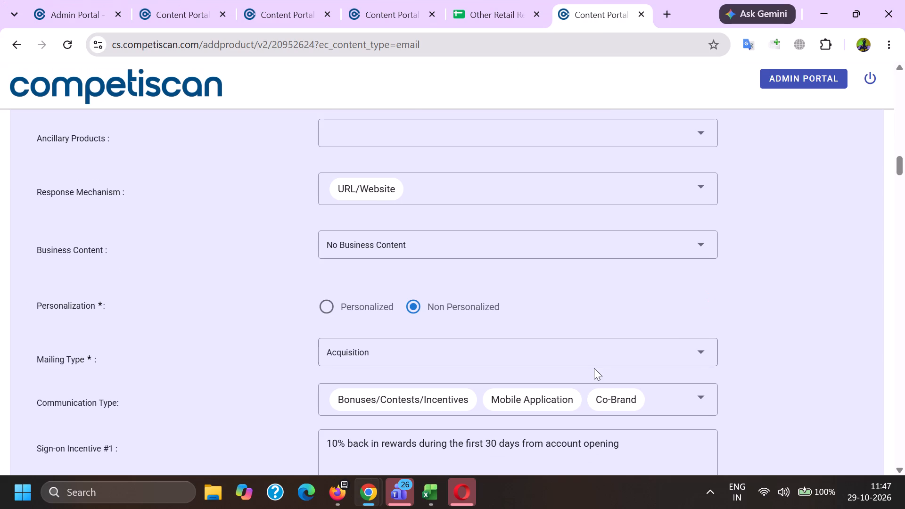
scroll(594, 368, down, 3)
drag(655, 263, 112, 253)
key(ctrl+c)
key(alt+Tab)
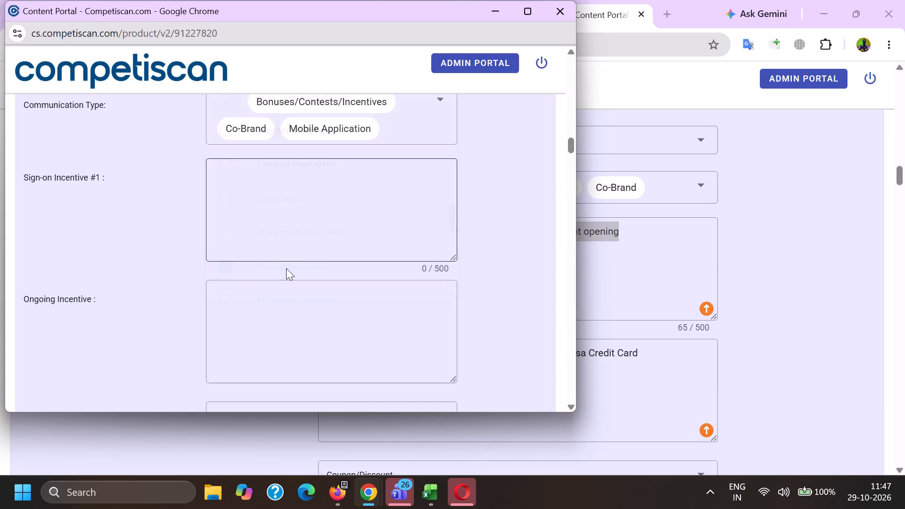
click(269, 211)
key(ctrl+v)
Copy the reference product's ongoing incentive, "5% back in rewards with the Pottery Barn Key Rewards Visa Credit Card", into this record.
ctrl+click(309, 328)
key(alt+Tab)
drag(679, 378, 51, 322)
key(ctrl+c)
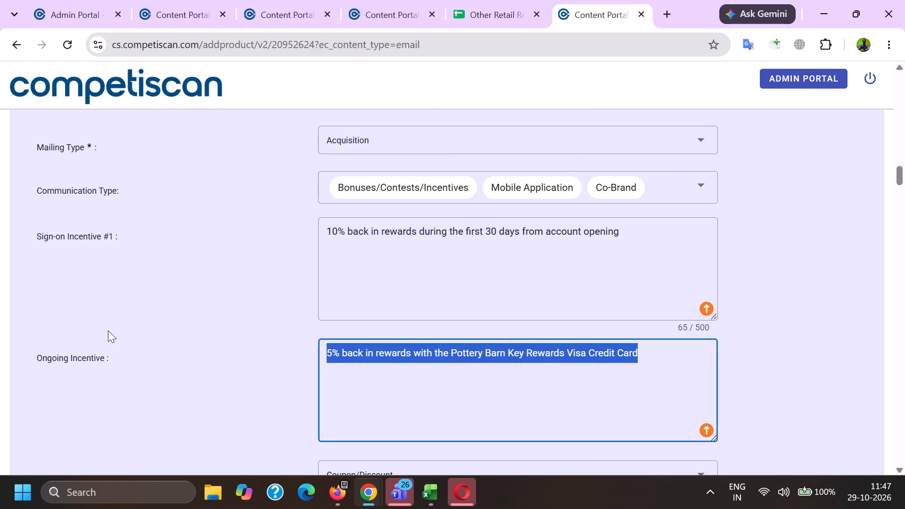
key(alt+Tab)
key(ctrl+v)
Set Sign-on Incentive Type #1 to Coupon/Discount and Sign-on Incentive Value #1 to 10.00.
scroll(164, 230, down, 3)
click(234, 199)
scroll(233, 200, down, 7)
drag(270, 303, 265, 301)
drag(122, 291, 152, 291)
click(233, 255)
key(1)
text(0.00)
key(Tab)
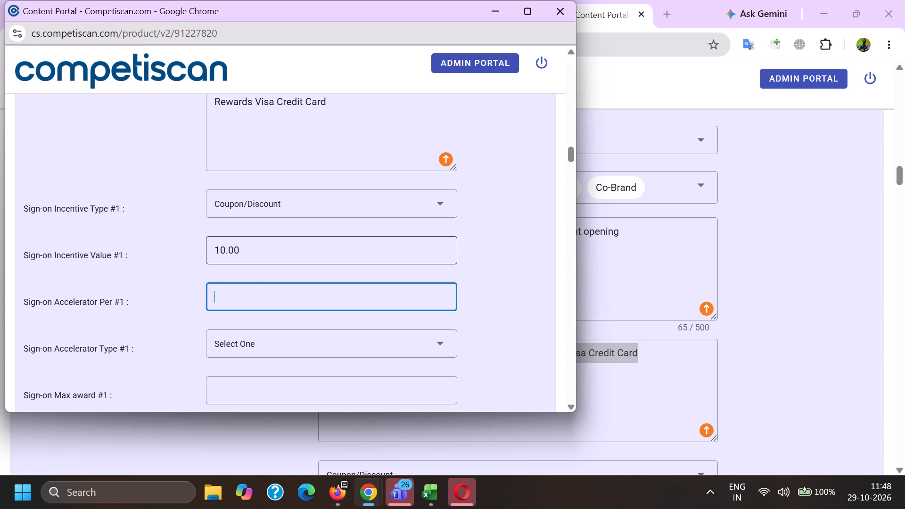
Set Sign-on Max award #1 to 10.00, the incentive window to 1 month and Sign-on Fixed date #1 to Yes.
key(Tab)
key(Tab)
text(10.00)
key(Tab)
key(Tab)
key(Tab)
key(1)
scroll(234, 257, down, 2)
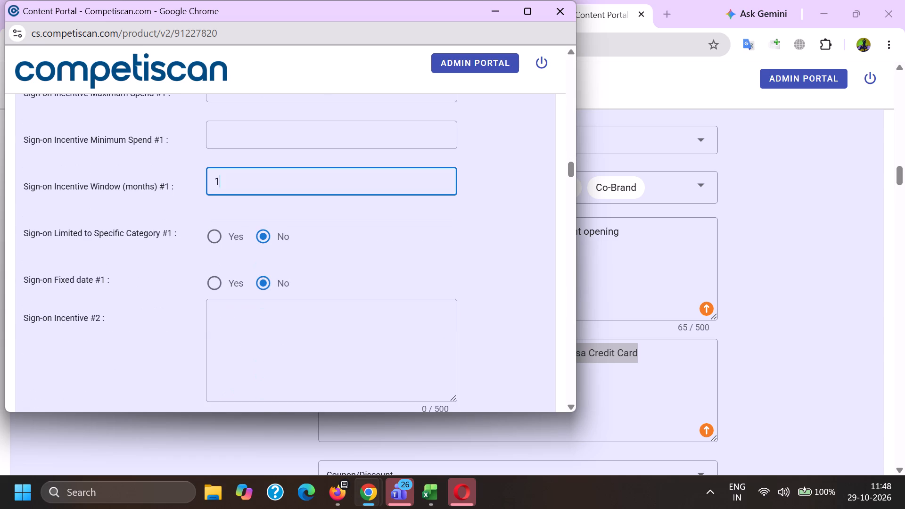
click(217, 281)
In the payment card offer details, set the application type to Invitation to Apply and choose the card network.
scroll(216, 275, down, 20)
scroll(216, 275, down, 4)
scroll(214, 238, up, 2)
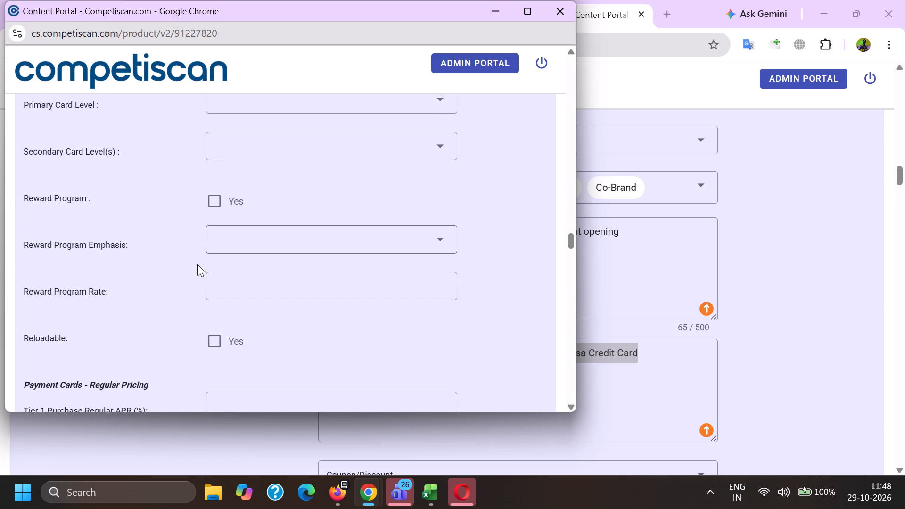
scroll(197, 264, up, 1)
click(224, 208)
click(268, 272)
drag(177, 271, 184, 271)
click(221, 261)
scroll(237, 168, up, 1)
scroll(236, 166, down, 2)
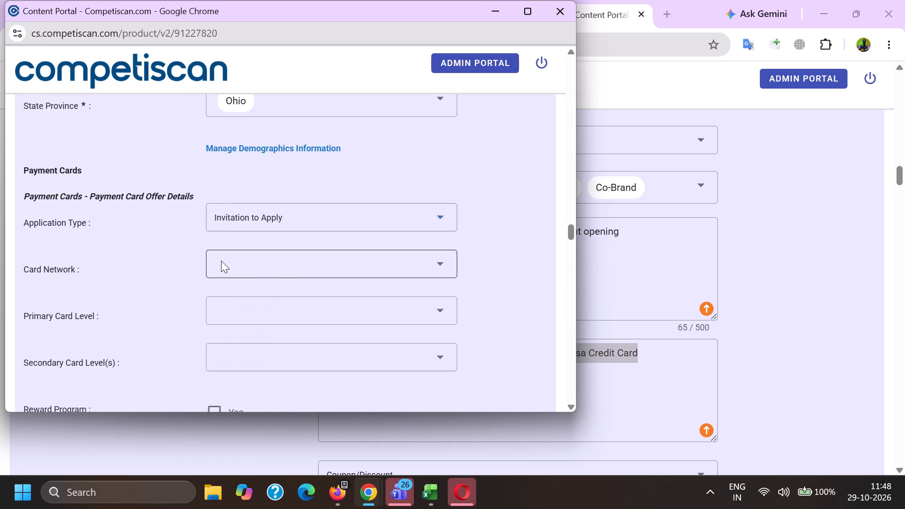
click(261, 345)
drag(110, 306, 126, 304)
Select Visa Signature as the card level and mark Reward Program as Yes in the payment card offer details.
click(248, 240)
scroll(266, 158, down, 2)
scroll(257, 242, down, 8)
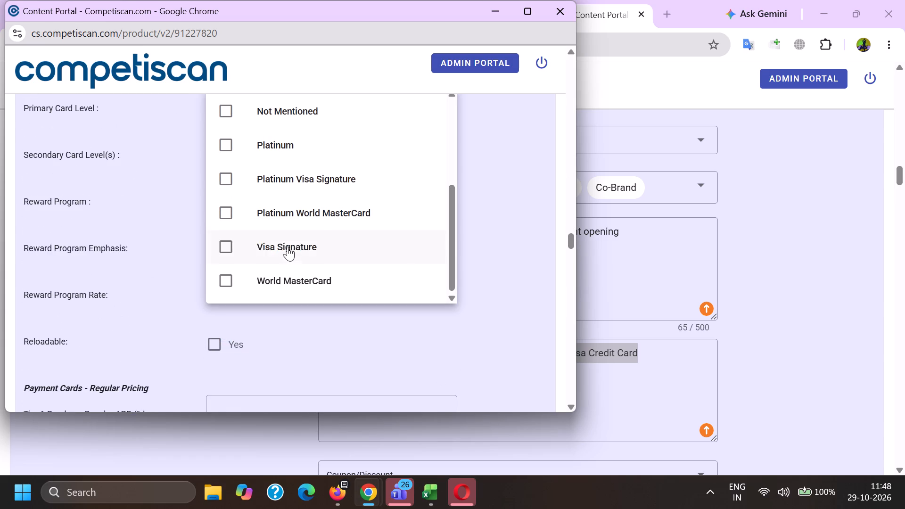
click(289, 240)
drag(162, 236, 177, 235)
click(217, 205)
click(134, 242)
click(130, 243)
Mark Credit Card Mentioned in the Non-Profit/Consumer Services/Retail credit section and submit the product record.
key(End)
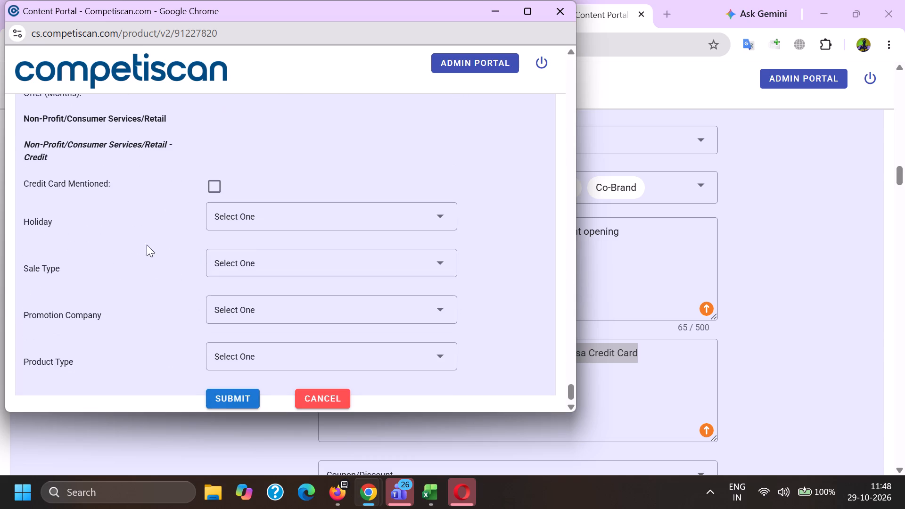
click(207, 179)
click(226, 399)
Switch to the Content Portal's Focus email list in Firefox.
click(344, 505)
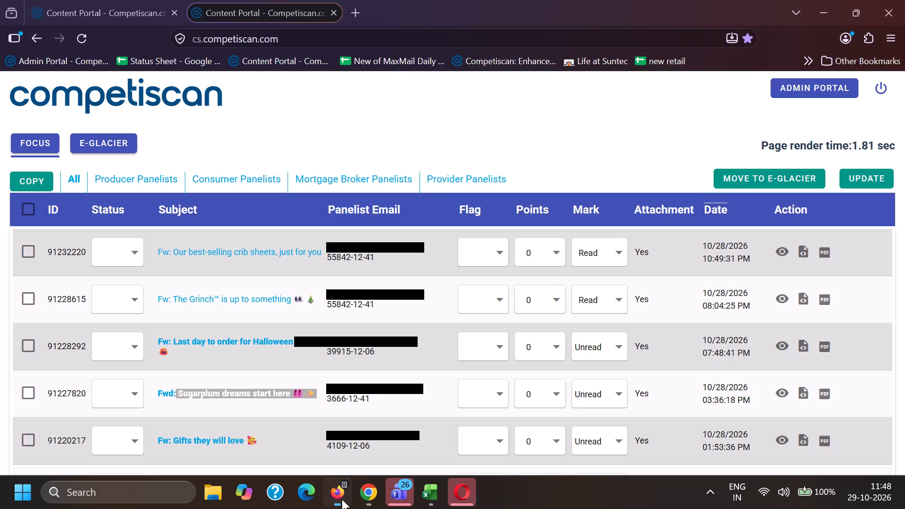
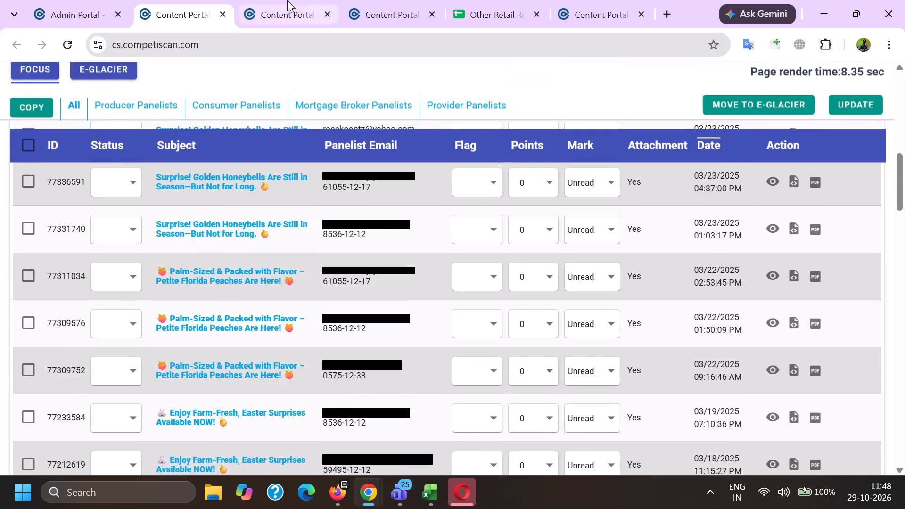
Search the Focus email list by subject for the exact phrase "Gifts they will love".
scroll(271, 260, down, 2)
drag(275, 289, 0, 274)
key(BackSpace)
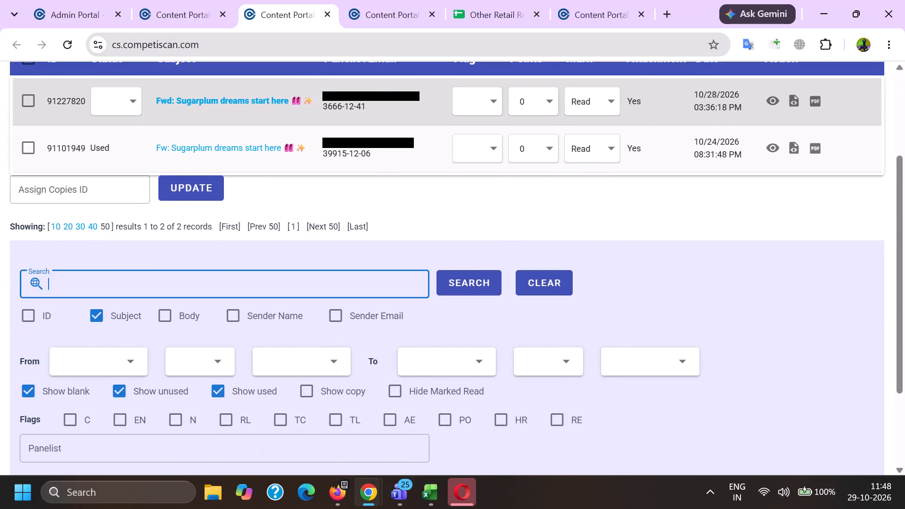
key(shift+quotedbl)
key(ctrl+v)
key(shift+quotedbl)
key(Return)
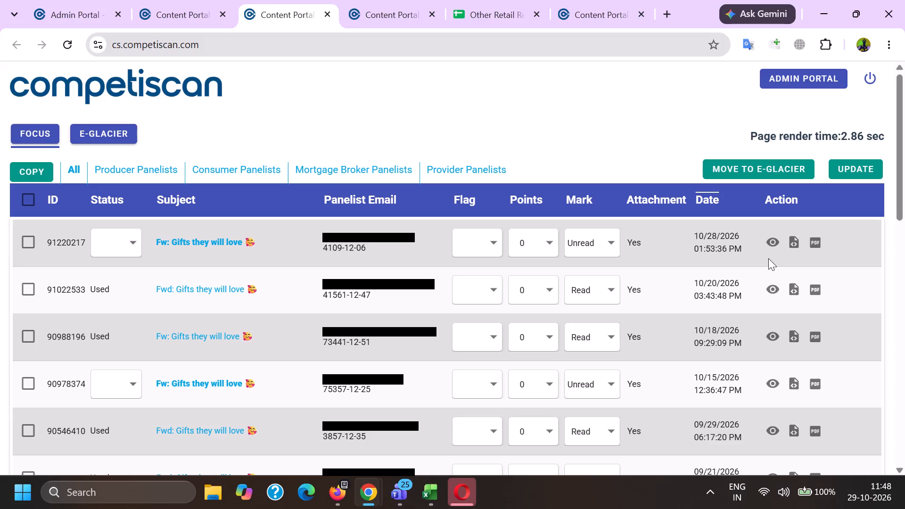
View emails 91220217, 91022533 and 90988196 and compare their content from top to bottom.
click(774, 242)
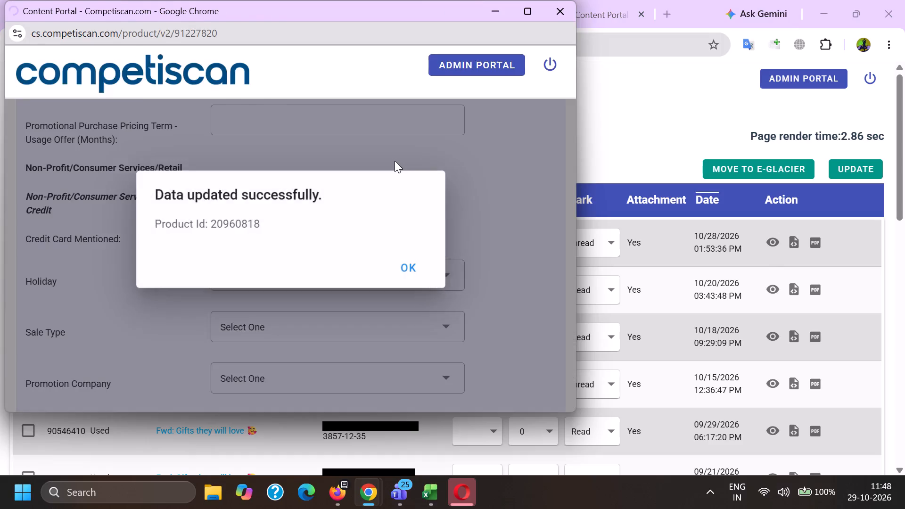
drag(570, 68, 561, 325)
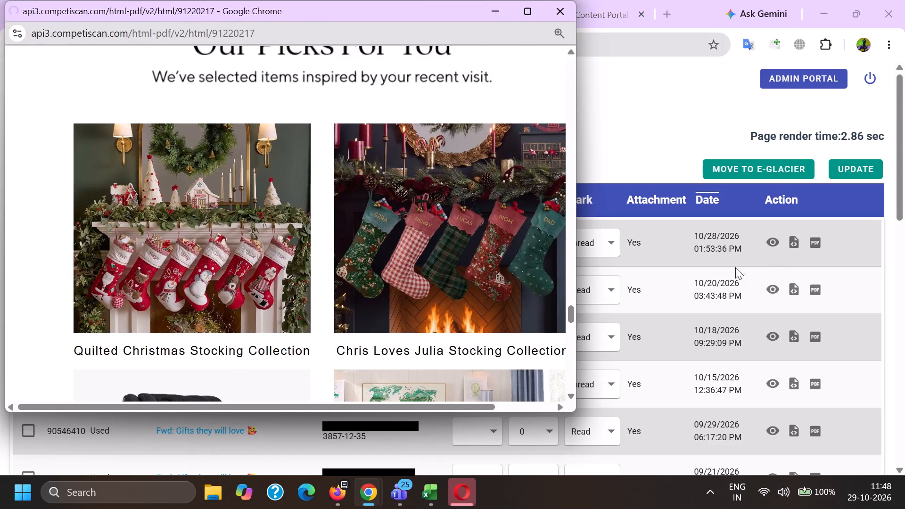
click(776, 288)
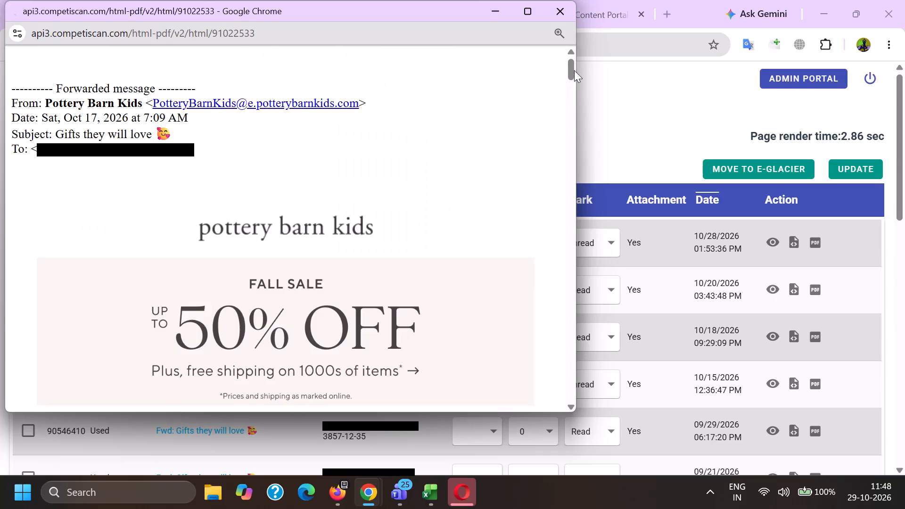
drag(574, 70, 575, 310)
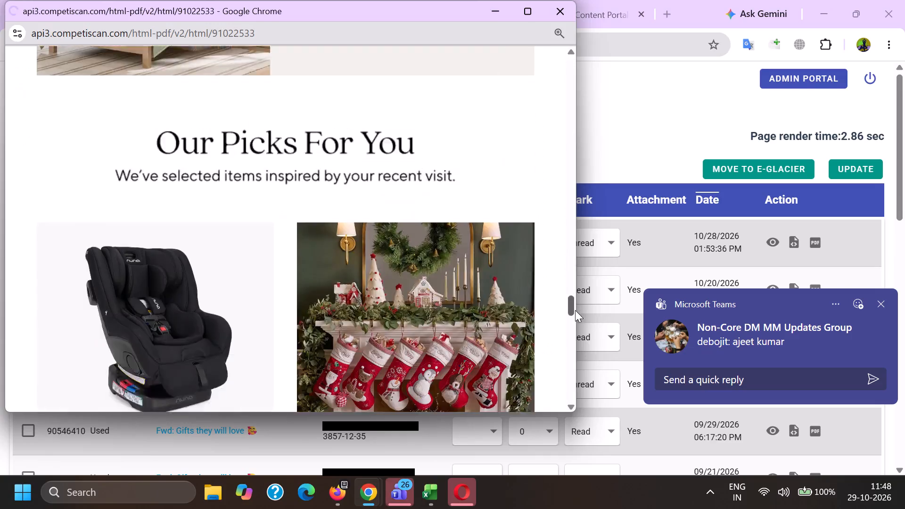
drag(575, 310, 575, 335)
click(769, 245)
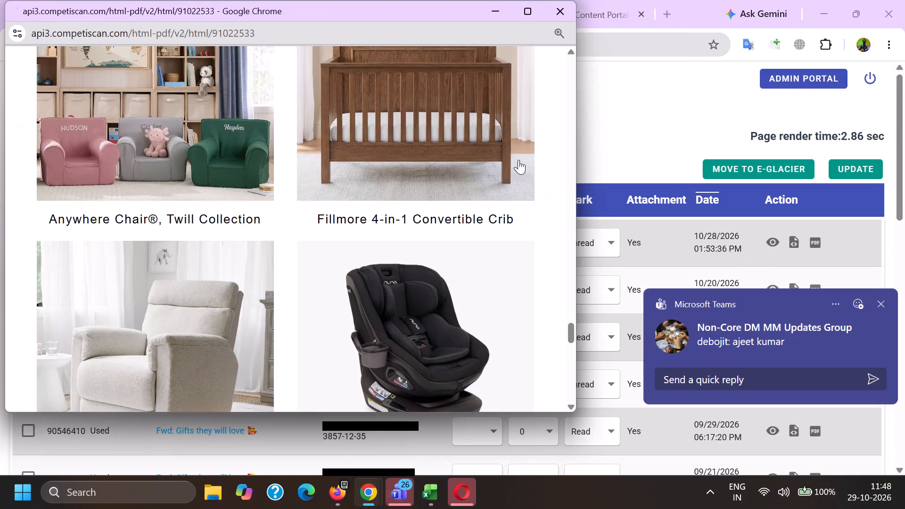
drag(568, 73, 559, 144)
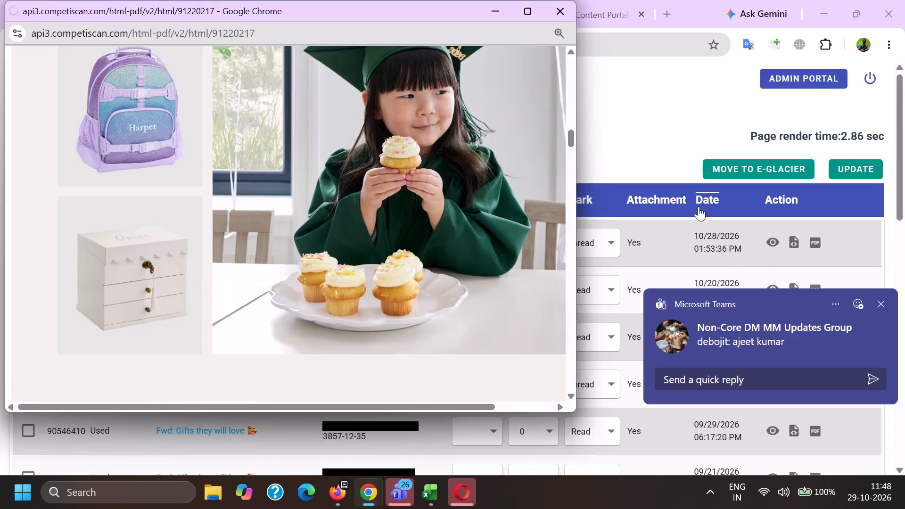
click(771, 286)
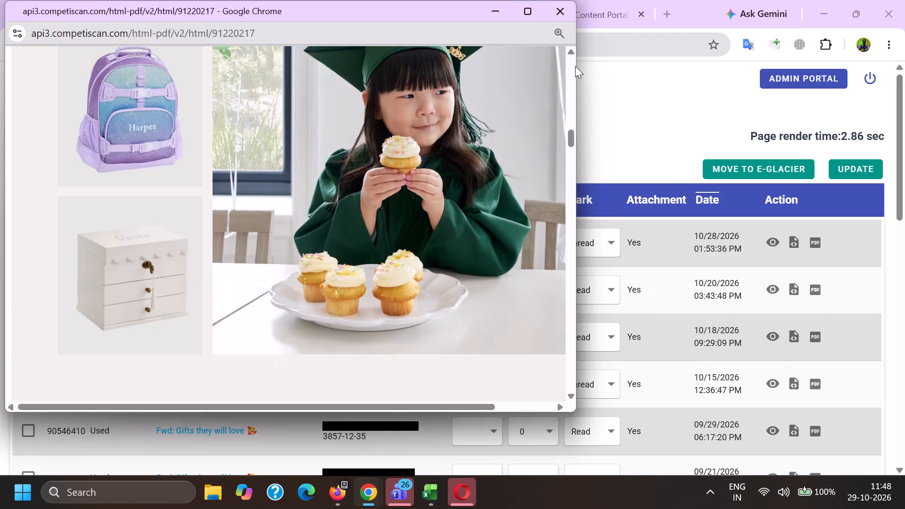
drag(572, 66, 569, 333)
key(alt+Tab)
click(771, 334)
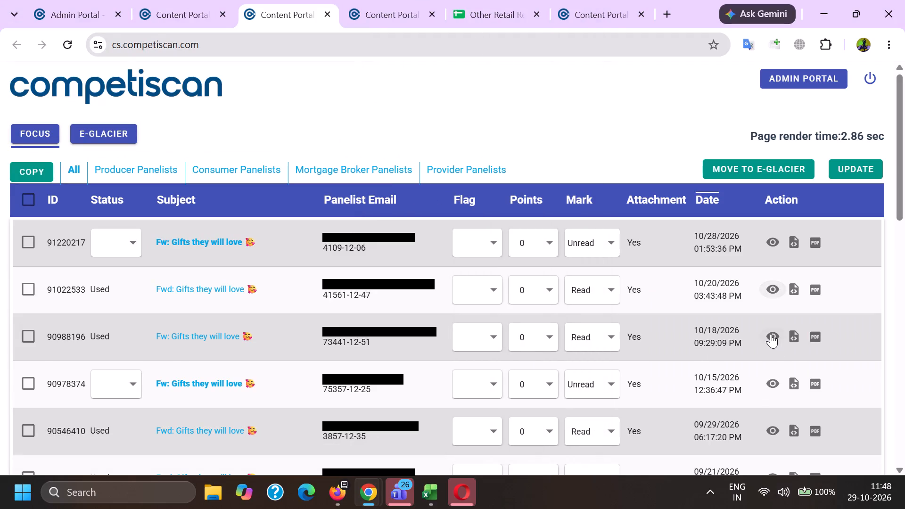
drag(576, 67, 575, 94)
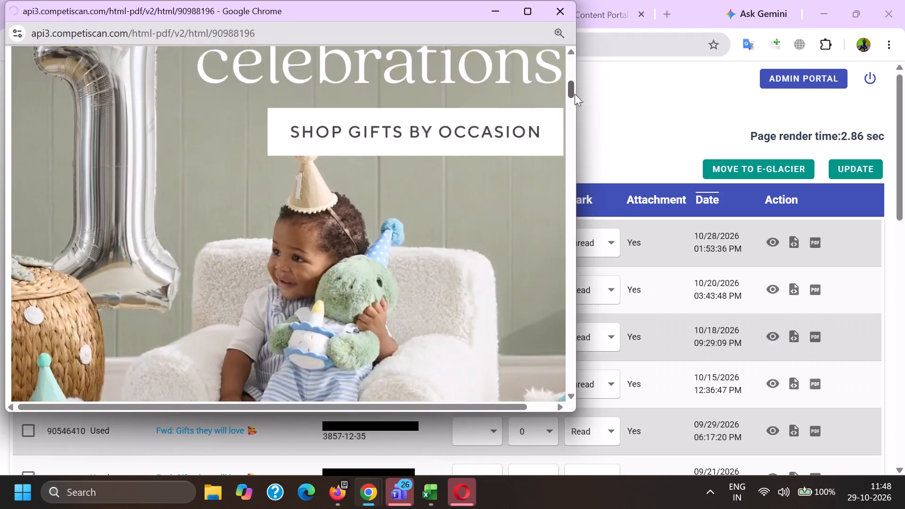
drag(575, 94, 584, 355)
key(alt+Tab)
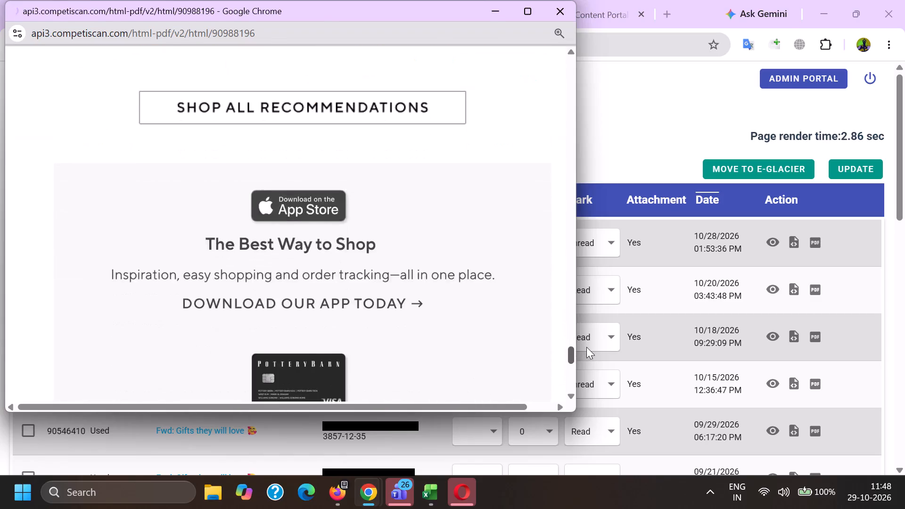
Open the 91220217 email in the email editor, copy its ID and switch to the Excel workbook.
ctrl+click(227, 245)
click(354, 0)
double_click(268, 45)
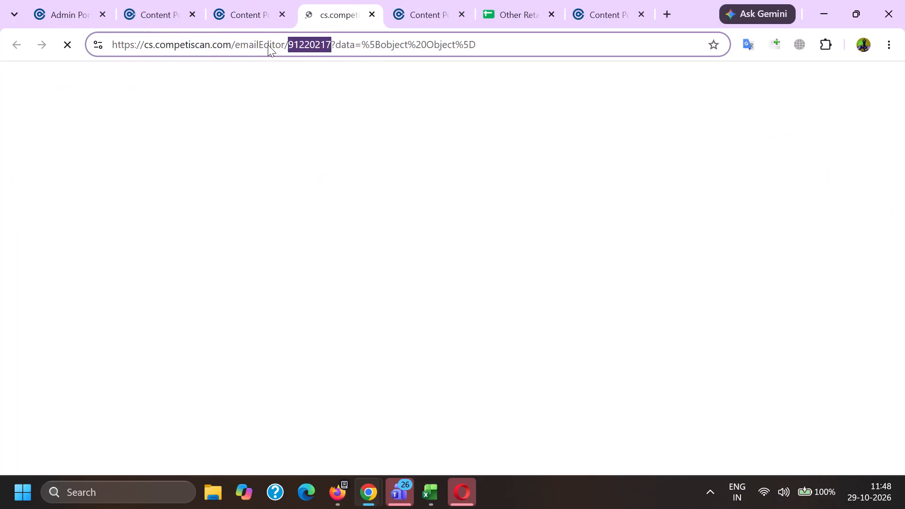
key(ctrl+c)
click(425, 496)
click(620, 422)
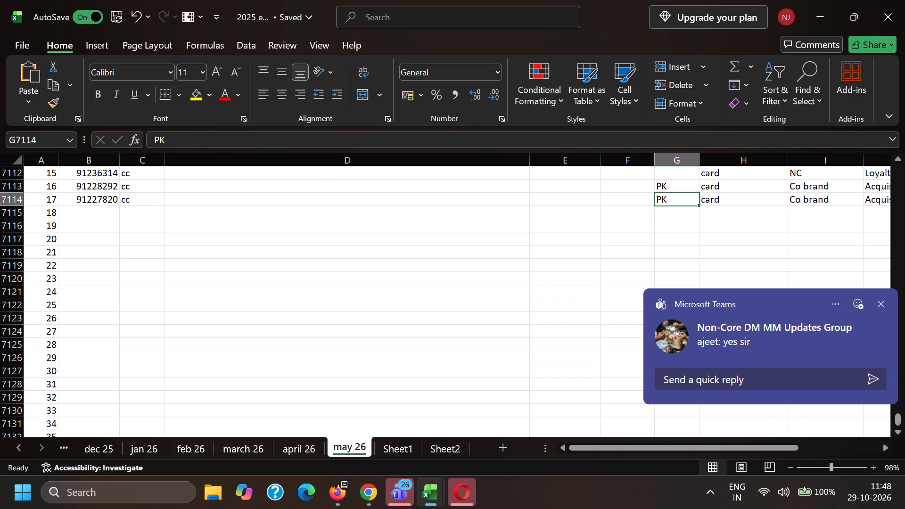
click(92, 216)
key(ctrl+v)
click(130, 211)
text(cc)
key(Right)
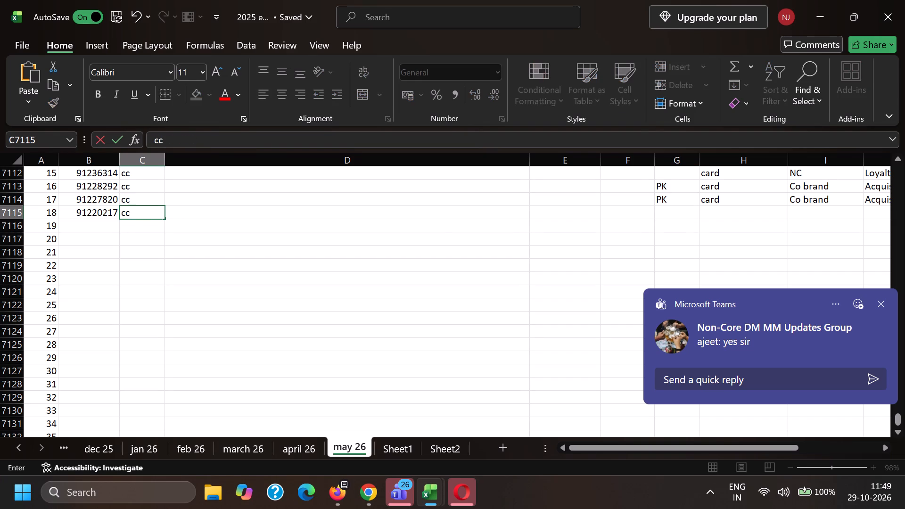
Complete that row with PK, card, Co brand and Acquisition in columns G to J, and check it against the rows above.
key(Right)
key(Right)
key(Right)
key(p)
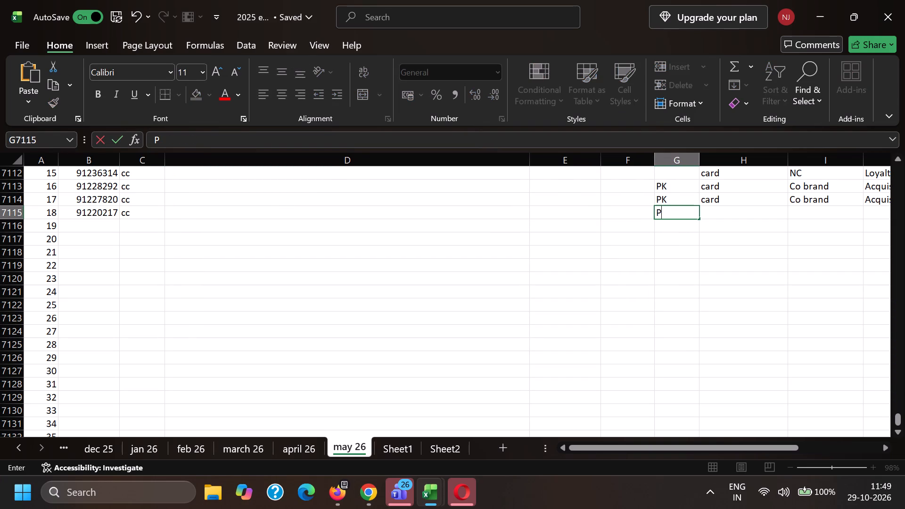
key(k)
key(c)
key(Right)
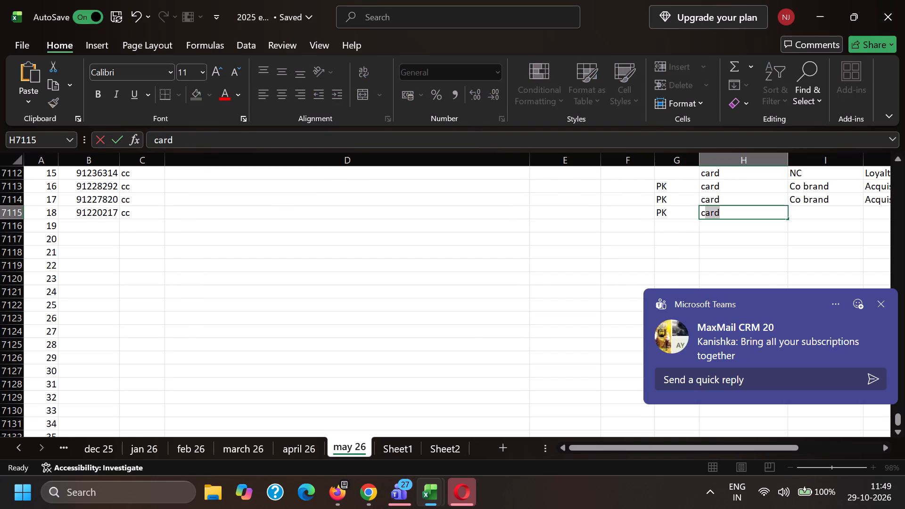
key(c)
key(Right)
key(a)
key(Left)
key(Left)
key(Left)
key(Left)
scroll(138, 214, up, 3)
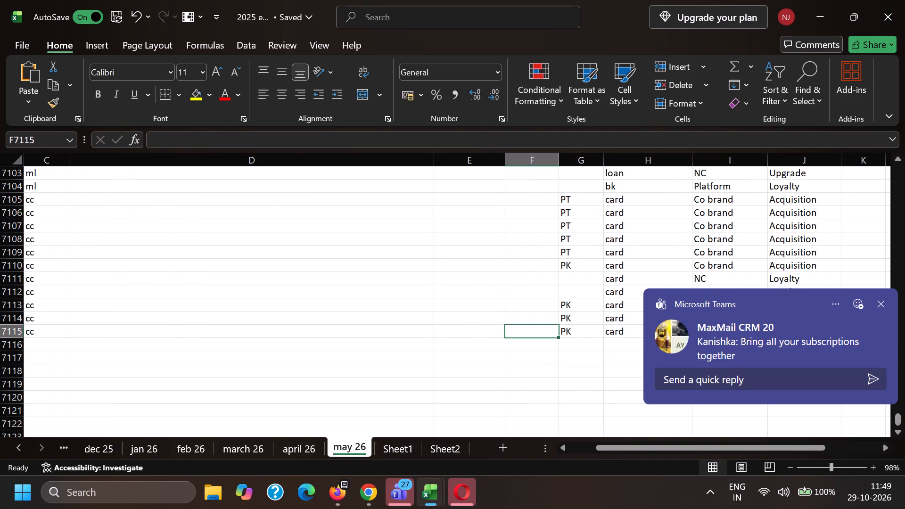
scroll(140, 213, down, 6)
scroll(105, 298, up, 4)
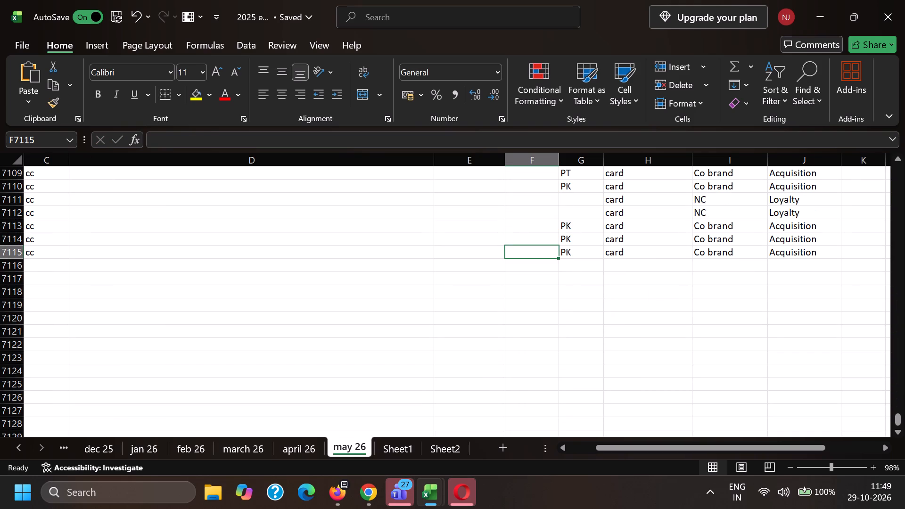
click(38, 270)
key(Left)
key(Left)
In the 91220217 email editor in Chrome, delete the text above the From line, the sender's email address and the To line.
key(alt+Tab)
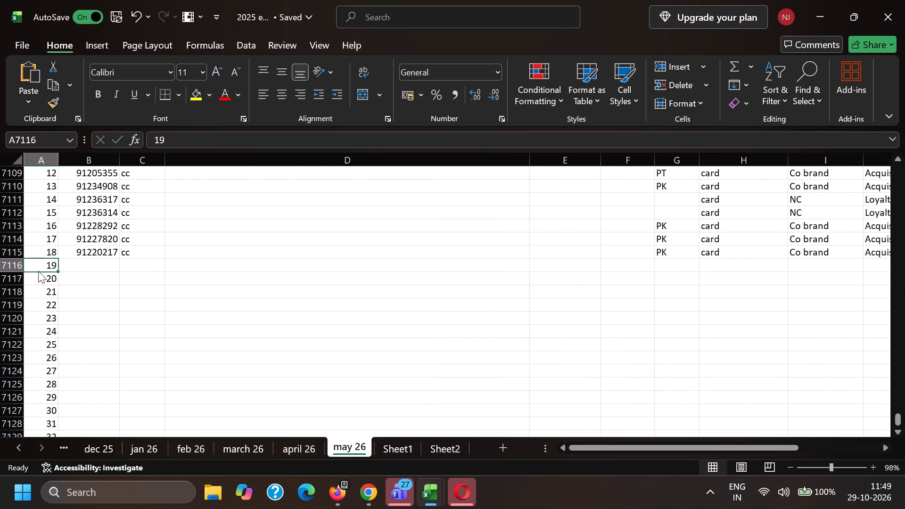
scroll(111, 227, down, 1)
drag(211, 319, 0, 287)
key(BackSpace)
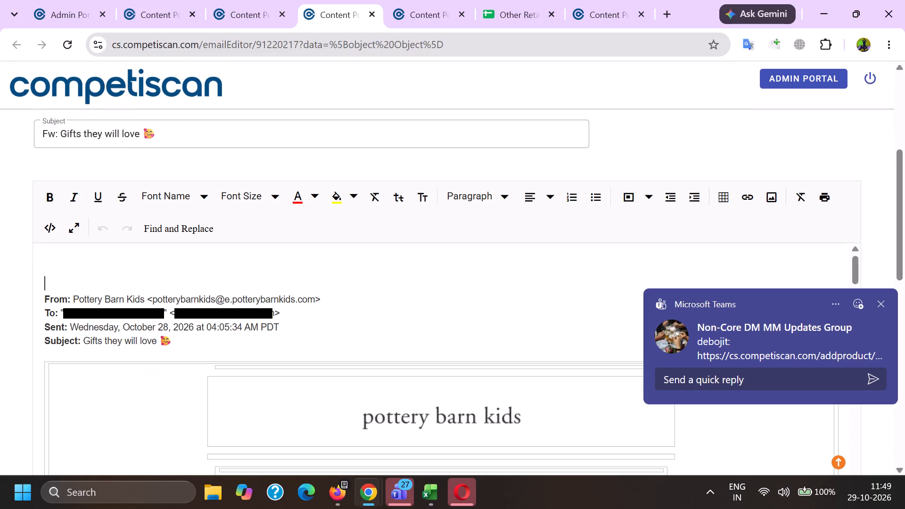
drag(147, 296, 282, 319)
key(BackSpace)
Remove the links from the email's lower images, including the Follow us banner and the Instagram, Facebook, Pinterest and TikTok icons.
scroll(312, 202, down, 4)
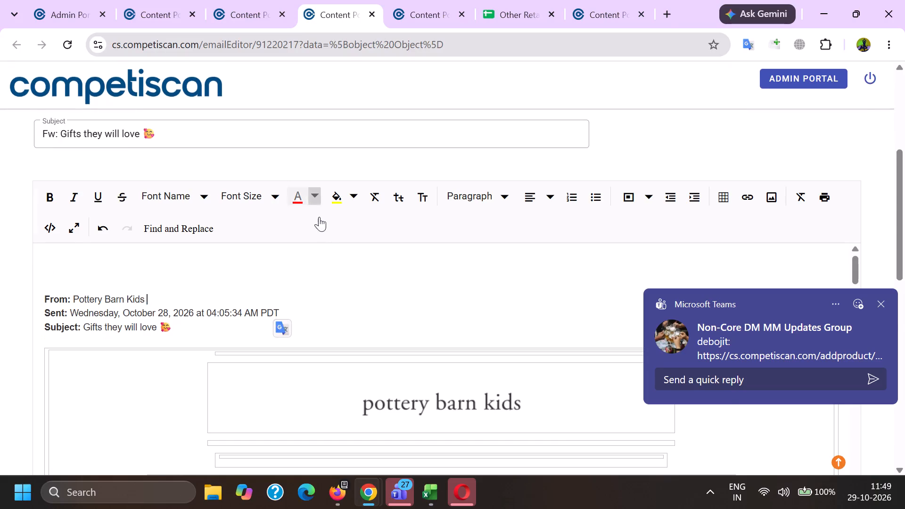
scroll(319, 217, down, 20)
scroll(319, 217, down, 20)
scroll(319, 217, down, 20)
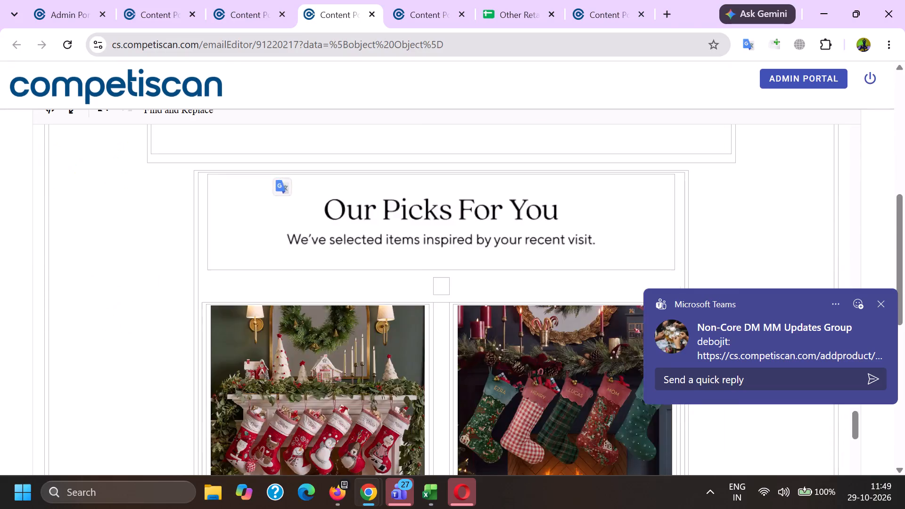
scroll(423, 302, down, 12)
scroll(404, 328, up, 6)
click(389, 322)
click(410, 238)
scroll(408, 241, down, 6)
click(284, 259)
click(255, 200)
click(445, 263)
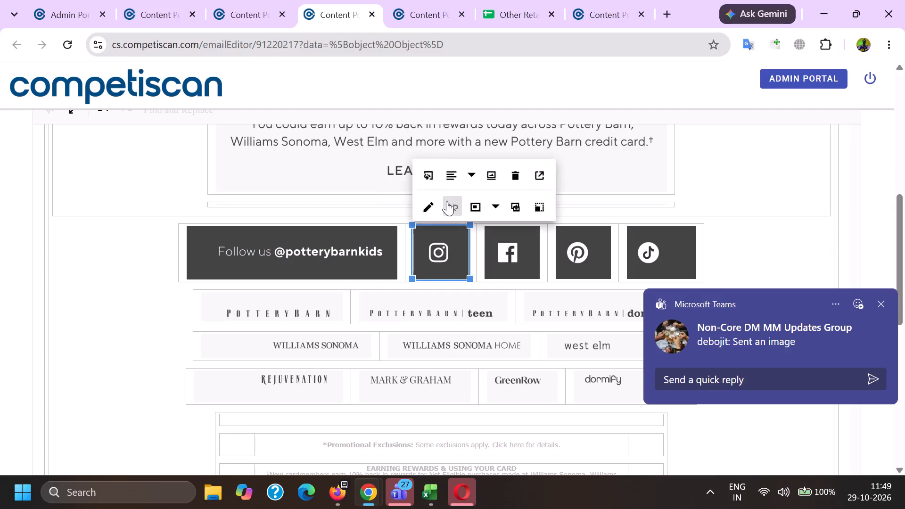
click(447, 201)
click(495, 269)
click(523, 208)
click(578, 267)
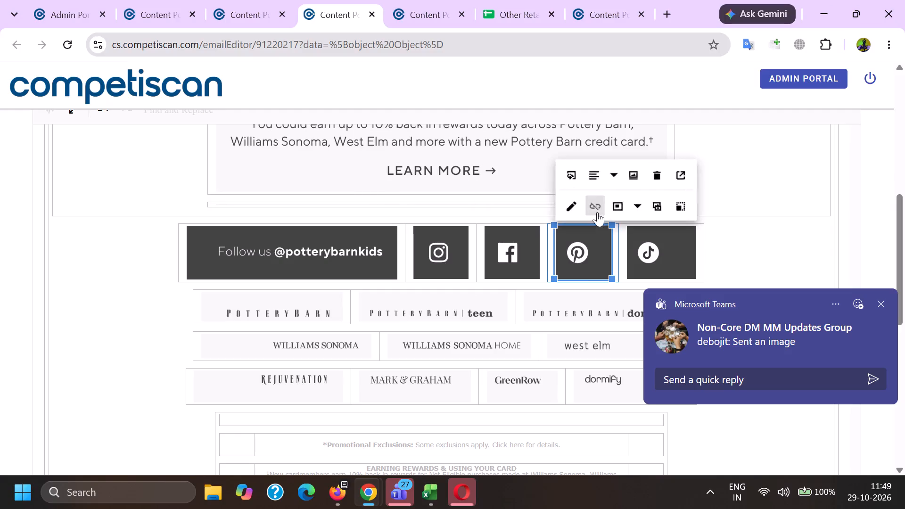
click(597, 212)
click(635, 249)
click(659, 262)
click(666, 207)
In the email footer, unlink View Images and delete the recipient's address after "This message was sent to".
scroll(522, 236, down, 4)
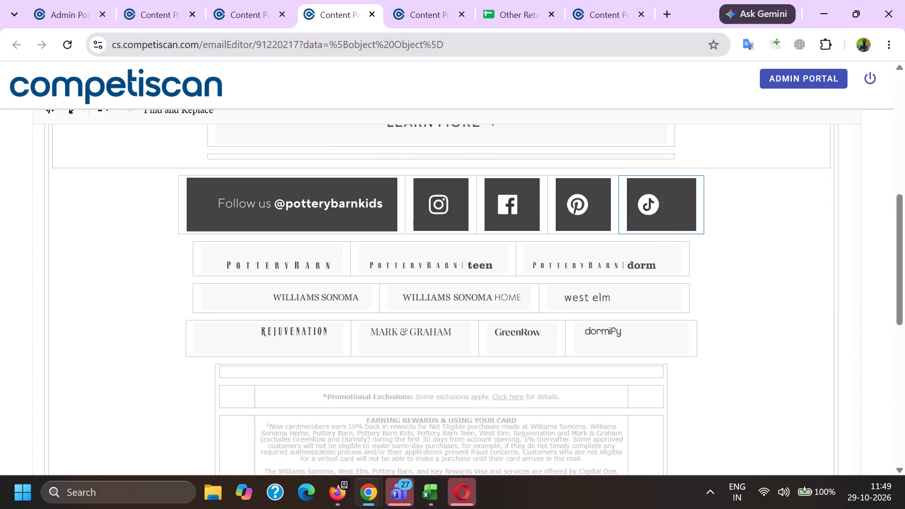
scroll(464, 274, down, 4)
click(430, 267)
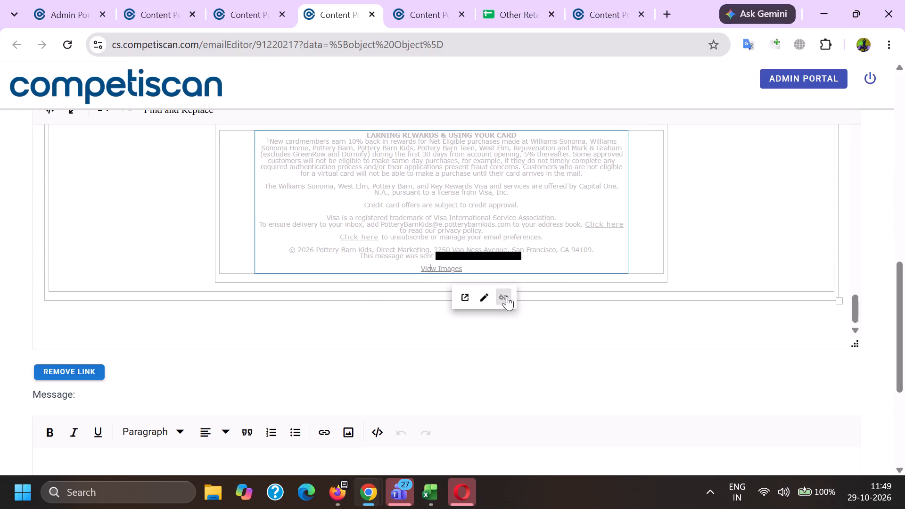
click(508, 294)
drag(444, 255, 528, 256)
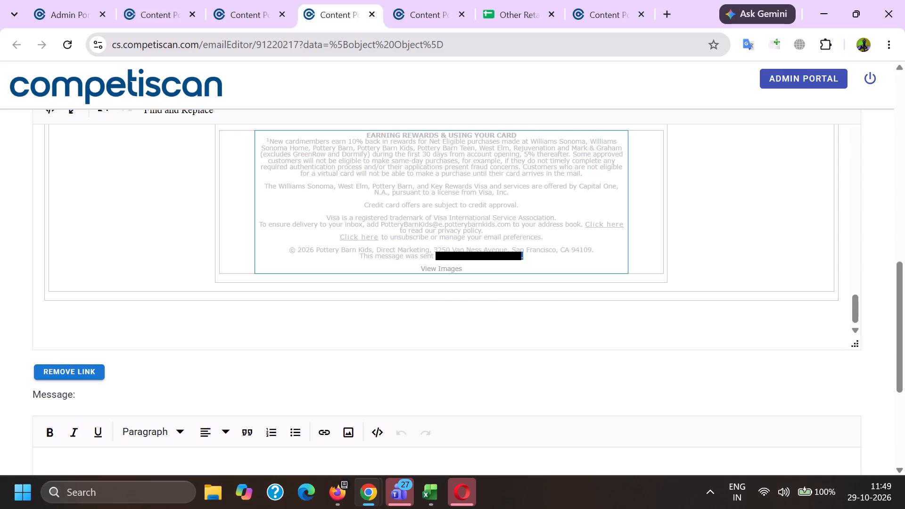
key(BackSpace)
Unlink the unsubscribe "Click here" text and delete the sender's email address from the footer's inbox-delivery sentence.
scroll(389, 406, up, 1)
click(359, 306)
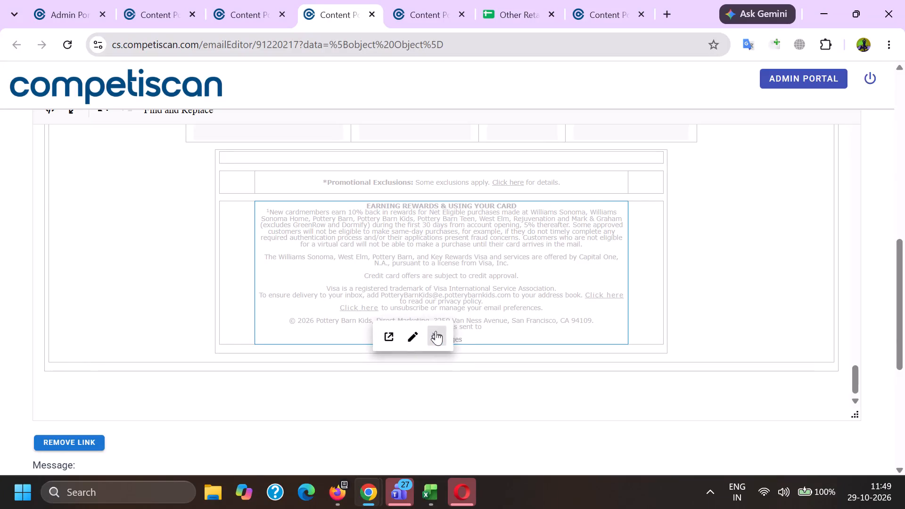
click(436, 331)
drag(382, 296, 512, 295)
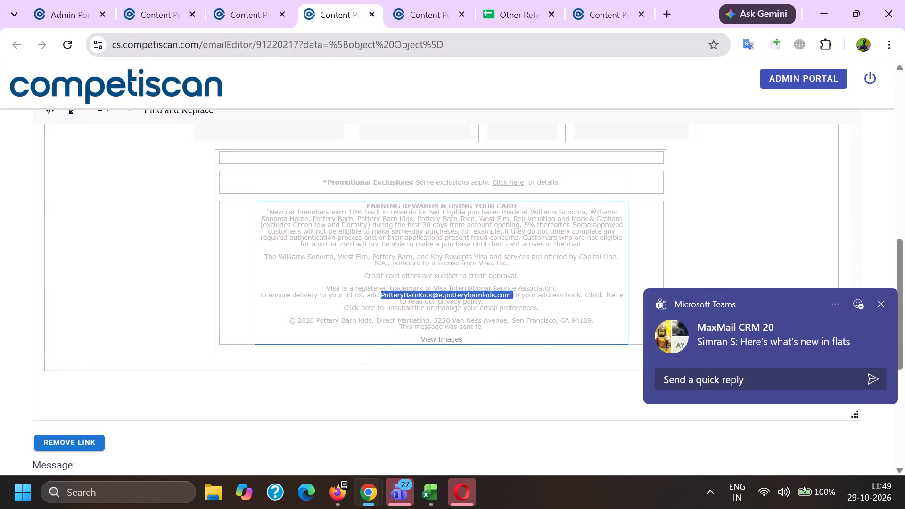
key(BackSpace)
Save the edited 91220217 email.
scroll(421, 309, down, 5)
click(370, 355)
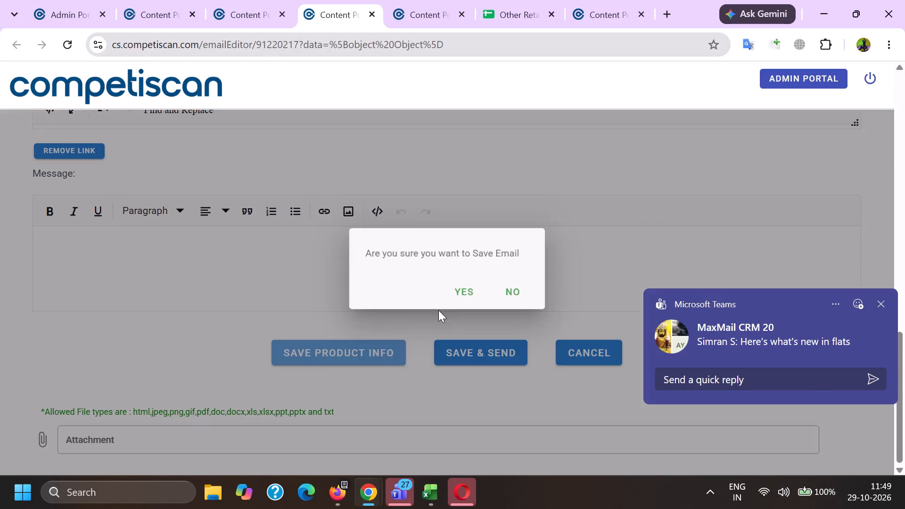
click(464, 289)
Switch to the 91227820 email's editor tab and open its processed PDF.
click(435, 0)
click(354, 0)
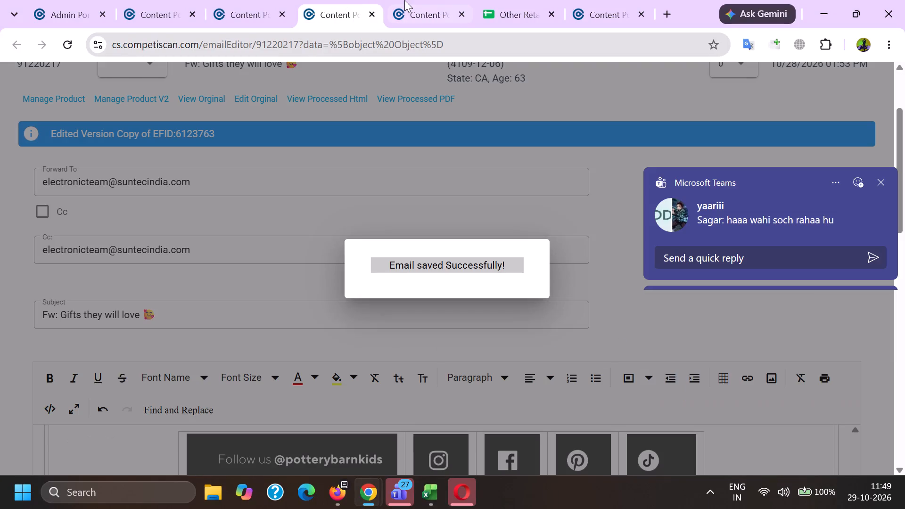
click(404, 0)
scroll(298, 188, up, 6)
ctrl+click(417, 207)
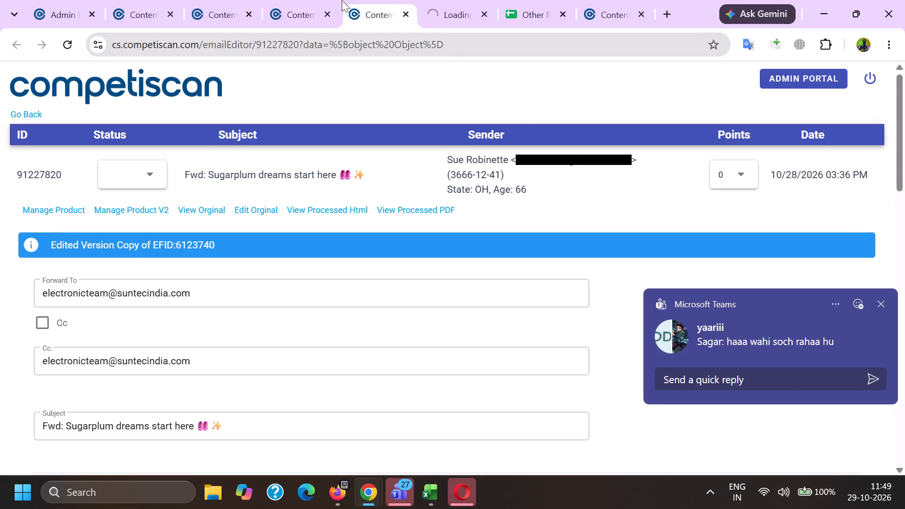
Return to the 91220217 email, open Manage Product for it and switch to the 90988196 email preview window.
click(313, 0)
click(0, 190)
click(41, 98)
key(alt+Tab)
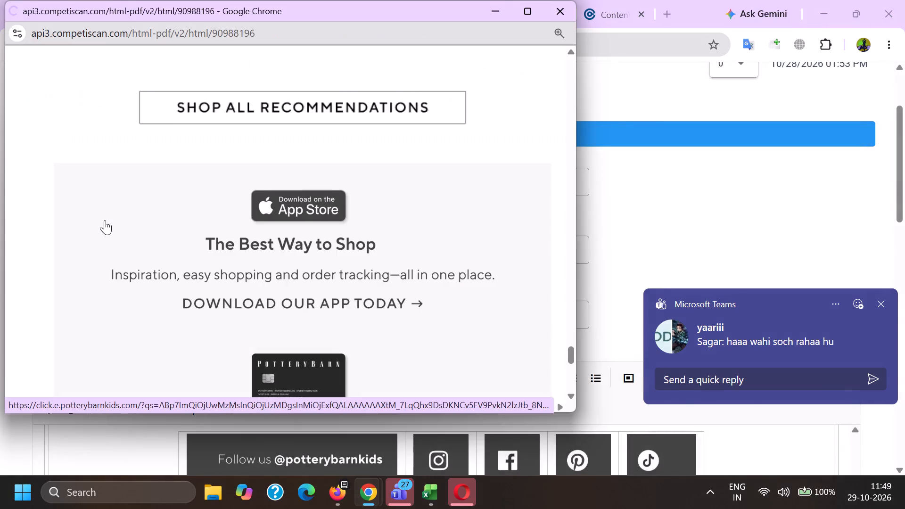
Copy the sender name "Pottery Barn Kids" from the From line at the start of the 91220217 email in the editor.
scroll(101, 192, down, 4)
click(109, 280)
key(Page_Up)
key(Page_Up)
key(Page_Up)
key(Page_Up)
key(Page_Up)
key(Page_Up)
key(Page_Up)
key(Page_Up)
key(Page_Up)
key(Page_Up)
key(Page_Up)
key(Page_Up)
key(Page_Up)
key(Page_Up)
key(Page_Up)
key(Page_Up)
key(Page_Up)
key(Page_Up)
key(Page_Up)
key(Page_Up)
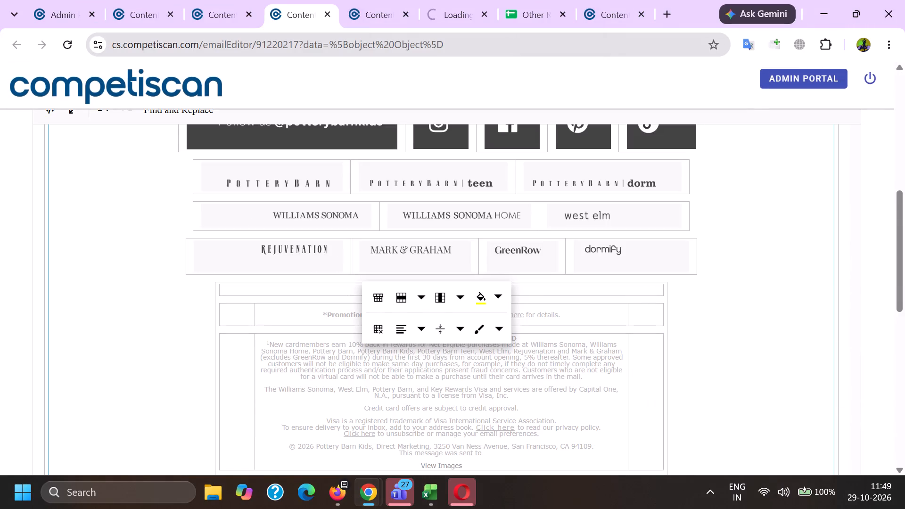
scroll(103, 273, down, 5)
click(83, 184)
drag(83, 184, 90, 187)
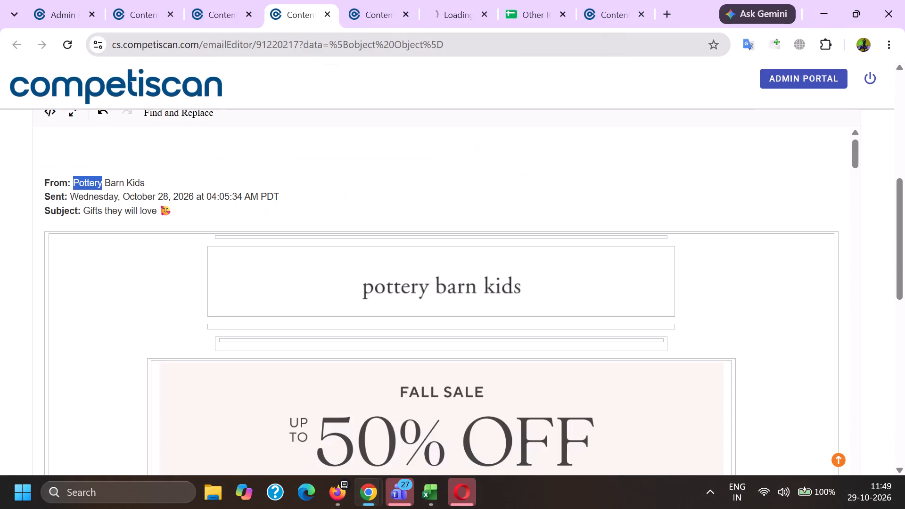
shift+click(140, 181)
key(ctrl+c)
In the 91220217 product form, add company Capital One and affinity Pottery Barn Kids (Retail), choosing Pottery Barn Kids' product image.
key(alt+Tab)
scroll(294, 226, down, 6)
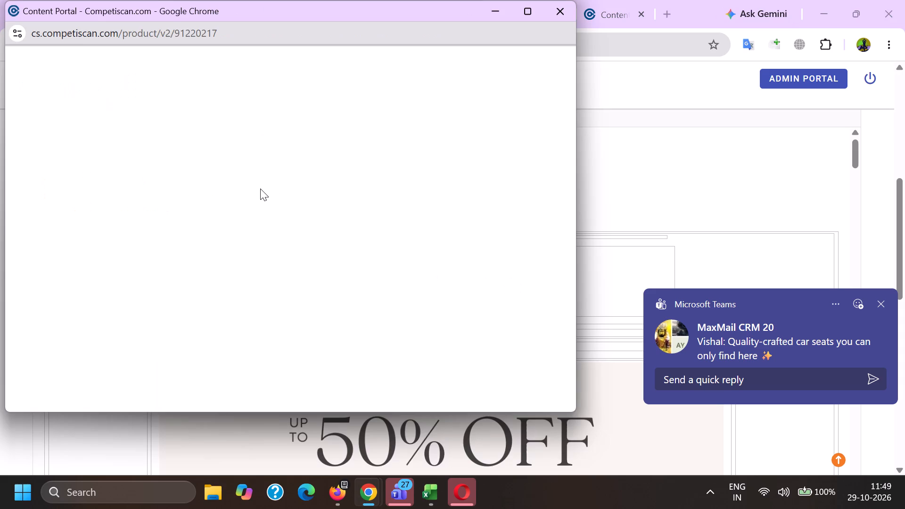
scroll(261, 186, down, 5)
click(254, 218)
click(254, 223)
click(262, 182)
click(263, 192)
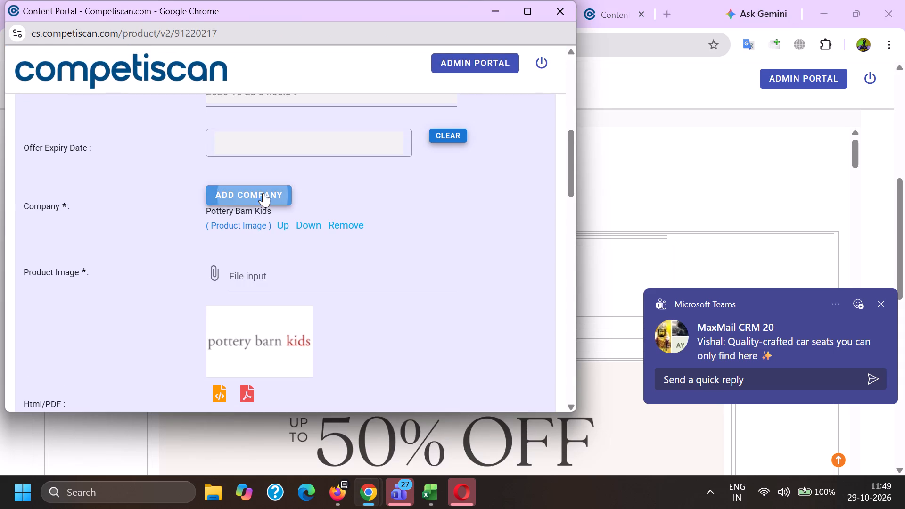
key(c)
text(apital one)
scroll(263, 193, down, 2)
click(334, 287)
click(369, 304)
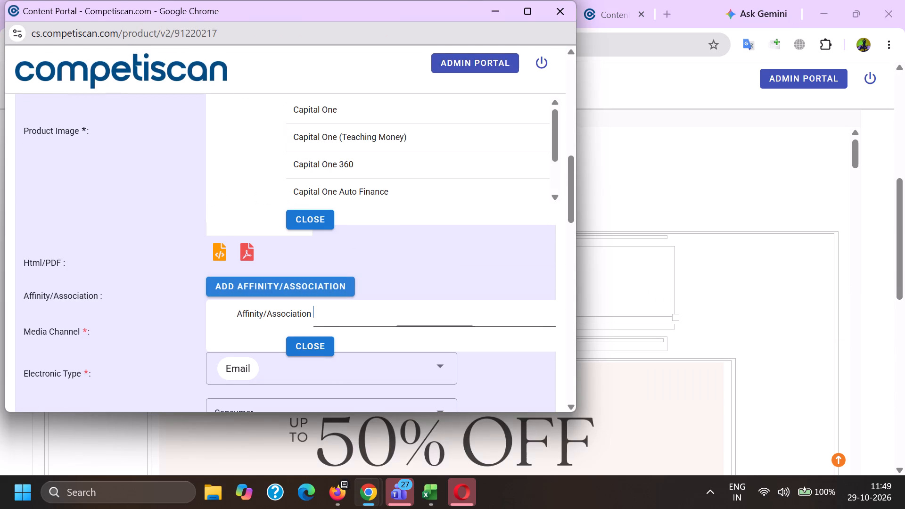
key(ctrl+v)
scroll(364, 306, up, 2)
click(310, 255)
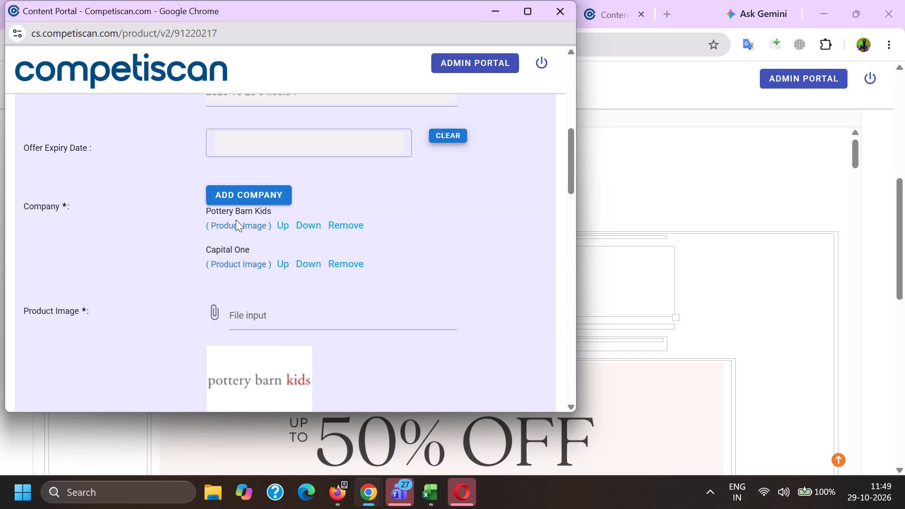
click(238, 224)
scroll(240, 217, down, 5)
click(308, 173)
Add the sector Retail with the category Home to the product's classification.
scroll(277, 124, down, 1)
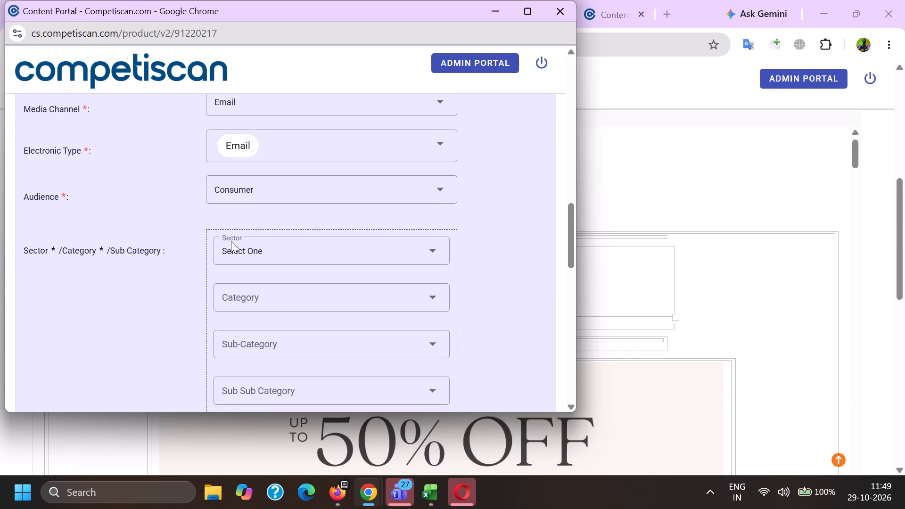
click(233, 246)
scroll(233, 242, down, 7)
drag(244, 270, 245, 274)
drag(173, 271, 182, 277)
click(266, 294)
scroll(248, 169, down, 5)
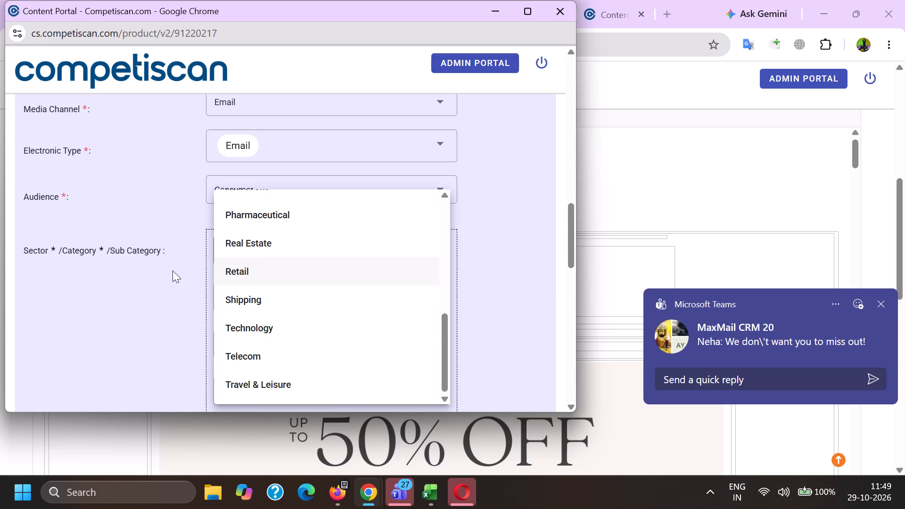
scroll(173, 271, down, 3)
scroll(264, 307, up, 6)
scroll(251, 218, down, 6)
click(250, 173)
drag(107, 200, 121, 209)
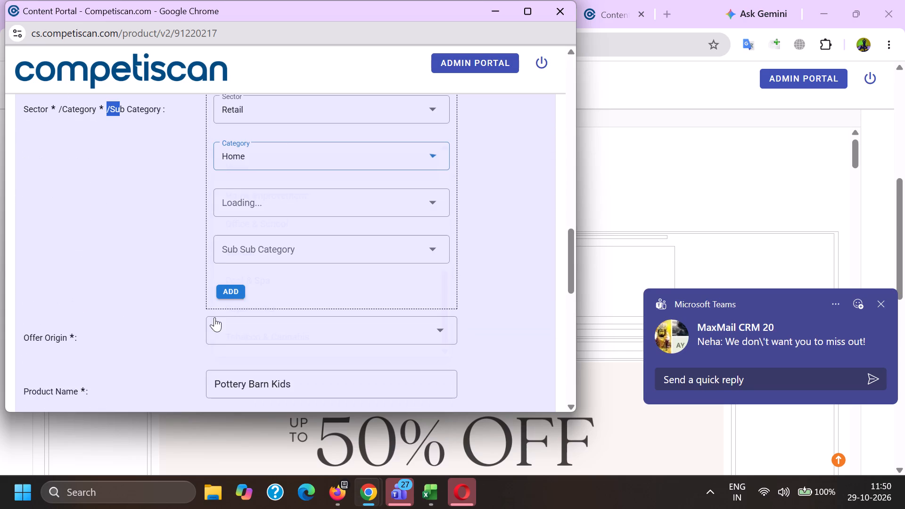
click(230, 298)
Add the classification Credit Cards / Payment Cards / Credit Cards and order it above Retail / Home.
scroll(233, 335, up, 3)
click(258, 333)
scroll(262, 378, up, 5)
click(276, 323)
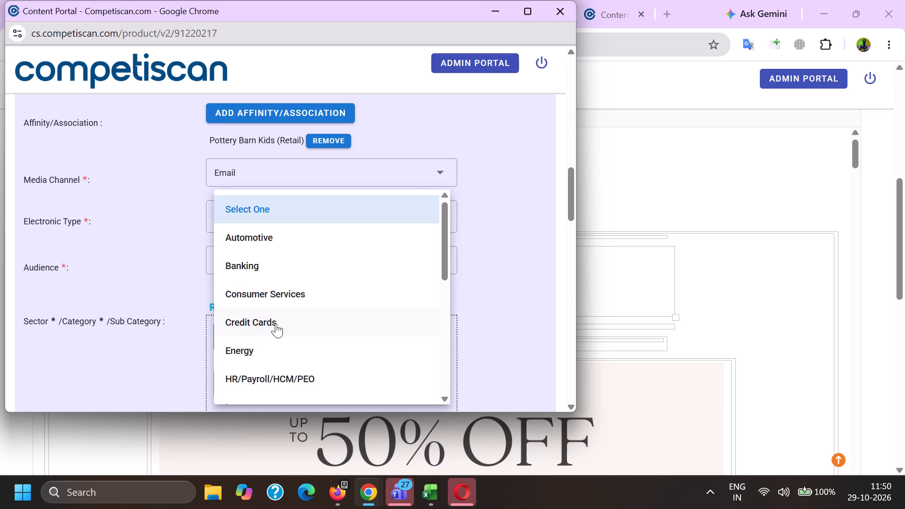
drag(149, 317, 160, 309)
scroll(214, 170, down, 3)
click(244, 181)
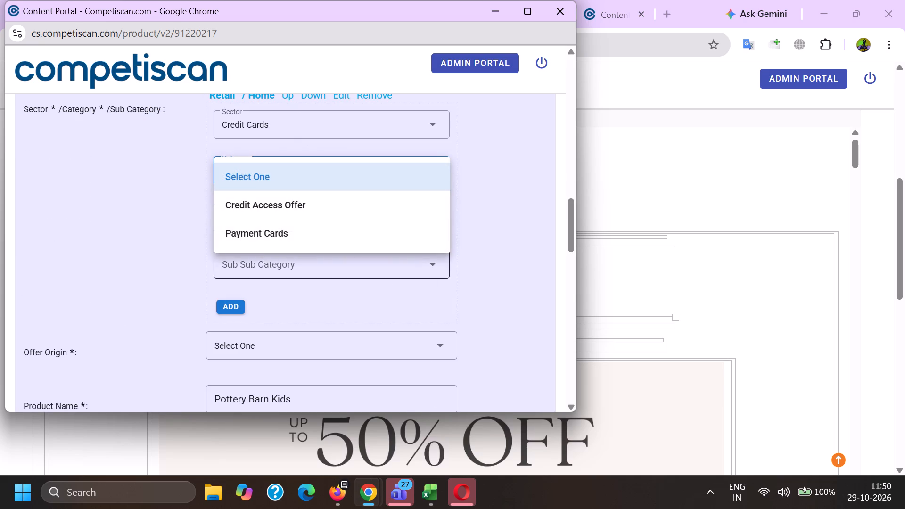
click(248, 233)
click(233, 215)
scroll(255, 129, down, 1)
click(266, 296)
drag(131, 267, 151, 265)
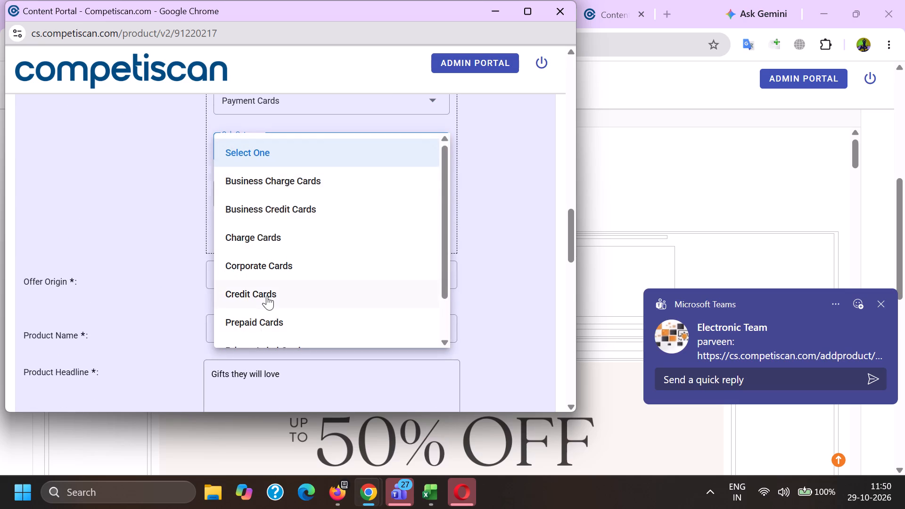
click(242, 237)
scroll(259, 301, up, 3)
click(308, 239)
Set the offer origin to Provider/Bank and the product name to Pottery Barn Key Rewards Visa Credit Card.
scroll(296, 222, down, 3)
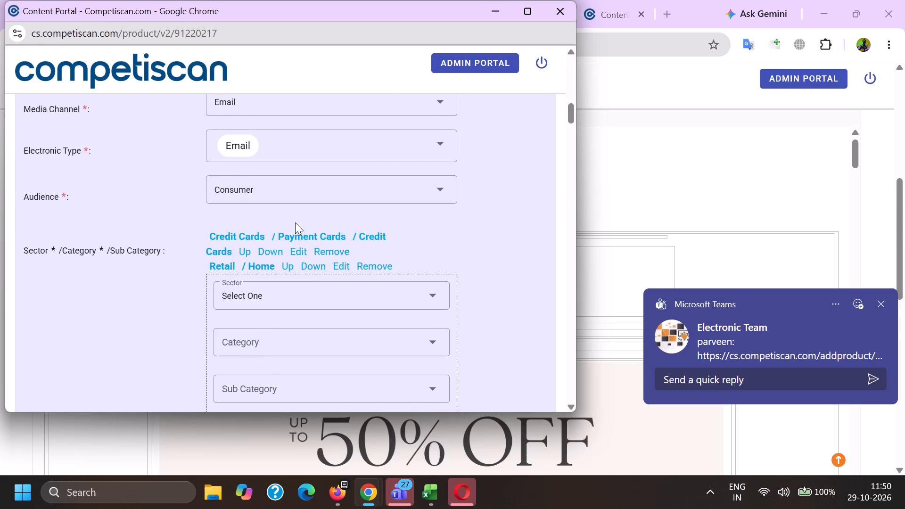
scroll(295, 222, down, 2)
click(247, 167)
double_click(257, 224)
key(ctrl+v)
drag(263, 231, 263, 230)
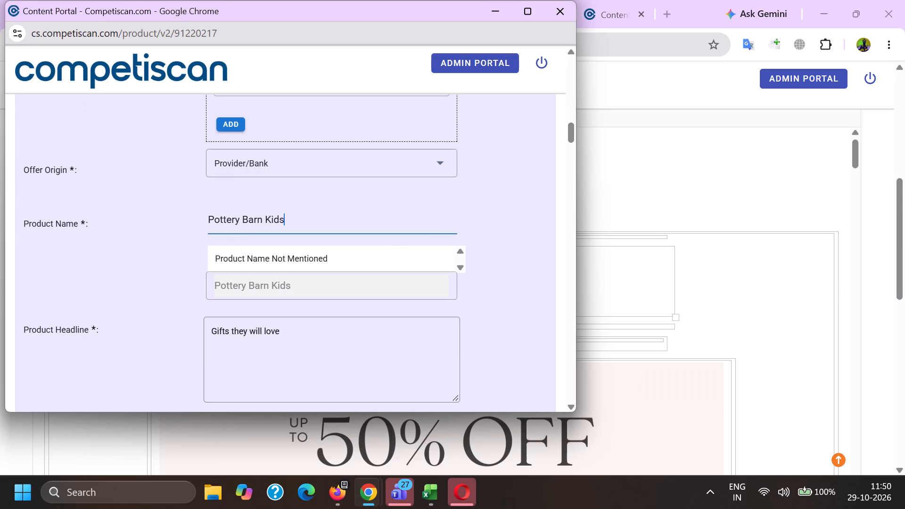
drag(263, 230, 394, 242)
drag(261, 217, 381, 222)
key(BackSpace)
click(280, 277)
scroll(280, 277, up, 3)
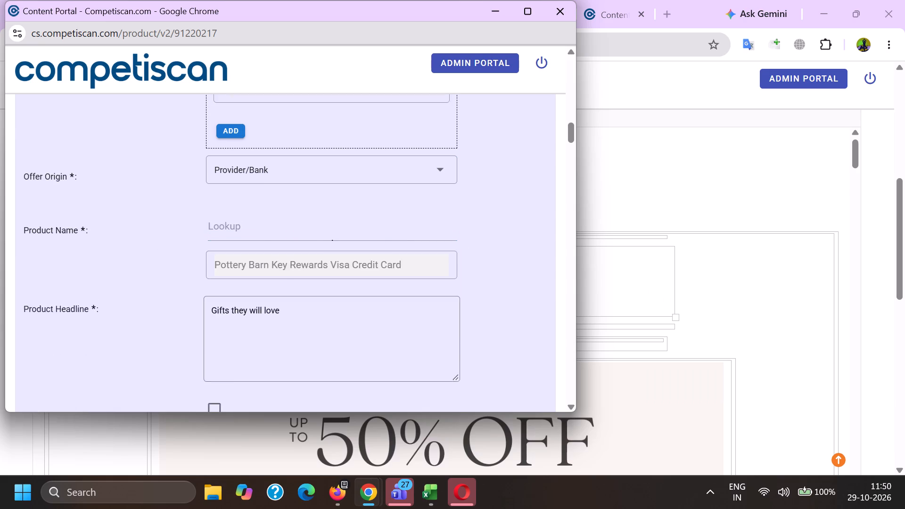
scroll(276, 277, up, 1)
click(270, 176)
Replace the product headline with the email's subject as "Gifts they will love." without the emoji, followed by a space.
scroll(296, 254, down, 4)
drag(354, 300, 4, 276)
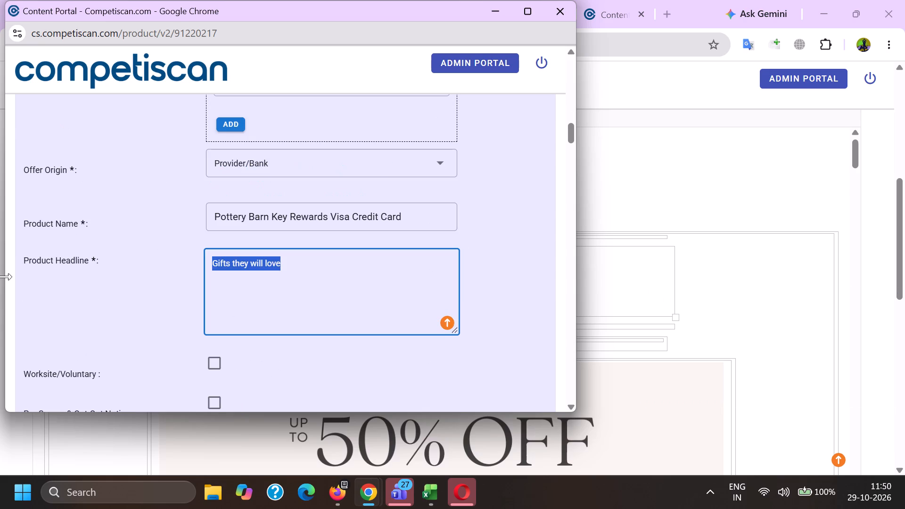
key(BackSpace)
key(alt+Tab)
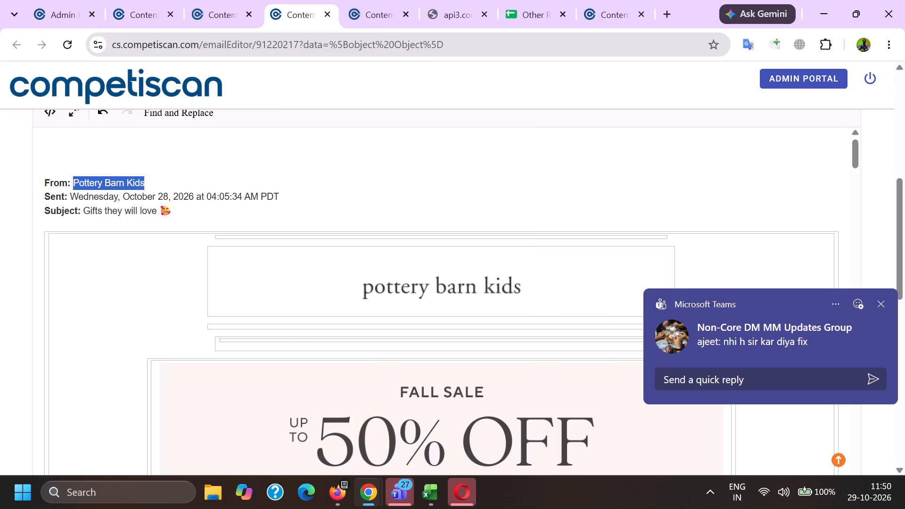
drag(83, 210, 222, 214)
key(ctrl+c)
key(alt+Tab)
key(ctrl+v)
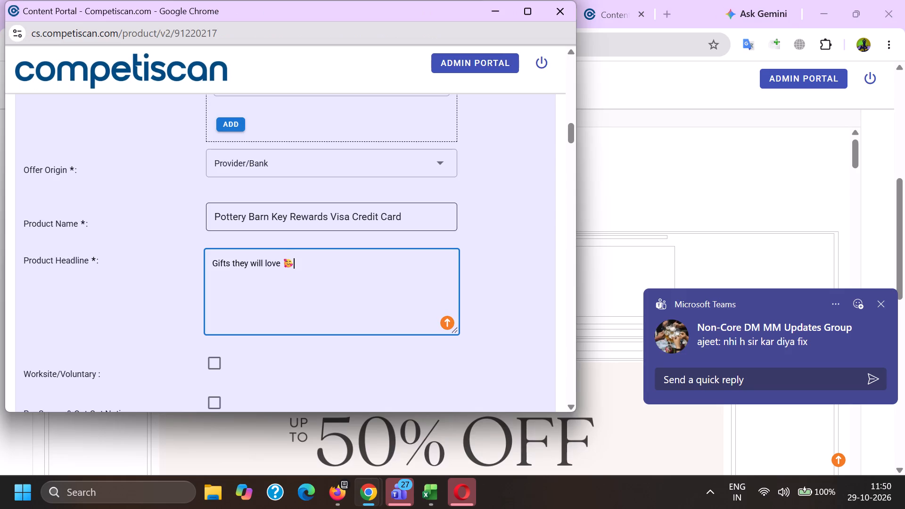
key(BackSpace)
key(BackSpace)
text(.)
key(space)
Append "Earn 10% back in rewards", copied from the reference product's headline, to the product headline.
key(alt+Tab)
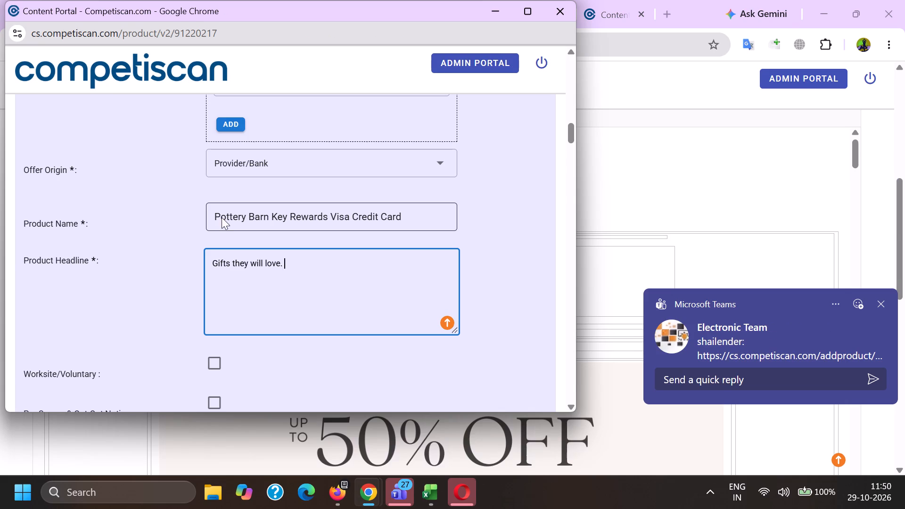
click(598, 0)
scroll(468, 335, up, 10)
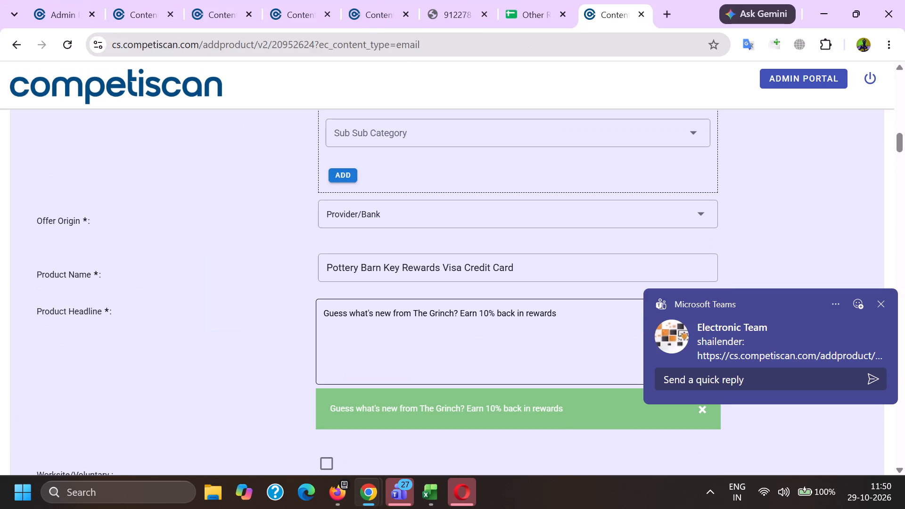
double_click(476, 312)
click(467, 312)
drag(467, 312, 483, 316)
shift+click(618, 320)
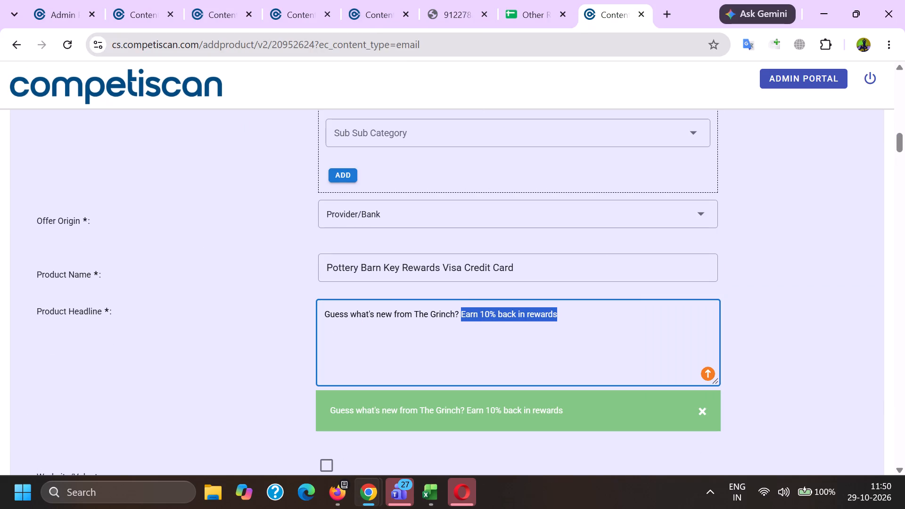
key(ctrl+c)
key(alt+Tab)
key(ctrl+v)
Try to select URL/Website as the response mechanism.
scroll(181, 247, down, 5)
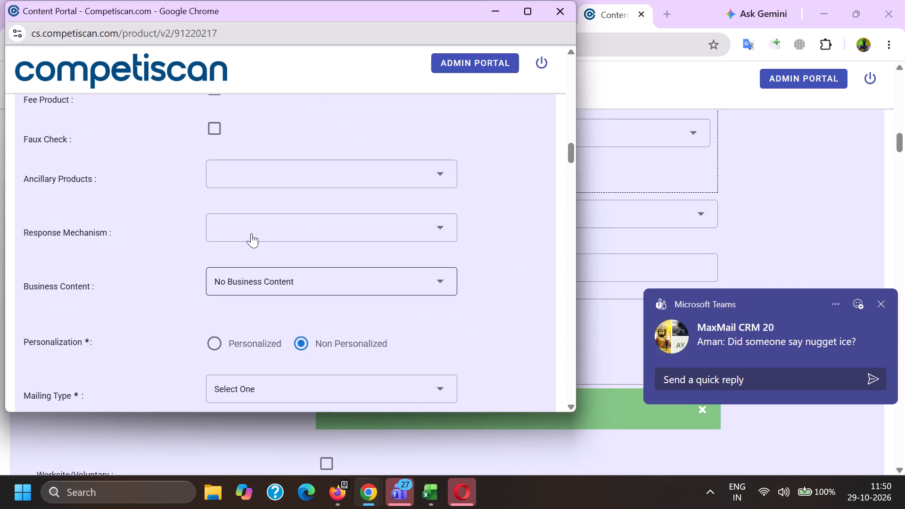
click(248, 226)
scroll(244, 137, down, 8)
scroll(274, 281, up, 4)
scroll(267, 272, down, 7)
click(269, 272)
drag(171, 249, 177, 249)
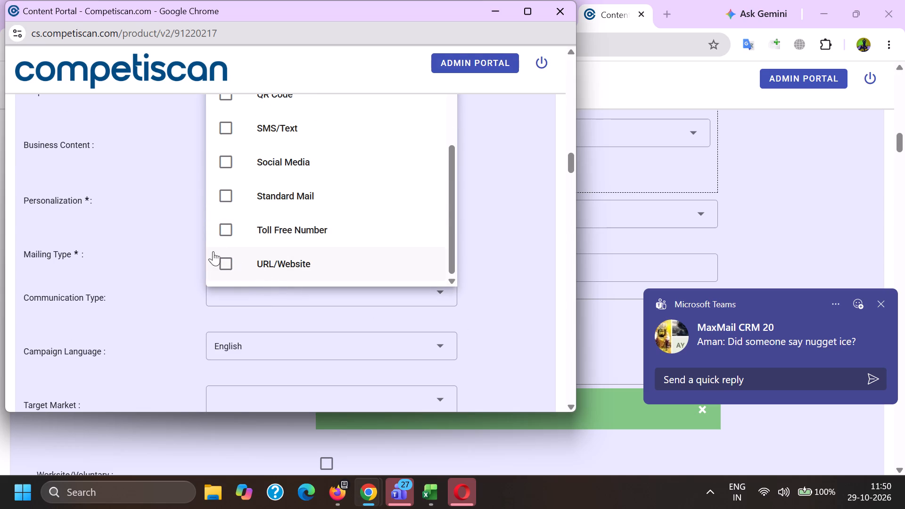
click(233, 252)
Set the mailing type to Acquisition.
click(232, 252)
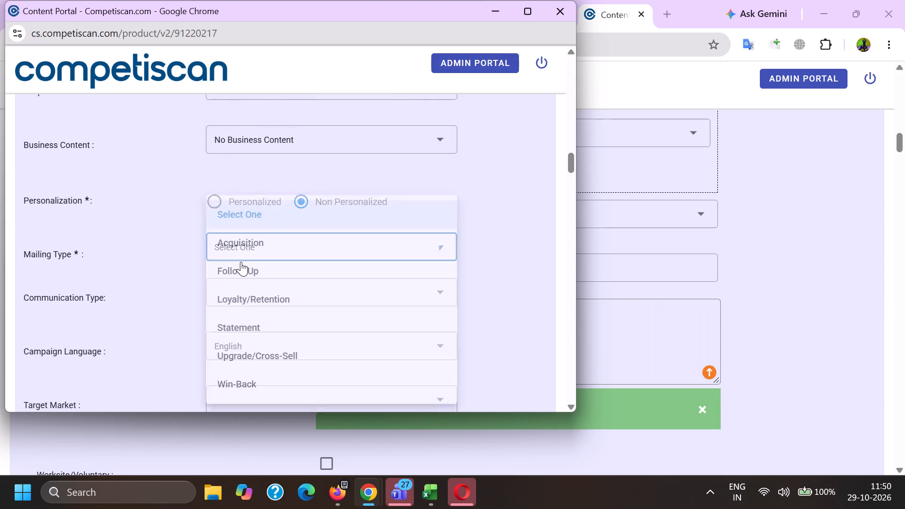
click(241, 261)
click(238, 247)
click(238, 244)
click(146, 243)
Select URL/Website as the product's response mechanism.
scroll(197, 259, up, 2)
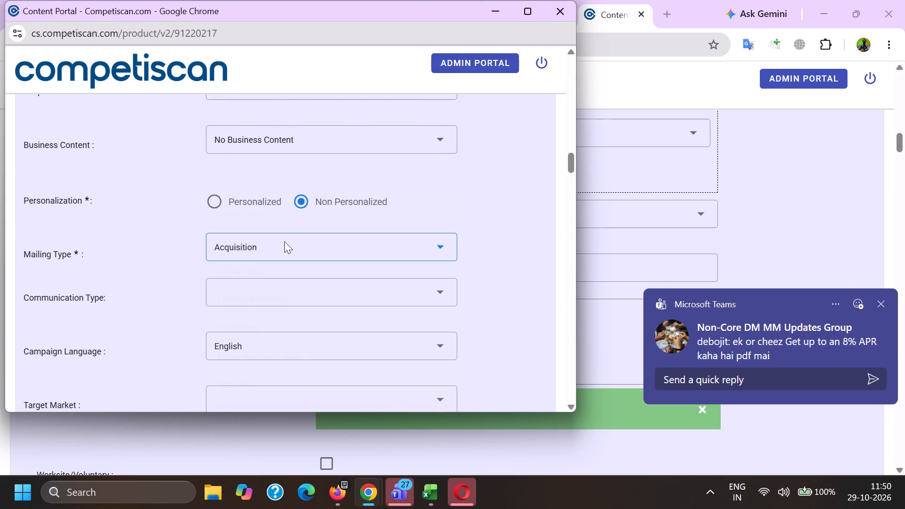
click(264, 229)
scroll(247, 151, down, 1)
click(289, 331)
click(113, 306)
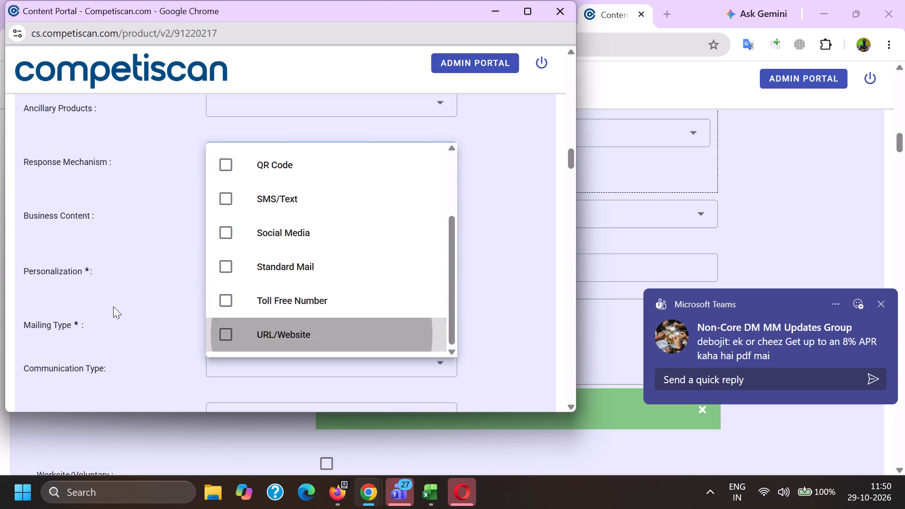
Set the communication type to Bonuses/Contests/Incentives, Co-Brand and Mobile Application.
scroll(183, 188, down, 2)
click(238, 219)
click(269, 325)
scroll(270, 324, down, 4)
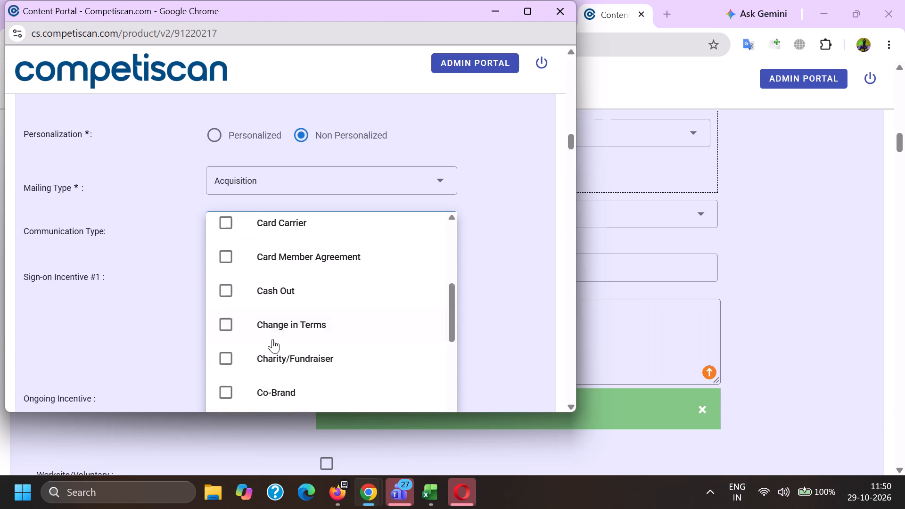
click(277, 391)
scroll(271, 345, down, 9)
drag(292, 389, 258, 381)
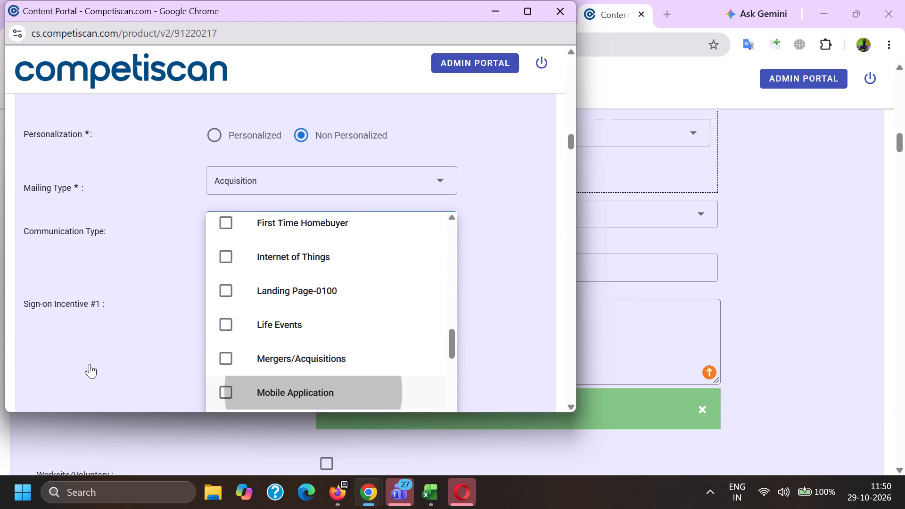
drag(90, 363, 104, 361)
Copy "10% back in rewards during the first 30 days from account opening" from the reference product into Sign-on Incentive #1.
key(alt+Tab)
scroll(584, 256, down, 11)
scroll(577, 316, down, 6)
drag(651, 204, 286, 159)
key(ctrl+c)
key(alt+Tab)
click(310, 326)
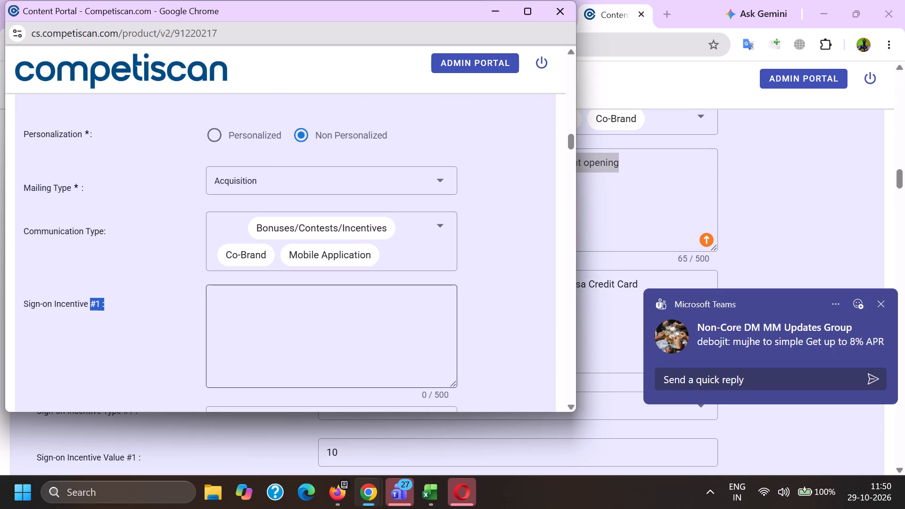
key(ctrl+v)
Copy "5% back in rewards with the Pottery Barn Key Rewards Visa Credit Card" from the reference product into Ongoing Incentive.
scroll(282, 226, down, 2)
click(290, 301)
key(alt+Tab)
triple_click(513, 309)
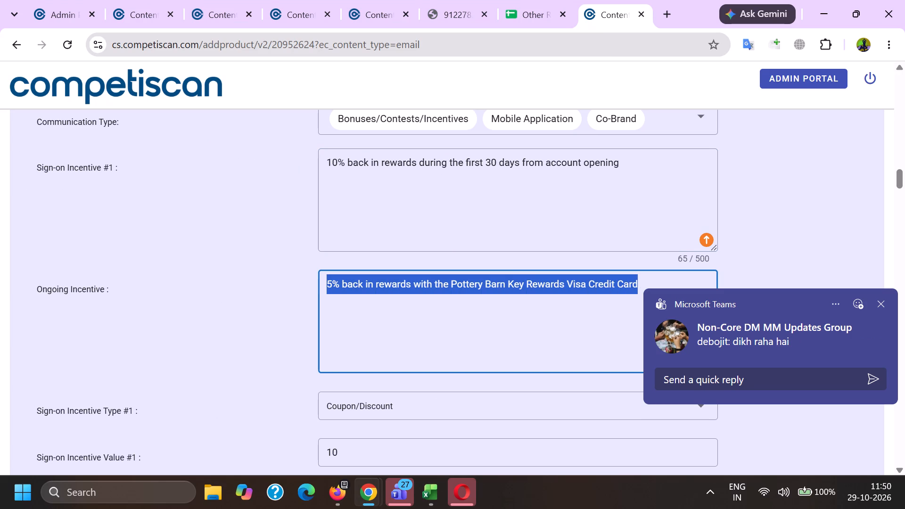
key(ctrl+c)
key(alt+Tab)
key(ctrl+v)
Set Sign-on Incentive Type #1 to Coupon/Discount and its value to 10.00.
scroll(194, 201, down, 3)
click(235, 184)
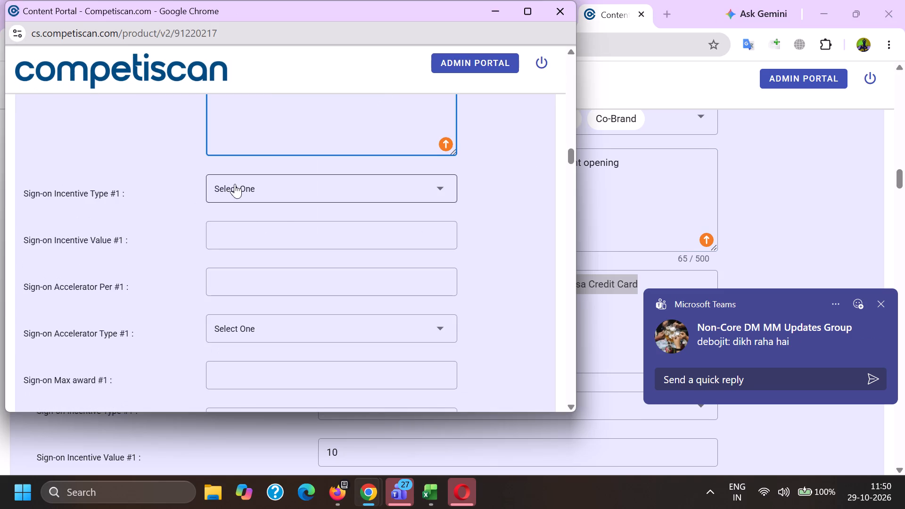
scroll(235, 183, down, 7)
click(269, 293)
drag(157, 271, 177, 271)
click(243, 241)
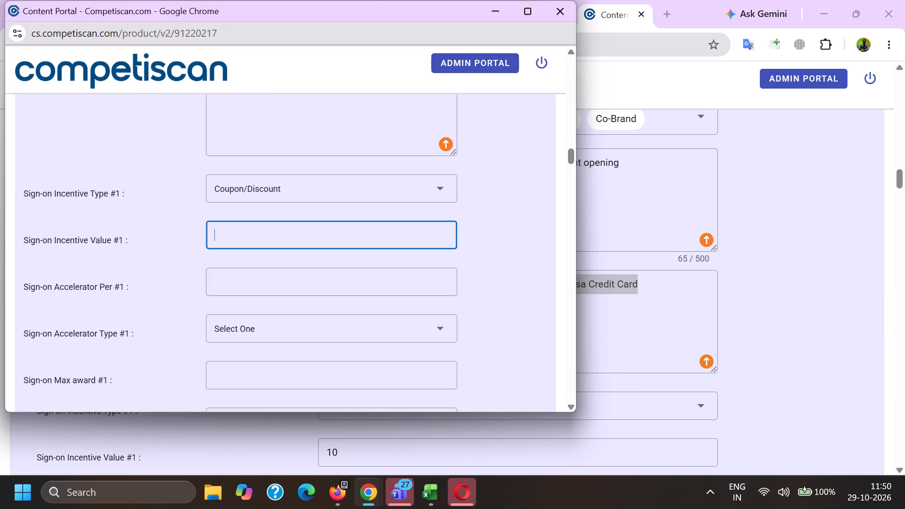
text(10.00)
Set Sign-on Max award #1 to 10.00, the incentive window to 1 month, and the fixed date to Yes.
key(Tab)
key(Tab)
key(Tab)
text(10.00)
key(Tab)
key(Tab)
key(Tab)
key(1)
scroll(204, 236, down, 2)
click(226, 243)
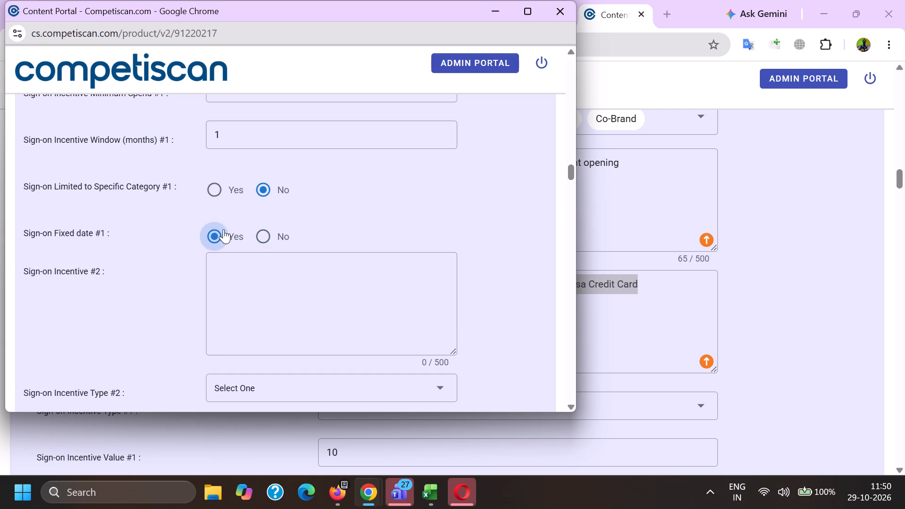
Set the payment card's application type to Invitation to Apply and its card network to Visa.
scroll(223, 230, down, 20)
scroll(223, 230, down, 1)
click(231, 172)
click(244, 244)
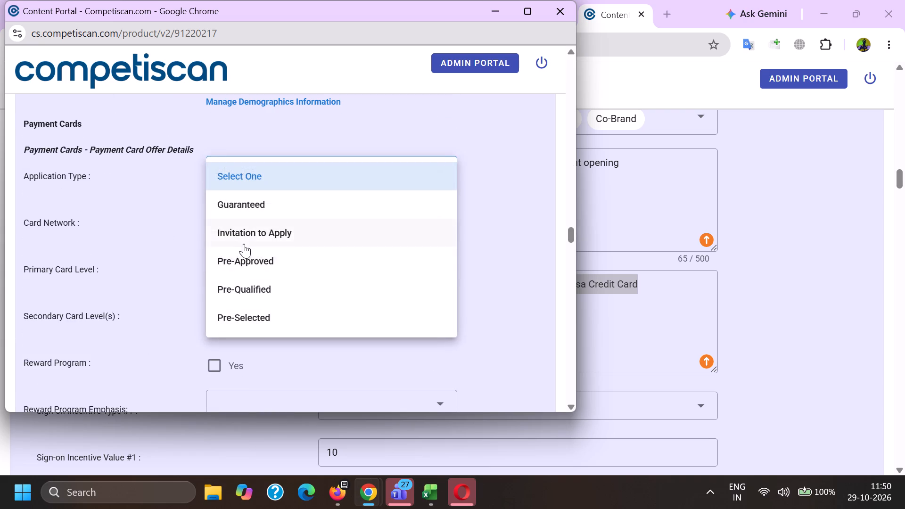
drag(134, 244, 145, 246)
click(244, 215)
scroll(236, 149, down, 1)
click(267, 296)
drag(154, 263, 159, 263)
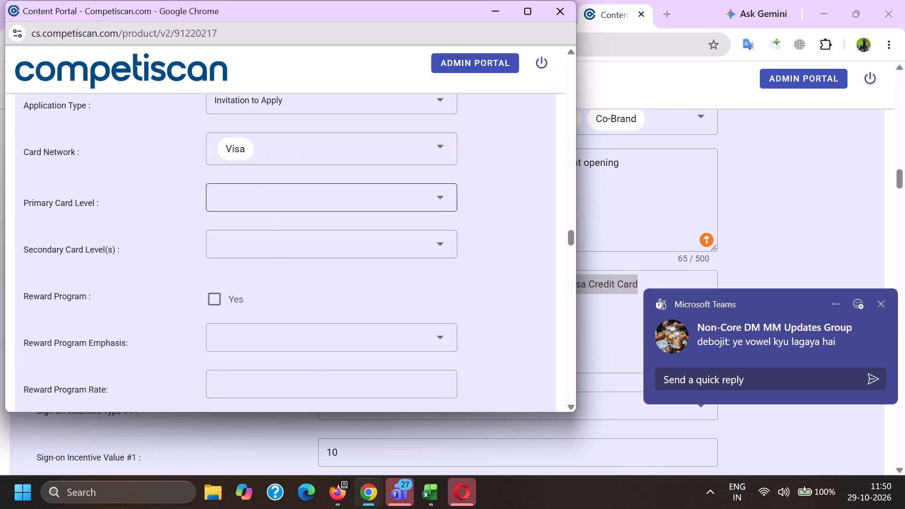
Set the primary card level to Visa Signature and mark the card as having a reward program.
click(239, 204)
scroll(243, 254, down, 7)
click(253, 332)
drag(145, 312, 154, 312)
click(221, 296)
double_click(120, 323)
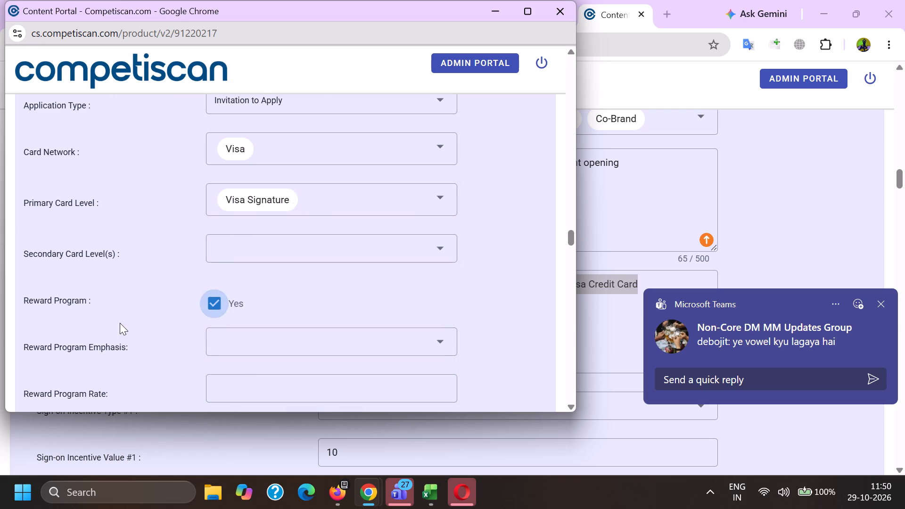
Mark that a credit card is mentioned in the retail credit section and submit the product details.
key(End)
click(215, 186)
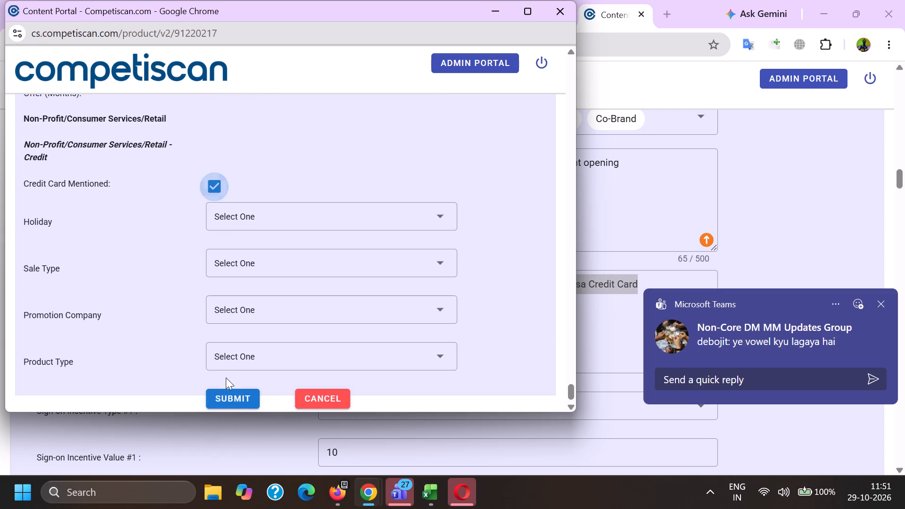
click(236, 399)
Switch to Firefox and look through the portal's email list for the next Pottery Barn Kids email.
click(330, 500)
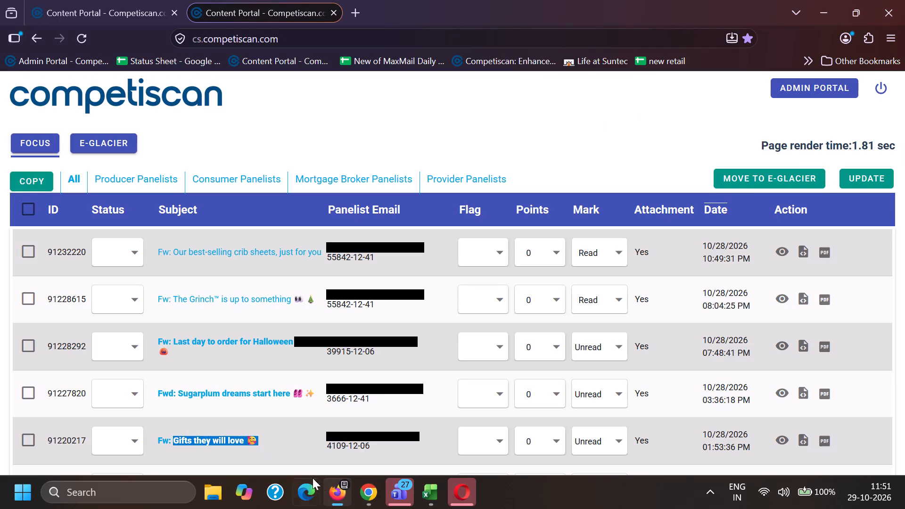
scroll(201, 404, down, 2)
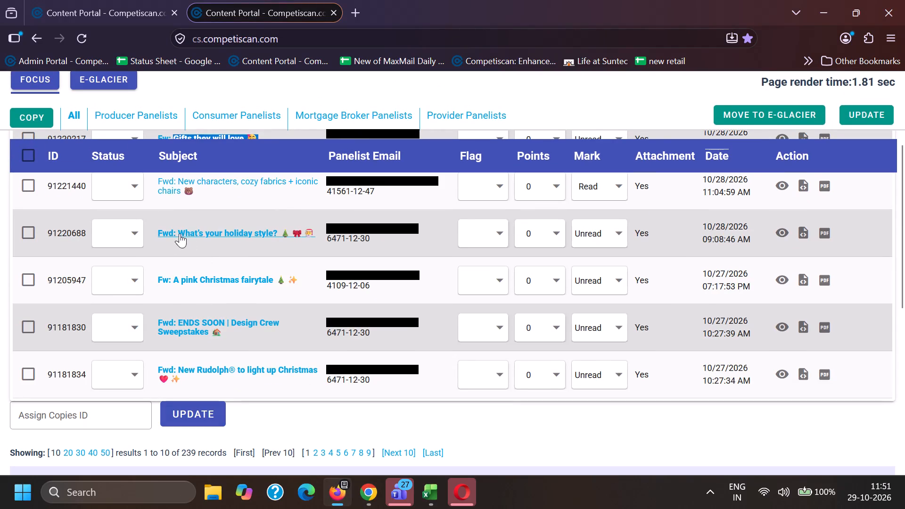
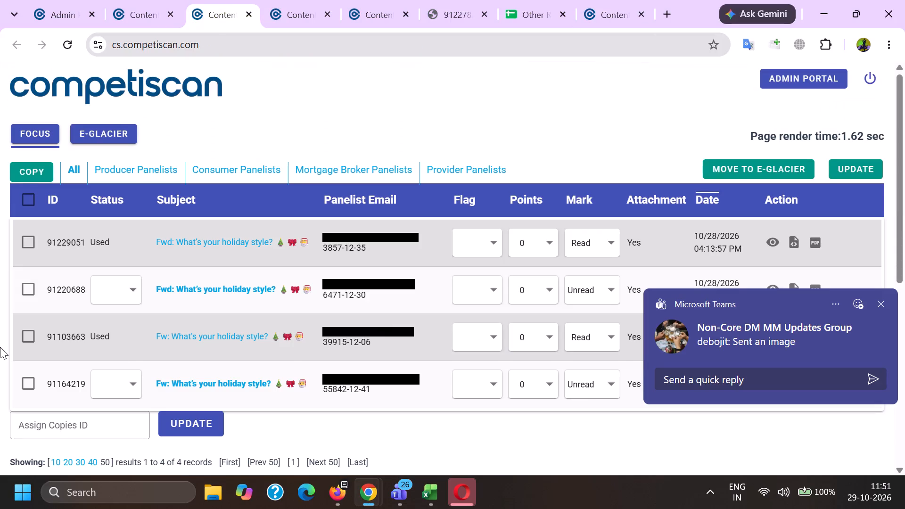
Preview and compare emails 91220688, 91229051 and 91103663 with the holiday style subject.
scroll(127, 348, down, 1)
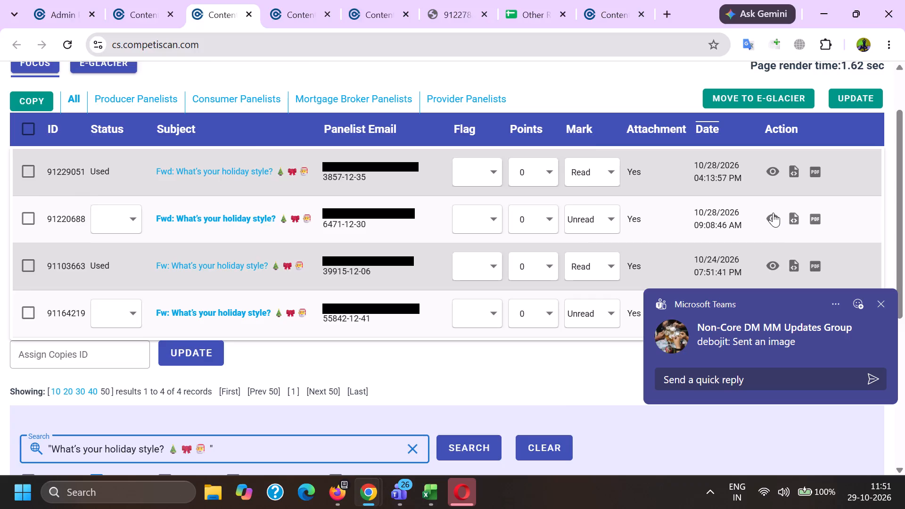
click(773, 213)
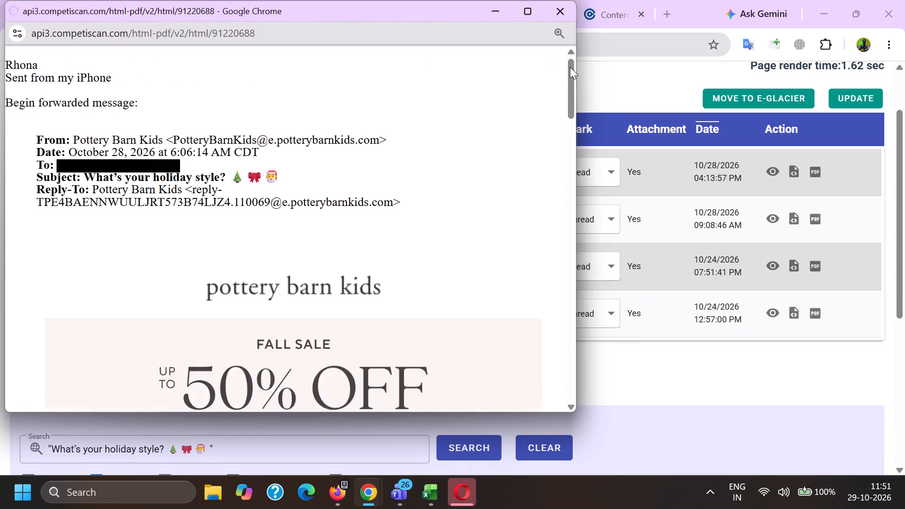
drag(570, 67, 569, 343)
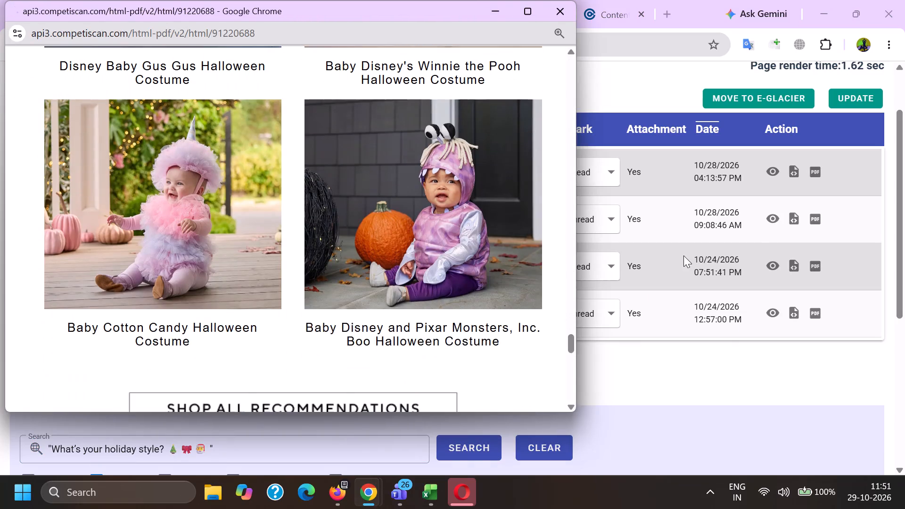
key(alt+Tab)
click(780, 167)
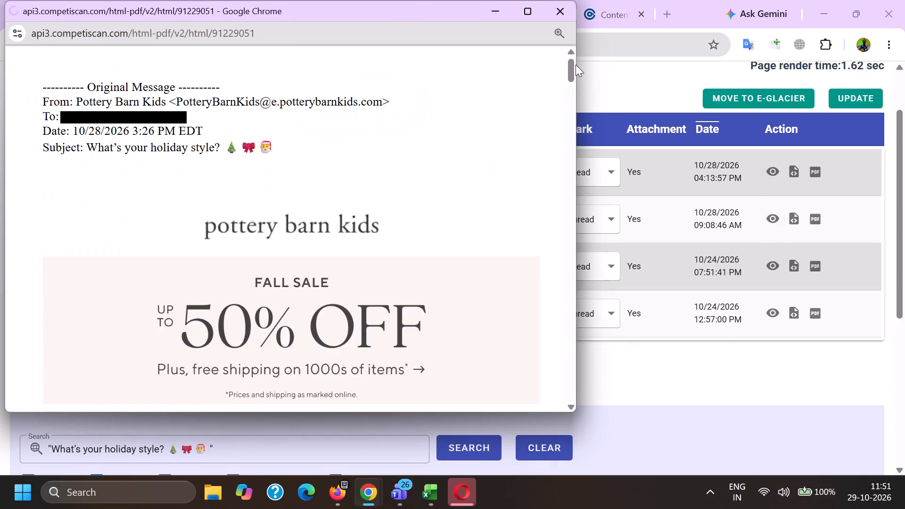
drag(575, 65, 548, 337)
key(alt+Tab)
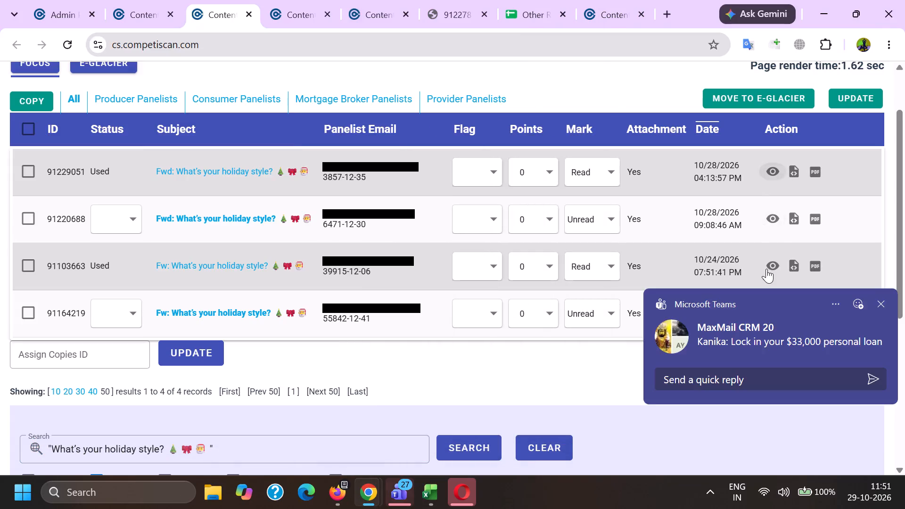
click(766, 268)
drag(567, 67, 572, 106)
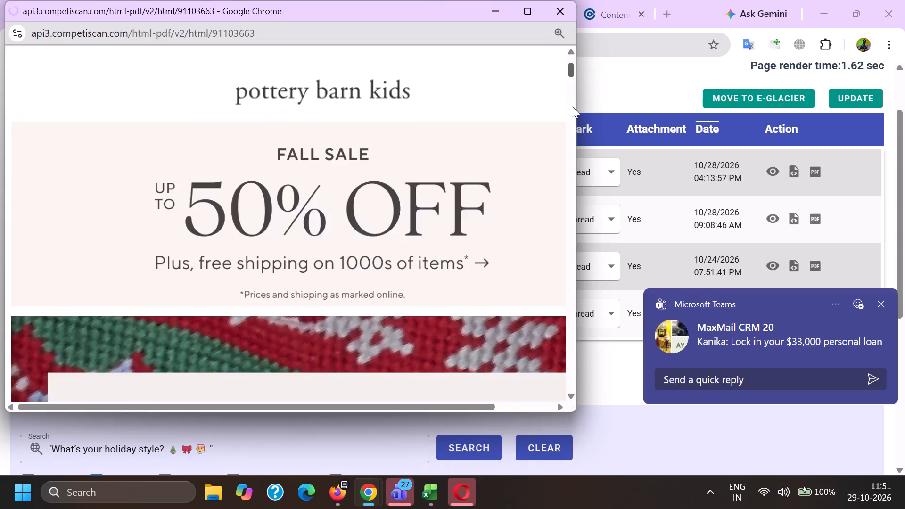
drag(572, 106, 563, 345)
key(alt+Tab)
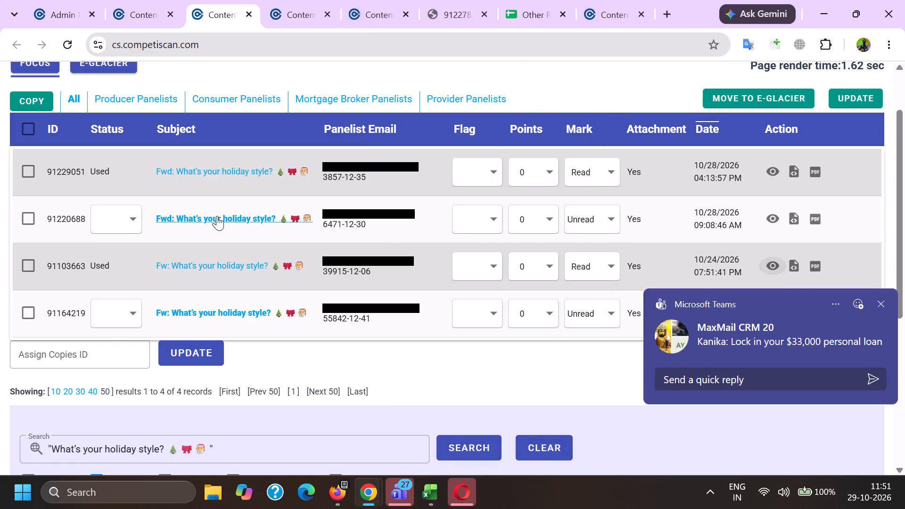
Open email 91220688 for editing and log its ID with cc as entry 19 in the may 26 sheet.
ctrl+click(217, 217)
click(267, 0)
double_click(282, 43)
key(ctrl+c)
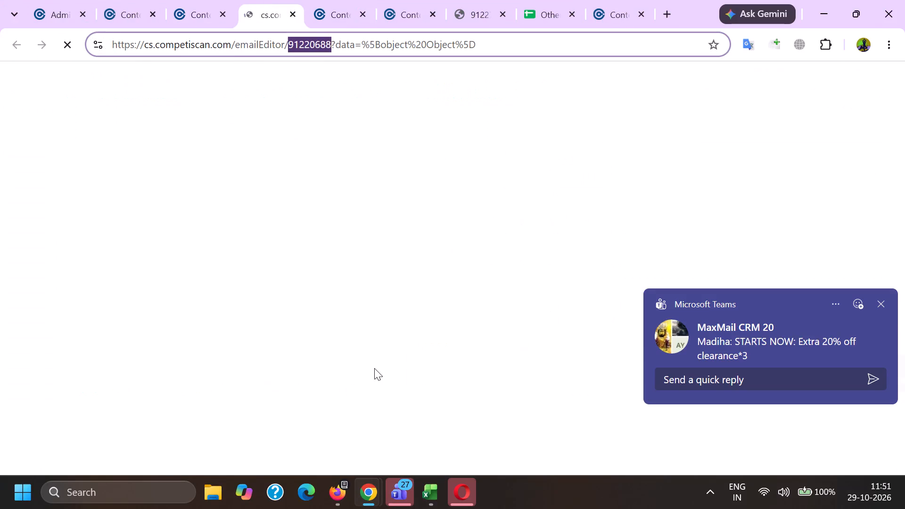
click(433, 498)
click(609, 438)
click(93, 262)
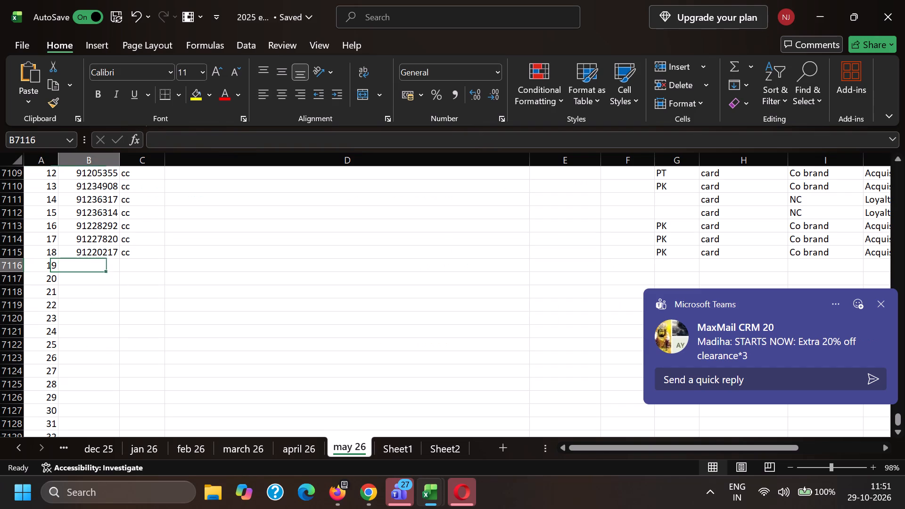
key(ctrl+v)
click(140, 266)
text(cc)
Copy the PK, card, Co brand and Acquisition values from entry 18 into the row of entry 19.
key(Right)
key(Right)
key(Right)
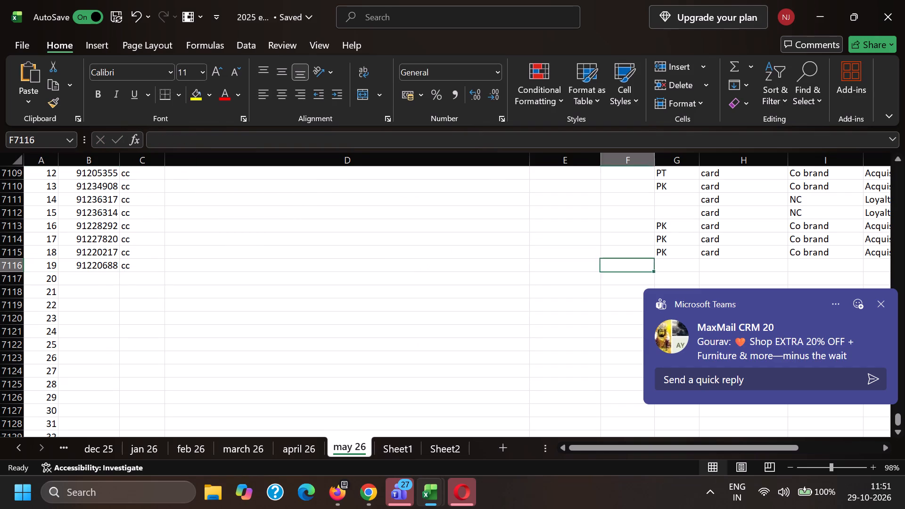
key(Right)
key(shift+Right)
key(shift+Right)
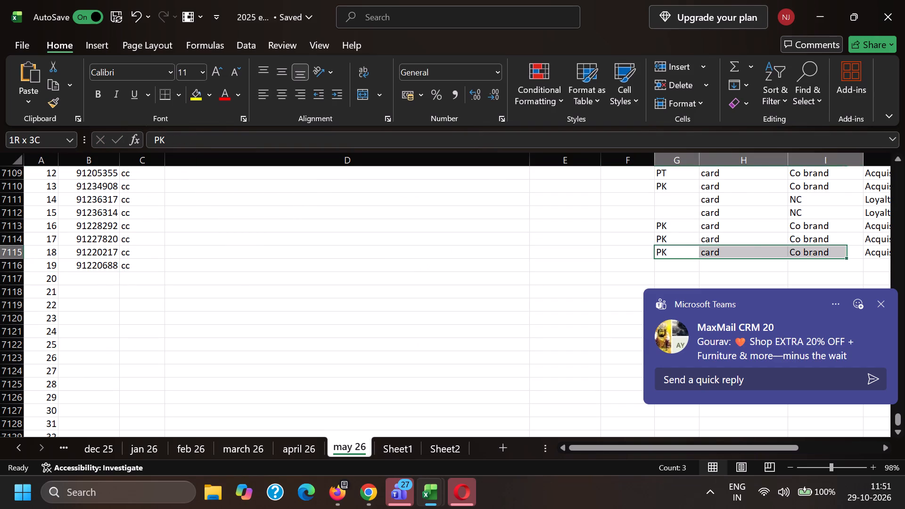
key(shift+Right)
key(ctrl+c)
key(Down)
key(ctrl+v)
key(ctrl+Left)
key(ctrl+Left)
key(ctrl+Left)
key(ctrl+Left)
key(ctrl+Left)
key(ctrl+Left)
key(ctrl+Left)
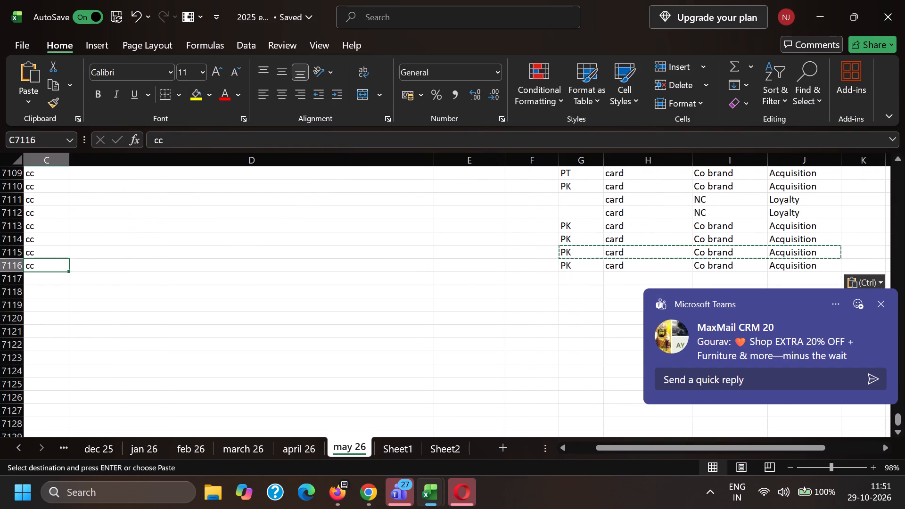
In the email editor, delete the forwarding note above the header and remove the indent of the header block.
key(alt+Tab)
scroll(127, 229, down, 2)
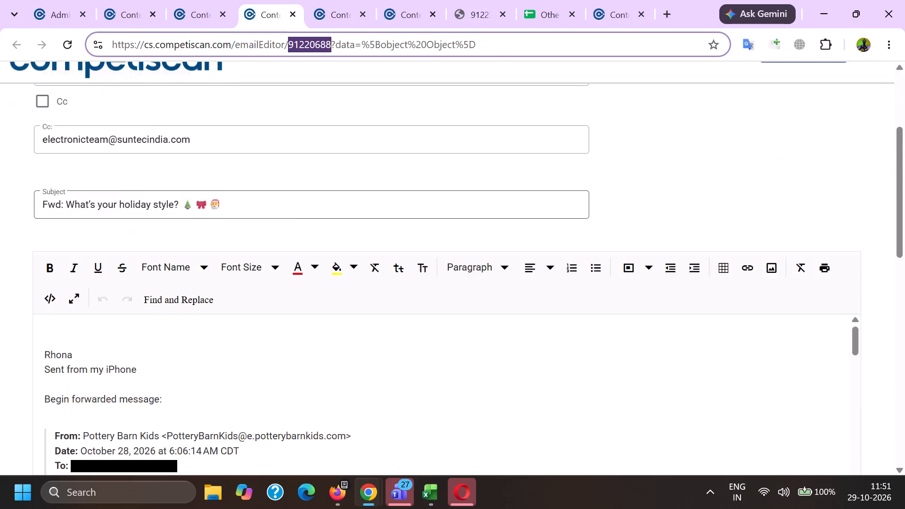
drag(190, 331, 0, 242)
key(BackSpace)
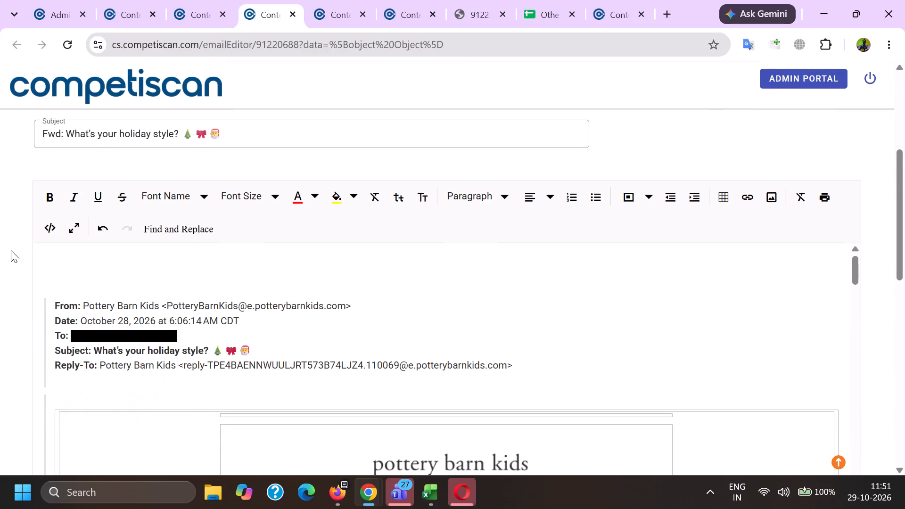
click(55, 308)
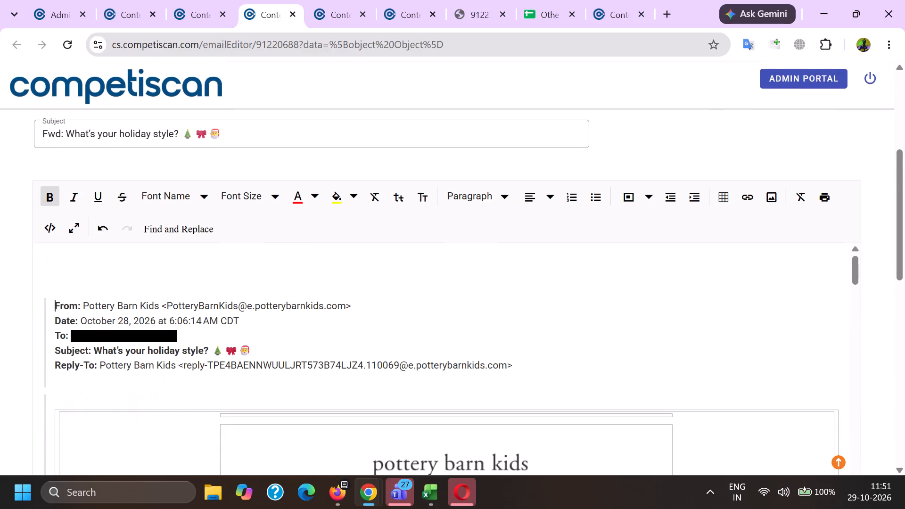
key(BackSpace)
key(Return)
Delete the To line, the sender's email address after Pottery Barn Kids, and the Reply-To line from the header.
drag(48, 334, 181, 336)
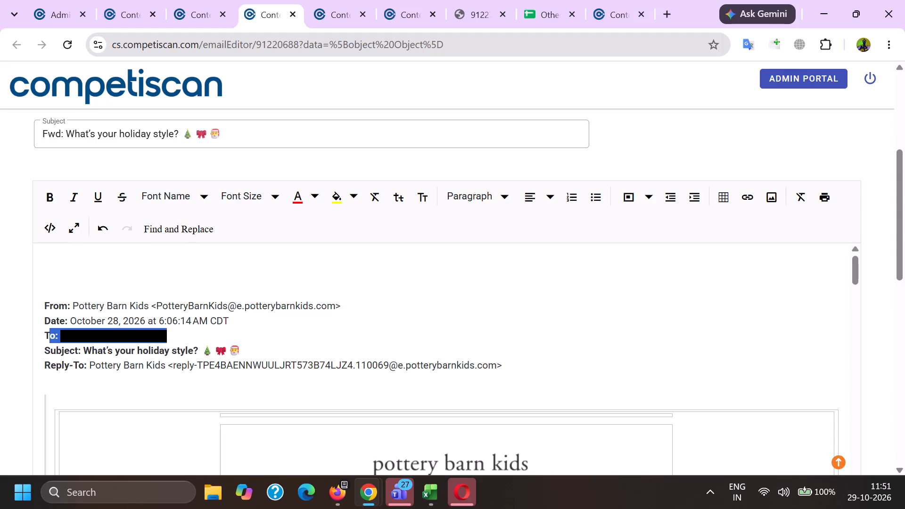
drag(181, 336, 182, 336)
key(BackSpace)
key(BackSpace)
key(BackSpace)
drag(152, 308, 364, 307)
key(BackSpace)
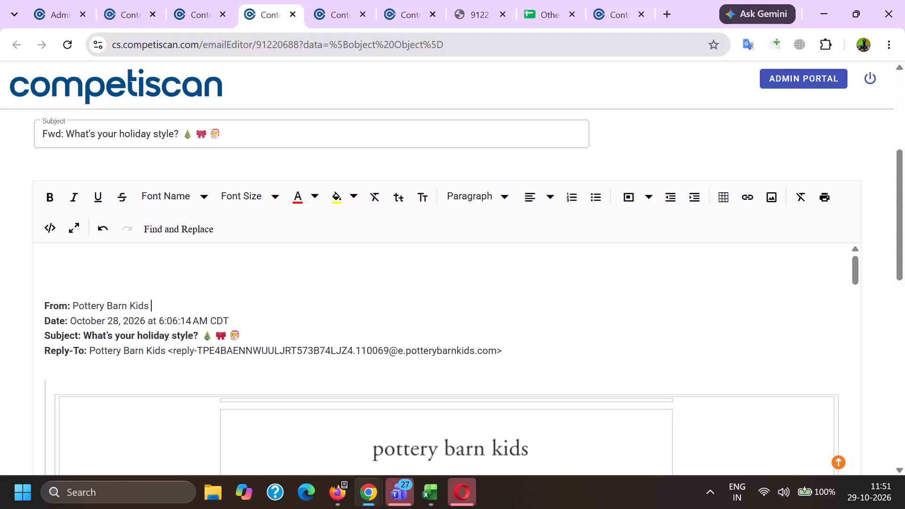
drag(555, 357, 4, 352)
key(BackSpace)
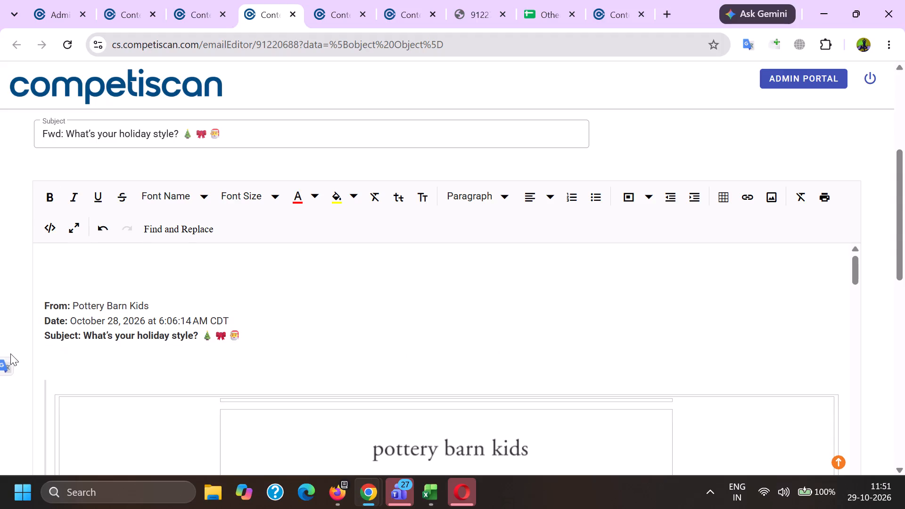
Remove the links from the unsubscribe Click here text and the View Images text in the email footer.
scroll(205, 136, down, 20)
scroll(205, 136, down, 11)
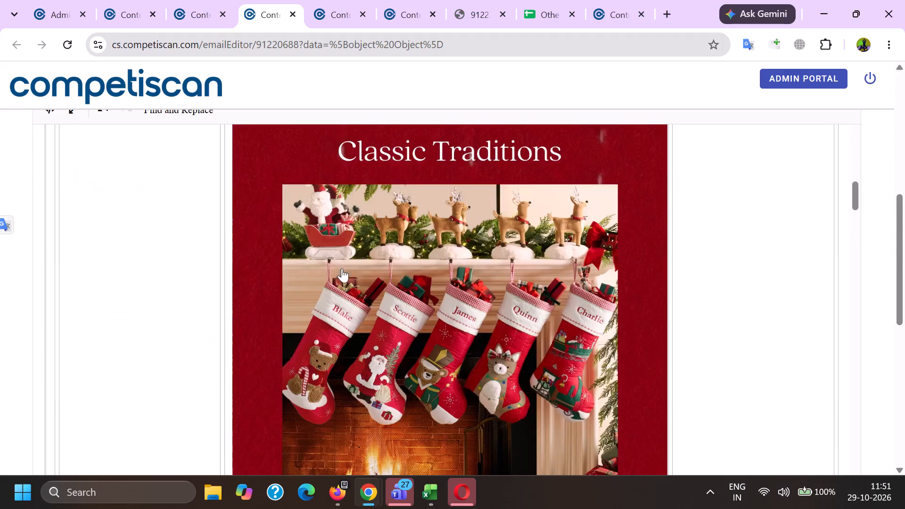
scroll(342, 268, down, 20)
scroll(342, 268, down, 20)
scroll(342, 268, down, 11)
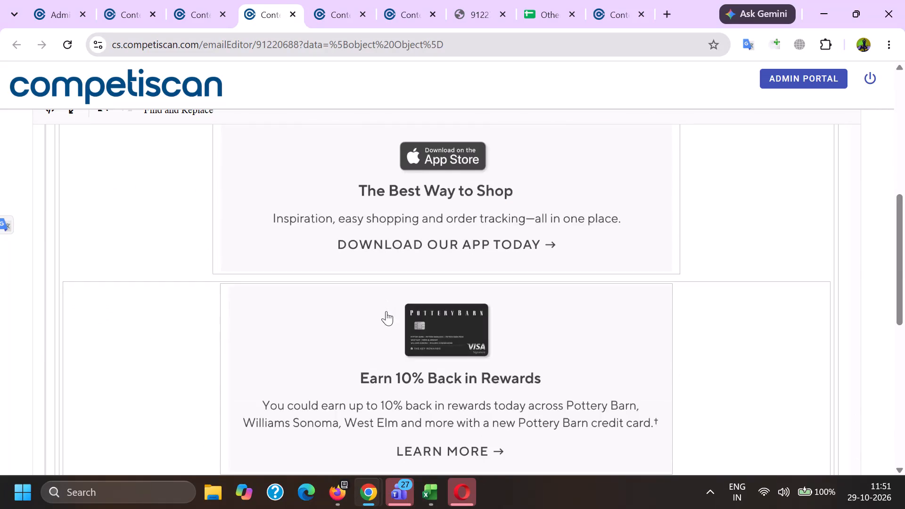
click(378, 222)
click(412, 302)
scroll(412, 287, down, 6)
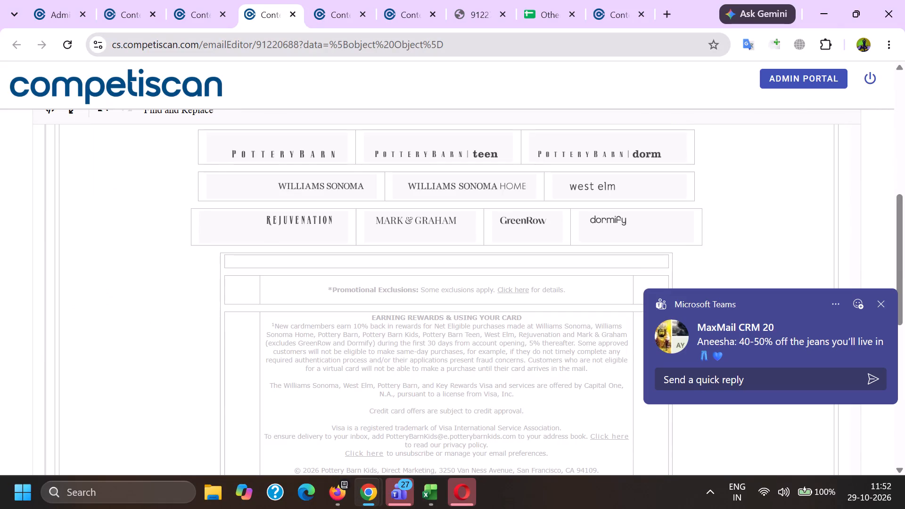
scroll(388, 305, down, 1)
scroll(385, 364, down, 2)
click(363, 280)
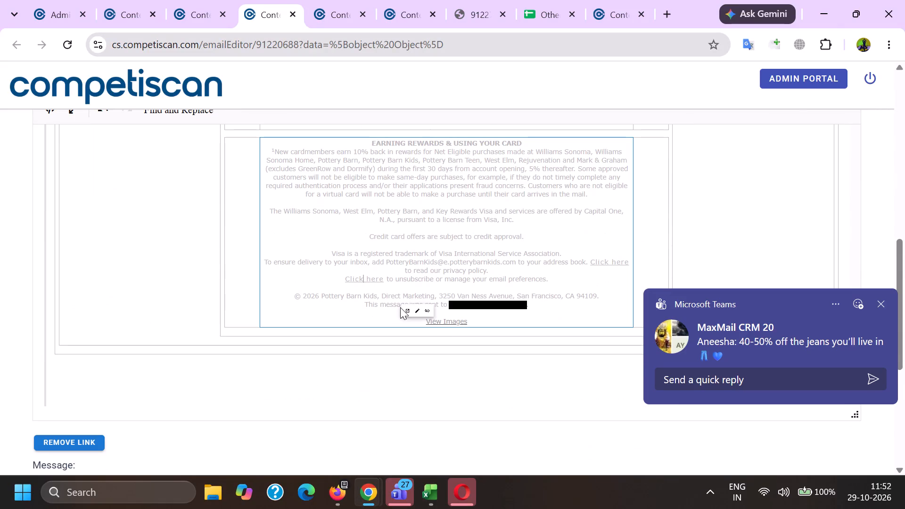
click(436, 308)
click(444, 317)
click(523, 347)
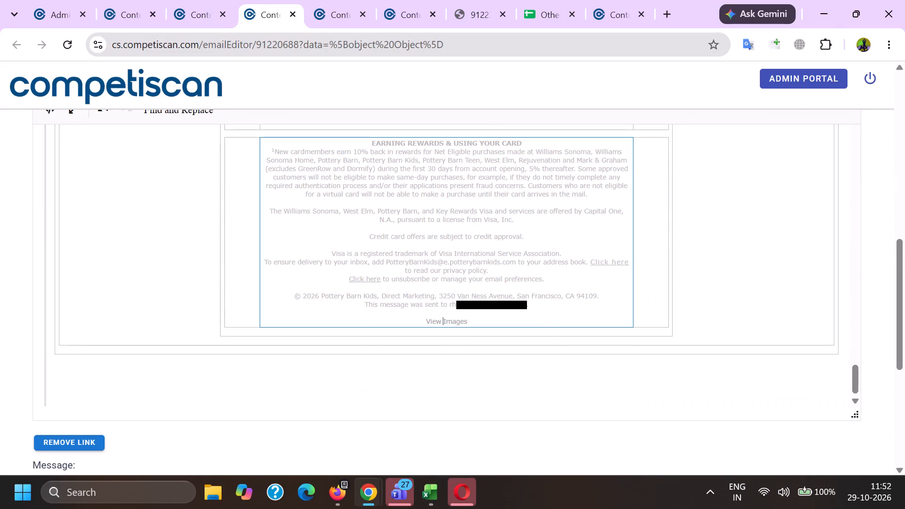
Delete the recipient's email address and the Pottery Barn Kids sender address from the footer text.
drag(451, 305, 533, 304)
key(BackSpace)
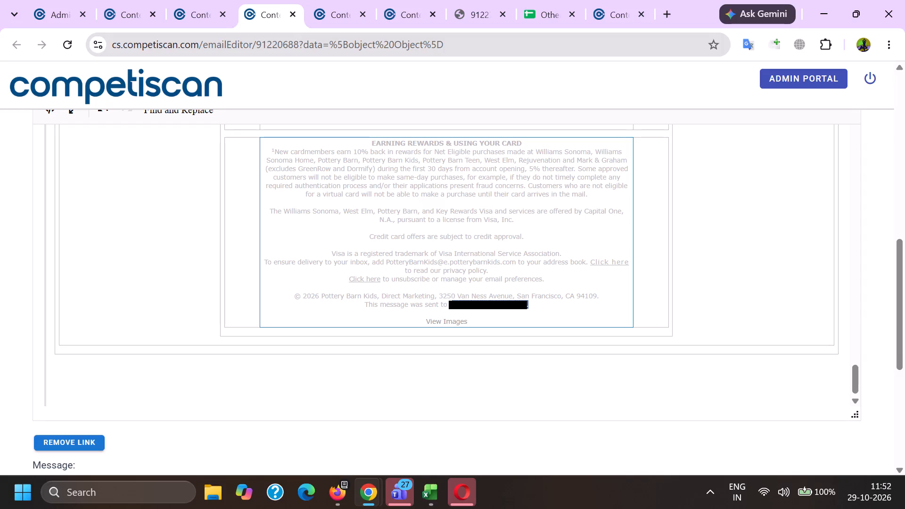
key(BackSpace)
drag(388, 262, 514, 264)
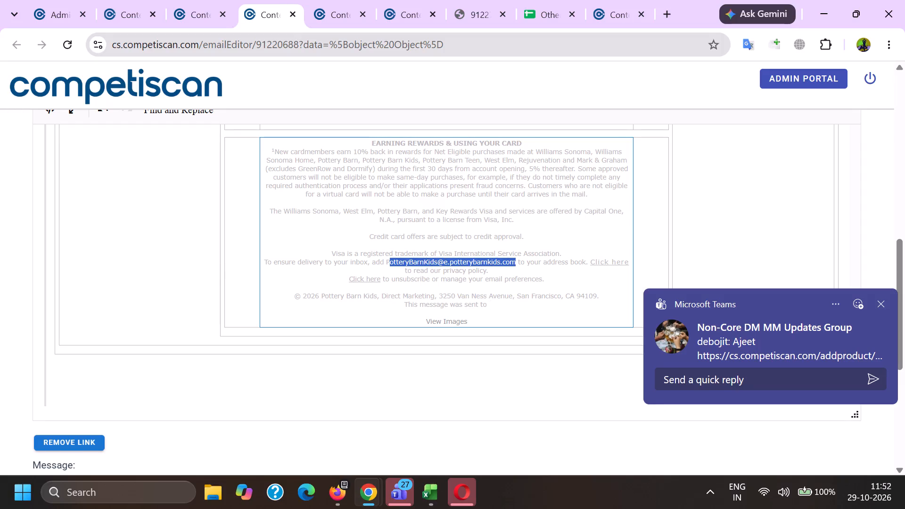
key(BackSpace)
key(BackSpace)
Save the cleaned email's product info.
scroll(339, 239, down, 14)
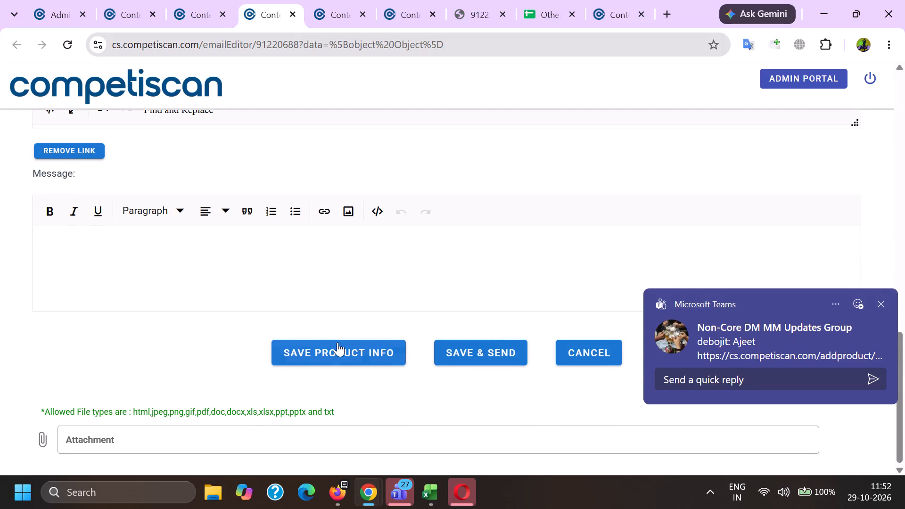
click(337, 342)
click(478, 284)
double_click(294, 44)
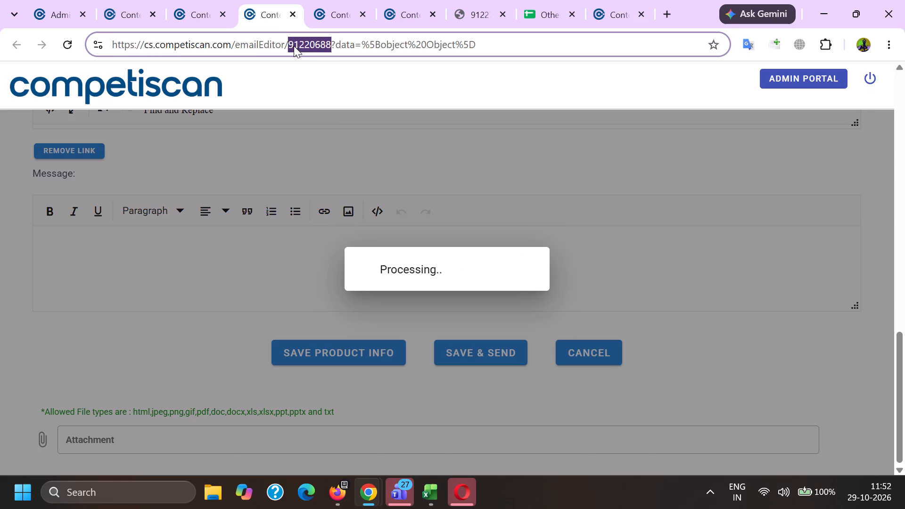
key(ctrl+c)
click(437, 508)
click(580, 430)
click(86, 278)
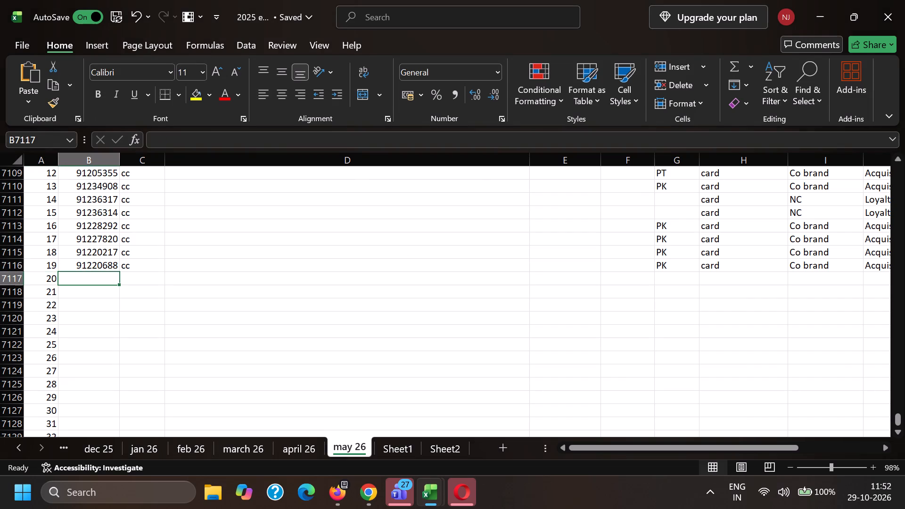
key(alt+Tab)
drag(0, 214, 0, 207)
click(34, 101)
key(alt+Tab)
Copy the sender name Pottery Barn Kids from the From line of the email header.
scroll(144, 188, down, 5)
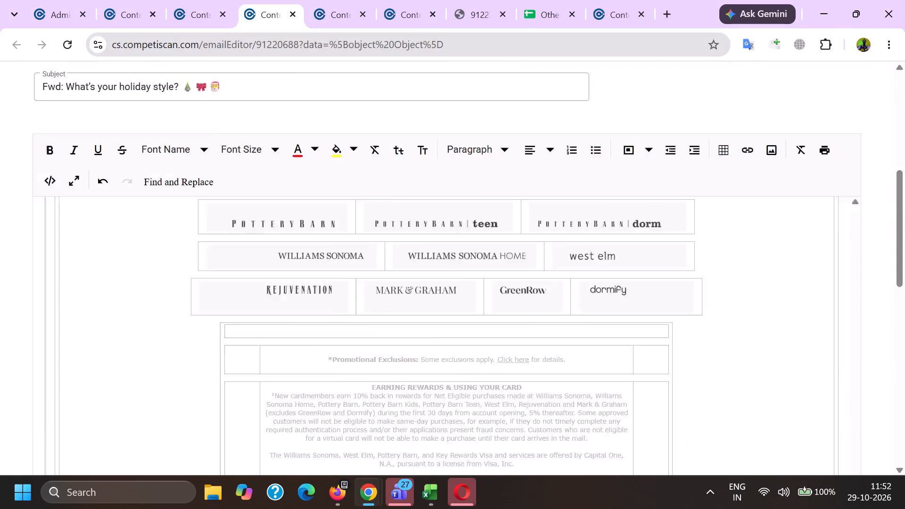
double_click(143, 286)
key(Page_Up)
key(Page_Up)
key(Page_Up)
key(Page_Up)
key(Page_Up)
key(Page_Up)
key(Page_Up)
key(Page_Up)
key(Page_Up)
key(Page_Up)
key(Page_Up)
key(Page_Up)
key(Page_Up)
key(Page_Up)
key(Page_Up)
key(Page_Up)
key(Page_Up)
key(Page_Up)
key(Page_Up)
key(Page_Up)
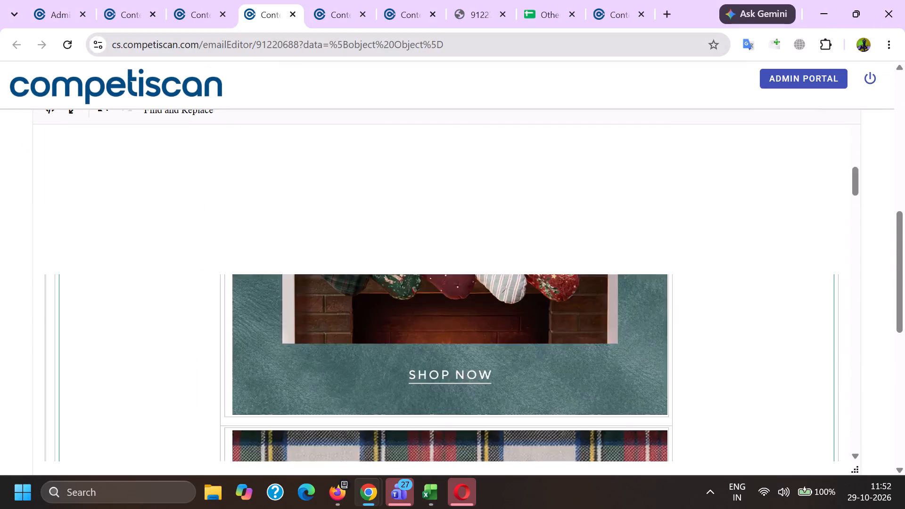
scroll(143, 286, down, 4)
double_click(88, 259)
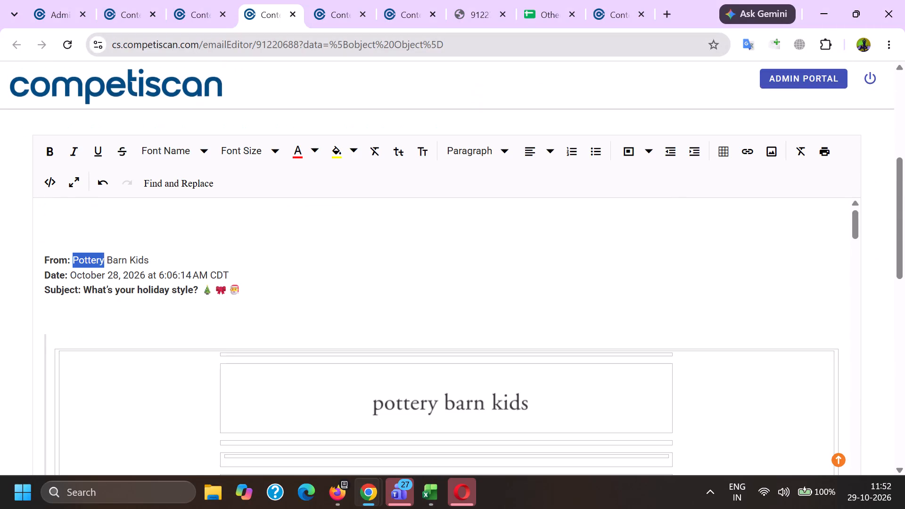
shift+click(141, 262)
key(ctrl+c)
key(alt+Tab)
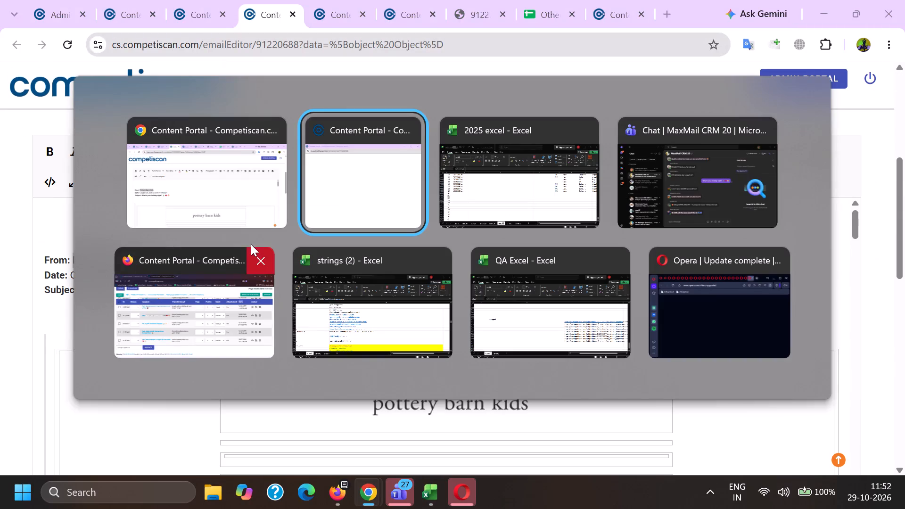
click(314, 181)
scroll(291, 146, down, 6)
scroll(247, 171, down, 4)
click(254, 328)
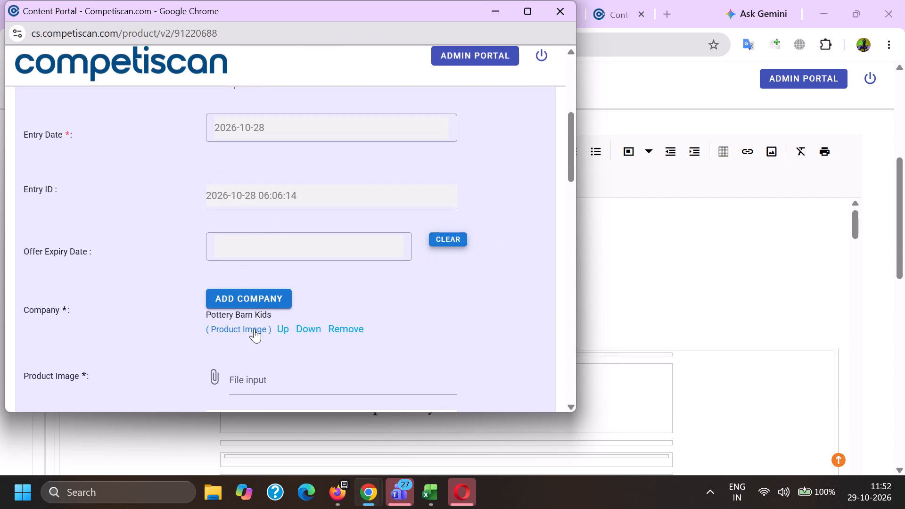
click(260, 298)
key(c)
text(APITAL ONE)
scroll(260, 298, down, 3)
scroll(298, 305, up, 2)
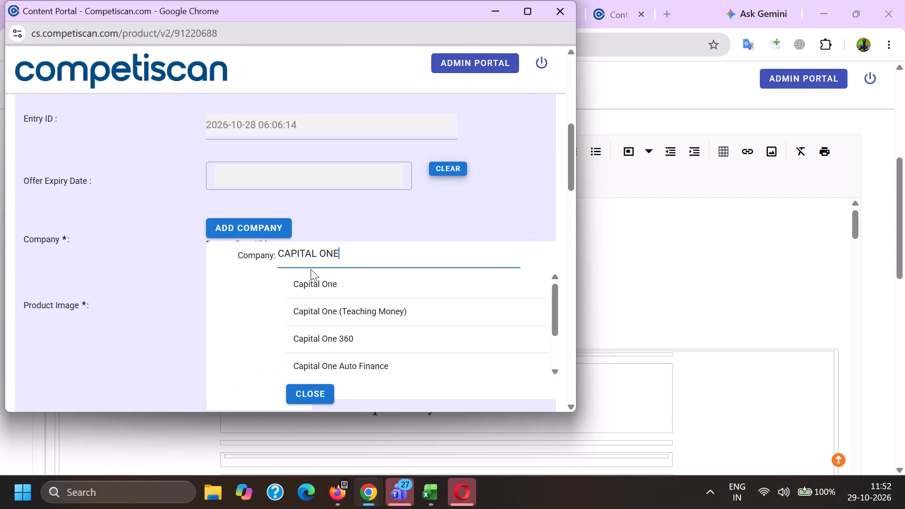
click(312, 282)
click(313, 285)
Add Pottery Barn Kids (Retail) as the affinity/association of the product entry.
scroll(277, 200, down, 3)
click(291, 286)
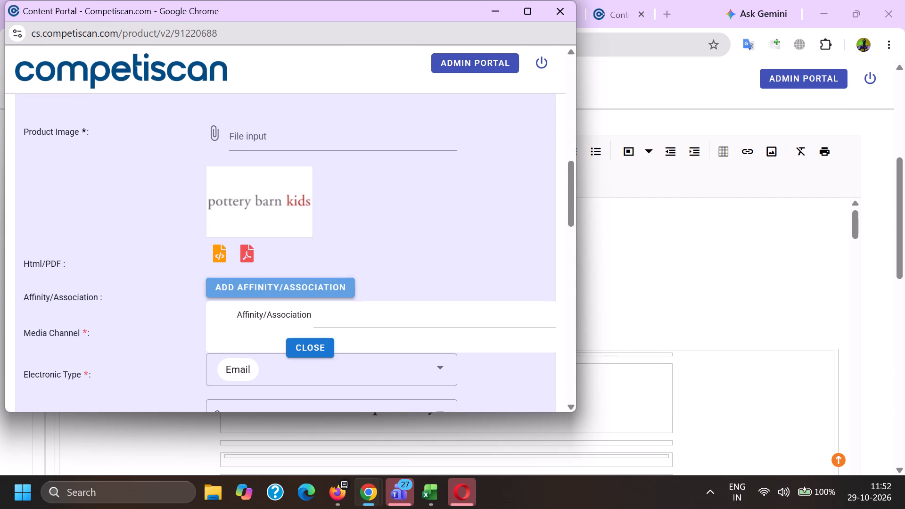
click(349, 323)
click(334, 308)
key(ctrl+v)
scroll(296, 201, down, 2)
click(313, 205)
Set the classification's sector to Retail.
scroll(291, 131, down, 2)
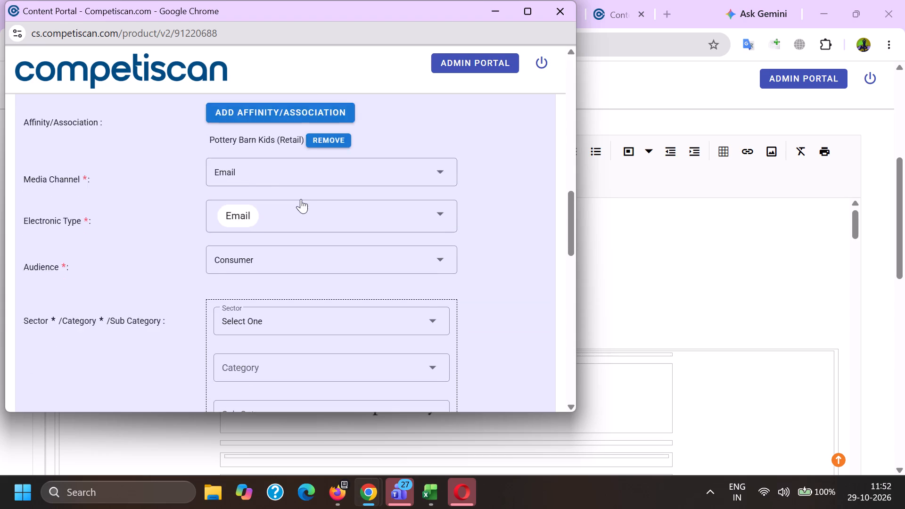
drag(272, 187, 270, 199)
click(267, 216)
scroll(267, 213, down, 7)
drag(271, 274, 266, 274)
drag(153, 268, 179, 273)
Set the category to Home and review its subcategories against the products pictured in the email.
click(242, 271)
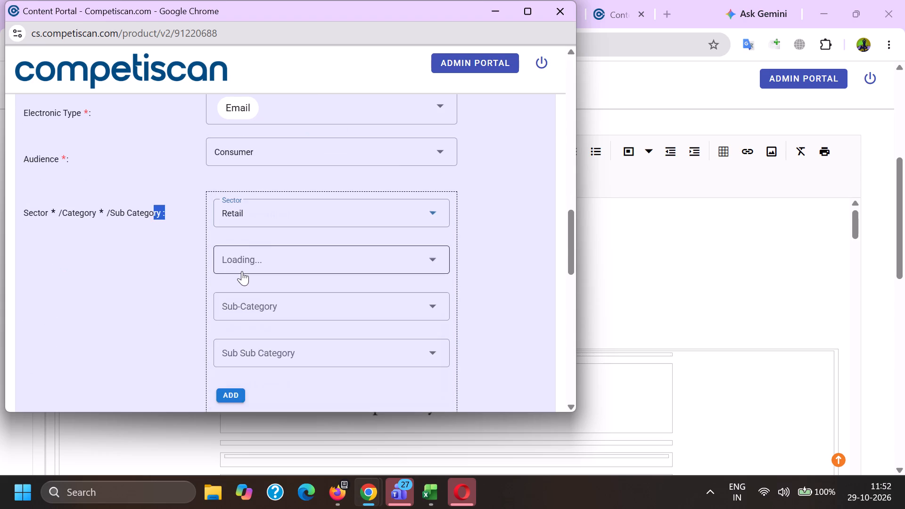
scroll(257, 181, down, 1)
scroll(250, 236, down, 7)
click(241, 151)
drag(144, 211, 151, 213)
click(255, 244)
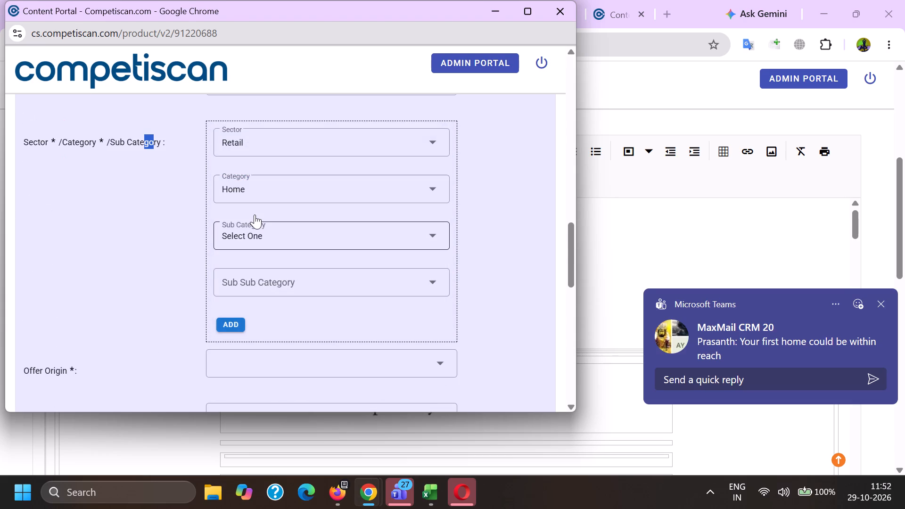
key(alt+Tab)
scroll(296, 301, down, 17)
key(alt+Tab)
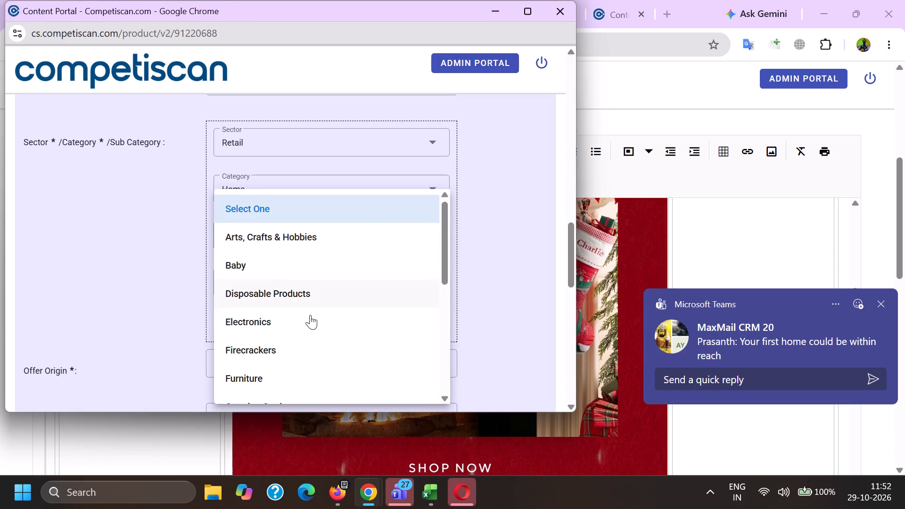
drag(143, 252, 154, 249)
Set the category to Home Improvement with subcategories Holiday Decorations and Christmas Decorations, and add this Retail classification to the entry.
click(239, 184)
click(261, 231)
drag(141, 231, 153, 233)
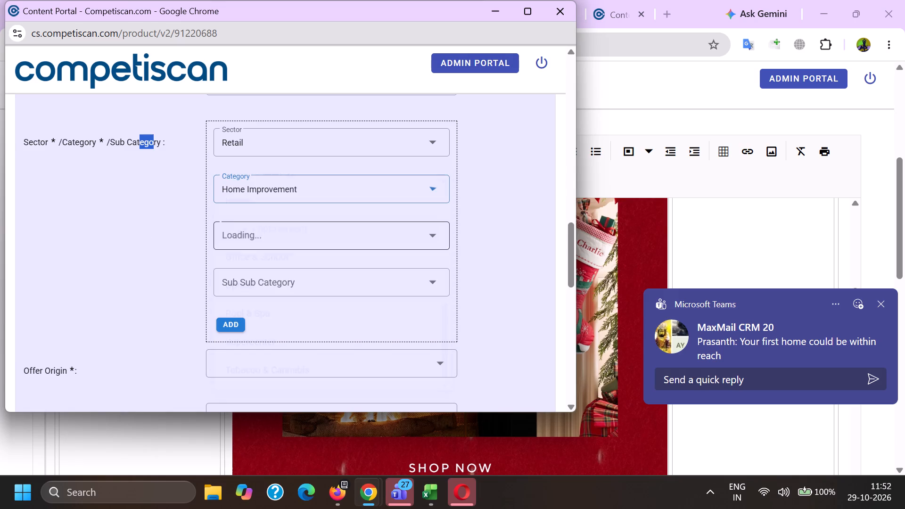
click(254, 234)
scroll(268, 158, down, 1)
scroll(270, 249, down, 4)
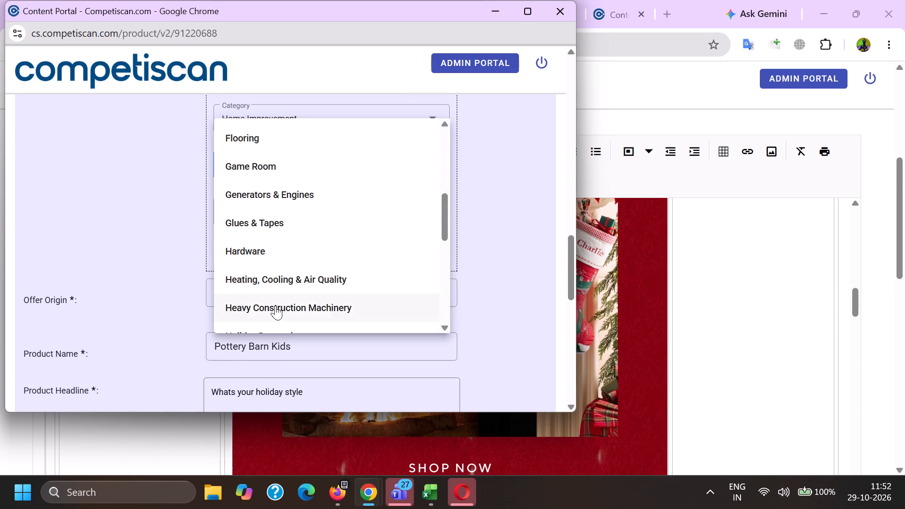
scroll(270, 305, down, 1)
click(265, 269)
drag(98, 262, 121, 263)
click(257, 206)
drag(276, 252, 272, 258)
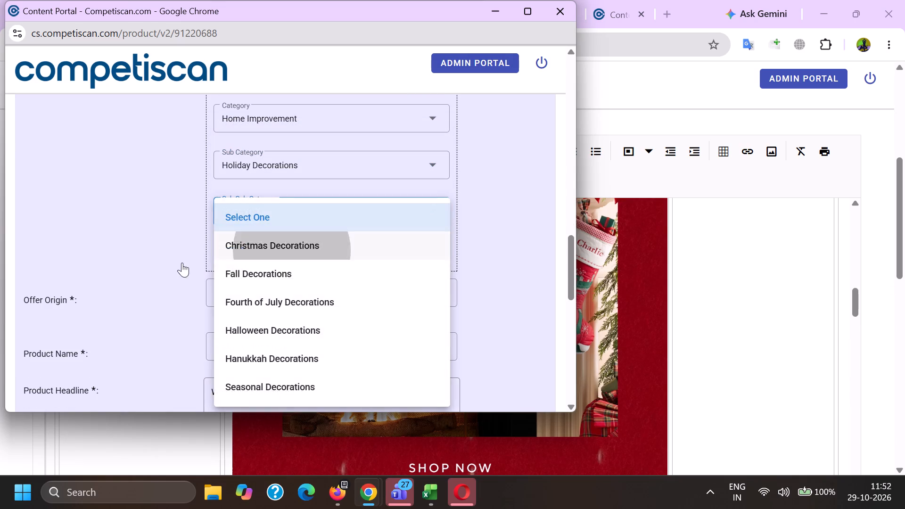
drag(159, 257, 171, 259)
click(228, 254)
Add a second classification with sector Credit Cards, category Payment Cards and subcategory Credit Cards.
scroll(236, 295, up, 2)
click(254, 250)
scroll(257, 326, up, 6)
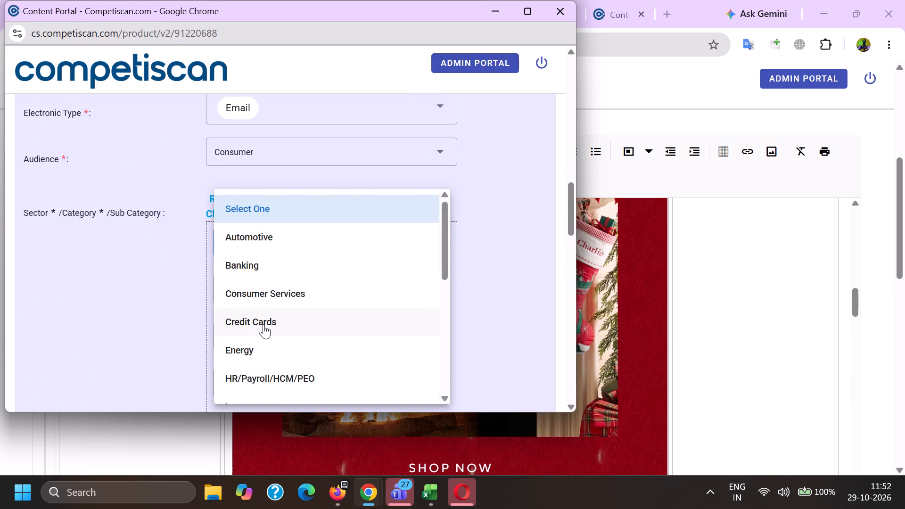
click(263, 324)
drag(140, 299, 160, 300)
click(277, 265)
click(257, 293)
scroll(252, 175, down, 1)
click(262, 276)
click(254, 265)
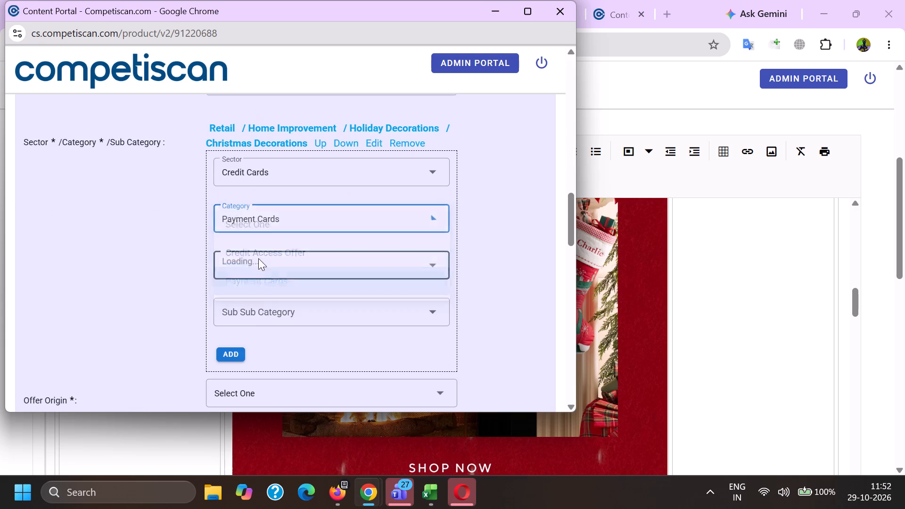
scroll(261, 205, down, 2)
click(267, 266)
drag(116, 243, 126, 243)
click(225, 220)
Move the Retail classification down below the Credit Cards classification.
scroll(264, 310, up, 3)
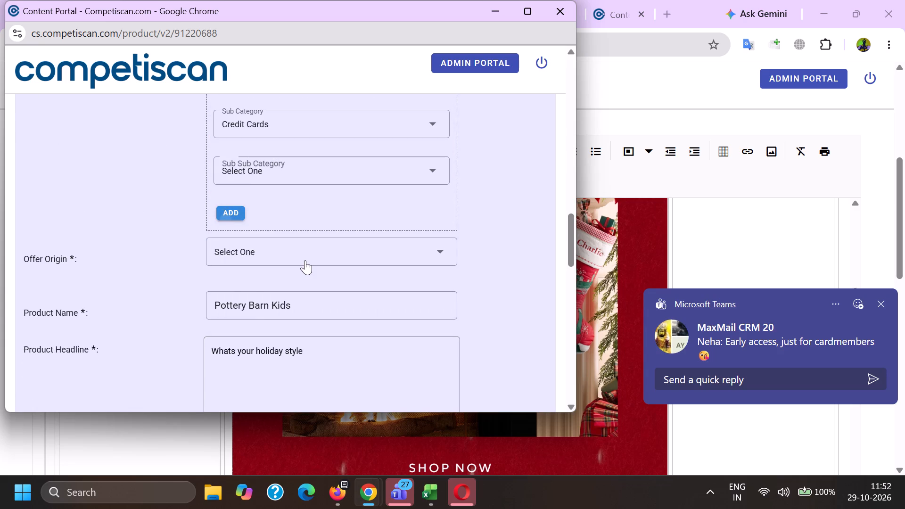
click(342, 213)
Set the offer origin to Provider/Bank.
scroll(338, 208, down, 4)
click(263, 207)
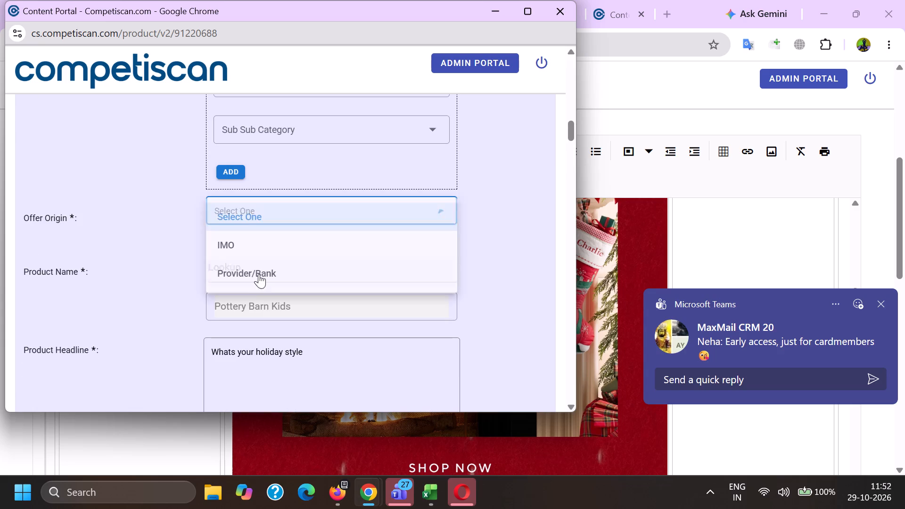
double_click(258, 273)
Look up Pottery Barn and set the product name to Pottery Barn Key Rewards Visa Credit Card.
key(ctrl+v)
drag(258, 268, 375, 288)
key(BackSpace)
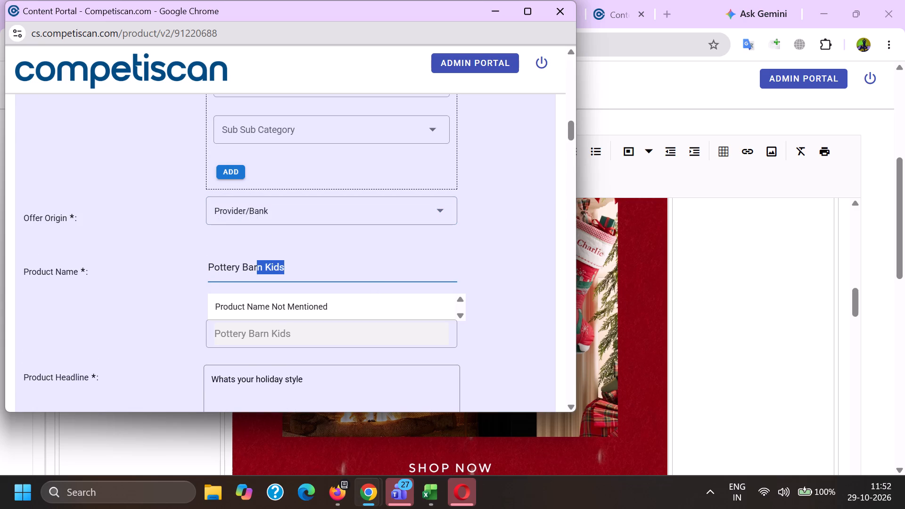
click(298, 346)
scroll(306, 317, up, 4)
click(275, 208)
Replace the product headline with the email's subject line, "What's your holiday style?", leaving out the emojis.
scroll(292, 212, down, 5)
drag(379, 255, 0, 258)
key(BackSpace)
key(alt+Tab)
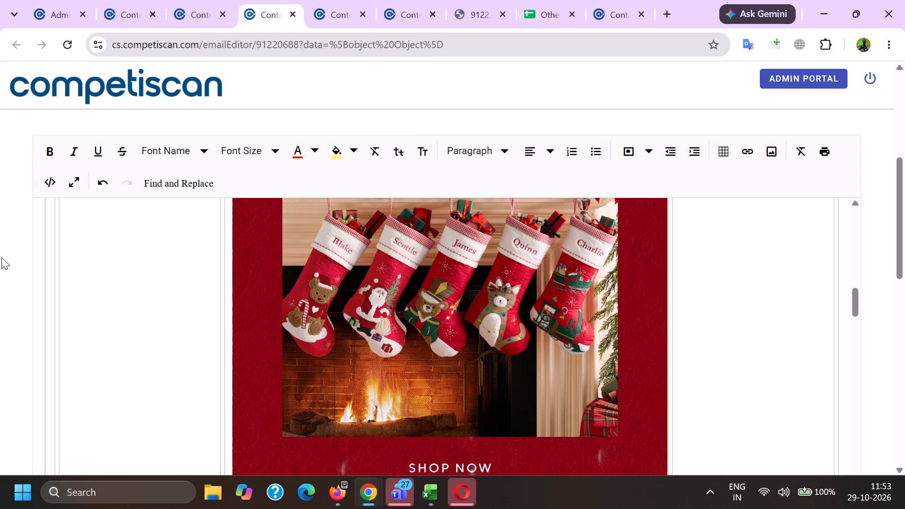
scroll(189, 279, down, 1)
scroll(186, 279, up, 20)
scroll(186, 279, up, 3)
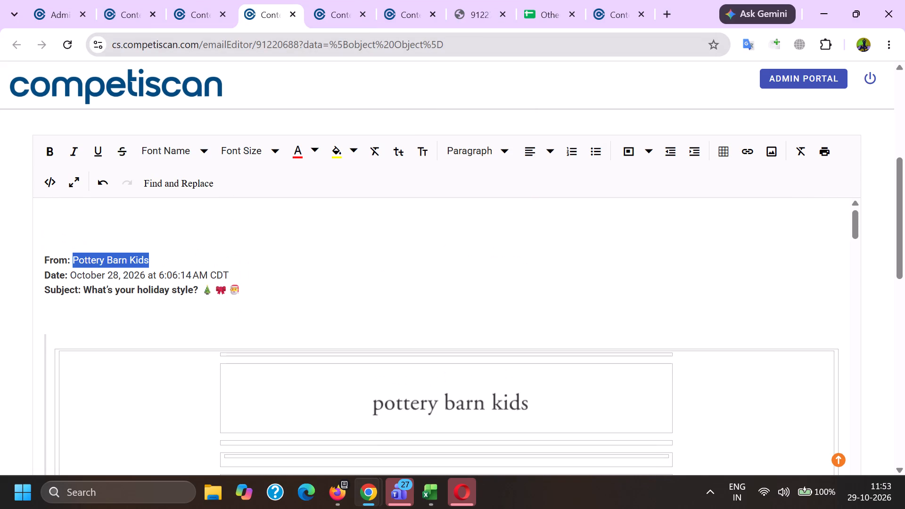
drag(83, 288, 302, 288)
key(ctrl+c)
key(alt+Tab)
key(ctrl+v)
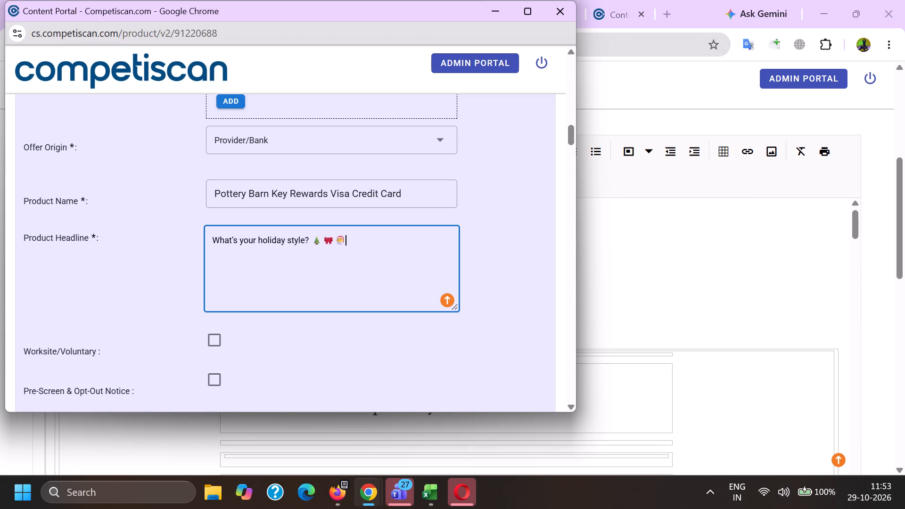
key(BackSpace)
key(BackSpace)
key(BackSpace)
Append "Earn 10% back in rewards" from the headline of reference entry 20952624 to the product headline.
key(alt+Tab)
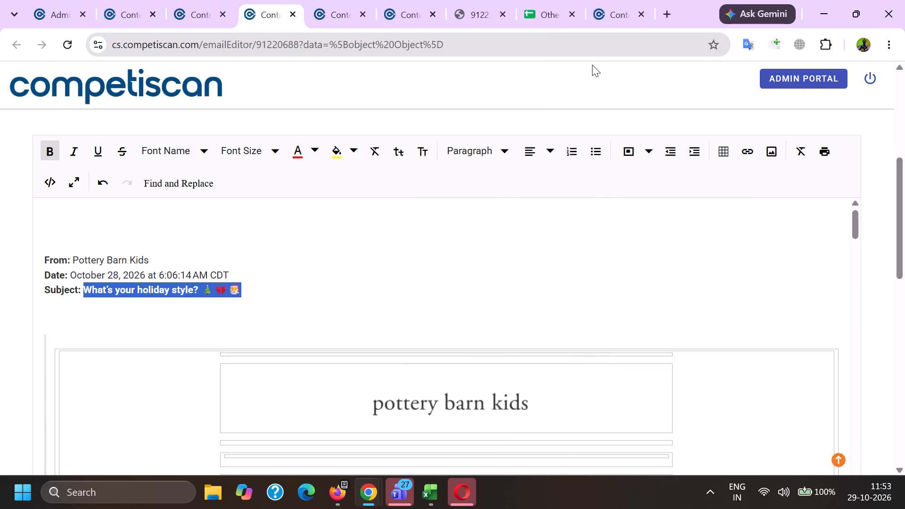
click(612, 0)
scroll(425, 421, up, 11)
click(465, 313)
drag(465, 313, 492, 319)
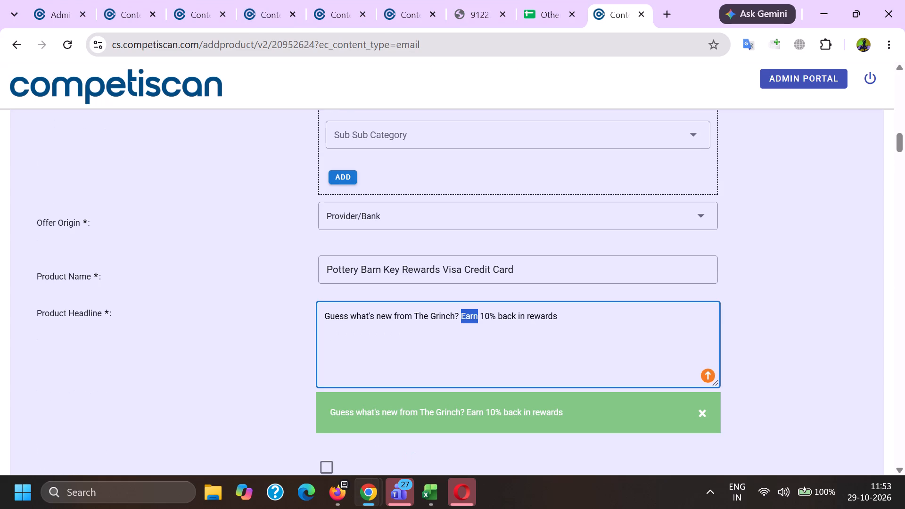
drag(492, 319, 471, 315)
shift+click(624, 339)
key(ctrl+c)
key(alt+Tab)
key(ctrl+v)
Set the response mechanism to URL/Website and the mailing type to Acquisition.
scroll(274, 233, down, 6)
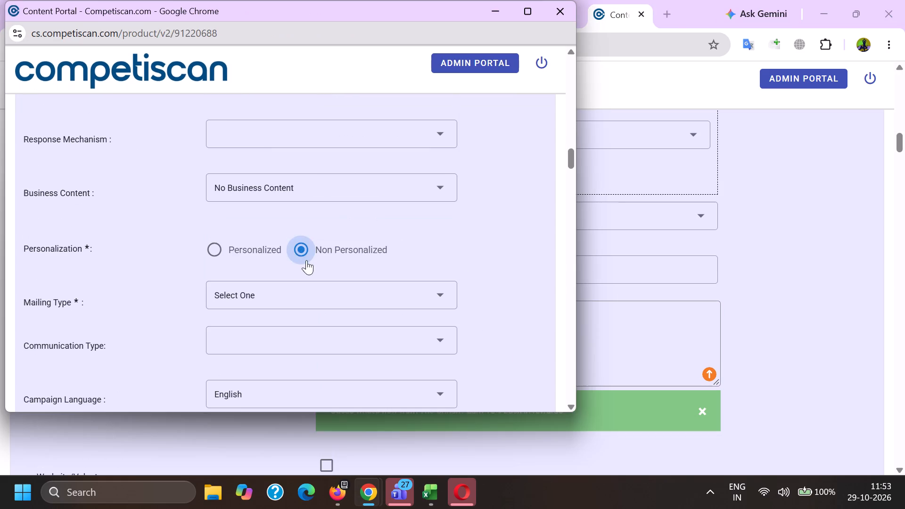
click(258, 135)
scroll(251, 242, down, 7)
click(284, 300)
drag(129, 295, 141, 295)
click(236, 302)
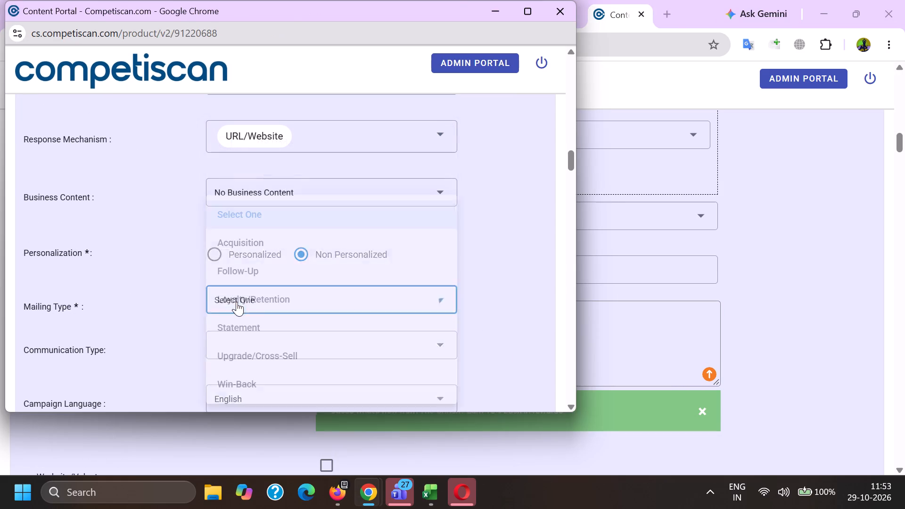
click(255, 244)
drag(93, 277, 112, 280)
Set the communication types to Bonuses/Contests/Incentives, Co-Brand and Mobile Application.
click(220, 353)
scroll(277, 163, down, 2)
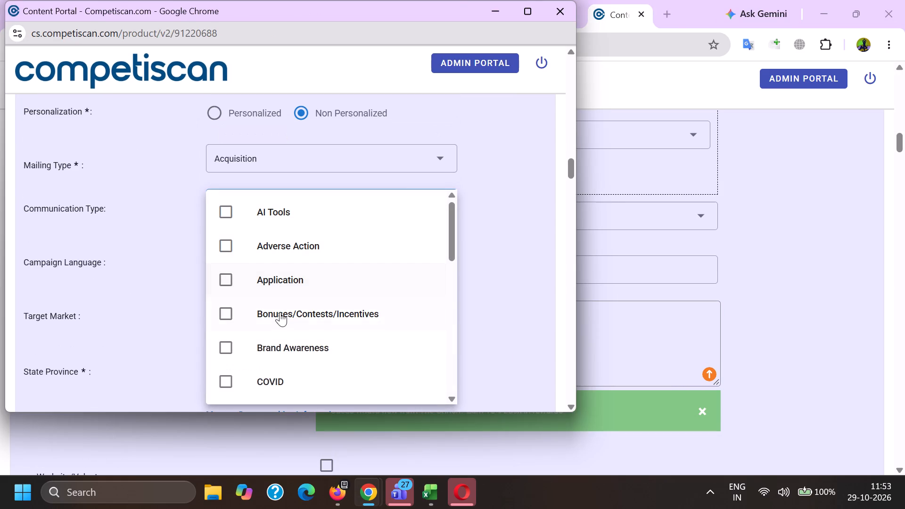
click(280, 312)
scroll(280, 308, down, 5)
click(267, 367)
scroll(267, 366, down, 9)
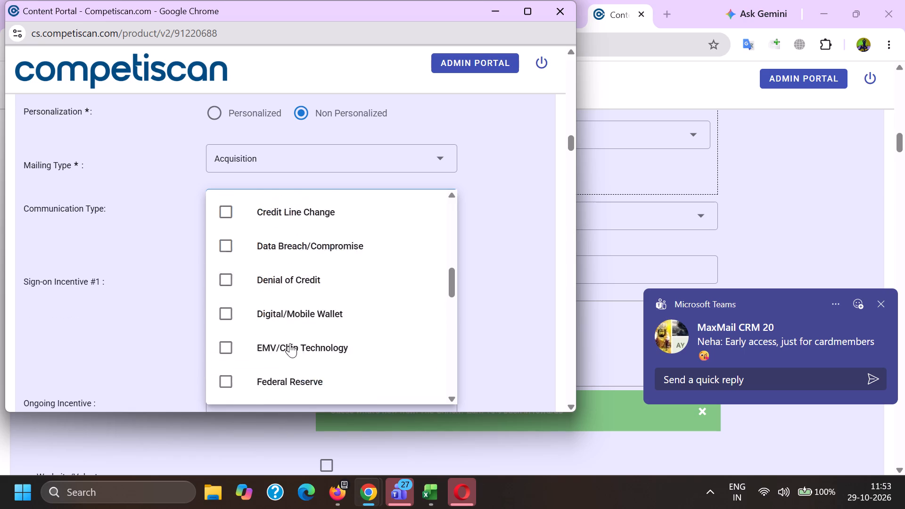
scroll(290, 343, down, 1)
click(301, 362)
click(116, 326)
Copy "10% back in rewards during the first 30 days from account opening" from the reference entry into Sign-on Incentive #1.
key(alt+Tab)
scroll(551, 268, down, 9)
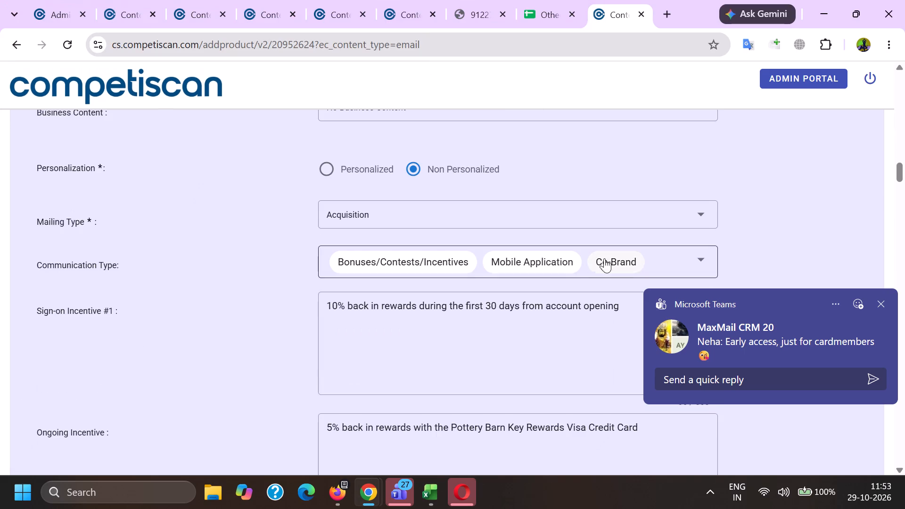
scroll(589, 262, down, 2)
drag(681, 196, 273, 160)
key(ctrl+c)
key(alt+Tab)
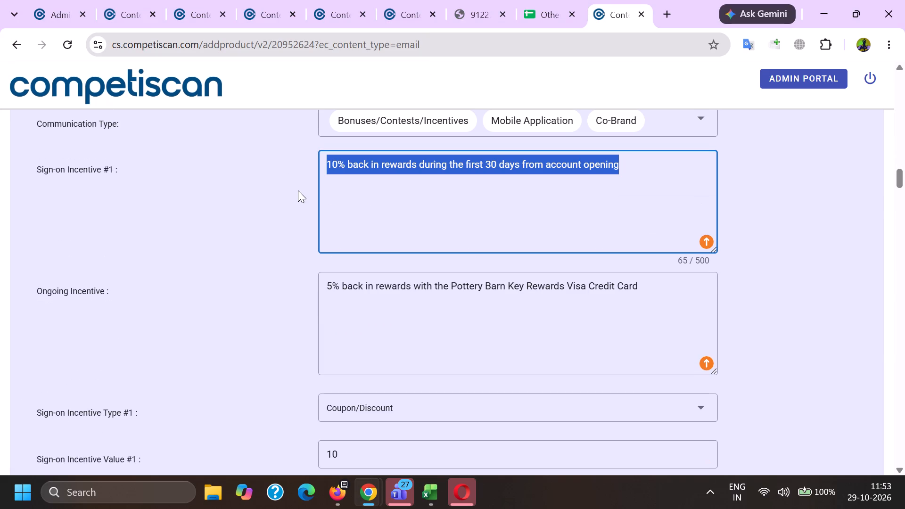
drag(153, 301, 168, 302)
click(367, 308)
key(ctrl+v)
Open the Ongoing Incentive text for entry.
click(313, 381)
click(347, 401)
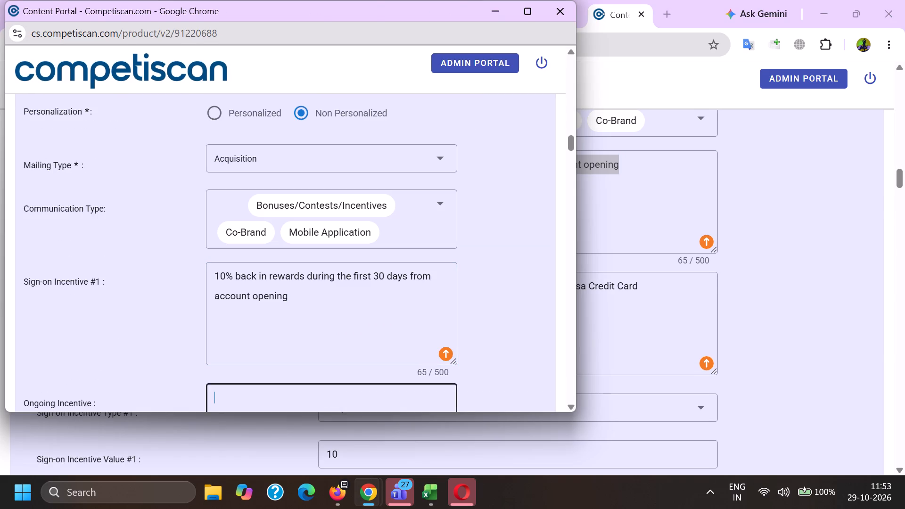
Copy "5% back in rewards with the Pottery Barn Key Rewards Visa Credit Card" from the reference entry into Ongoing Incentive.
key(alt+Tab)
drag(689, 314, 150, 282)
key(ctrl+c)
key(alt+Tab)
key(ctrl+v)
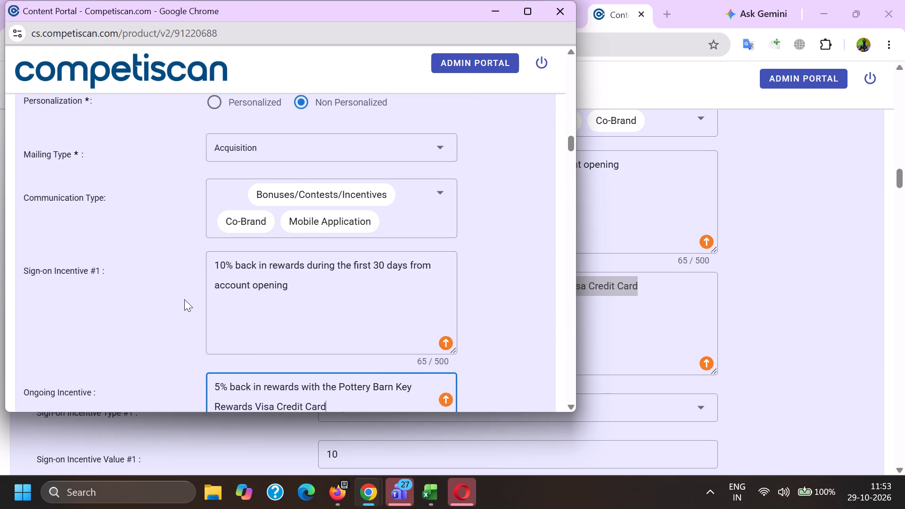
Set Sign-on Incentive Type #1 to Coupon/Discount.
scroll(208, 270, down, 4)
click(231, 224)
scroll(231, 222, down, 6)
drag(248, 299, 243, 298)
drag(139, 288, 161, 292)
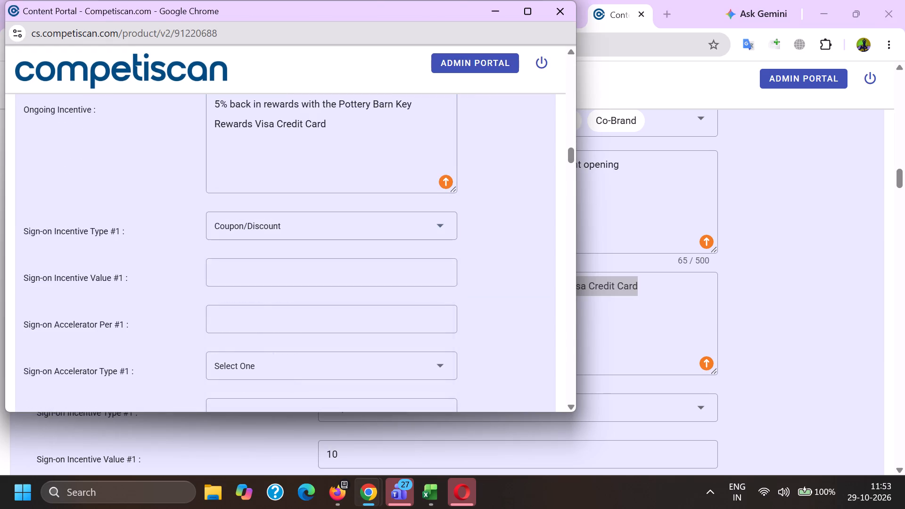
Enter 10.00 for Sign-on Incentive Value #1 and the field after Accelerator Type #1, a 1-month window, and Sign-on Fixed date #1 as Yes.
click(242, 270)
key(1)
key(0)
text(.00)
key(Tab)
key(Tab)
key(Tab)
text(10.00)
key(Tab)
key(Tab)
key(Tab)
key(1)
scroll(241, 272, down, 2)
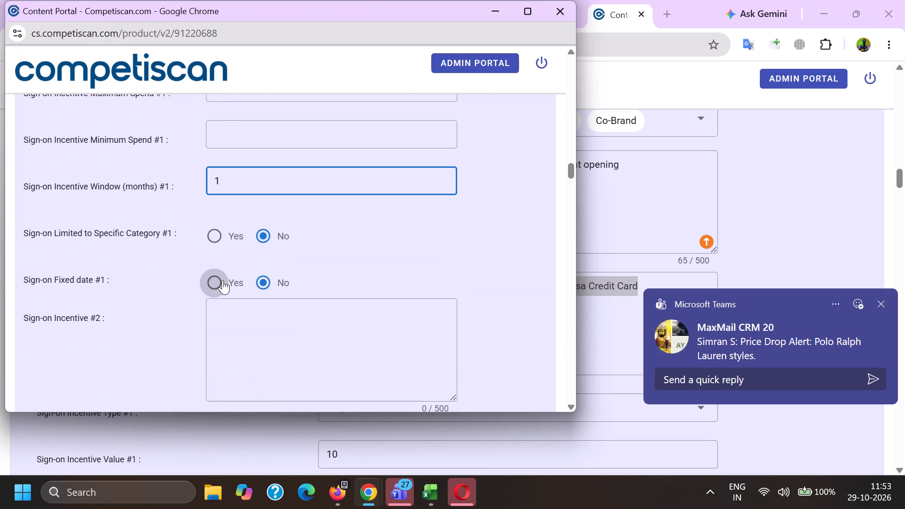
click(222, 280)
Set the payment card offer's Application Type to Invitation to Apply and its Card Network to Visa.
scroll(222, 277, down, 20)
click(238, 273)
scroll(240, 198, down, 1)
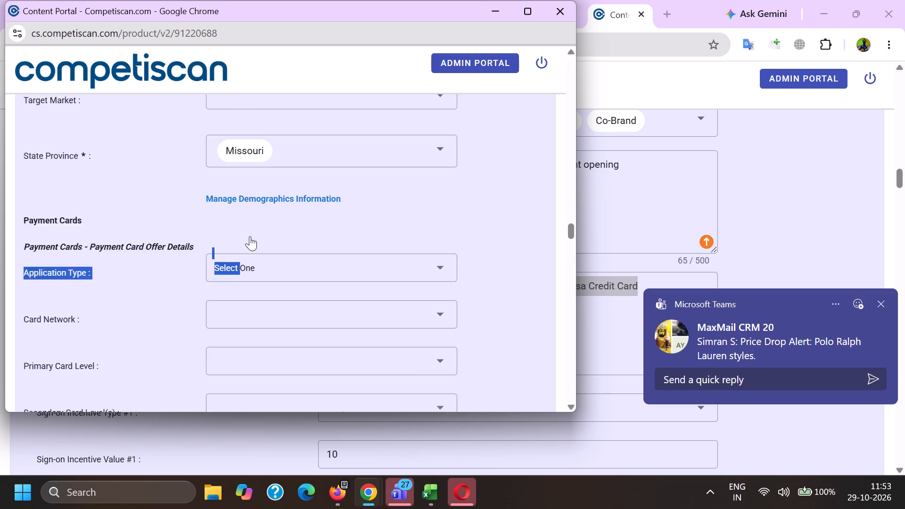
click(244, 213)
click(263, 275)
drag(140, 279, 152, 280)
click(238, 258)
scroll(237, 182, down, 1)
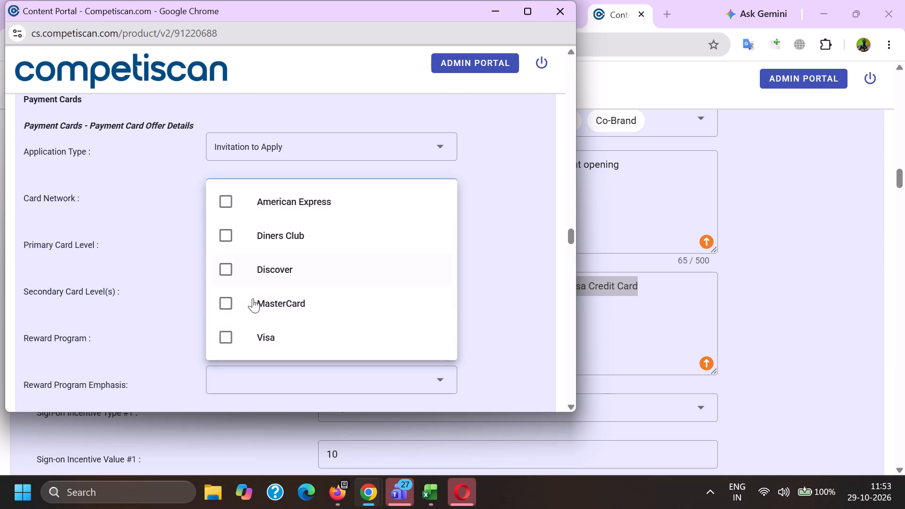
click(249, 337)
drag(128, 316, 143, 311)
Set the Primary Card Level to Visa Signature only.
click(230, 231)
scroll(242, 356, down, 7)
click(282, 361)
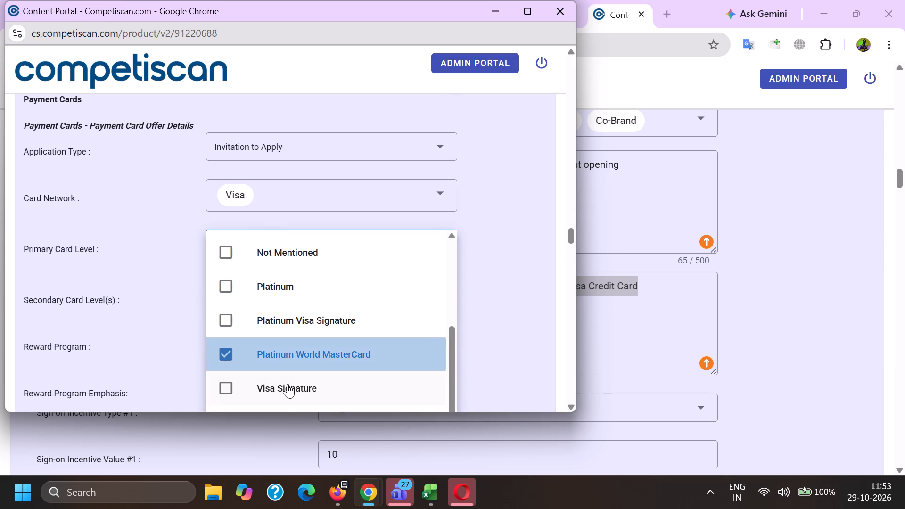
click(288, 384)
click(267, 346)
click(124, 342)
Mark Reward Program as Yes in the payment card offer details.
scroll(153, 238, down, 1)
click(217, 276)
double_click(159, 348)
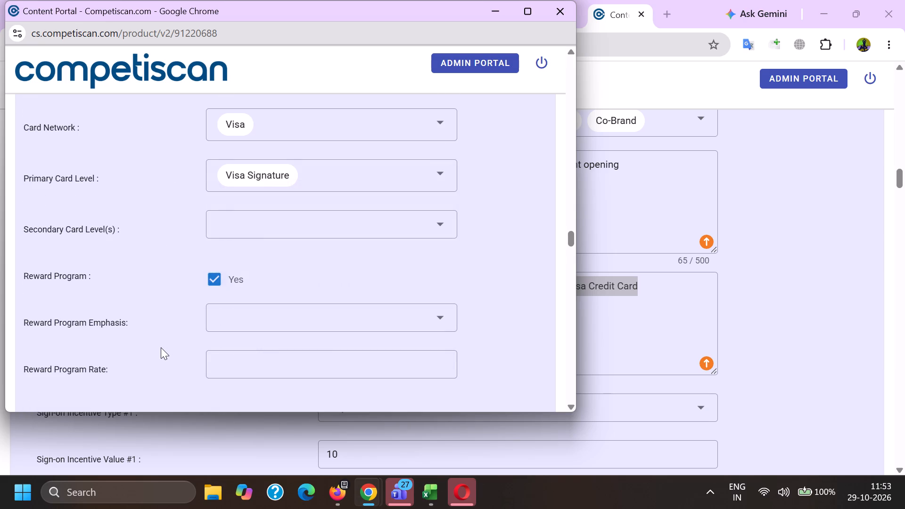
Mark Credit Card Mentioned in the retail credit section and submit the entry.
key(End)
click(215, 171)
click(216, 186)
click(233, 402)
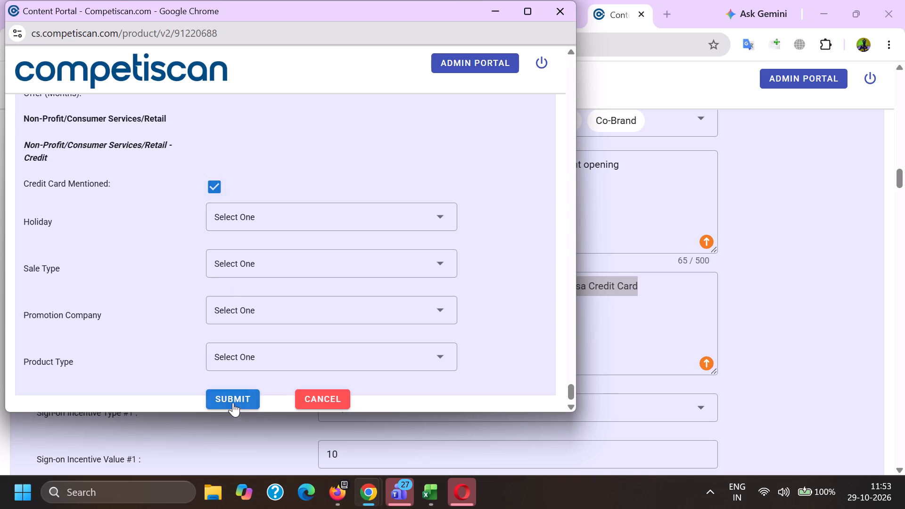
Copy the "e.potterybarn.com" string from the Other Retail Records sheet and replace the portal search text in Firefox with it, in quotes.
key(alt+Tab)
click(536, 0)
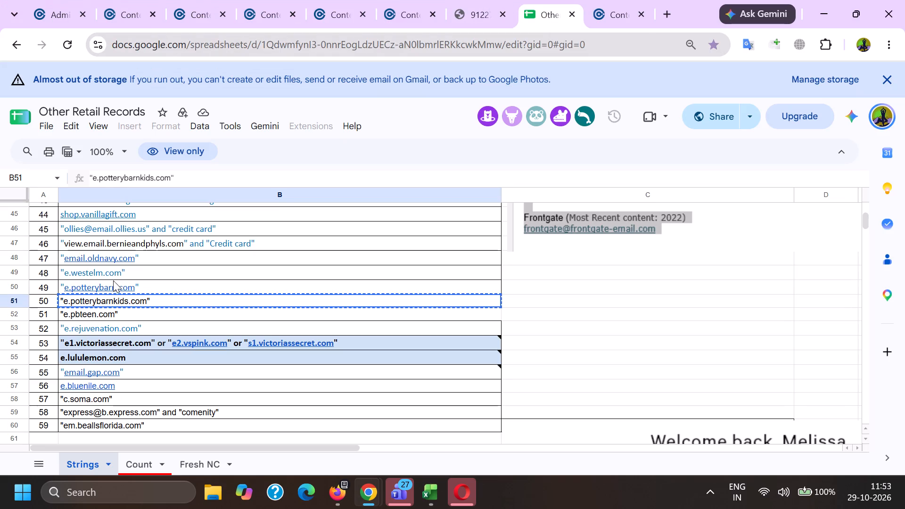
click(108, 289)
key(ctrl+c)
click(337, 497)
scroll(205, 320, down, 3)
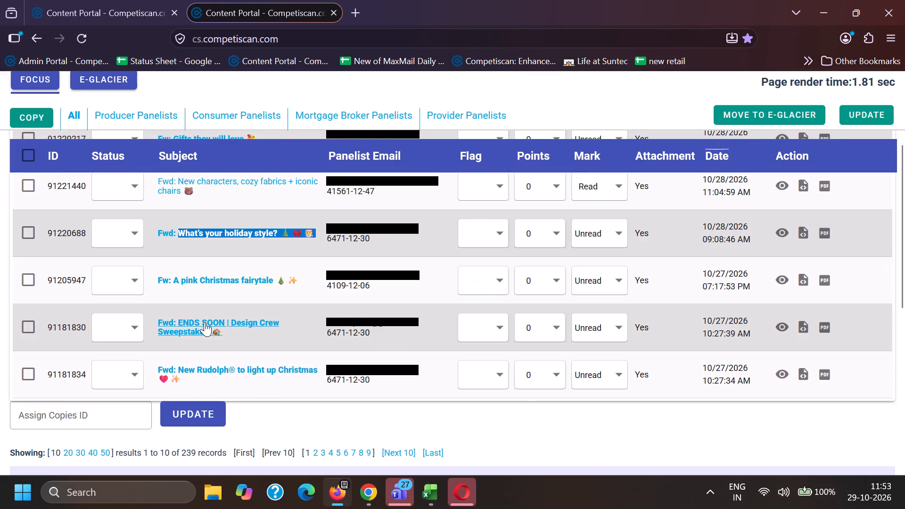
drag(243, 288, 0, 294)
key(BackSpace)
key(shift+quotedbl)
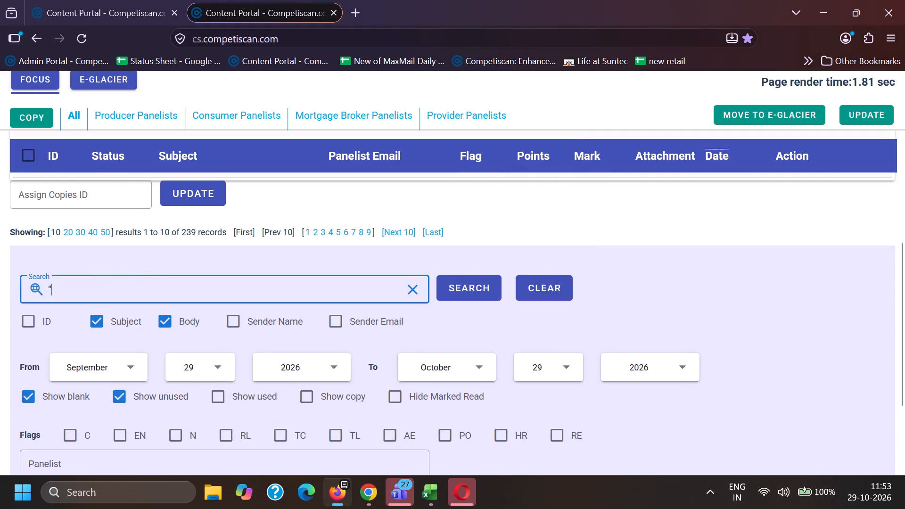
key(ctrl+v)
key(shift+quotedbl)
Set the search's From date to October 20 and run the search for Pottery Barn emails.
click(104, 369)
scroll(104, 369, down, 6)
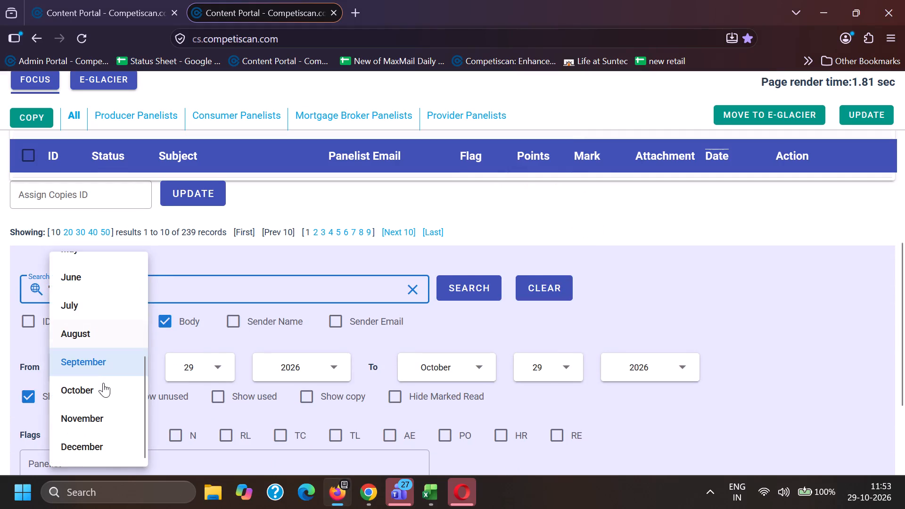
click(95, 396)
click(222, 363)
scroll(199, 389, down, 6)
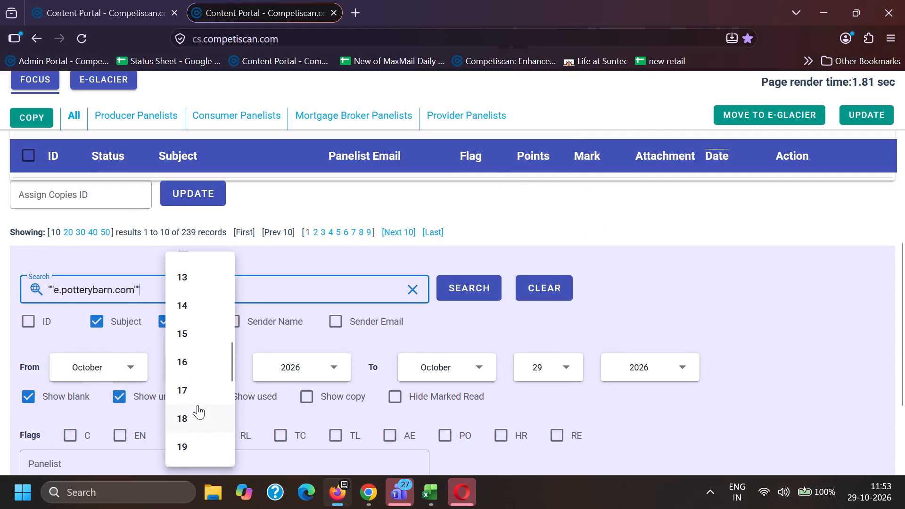
scroll(189, 390, up, 2)
scroll(189, 396, down, 5)
scroll(194, 364, up, 1)
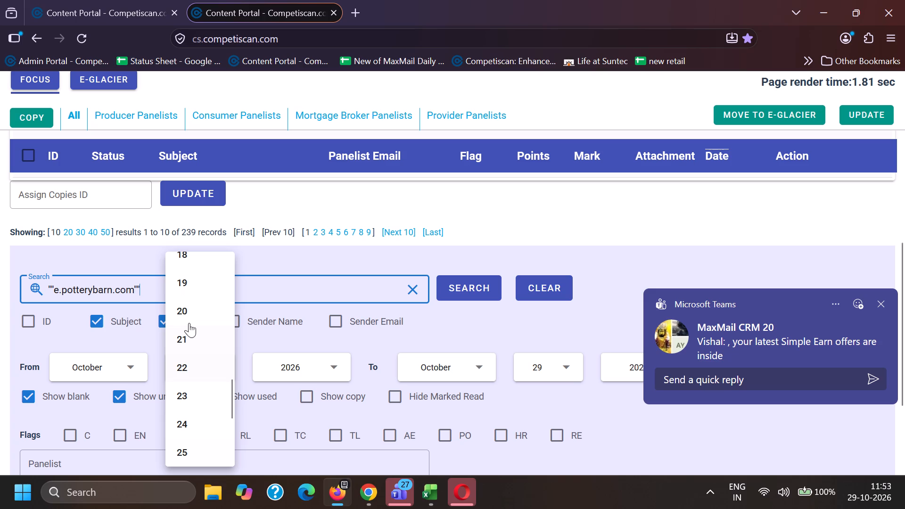
click(186, 305)
click(489, 285)
Replace the search text in the other Content Portal tab with the quoted "AL ONE" term and run that search.
click(117, 2)
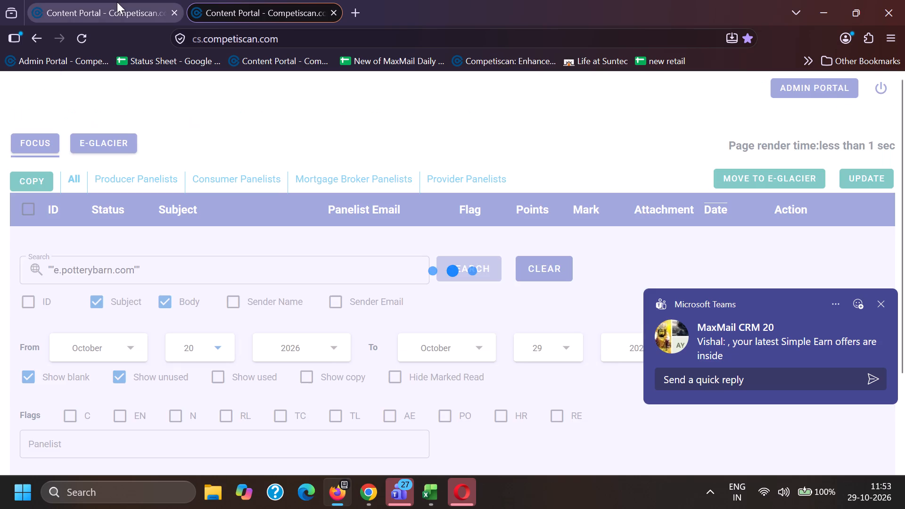
click(34, 145)
click(255, 0)
click(47, 0)
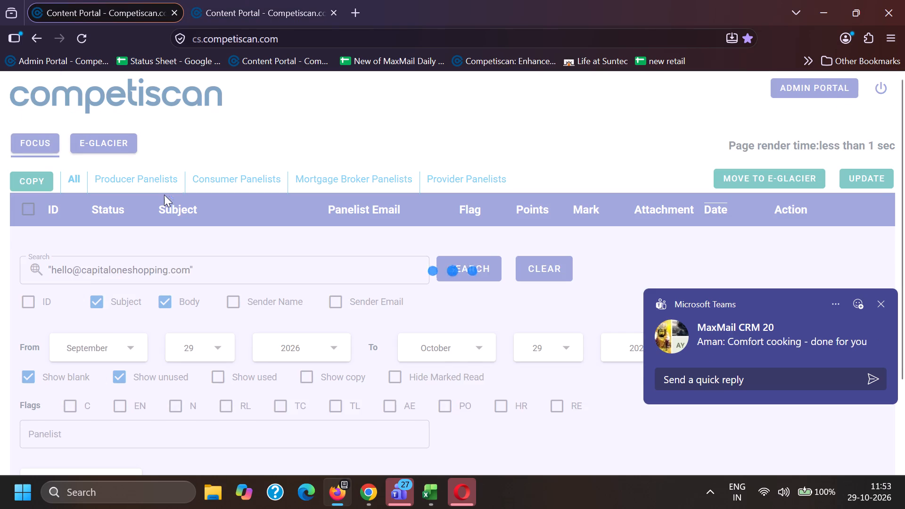
drag(219, 294, 15, 284)
key(BackSpace)
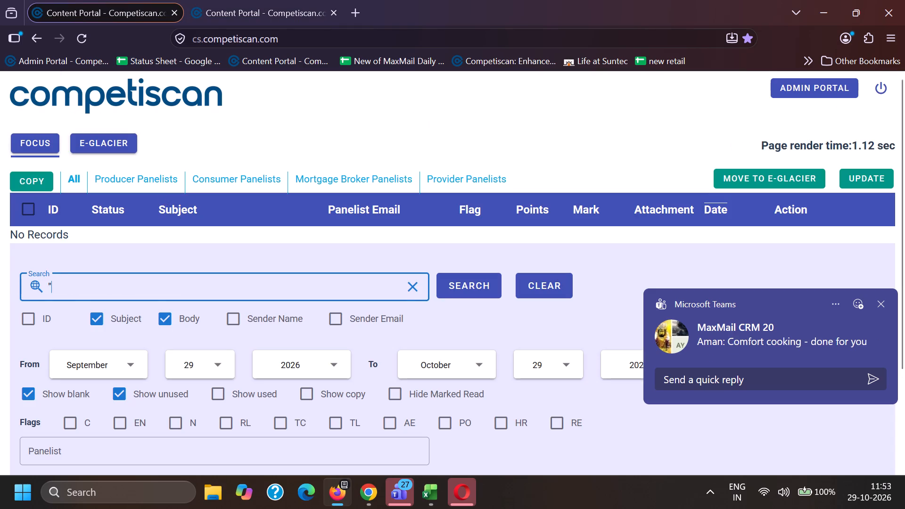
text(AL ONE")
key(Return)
Copy the subject "Don't forget your EXTRA 20% OFF + Layers we love for your cozy bed" and bring up the subject search in Chrome.
click(271, 0)
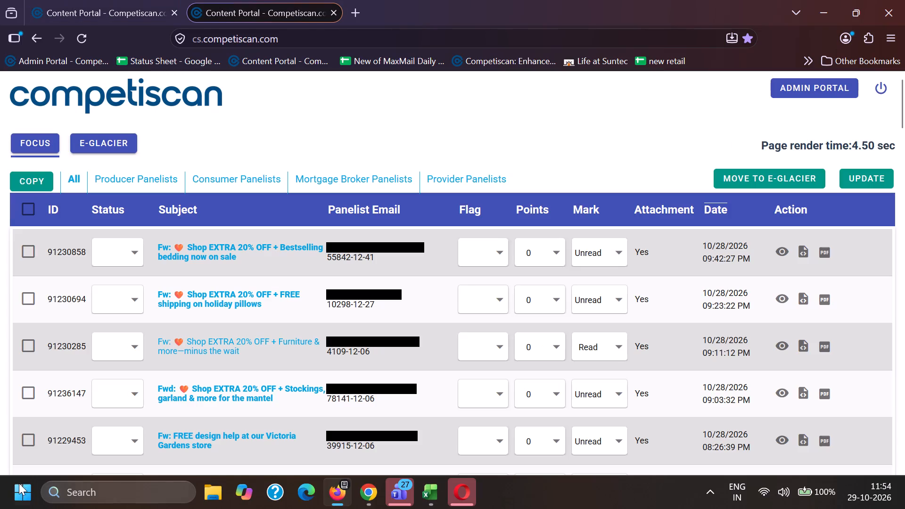
scroll(222, 371, down, 2)
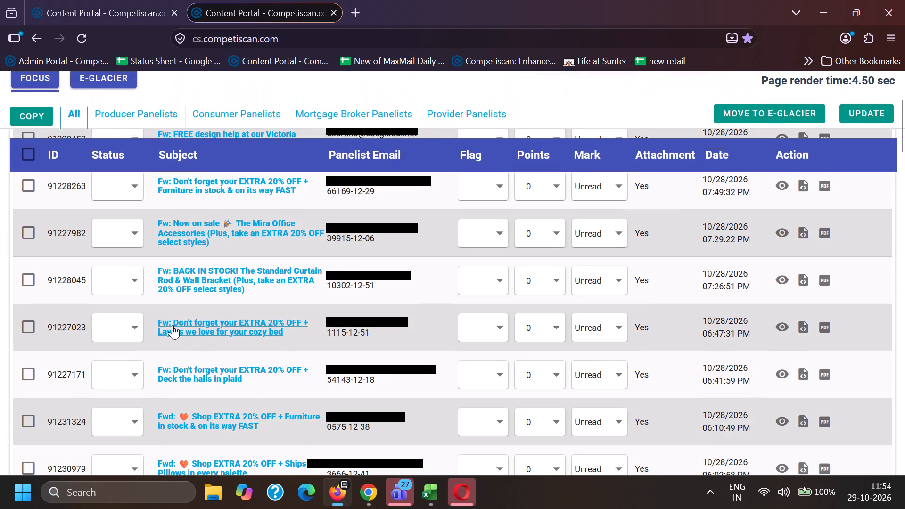
drag(175, 310, 310, 331)
key(ctrl+c)
click(364, 493)
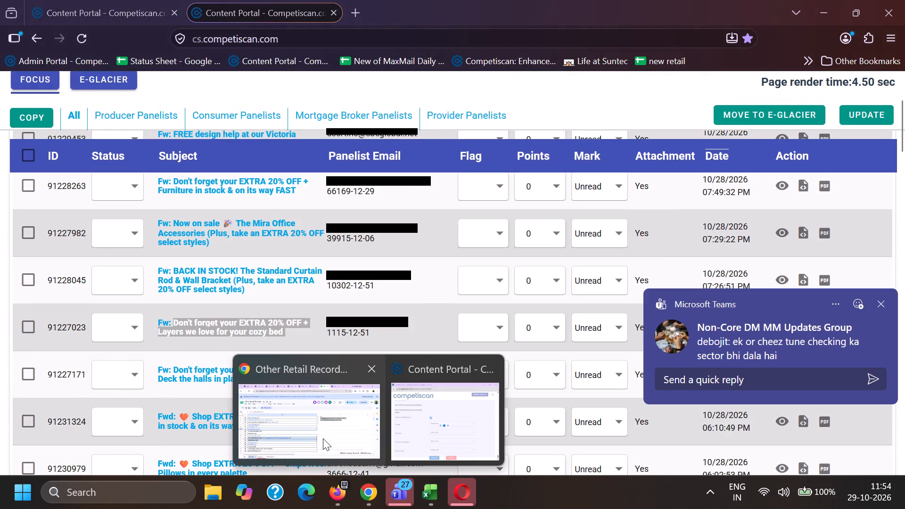
click(322, 438)
click(213, 0)
scroll(263, 350, down, 3)
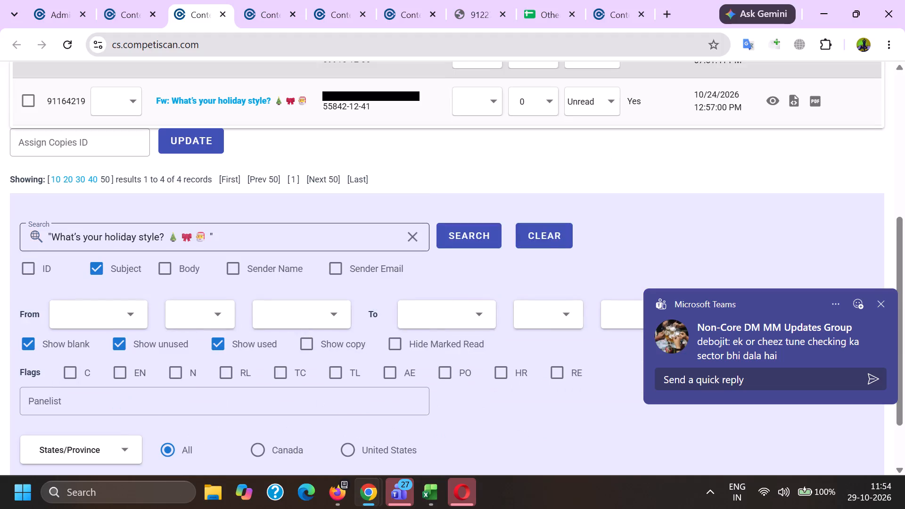
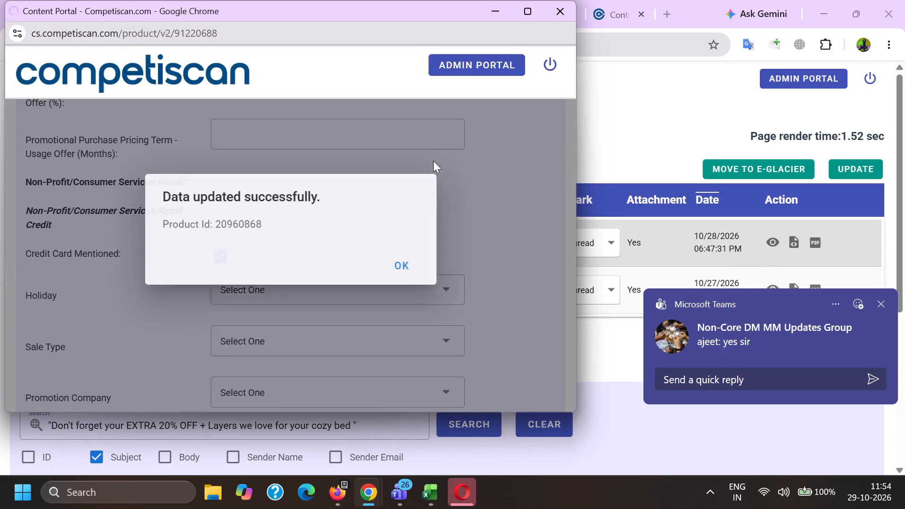
Look through the Pottery Barn email "Don't forget your EXTRA 20% OFF + Layers we love for your cozy bed" toward its lower content.
scroll(434, 159, down, 1)
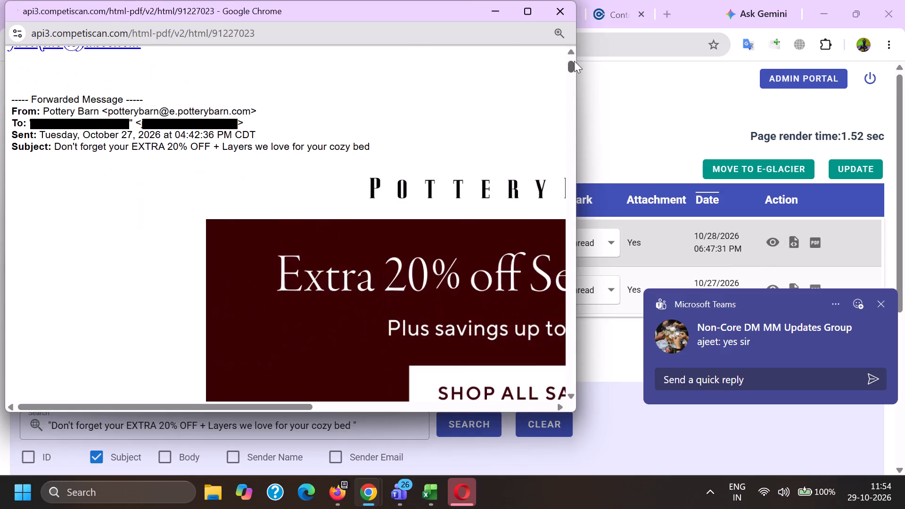
drag(574, 61, 563, 303)
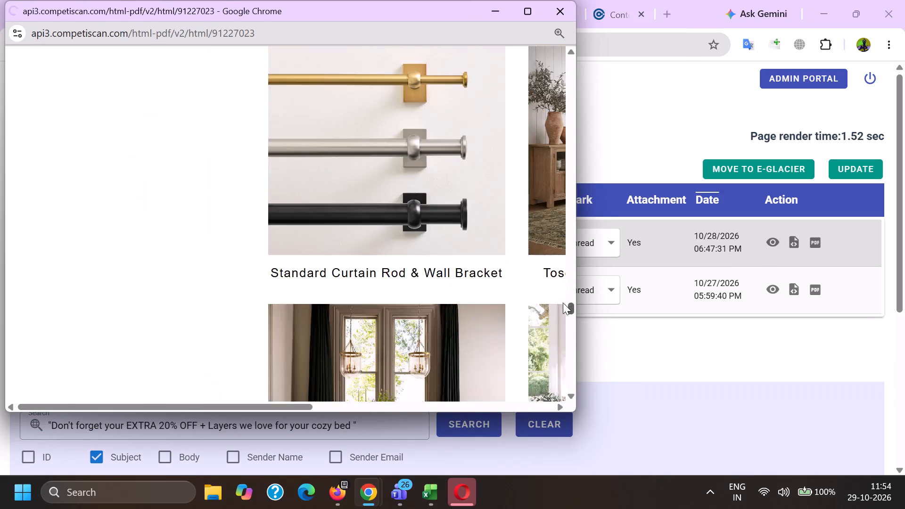
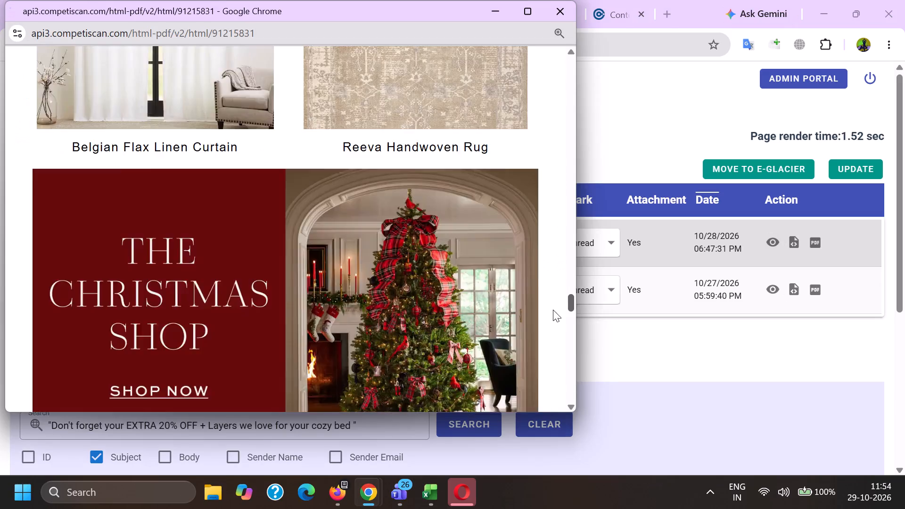
Open email 91215831 in the editor and log its ID with "cc" in row 7117 of the may 26 sheet.
drag(553, 310, 552, 272)
key(alt+Tab)
ctrl+click(242, 289)
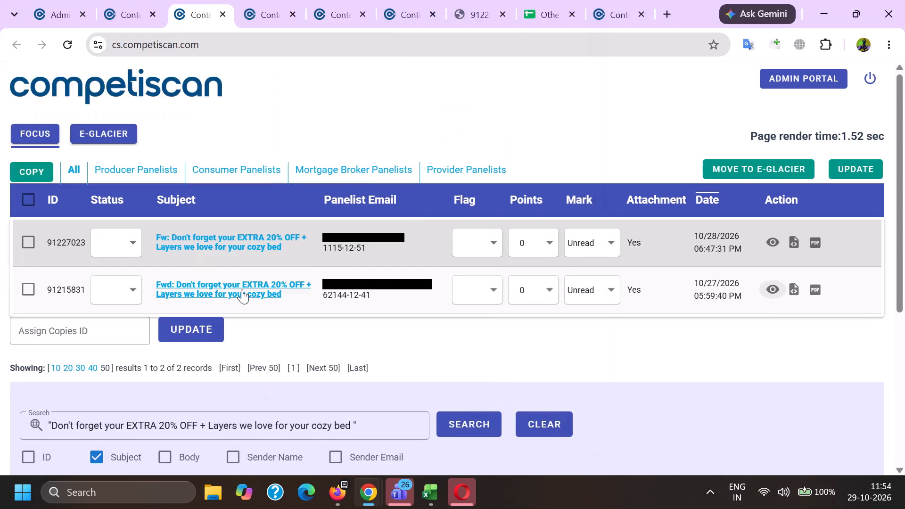
click(240, 0)
double_click(278, 51)
key(ctrl+c)
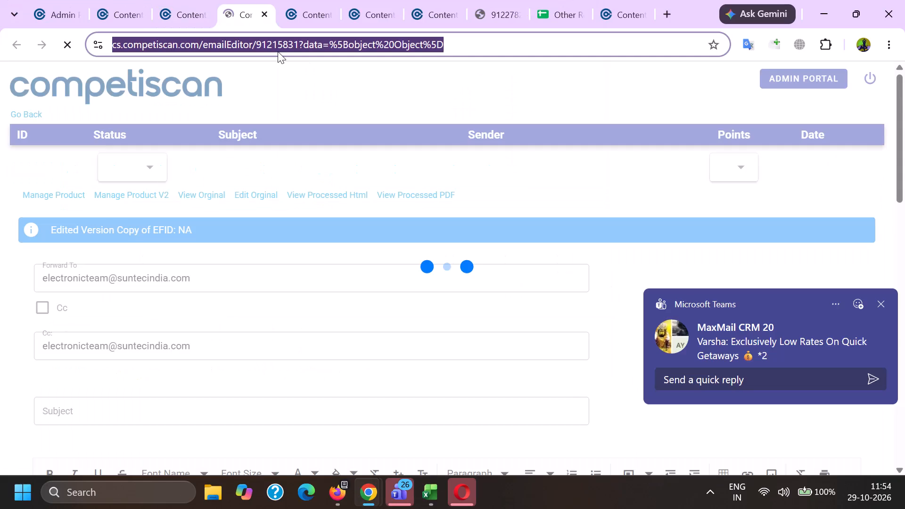
click(431, 480)
drag(583, 440, 576, 437)
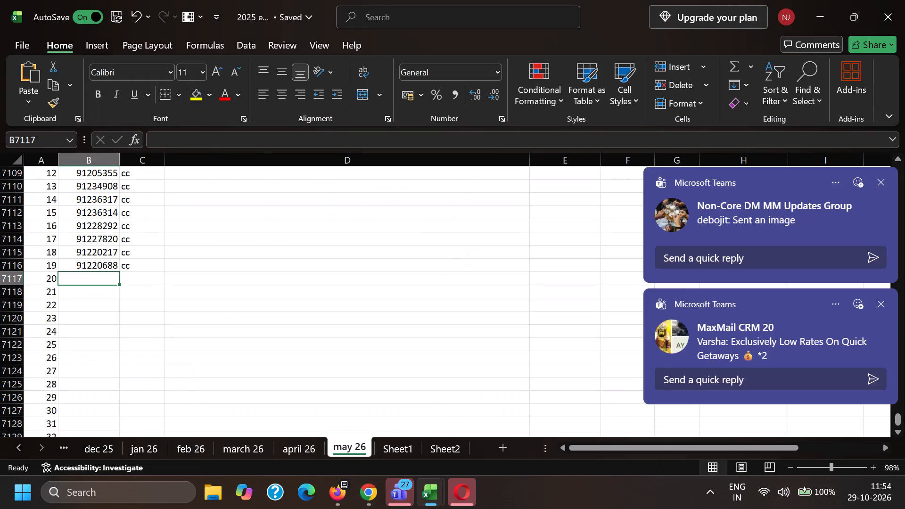
key(ctrl+v)
click(152, 273)
text(CC)
key(BackSpace)
text(cc)
Complete row 7117 with code PB and the card, Co brand and Acquisition entries copied from the row above.
key(Right)
key(Right)
key(Right)
key(Right)
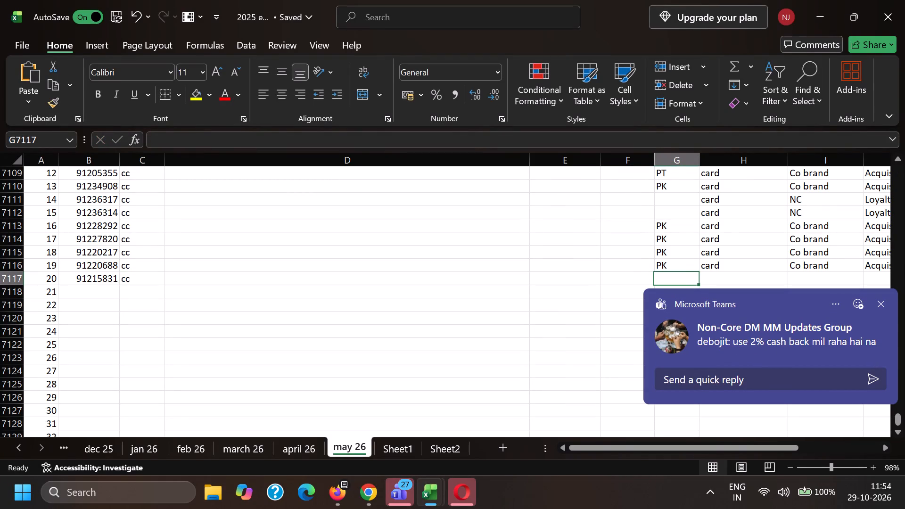
key(Right)
key(Up)
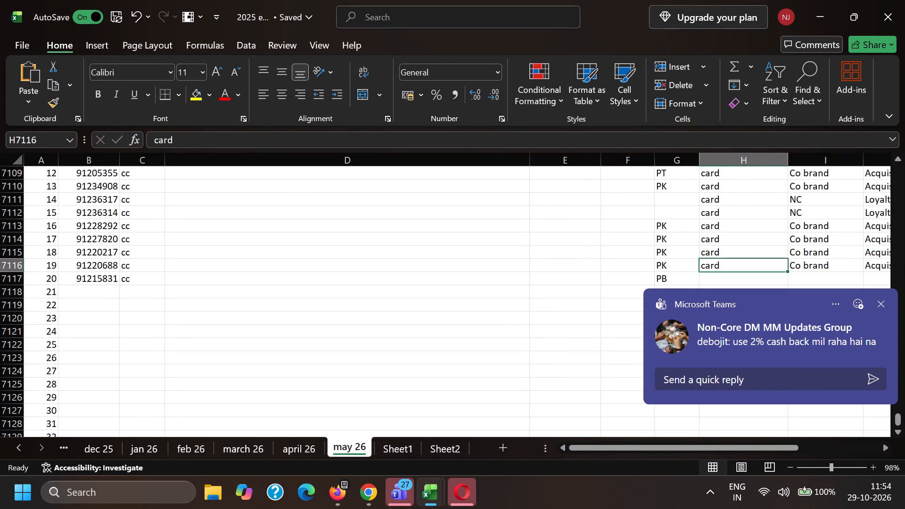
key(shift+Right)
key(shift+Right)
key(ctrl+c)
key(Down)
key(ctrl+v)
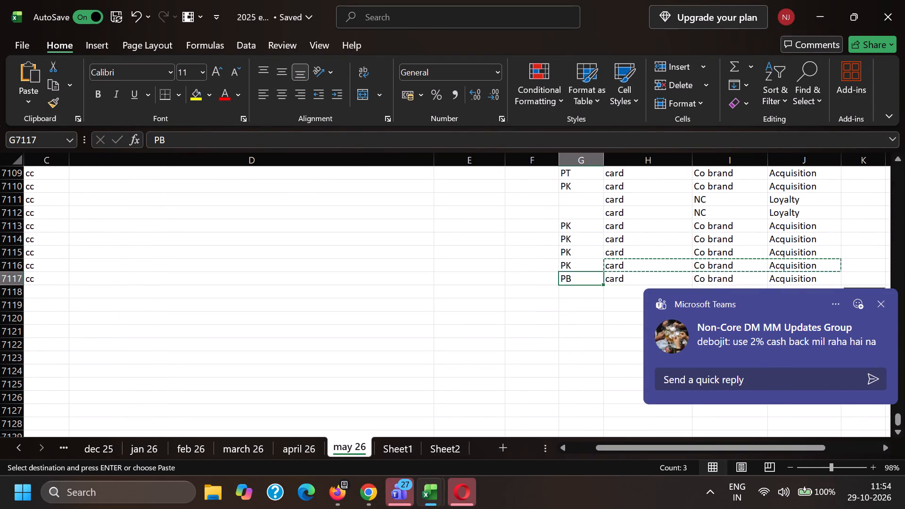
In email 91215831, delete the forwarded-message line, the sender's address after Pottery Barn, and the recipient line from the header.
key(alt+Tab)
click(349, 178)
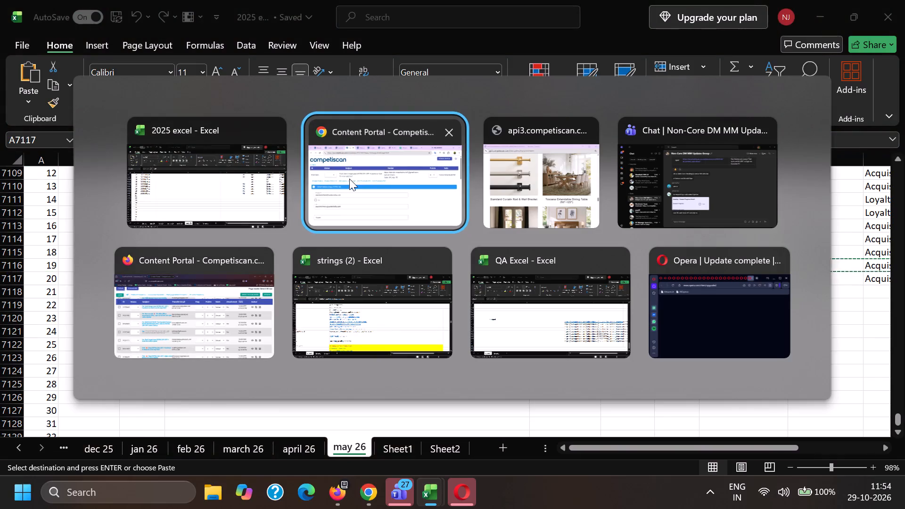
scroll(148, 147, down, 2)
drag(211, 423, 0, 386)
key(BackSpace)
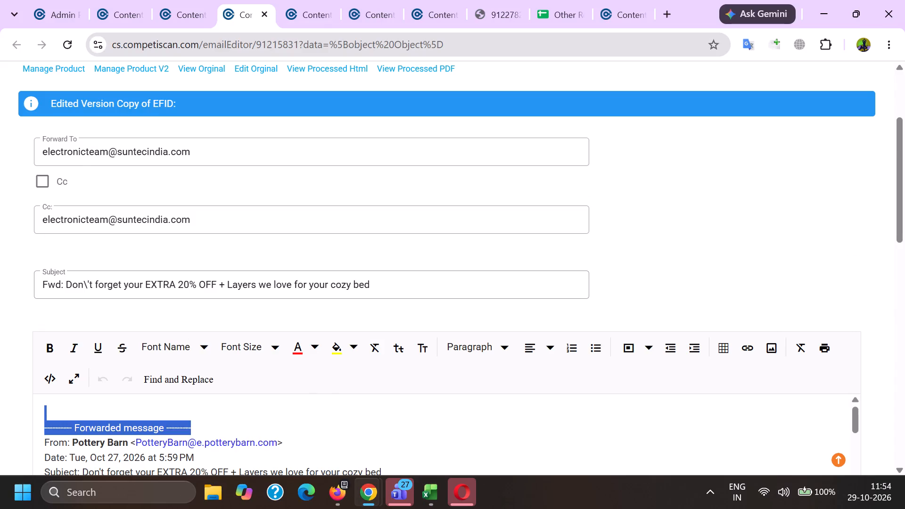
scroll(189, 221, down, 3)
drag(128, 163, 310, 162)
key(BackSpace)
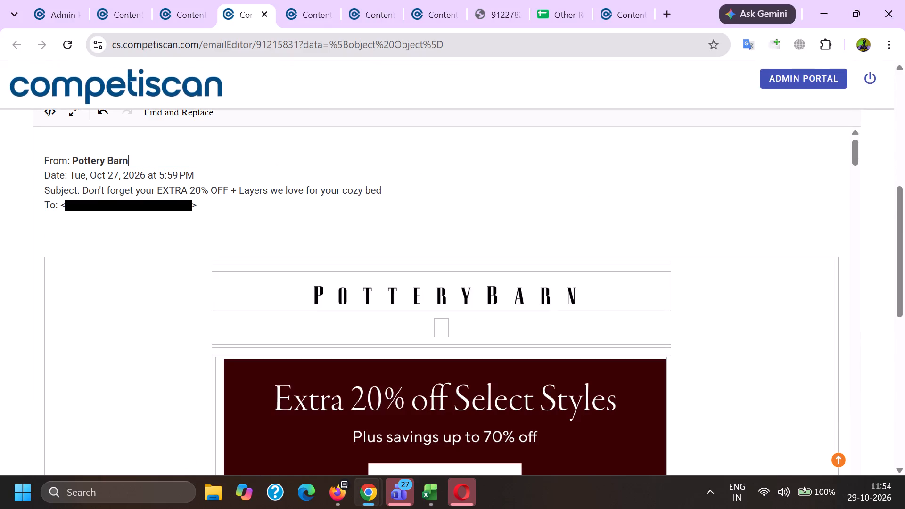
drag(274, 248, 22, 209)
key(BackSpace)
scroll(358, 283, down, 10)
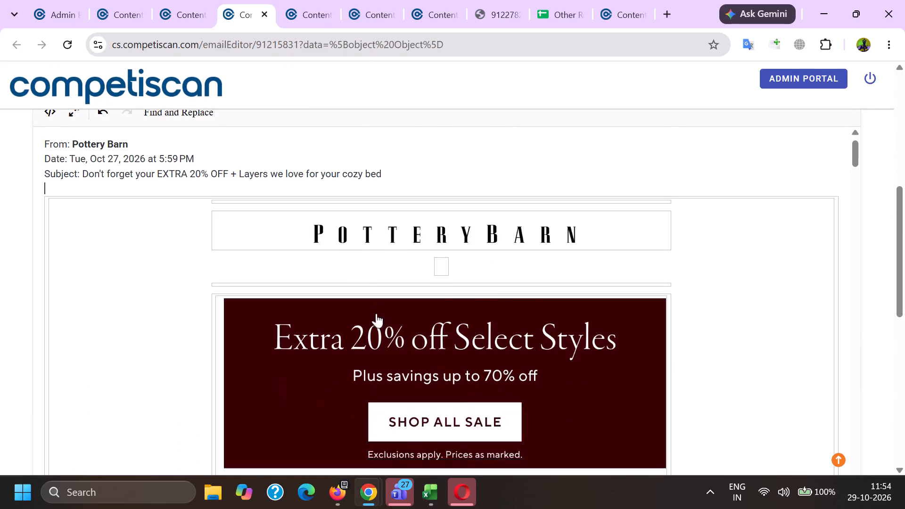
scroll(376, 313, down, 20)
scroll(376, 313, down, 20)
scroll(376, 313, down, 20)
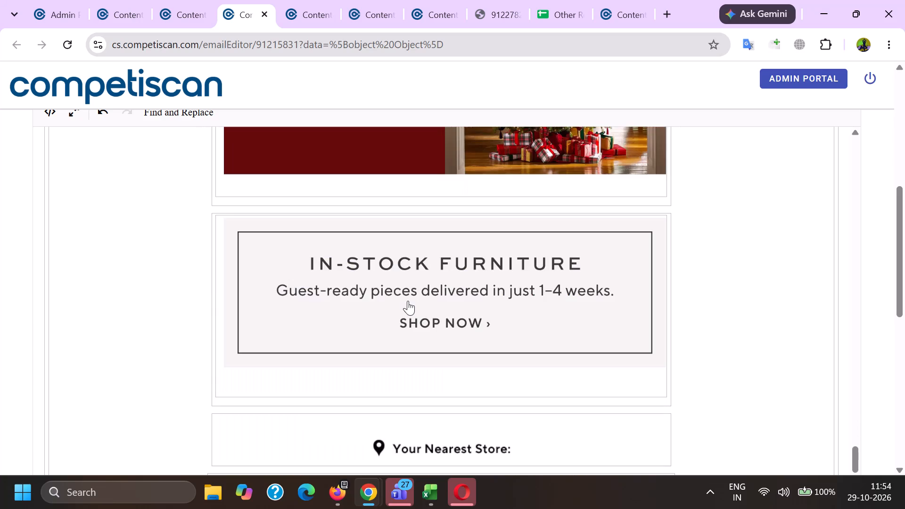
scroll(408, 301, down, 4)
click(387, 315)
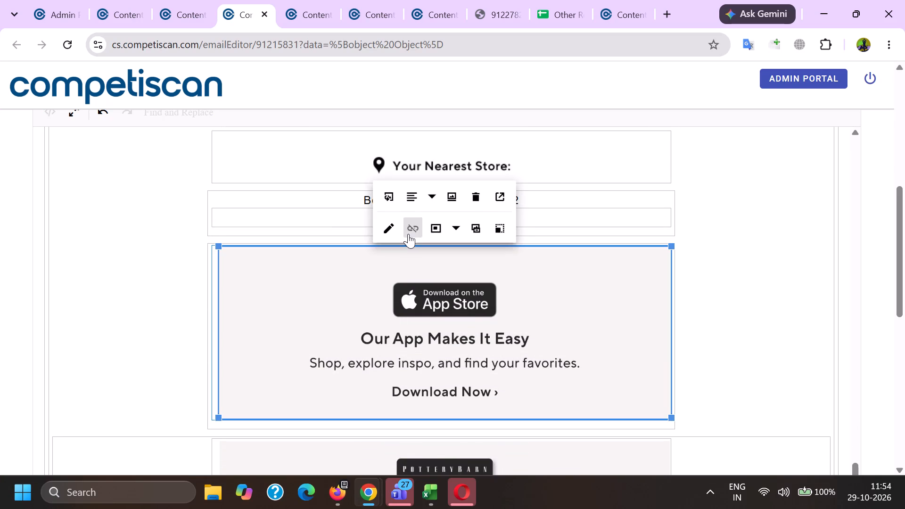
click(408, 233)
scroll(407, 260, down, 4)
scroll(320, 394, down, 3)
click(302, 438)
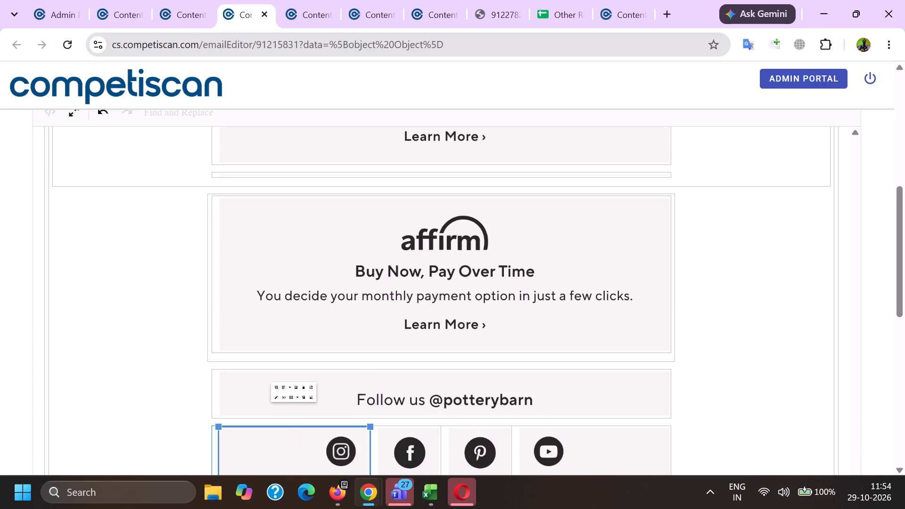
click(263, 413)
click(404, 459)
click(415, 414)
click(484, 452)
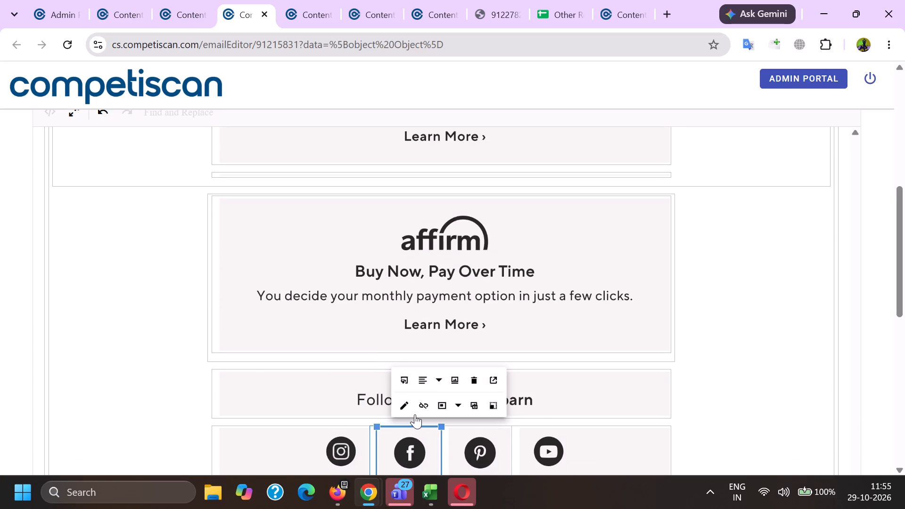
click(490, 408)
click(548, 456)
click(560, 415)
click(431, 398)
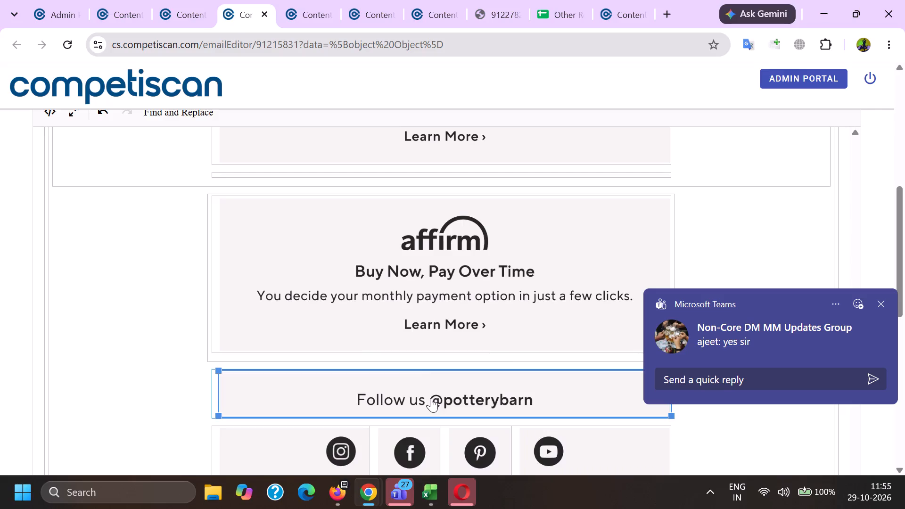
click(414, 343)
Delete the sender's and recipient's email addresses from the footer text.
scroll(412, 229, down, 4)
scroll(320, 326, down, 4)
scroll(340, 358, down, 2)
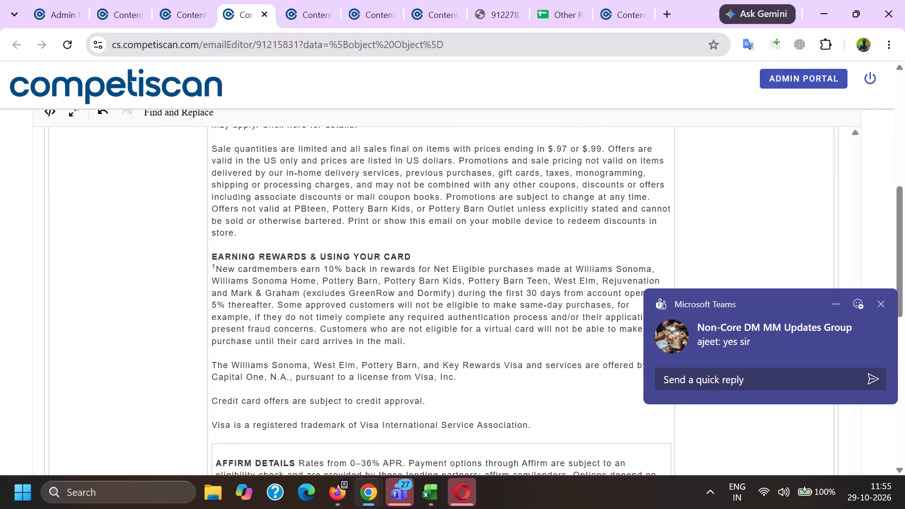
scroll(358, 369, down, 2)
drag(382, 284, 435, 284)
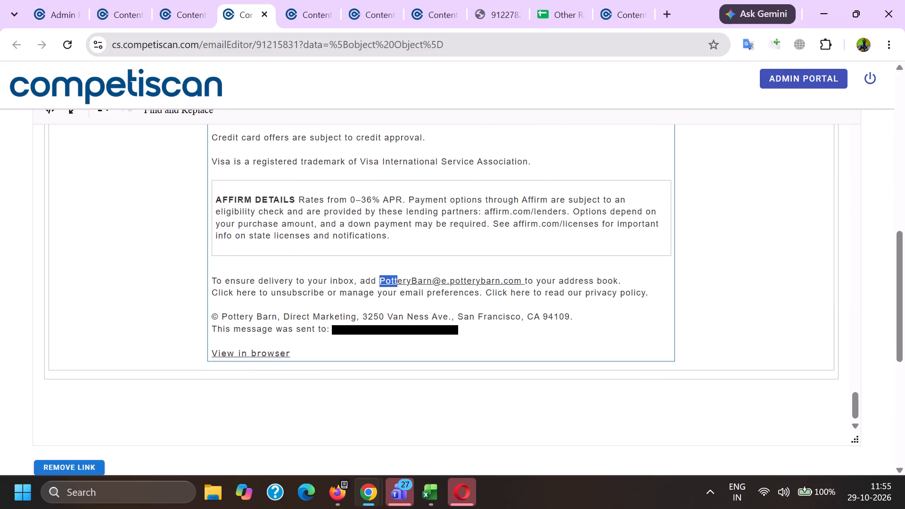
drag(435, 284, 524, 282)
key(BackSpace)
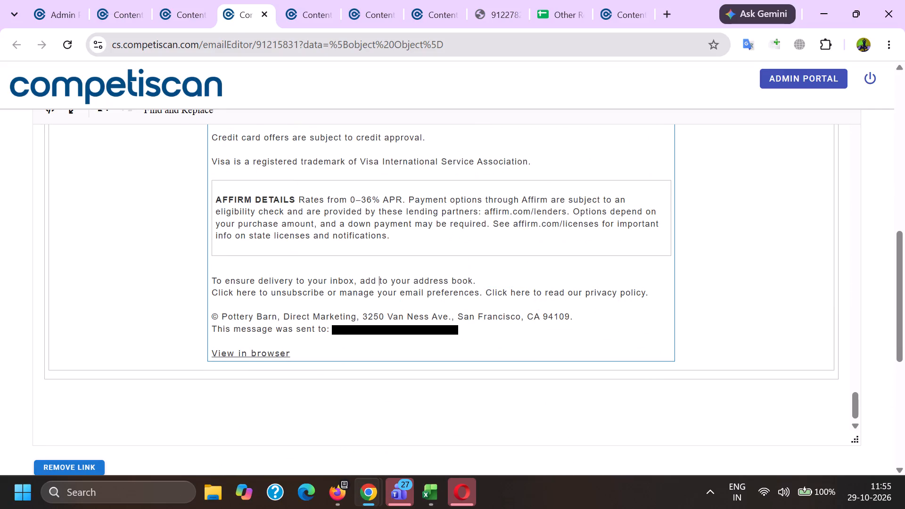
drag(329, 329, 509, 323)
key(BackSpace)
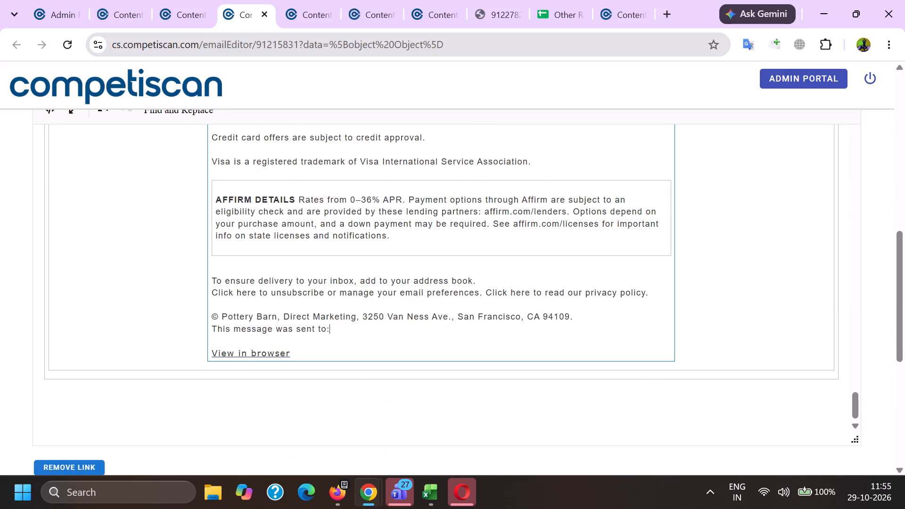
Unlink the "Click here" unsubscribe text and the "View in browser" text in the footer.
click(240, 291)
click(316, 328)
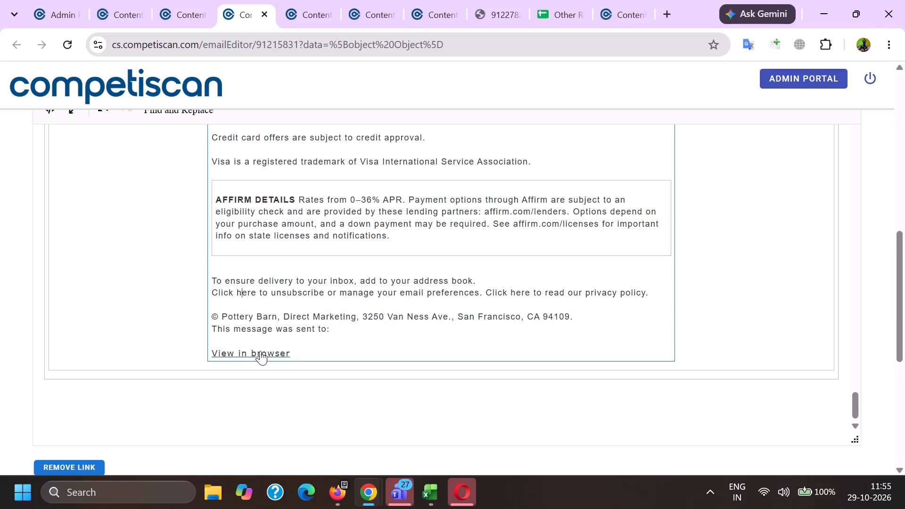
click(260, 351)
click(335, 378)
Save the cleaned email's product info.
scroll(313, 279, down, 11)
click(322, 350)
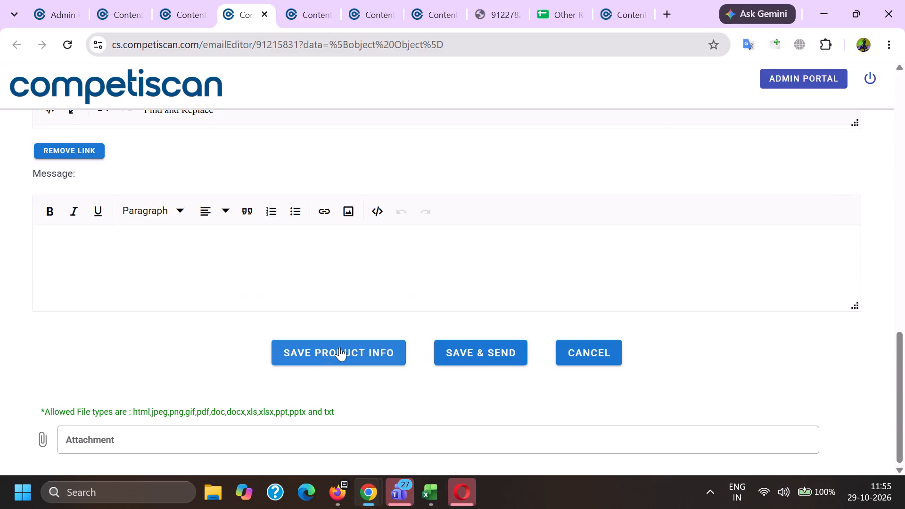
click(462, 297)
Close the leftover Pottery Barn Kids email tabs and the 91227820 PDF tab, and return to email 91215831.
click(446, 0)
click(491, 0)
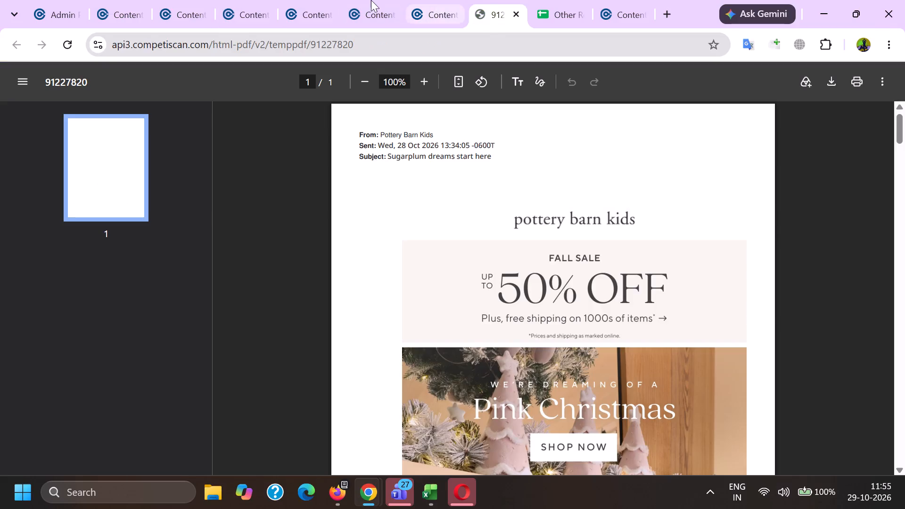
click(330, 0)
click(333, 11)
click(329, 14)
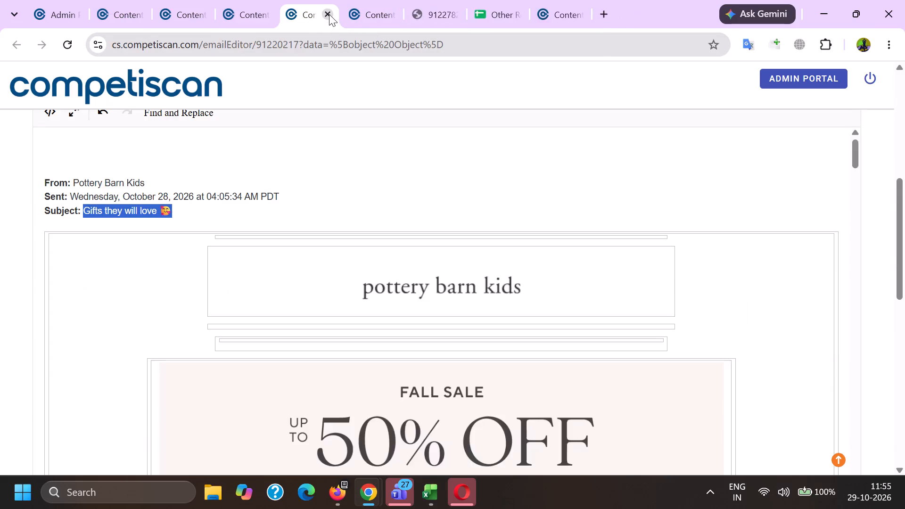
click(329, 14)
click(329, 14)
click(329, 14)
click(266, 0)
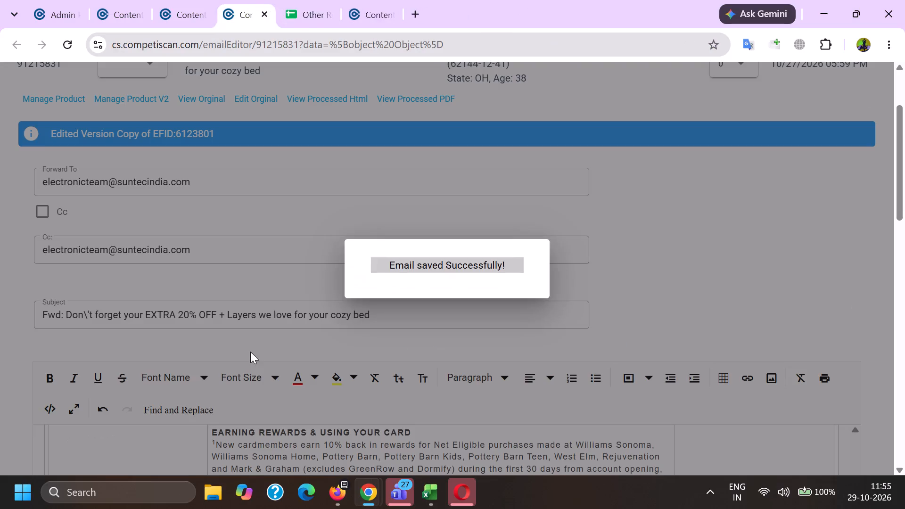
Open the V2 product form for email 91215831 and copy the sender name Pottery Barn from the email header.
drag(0, 290, 0, 273)
click(32, 100)
key(alt+Tab)
scroll(123, 211, down, 4)
double_click(123, 300)
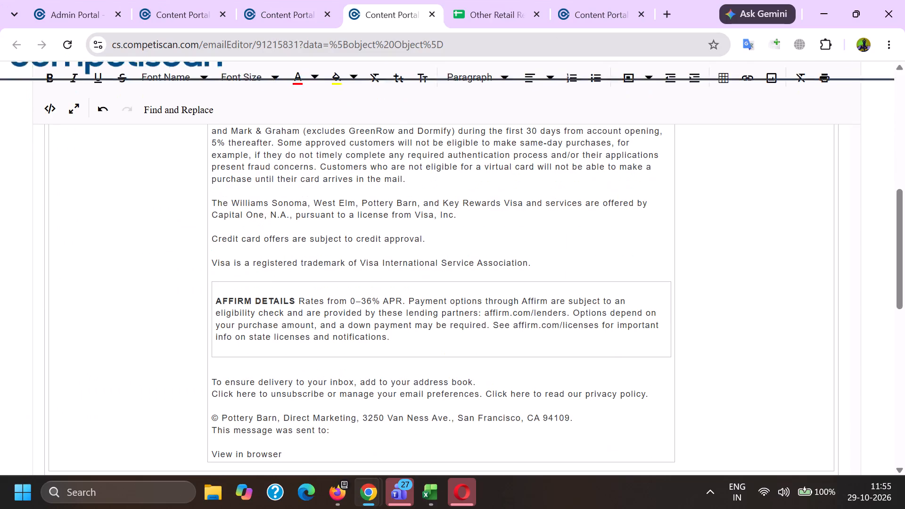
key(Page_Up)
key(Page_Up)
key(Page_Up)
key(Page_Up)
key(Page_Up)
key(Page_Up)
key(Page_Up)
key(Page_Up)
key(Page_Up)
key(Page_Up)
key(Page_Up)
key(Page_Up)
key(Page_Up)
key(Page_Up)
key(Page_Up)
key(Page_Up)
key(Page_Up)
key(Page_Up)
key(Page_Up)
key(Page_Up)
scroll(123, 297, down, 2)
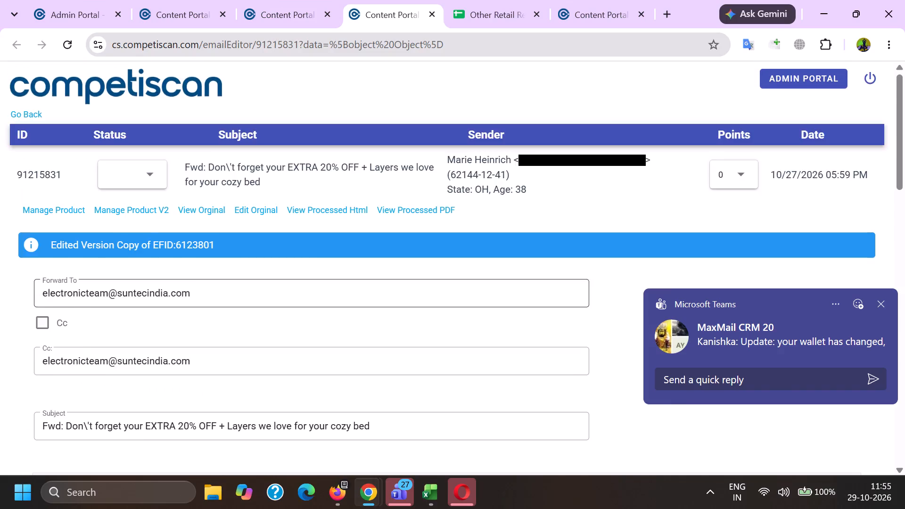
scroll(123, 300, down, 2)
double_click(86, 235)
shift+click(107, 238)
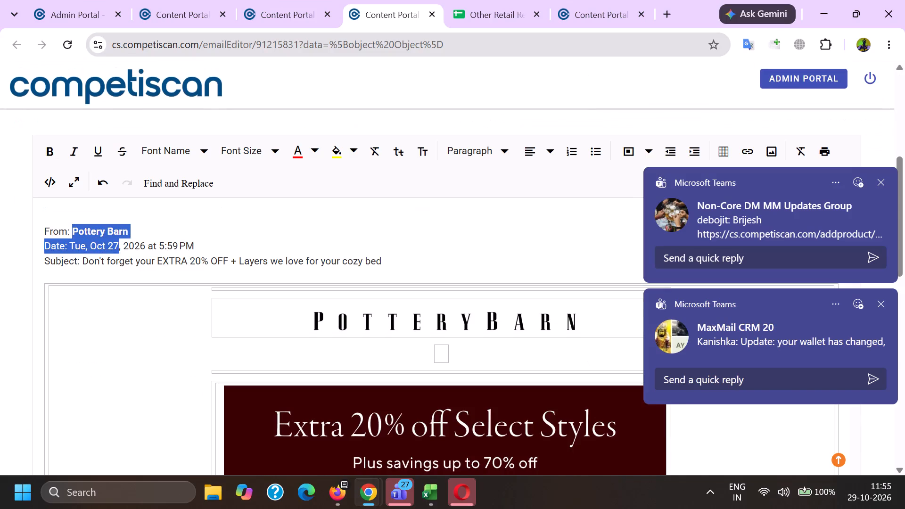
shift+click(122, 230)
key(ctrl+c)
Add Pottery Barn as the company in the product form and search the affinity/association entries for Pottery Barn.
key(alt+Tab)
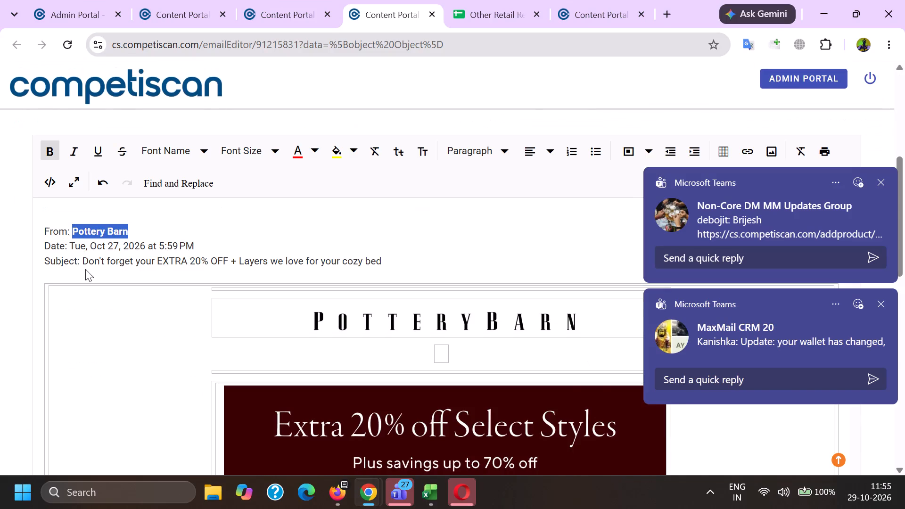
scroll(306, 196, down, 6)
click(276, 203)
click(268, 163)
key(ctrl+v)
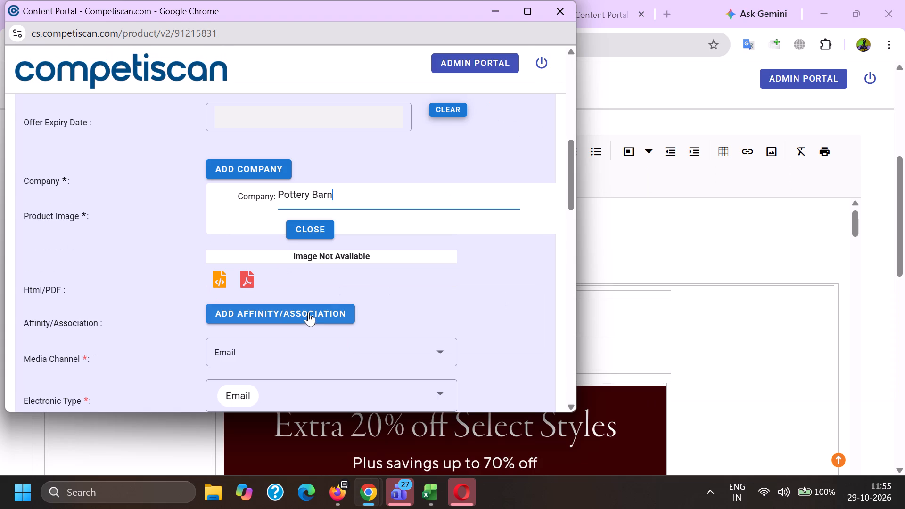
click(308, 312)
click(344, 337)
key(ctrl+v)
click(310, 227)
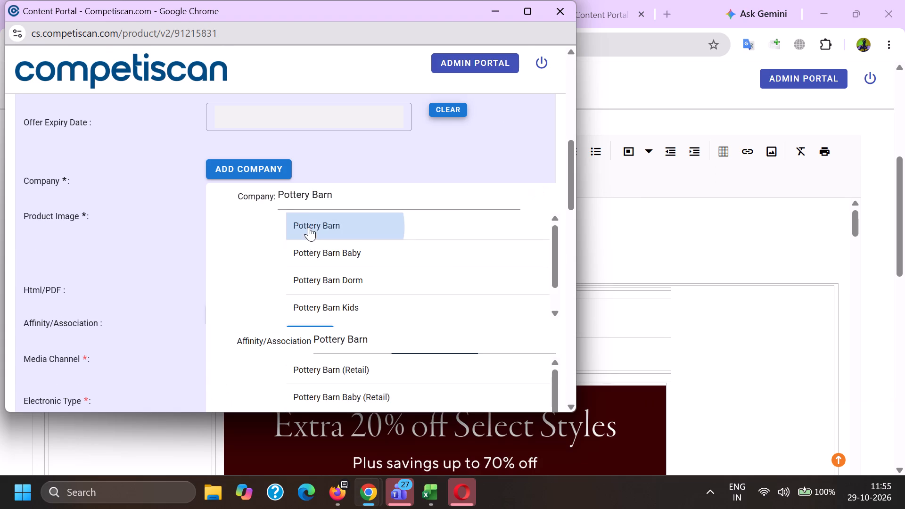
click(242, 194)
Add Capital One and Affirm as further companies and choose Pottery Barn (Retail) as the affinity/association.
click(252, 164)
key(c)
text(apital one)
scroll(252, 166, down, 2)
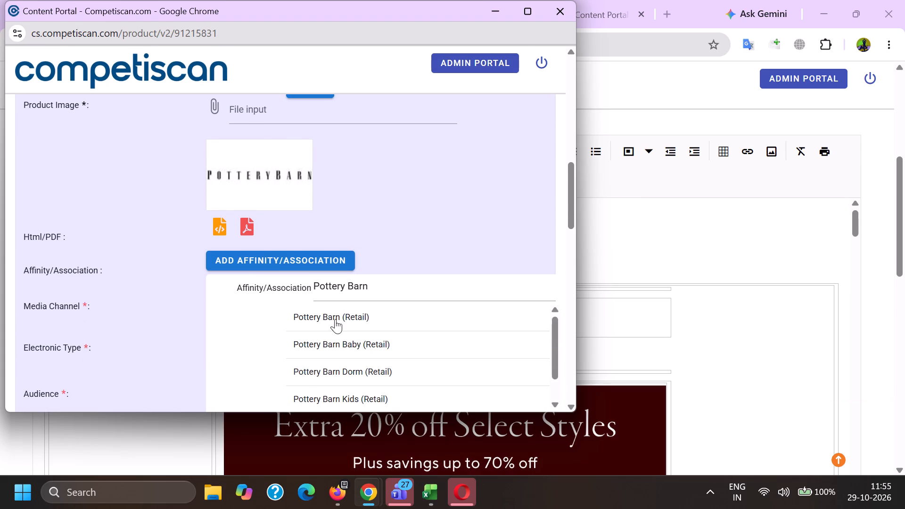
click(335, 319)
scroll(332, 322, up, 2)
click(316, 230)
click(287, 165)
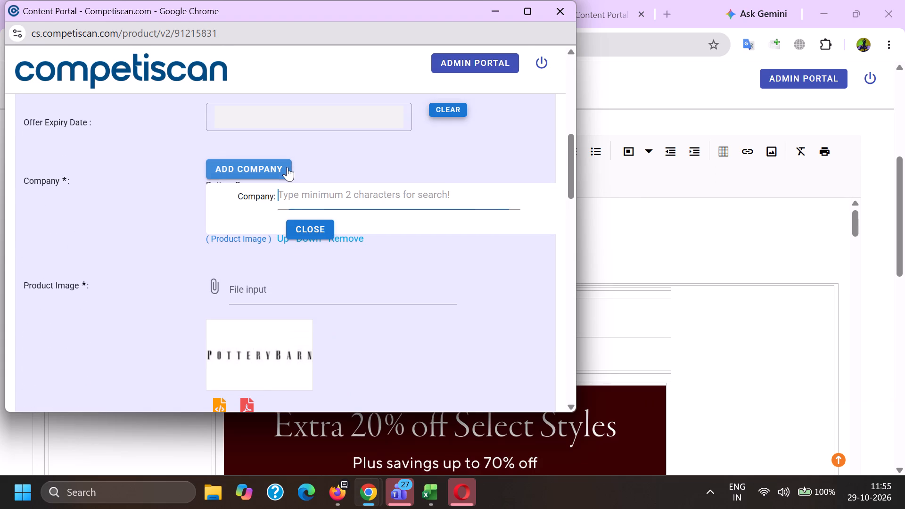
text(affirm)
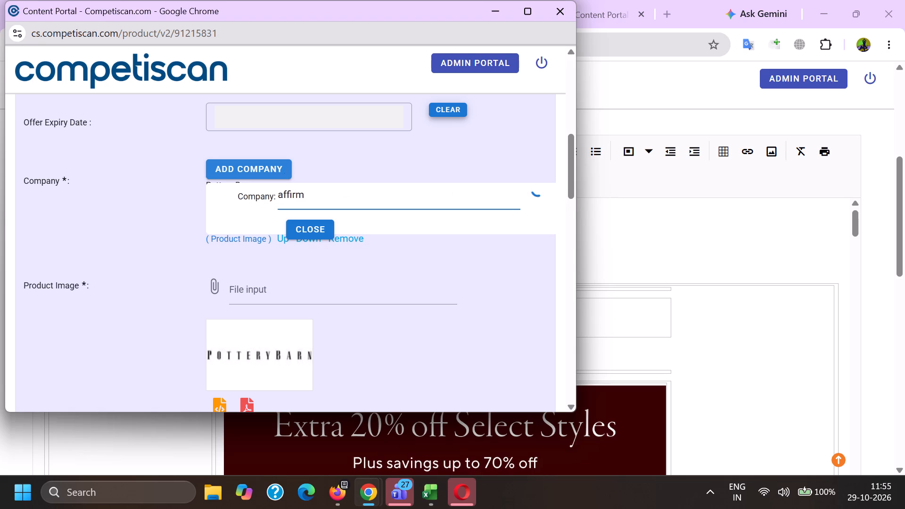
click(307, 229)
Set the product's sector to Retail and its category to Home.
scroll(287, 161, down, 3)
scroll(304, 246, down, 3)
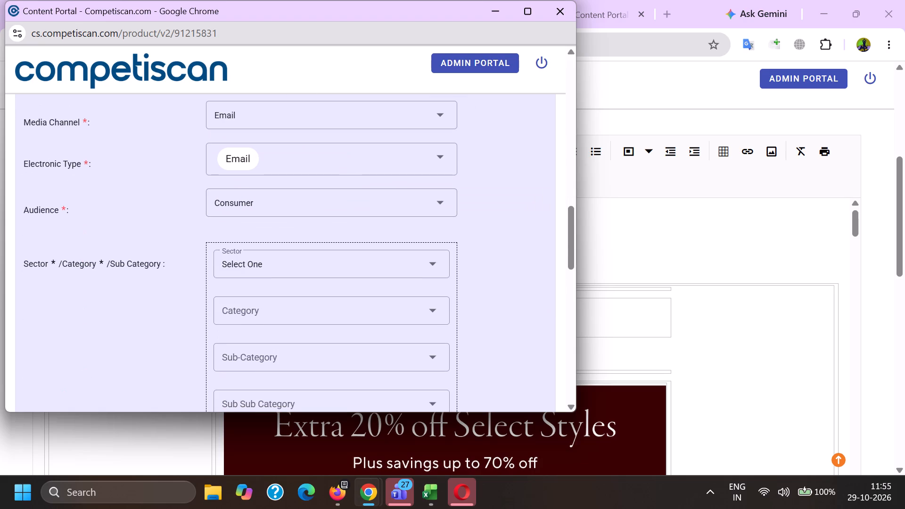
click(272, 264)
scroll(272, 261, down, 7)
click(268, 277)
drag(176, 274, 184, 273)
scroll(238, 194, down, 2)
click(241, 172)
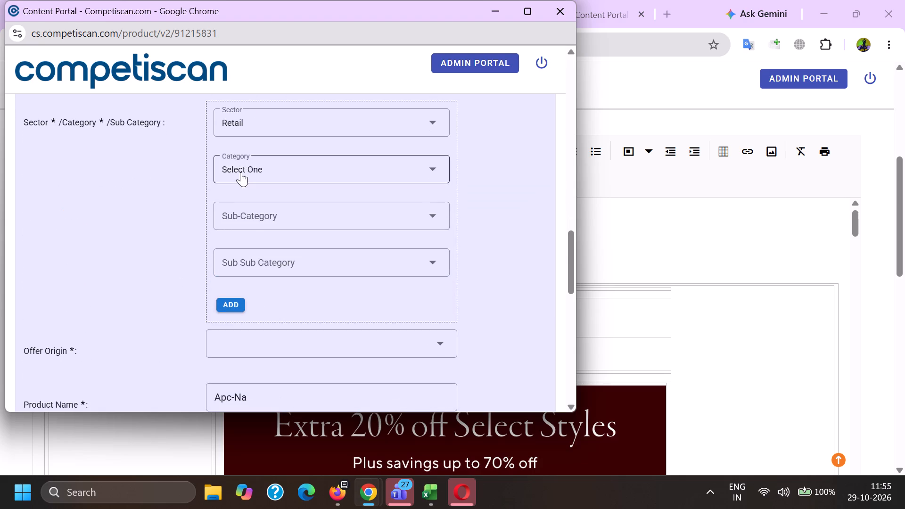
scroll(241, 168, down, 7)
click(250, 181)
drag(162, 193, 171, 196)
Check the products featured in the email and set the sub-category to Home Decor.
click(279, 217)
key(alt+Tab)
scroll(279, 316, down, 10)
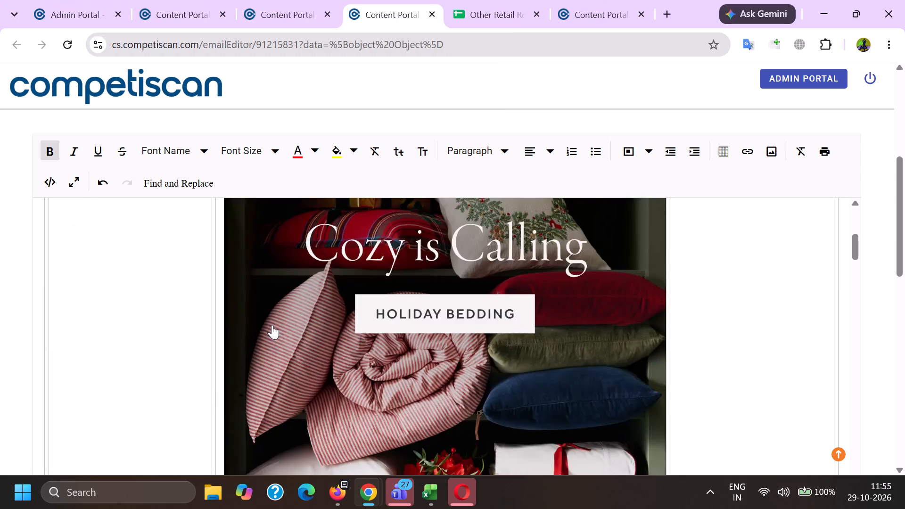
scroll(272, 325, down, 11)
key(alt+Tab)
scroll(238, 304, down, 6)
scroll(253, 359, up, 2)
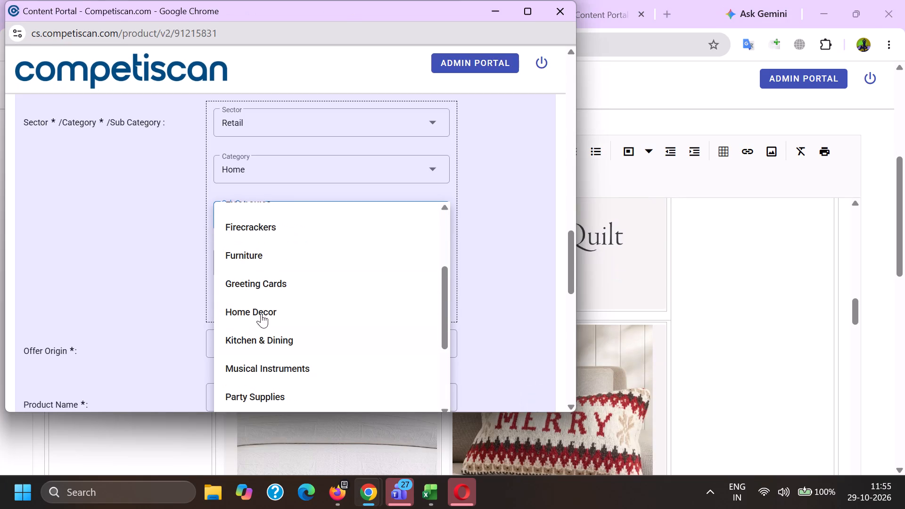
click(271, 319)
drag(119, 295, 140, 297)
Set the sub sub category to Pillows and add the Retail / Home / Home Decor classification to the product.
click(243, 260)
scroll(253, 164, down, 1)
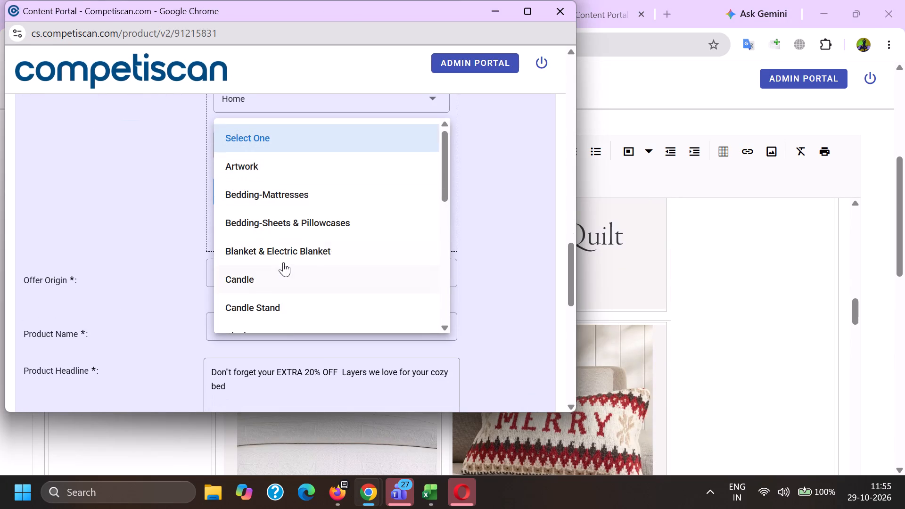
click(283, 253)
click(269, 185)
scroll(262, 288, down, 7)
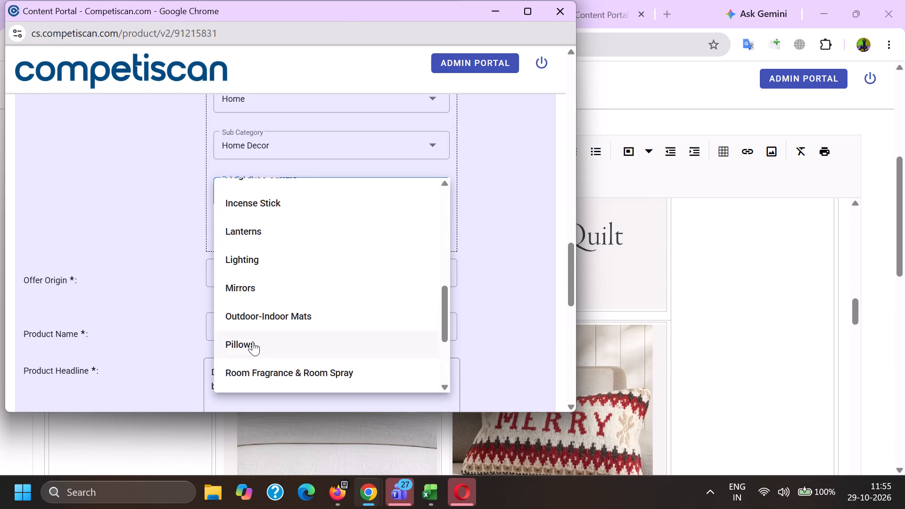
click(253, 341)
click(164, 303)
click(238, 230)
Add a second classification with sector Credit Cards, category Payment Cards and sub category Credit Cards.
scroll(235, 307, up, 3)
click(253, 298)
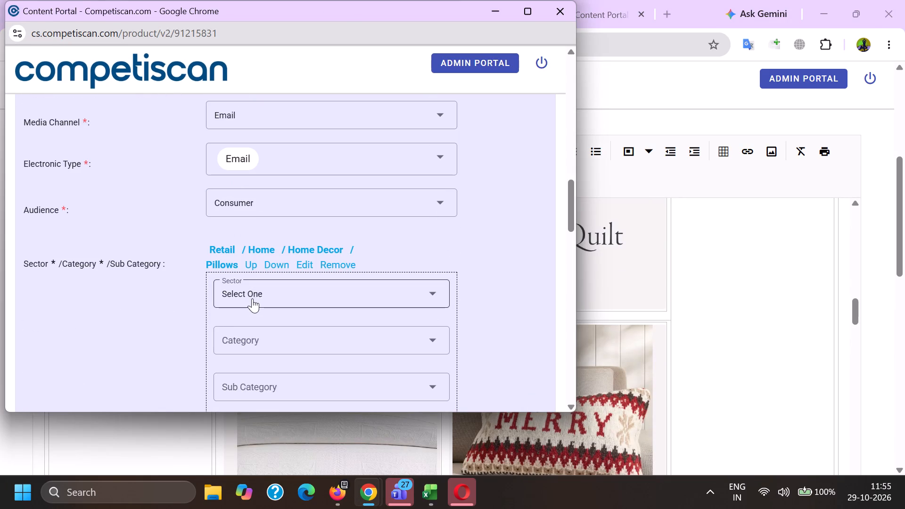
scroll(252, 395, up, 5)
click(256, 323)
drag(169, 331, 179, 333)
click(256, 335)
scroll(263, 219, down, 2)
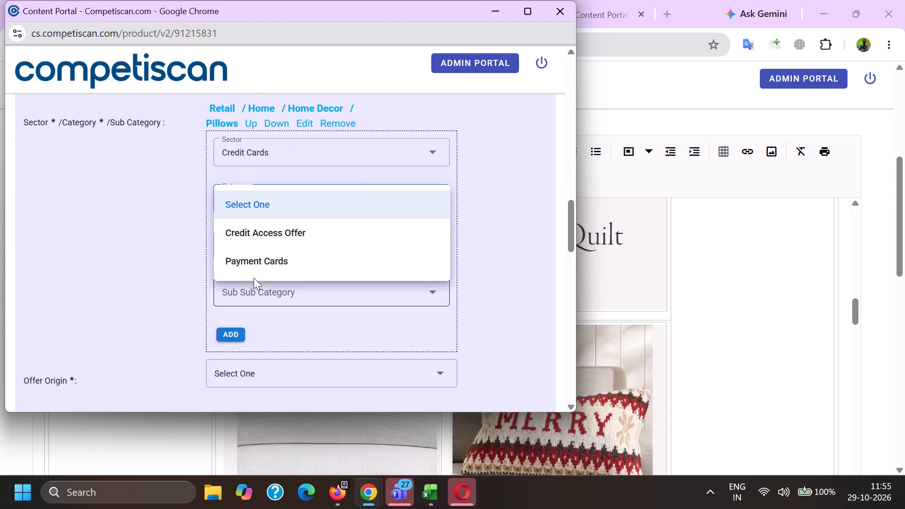
click(248, 268)
click(231, 255)
scroll(221, 177, down, 1)
scroll(243, 273, down, 8)
click(265, 271)
drag(172, 274, 186, 277)
click(242, 266)
Add a third classification with sector Mortgage & Loan, category Unsecured and sub category Point of Sale Financing/BNPL.
scroll(258, 328, up, 3)
click(254, 330)
scroll(258, 346, down, 3)
drag(260, 259, 253, 266)
click(128, 300)
scroll(203, 205, down, 2)
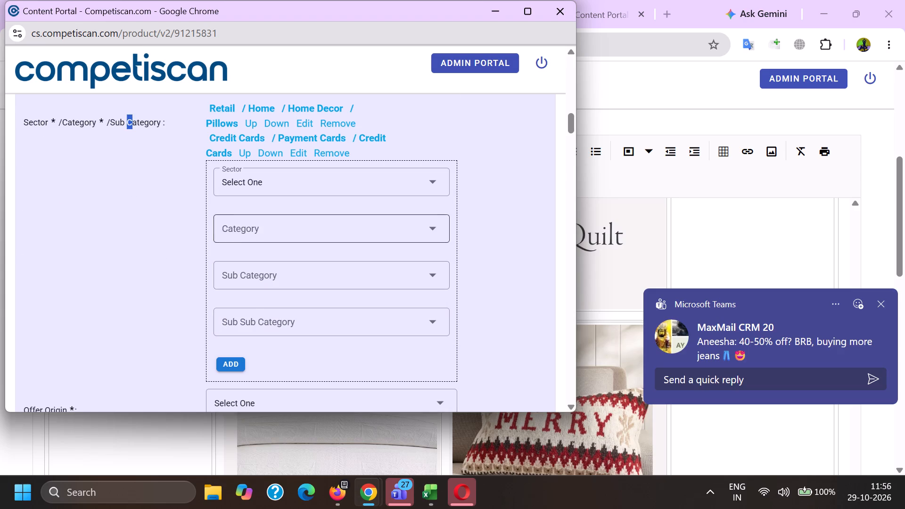
click(233, 227)
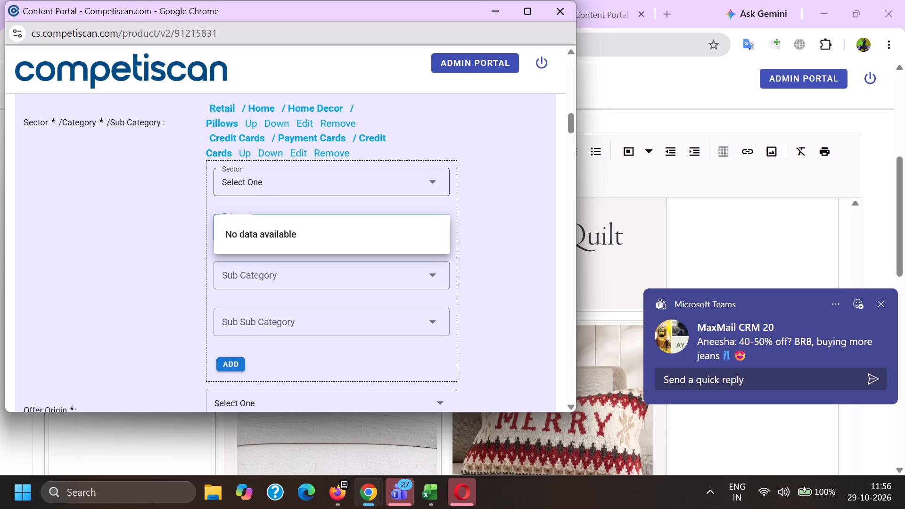
click(264, 181)
scroll(256, 272, down, 3)
click(271, 238)
drag(155, 243, 184, 251)
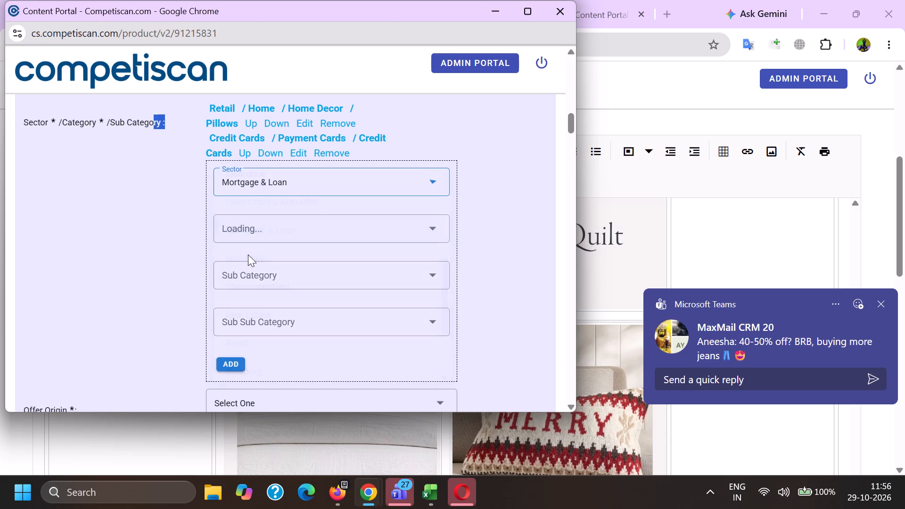
click(239, 235)
click(252, 293)
click(238, 270)
scroll(245, 203, down, 9)
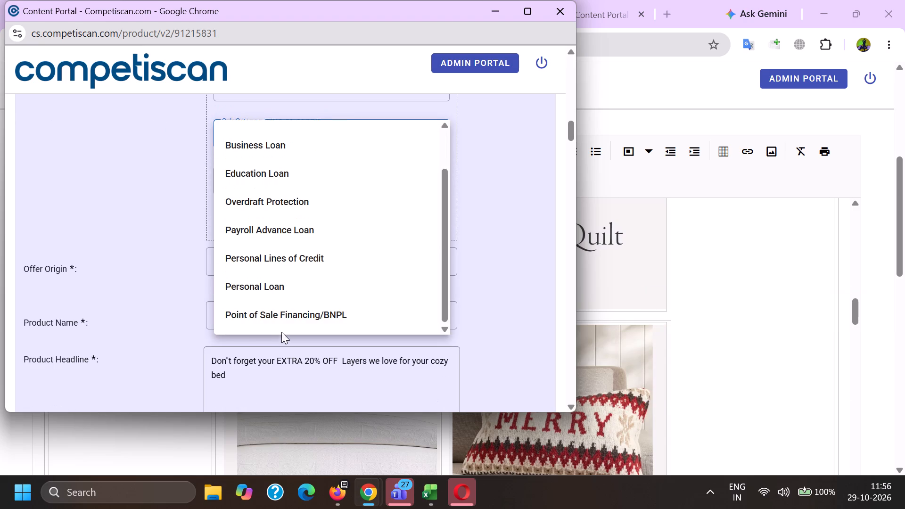
click(287, 318)
drag(135, 284, 155, 284)
click(226, 225)
Set the offer origin to Provider/Bank.
click(244, 306)
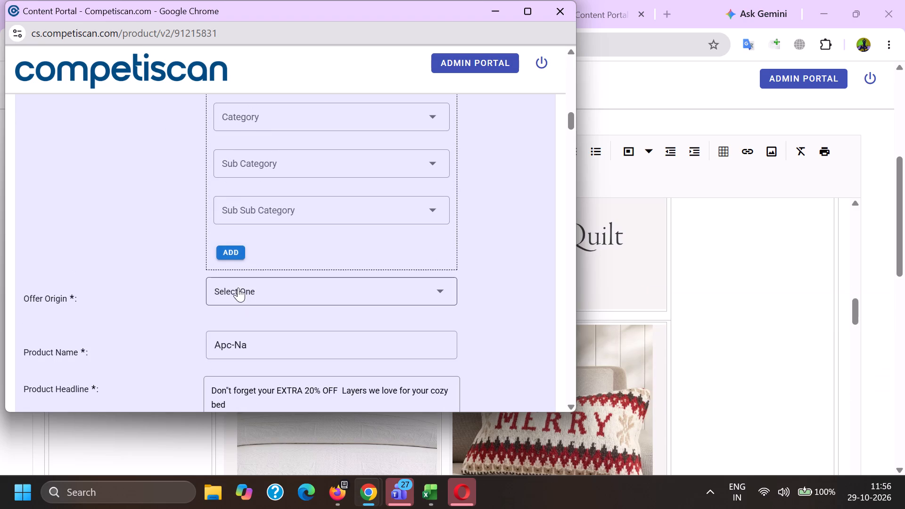
drag(238, 286, 239, 290)
click(253, 352)
scroll(264, 358, up, 4)
click(271, 269)
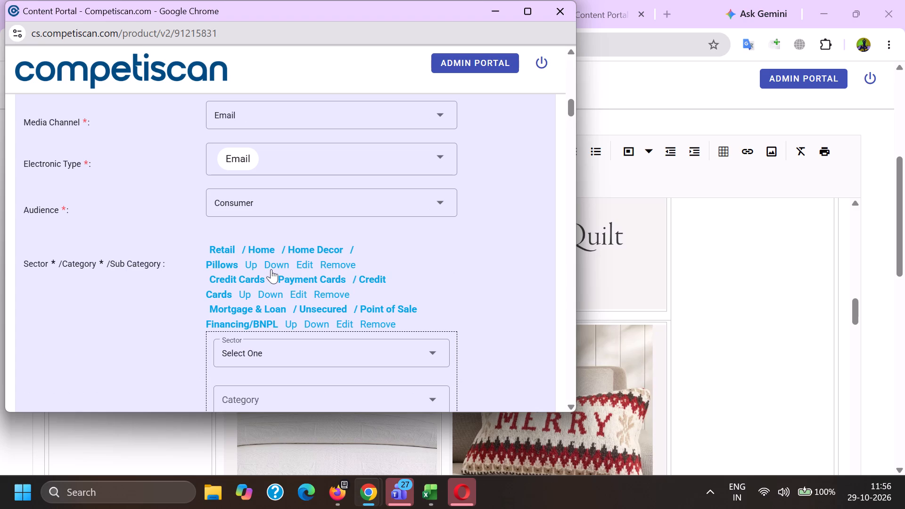
Look up Pottery Barn in the product name and choose Pottery Barn Key Rewards Visa Credit Card.
scroll(271, 269, up, 1)
scroll(271, 269, down, 5)
click(244, 347)
key(ctrl+v)
scroll(227, 214, down, 2)
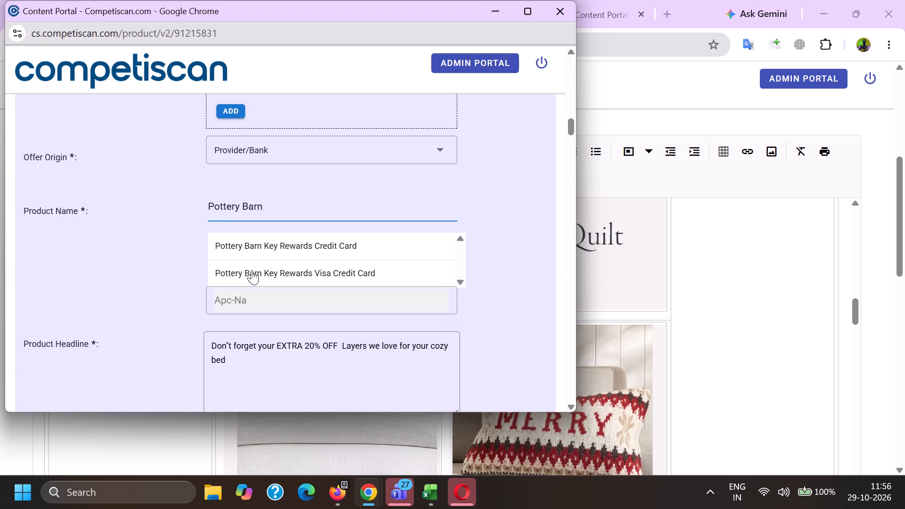
click(252, 269)
scroll(248, 291, up, 4)
click(271, 126)
Replace the product headline with the email's subject line, "Don't forget your EXTRA 20% OFF + Layers we love for your cozy bed".
scroll(286, 223, down, 6)
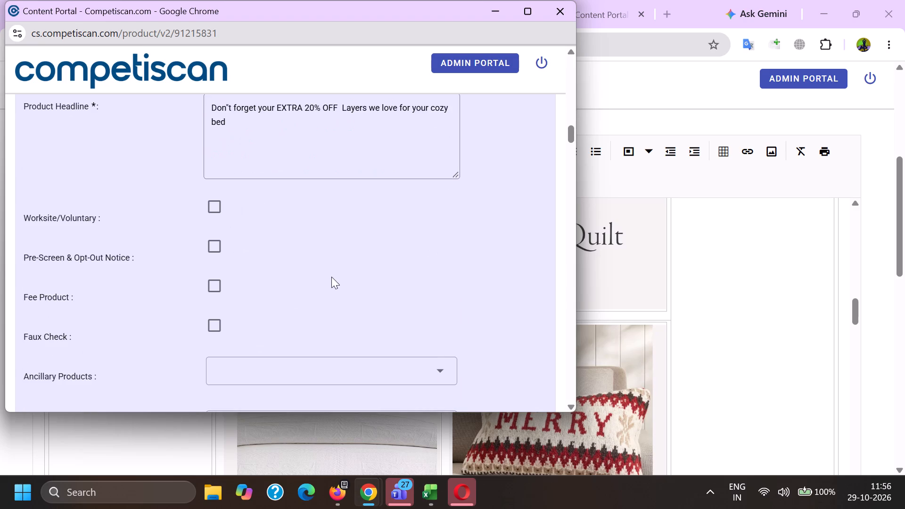
drag(339, 153, 0, 57)
key(BackSpace)
key(alt+Tab)
scroll(128, 274, up, 18)
scroll(128, 298, up, 3)
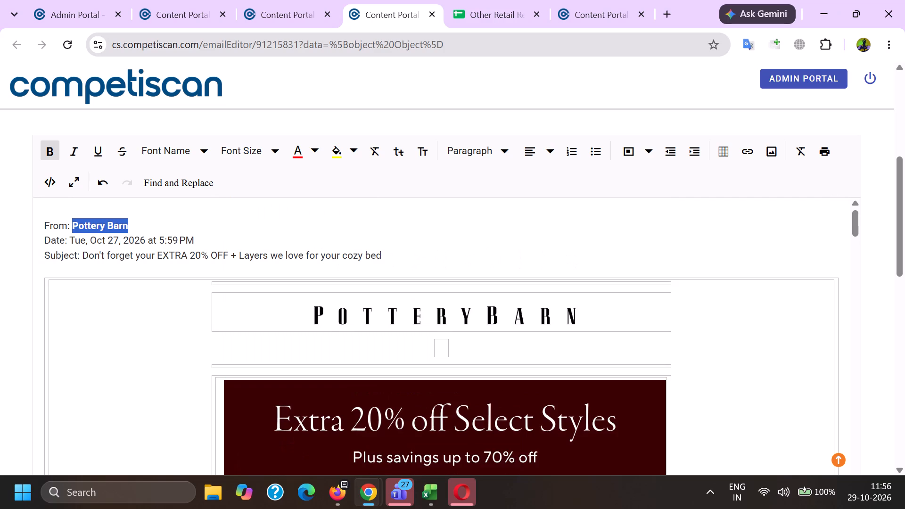
drag(81, 261, 443, 253)
shift+click(411, 263)
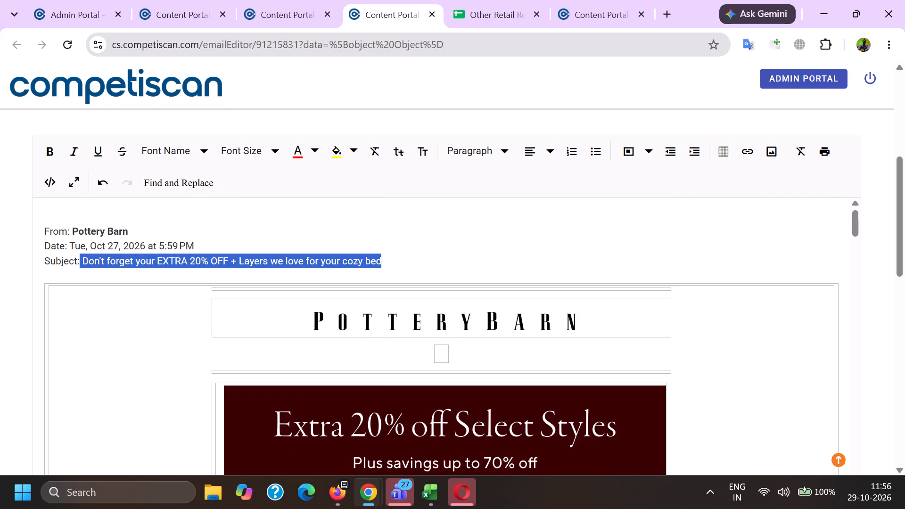
key(ctrl+c)
key(alt+Tab)
key(ctrl+v)
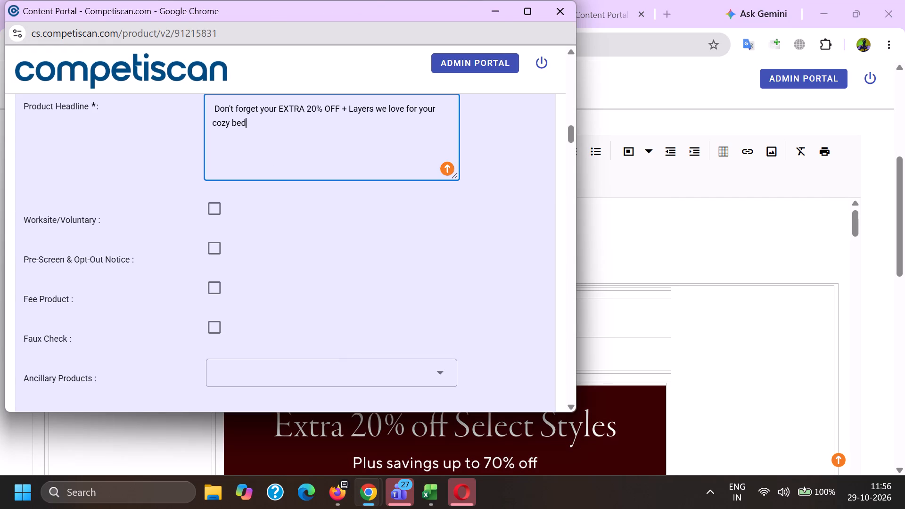
Remove the leading space from the product headline.
click(216, 108)
key(Up)
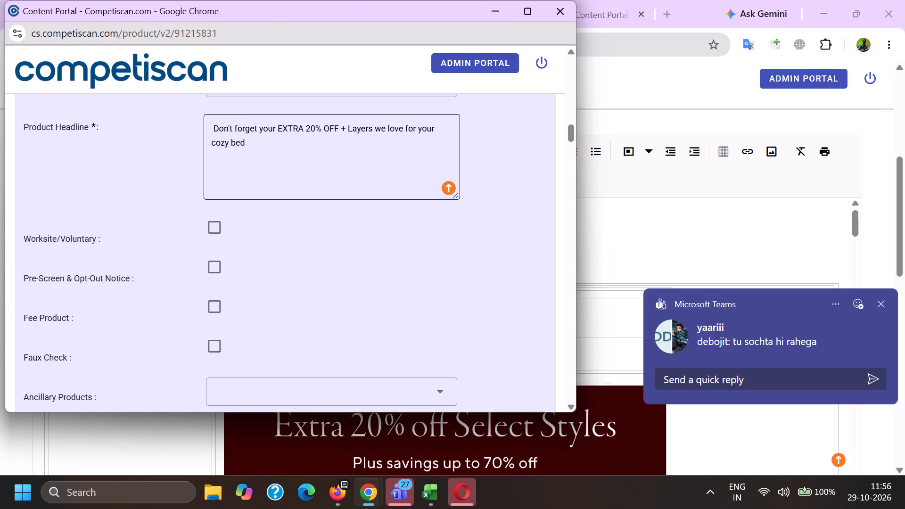
key(Down)
key(Down)
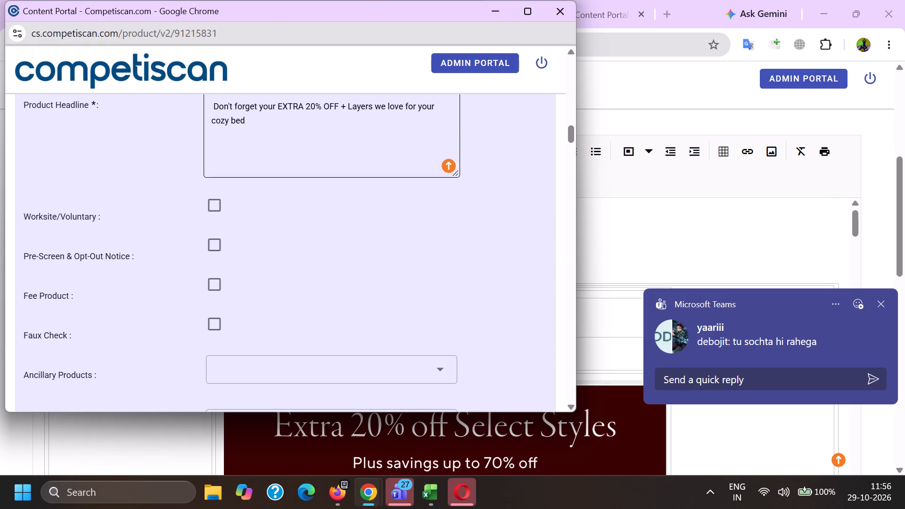
click(243, 117)
scroll(272, 165, up, 3)
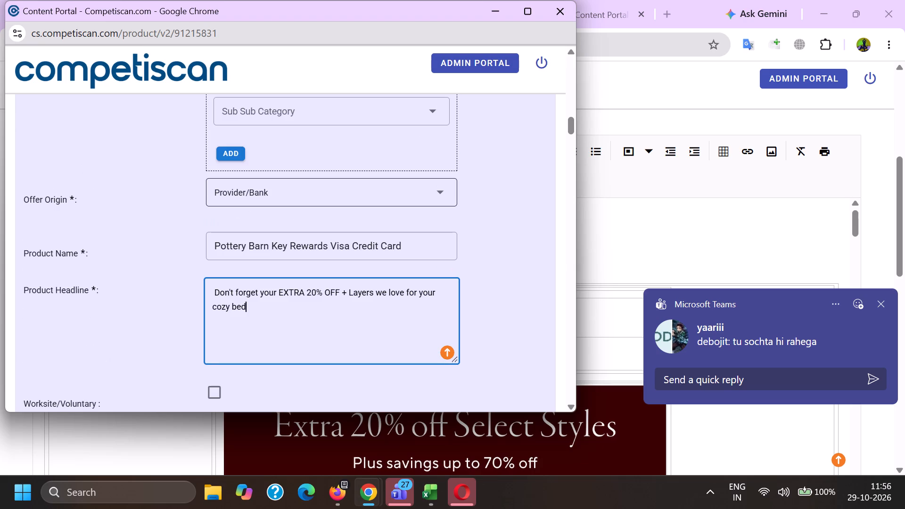
key(Down)
key(Up)
key(Left)
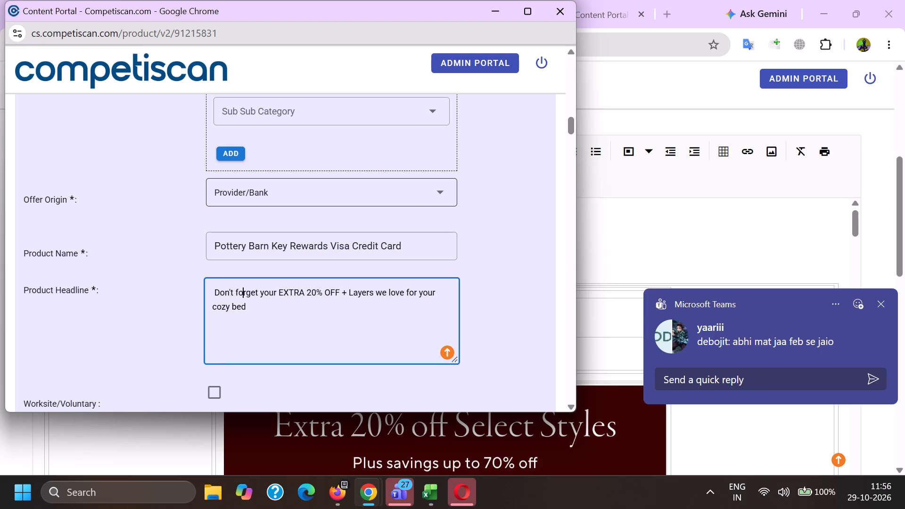
key(Right)
key(Right)
key(Right)
key(Down)
key(Right)
key(Left)
key(Up)
key(Left)
key(Left)
key(Left)
key(Left)
key(Left)
key(Left)
key(Left)
key(BackSpace)
key(BackSpace)
key(BackSpace)
key(BackSpace)
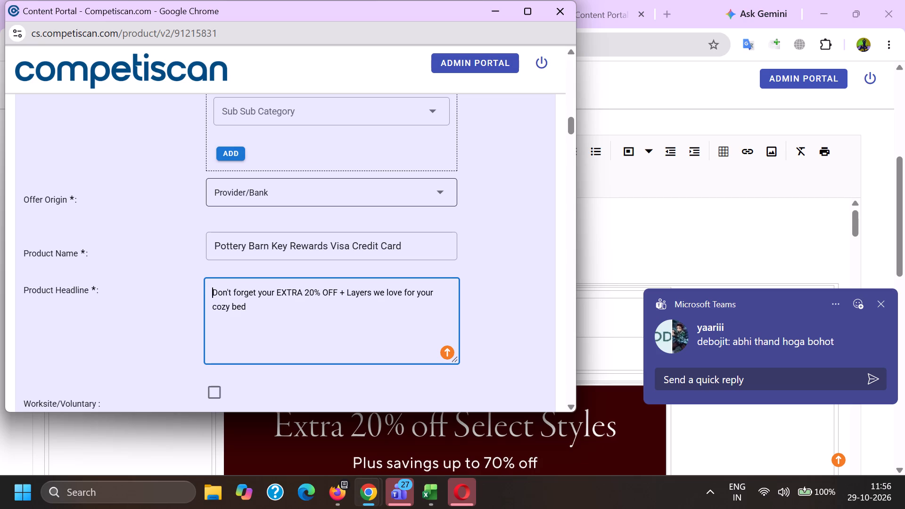
Replace the + sign in the product headline with the word Plus.
click(346, 294)
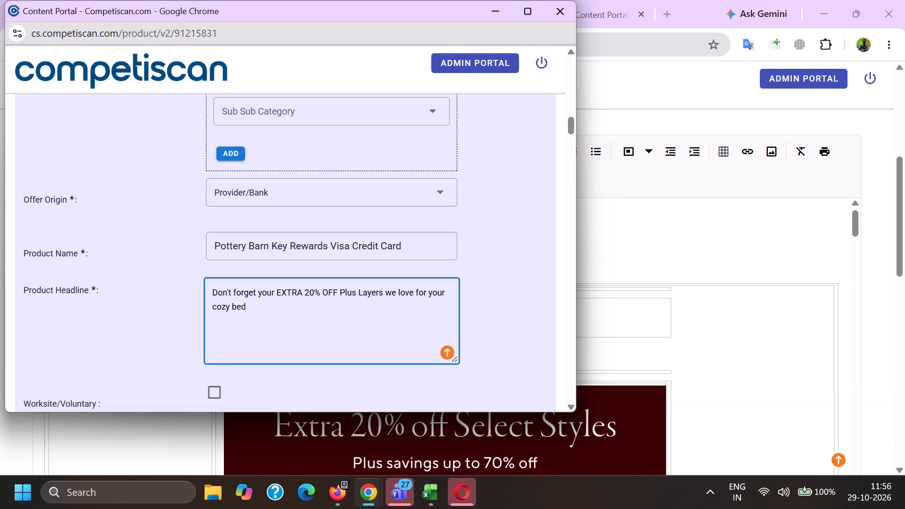
End the headline with a period and append "Earn 10% back in rewards", copied from the product headline in form 20952624.
click(408, 324)
text(.)
key(space)
key(alt+Tab)
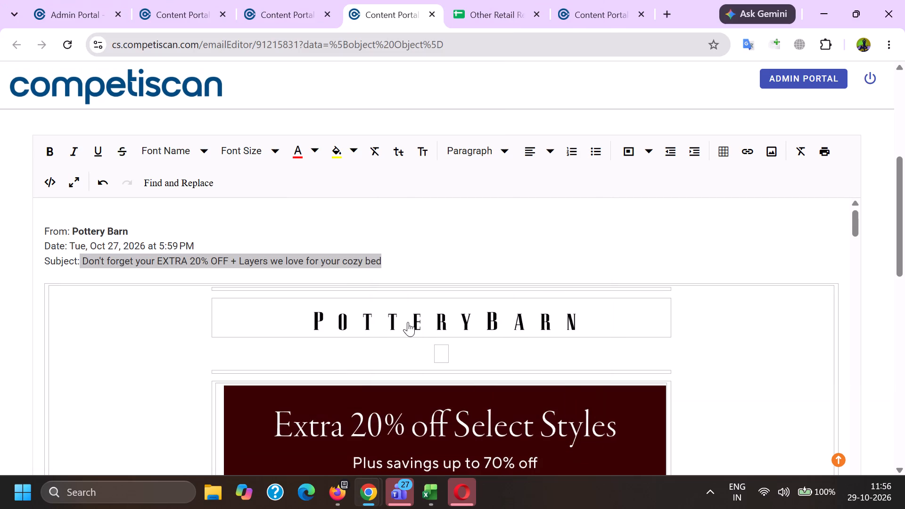
click(598, 0)
scroll(512, 354, up, 12)
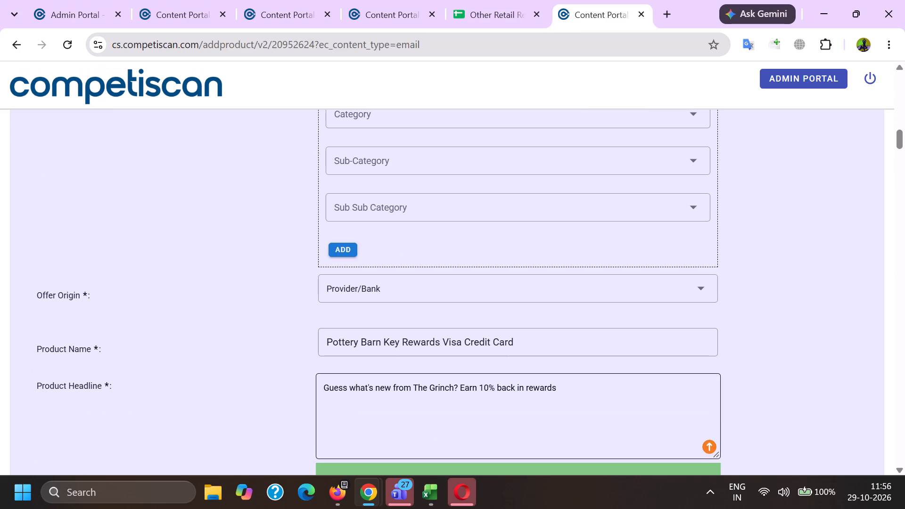
double_click(470, 386)
shift+click(626, 405)
key(ctrl+c)
key(alt+Tab)
key(ctrl+v)
Set the response mechanism to URL/Website and the mailing type to Acquisition.
scroll(268, 208, down, 5)
click(253, 261)
scroll(271, 129, down, 9)
click(282, 290)
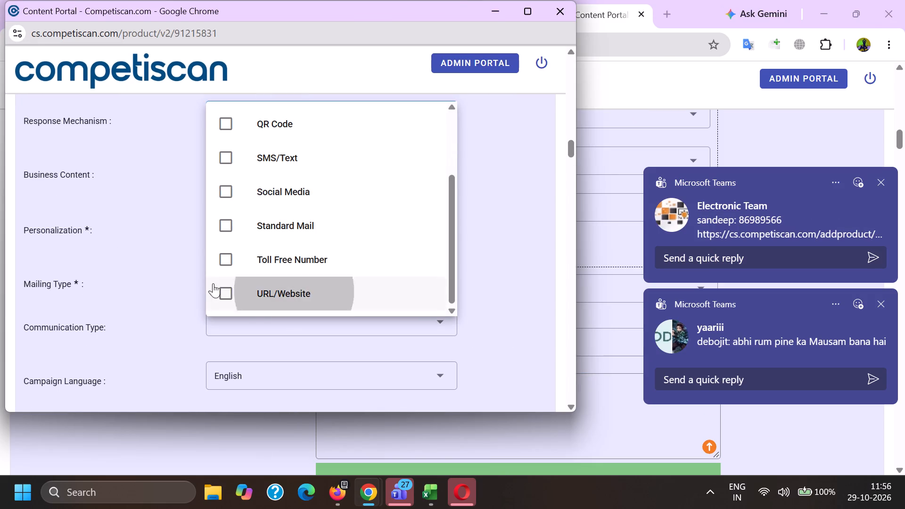
drag(38, 266, 47, 265)
scroll(129, 176, down, 1)
click(229, 201)
click(254, 235)
drag(108, 262, 131, 263)
Select Bonuses/Contests/Incentives, Co-Brand and Mobile Application as the communication types.
click(257, 261)
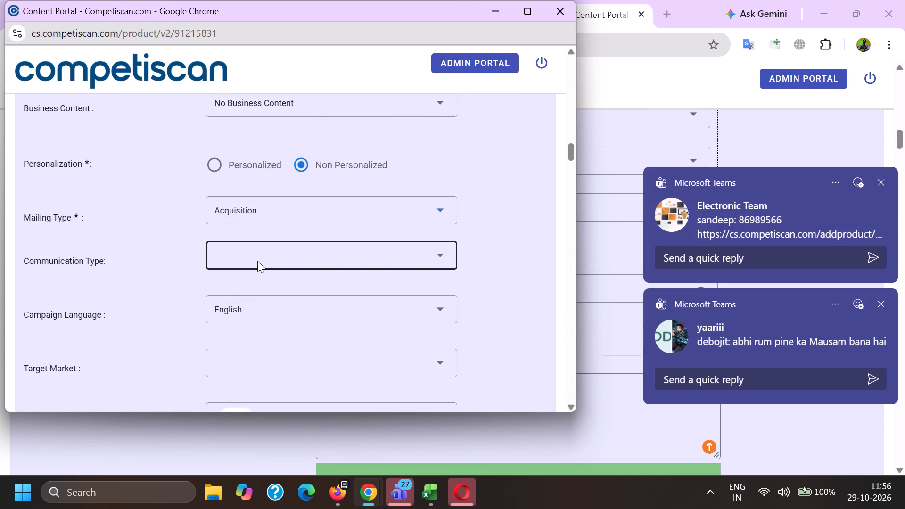
scroll(249, 174, down, 2)
click(266, 217)
scroll(267, 218, down, 4)
click(275, 214)
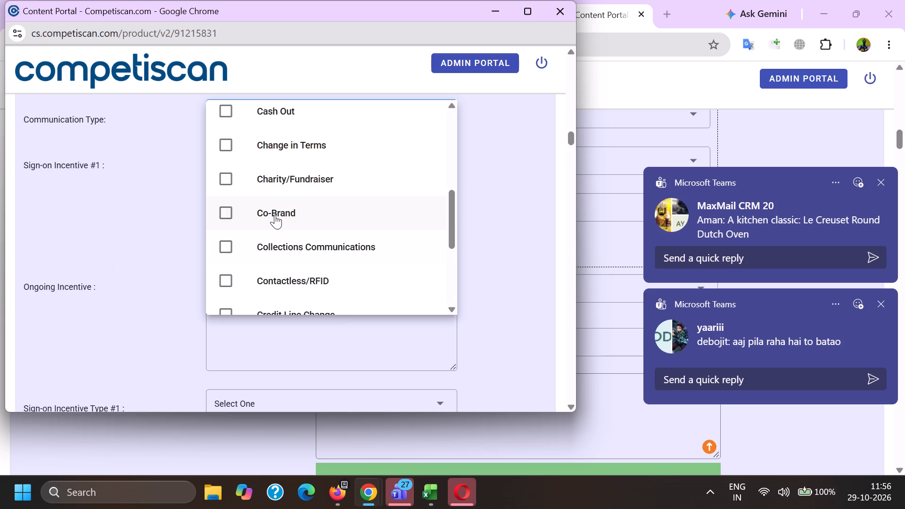
scroll(275, 216, down, 10)
click(280, 214)
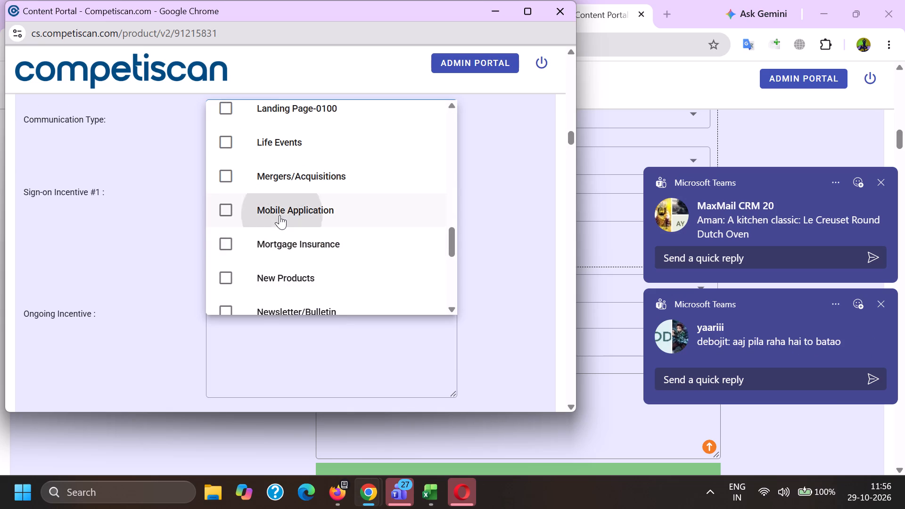
click(70, 224)
Fill Sign-on Incentive #1 with "10% back in rewards during the first 30 days from account opening", copied from form 20952624.
key(alt+Tab)
click(363, 187)
scroll(532, 297, down, 3)
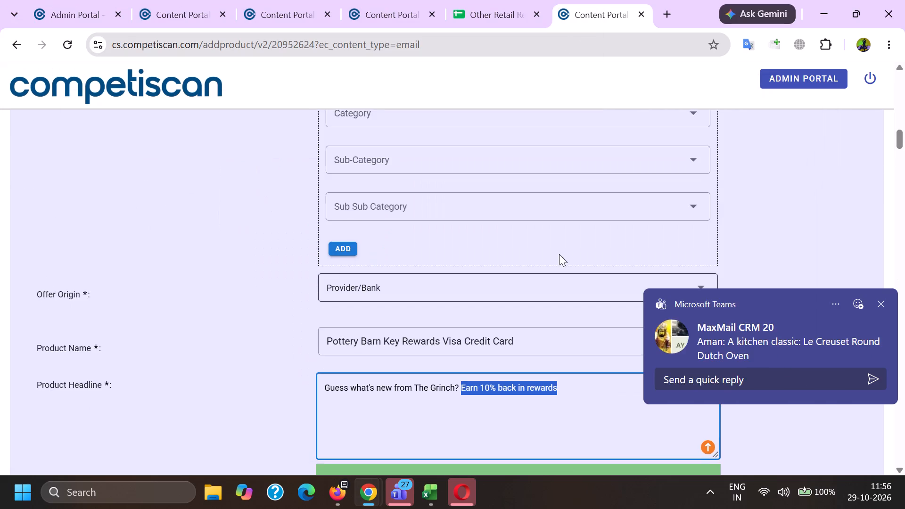
scroll(559, 254, down, 7)
drag(642, 337, 150, 275)
key(ctrl+c)
key(alt+Tab)
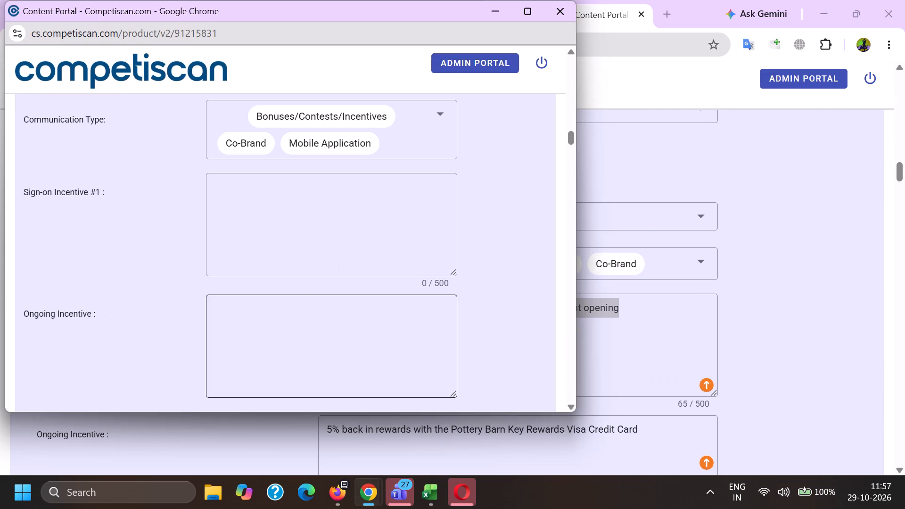
click(306, 233)
key(ctrl+v)
Fill Ongoing Incentive with "5% back in rewards with the Pottery Barn Key Rewards Visa Credit Card", copied from form 20952624.
click(284, 330)
key(alt+Tab)
drag(652, 429, 2, 376)
key(ctrl+c)
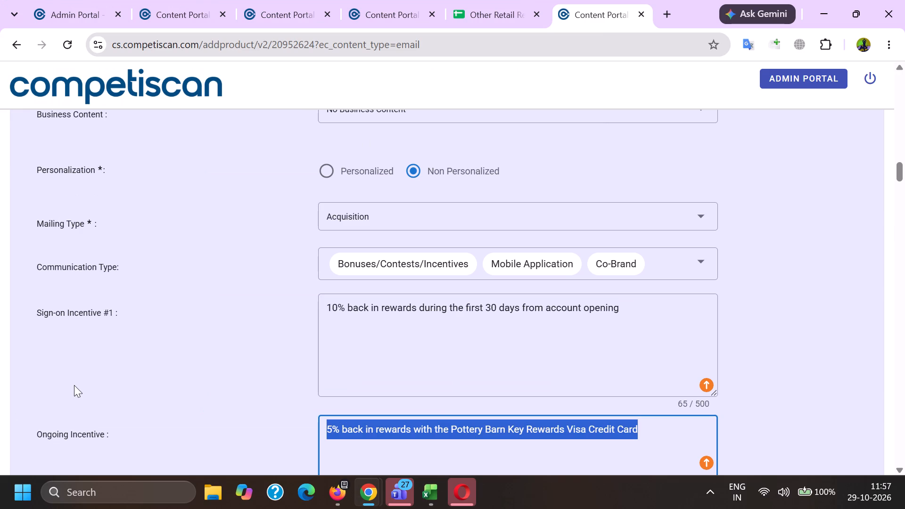
key(alt+Tab)
key(ctrl+v)
Set Sign-on Incentive Type #1 to Coupon/Discount.
scroll(150, 287, down, 3)
click(234, 231)
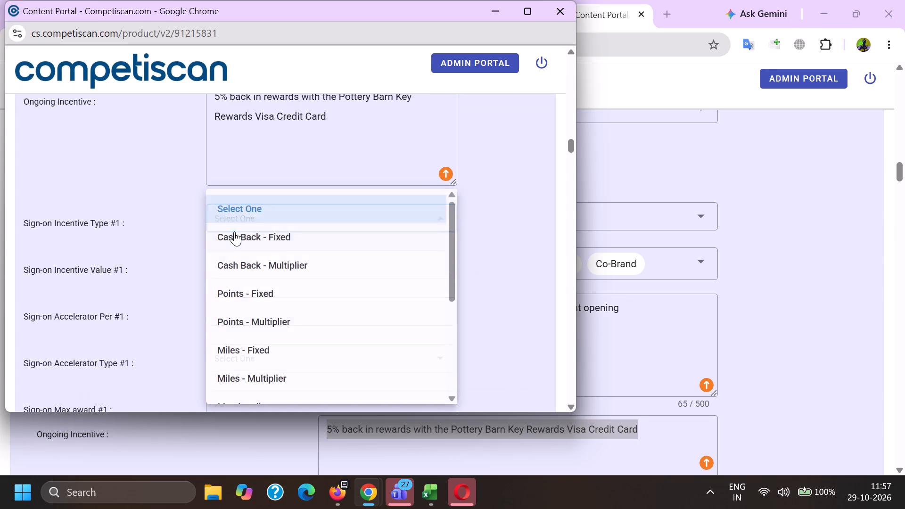
scroll(234, 231, down, 7)
click(248, 301)
drag(143, 294, 170, 290)
click(236, 246)
click(256, 287)
Set Sign-on Incentive Value #1 to 10.00 and Sign-on Max award #1 to 10.00.
click(231, 265)
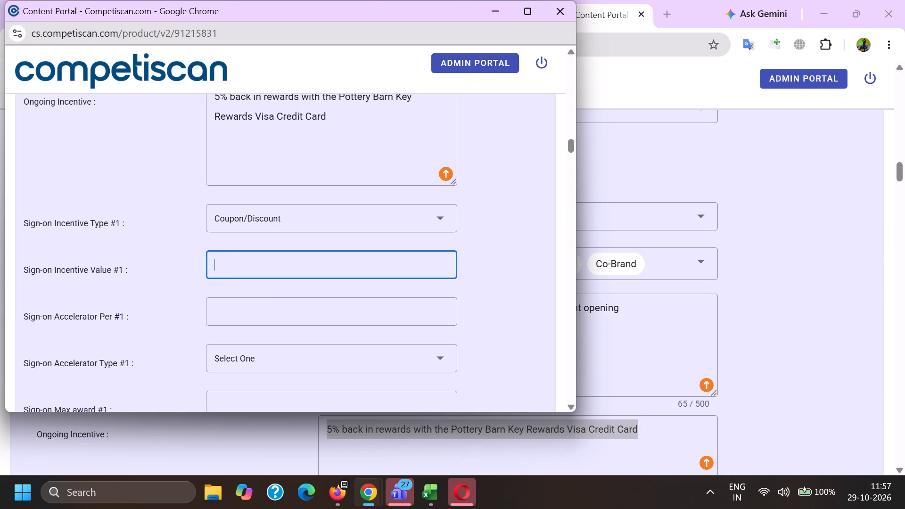
key(1)
text(0.0)
key(0)
key(Tab)
key(Tab)
key(Tab)
key(1)
text(0.)
key(0)
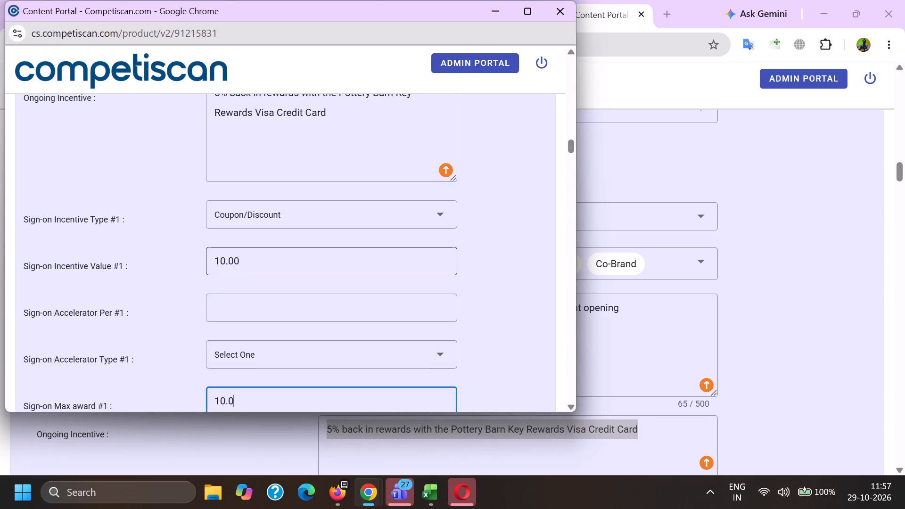
key(0)
Set the Sign-on Incentive Window #1 to 1 month and Sign-on Fixed date #1 to Yes.
key(Tab)
key(Tab)
key(Tab)
key(1)
scroll(231, 266, down, 2)
click(228, 289)
scroll(229, 259, down, 5)
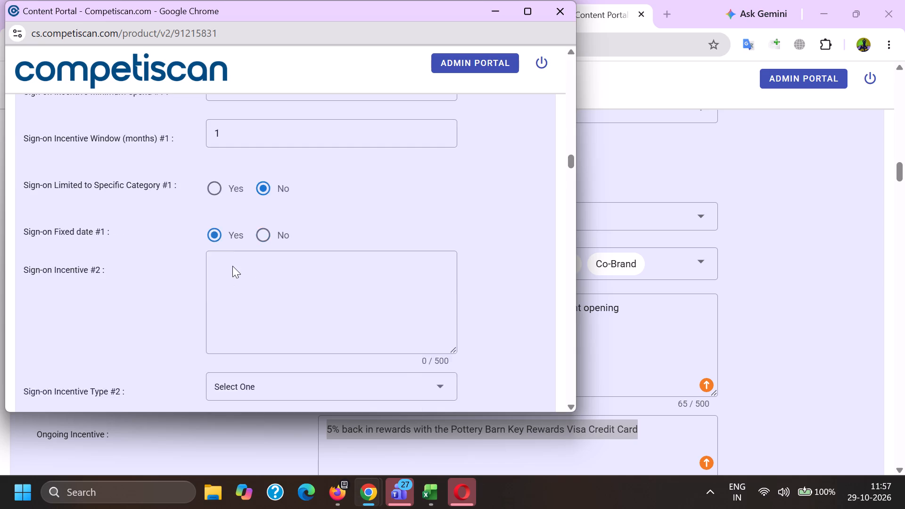
Choose the application type in the mortgage and loan offer section of the form.
scroll(232, 266, down, 8)
scroll(234, 264, up, 1)
scroll(234, 264, down, 16)
scroll(216, 265, up, 3)
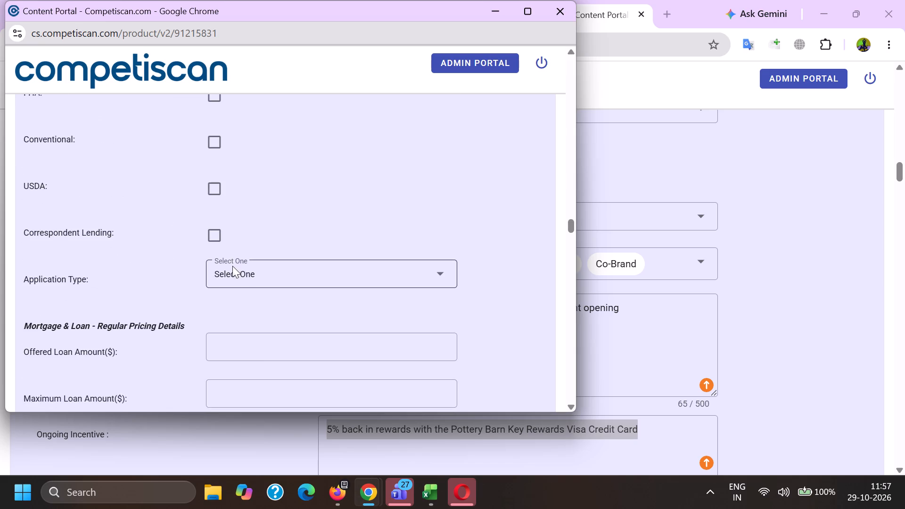
click(232, 273)
scroll(245, 154, down, 1)
click(261, 218)
click(134, 221)
Set the Upper APR to 36 and the Lower APR to 0 in the Mortgage & Loan regular pricing details.
scroll(189, 202, down, 3)
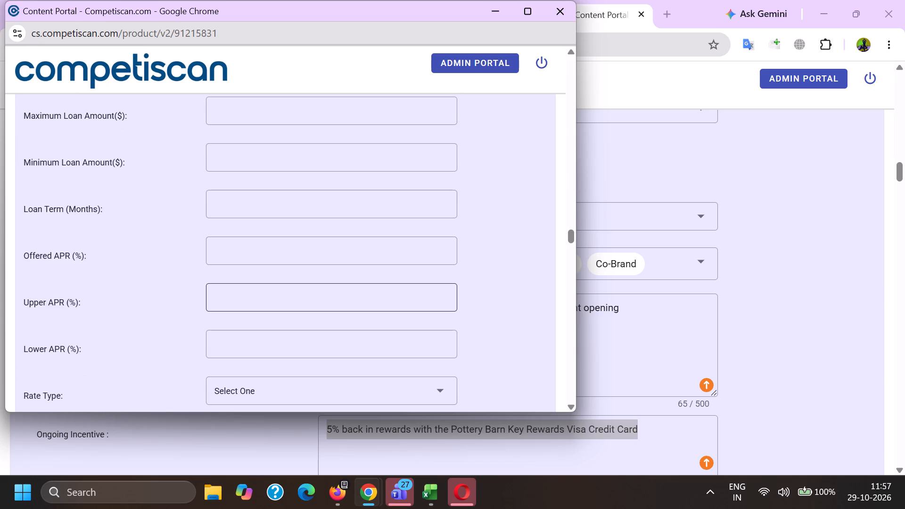
click(227, 311)
text(36)
key(Tab)
key(0)
In the payment card offer details, set the application type to Invitation to Apply and the card network to Visa.
scroll(240, 306, down, 5)
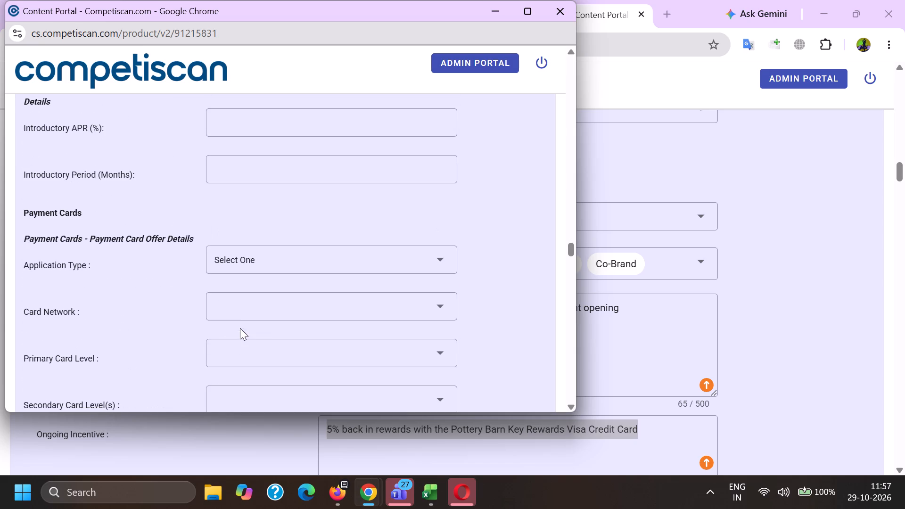
click(254, 256)
scroll(236, 191, down, 2)
click(258, 179)
drag(131, 185, 148, 189)
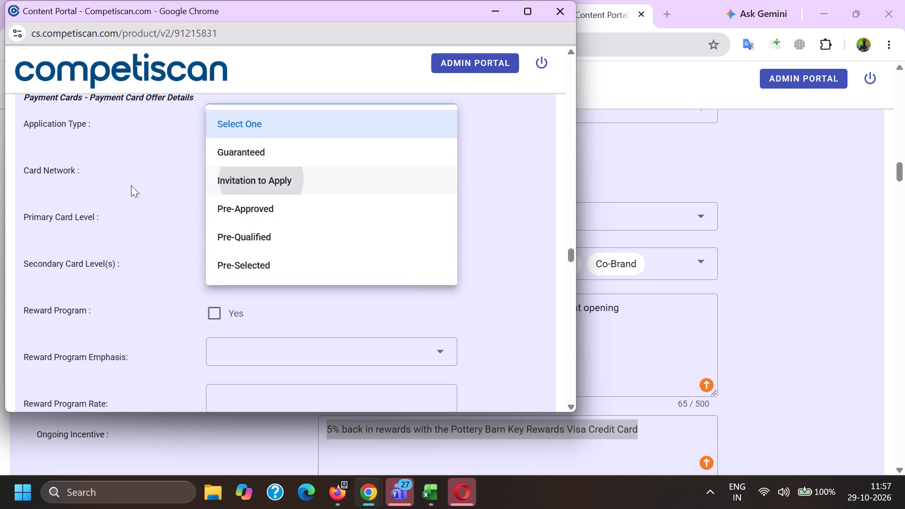
click(220, 171)
click(266, 316)
drag(64, 282, 91, 281)
Set the primary card level to Visa Signature and enable the reward program.
click(236, 209)
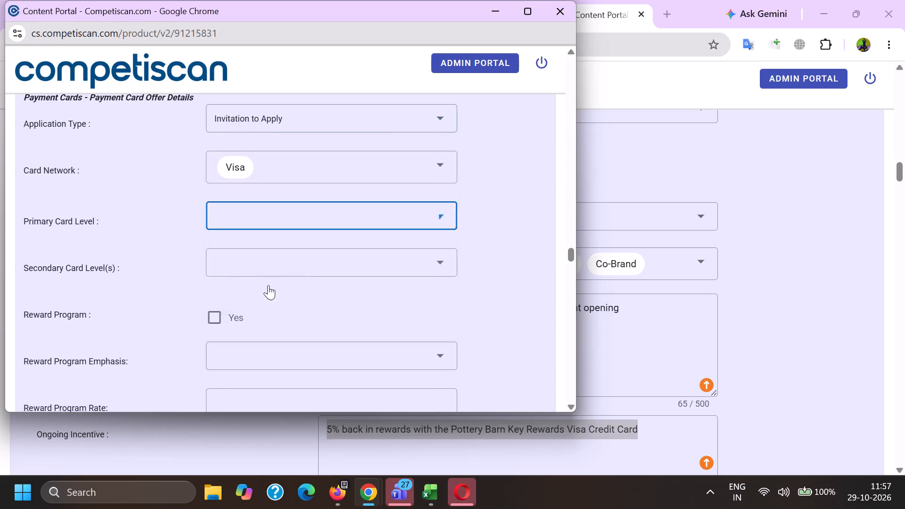
scroll(268, 285, down, 6)
click(289, 360)
drag(129, 353, 133, 353)
click(220, 326)
double_click(107, 349)
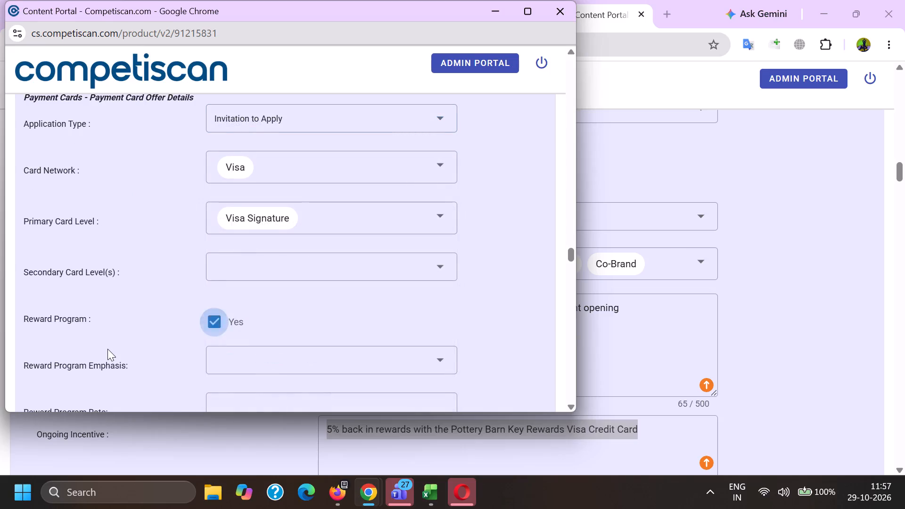
key(End)
drag(216, 185, 216, 203)
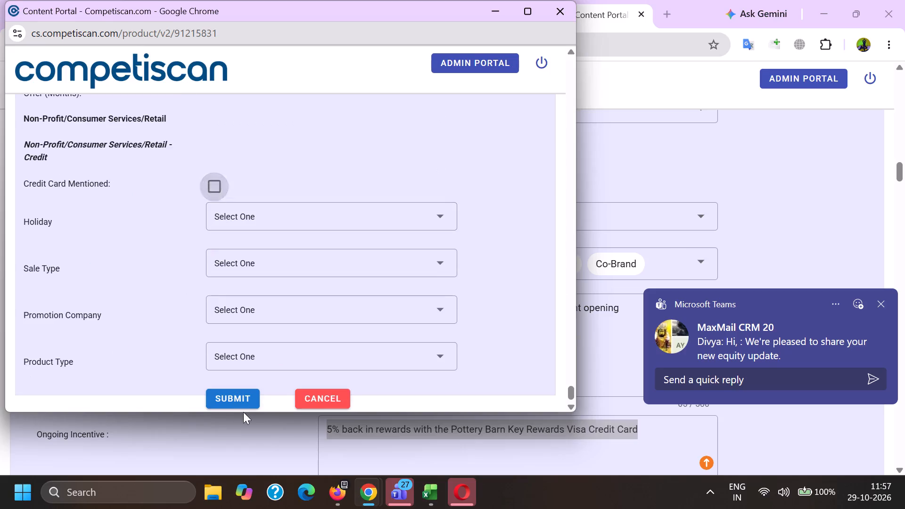
click(236, 400)
Return to the email list and rerun the subject search for "Don't forget your EXTRA 20% OFF + Layers we love for your cozy bed".
click(379, 493)
drag(294, 423, 292, 418)
click(273, 0)
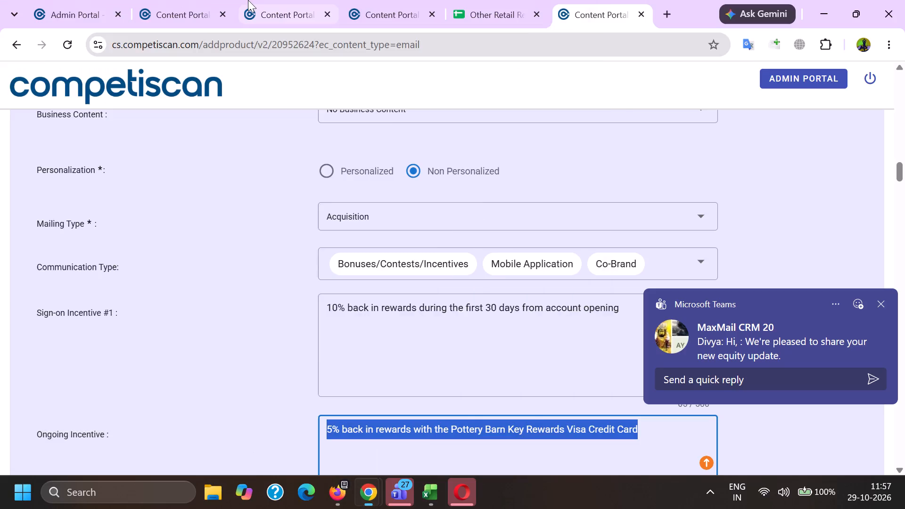
scroll(250, 229, down, 3)
click(460, 218)
Switch to the Firefox email list and select the subject text "Don't forget your EXTRA 20% OFF + Deck the halls in plaid" of email 91227171.
click(333, 507)
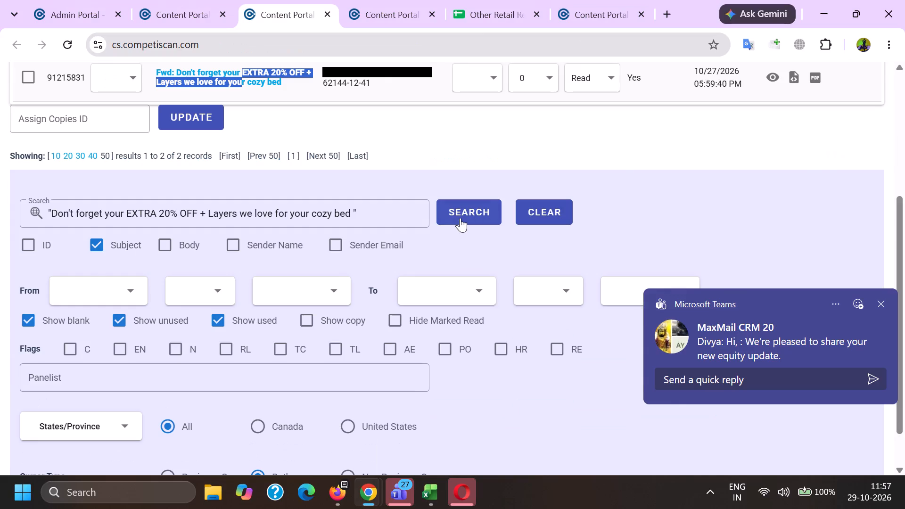
drag(174, 364, 264, 379)
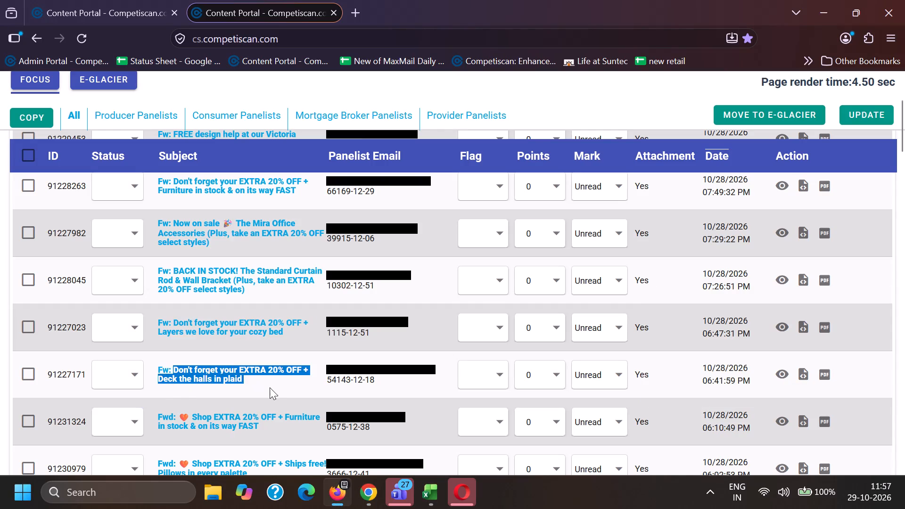
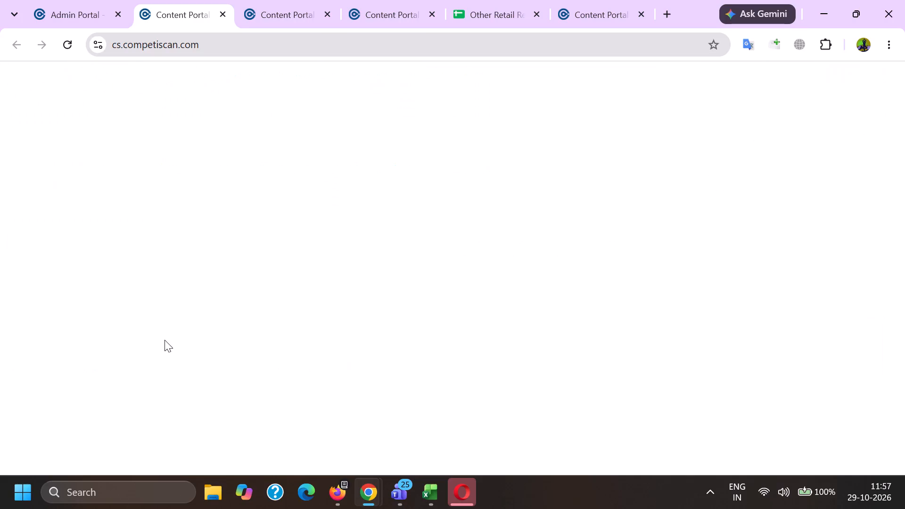
Search the portal's email subjects for "Don't forget your EXTRA 20% OFF + Deck the halls in plaid" and open email 91227171.
scroll(165, 340, down, 20)
scroll(165, 340, down, 11)
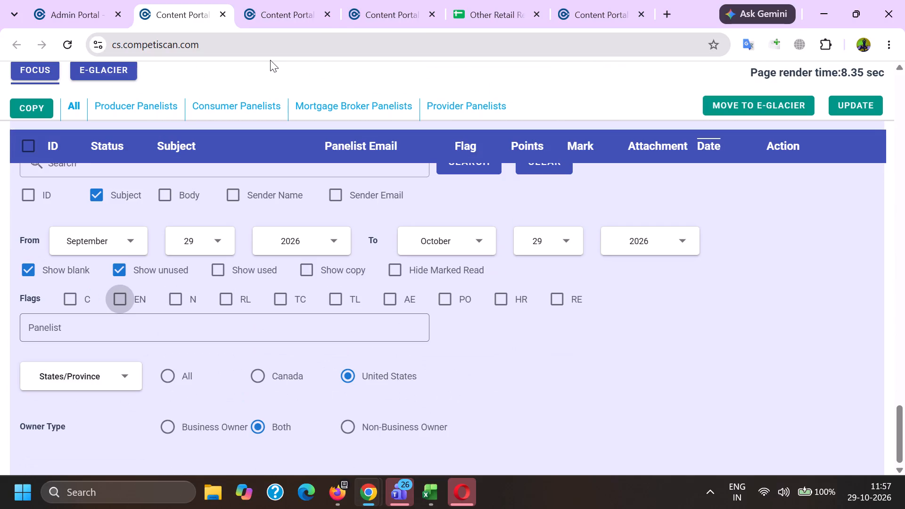
click(285, 0)
click(260, 330)
drag(377, 422, 0, 420)
key(BackSpace)
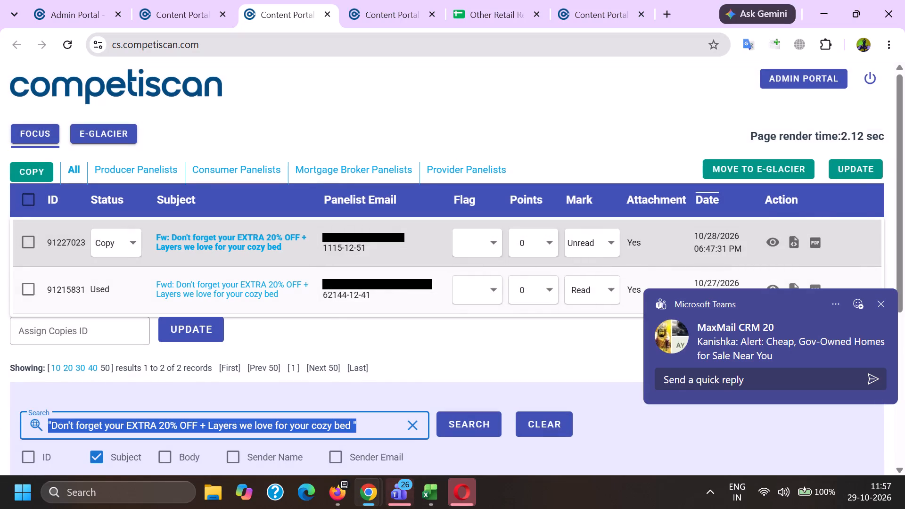
key(shift+quotedbl)
key(ctrl+v)
key(shift+quotedbl)
key(Return)
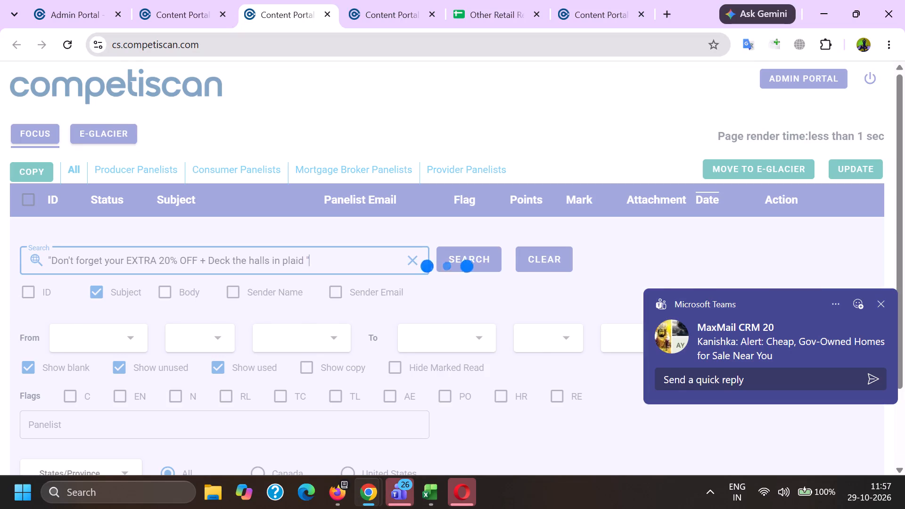
ctrl+click(216, 250)
click(339, 0)
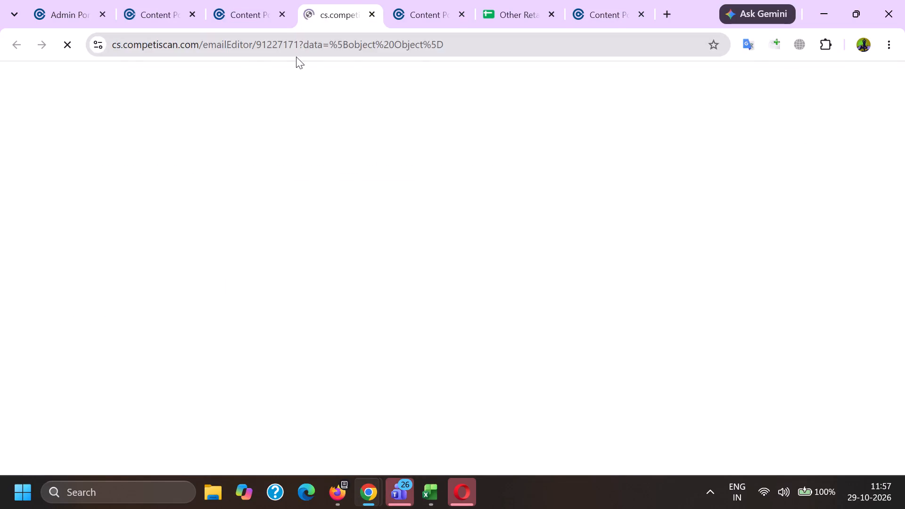
double_click(290, 47)
key(ctrl+c)
click(424, 494)
click(563, 438)
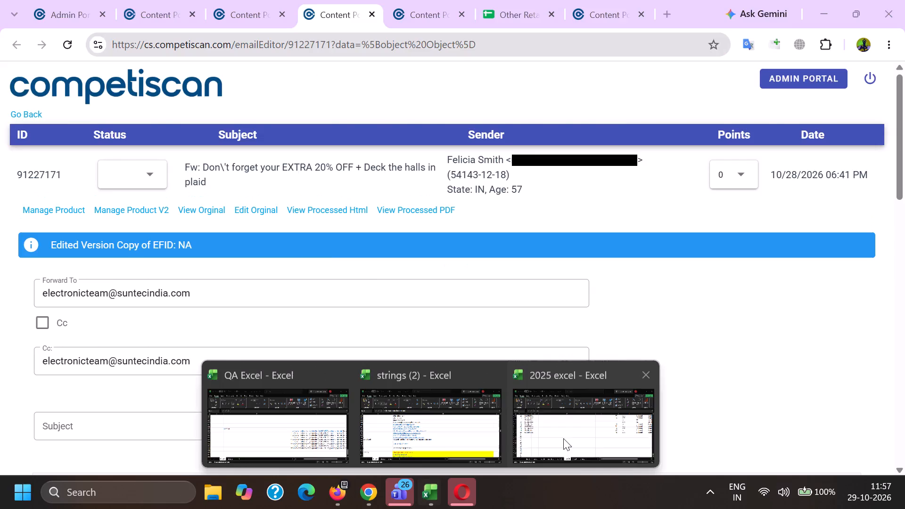
click(96, 293)
key(ctrl+v)
click(136, 290)
key(c)
key(c)
Copy the PB, card, Co brand and Acquisition entries from row 7117 into row 7118.
key(Right)
key(Right)
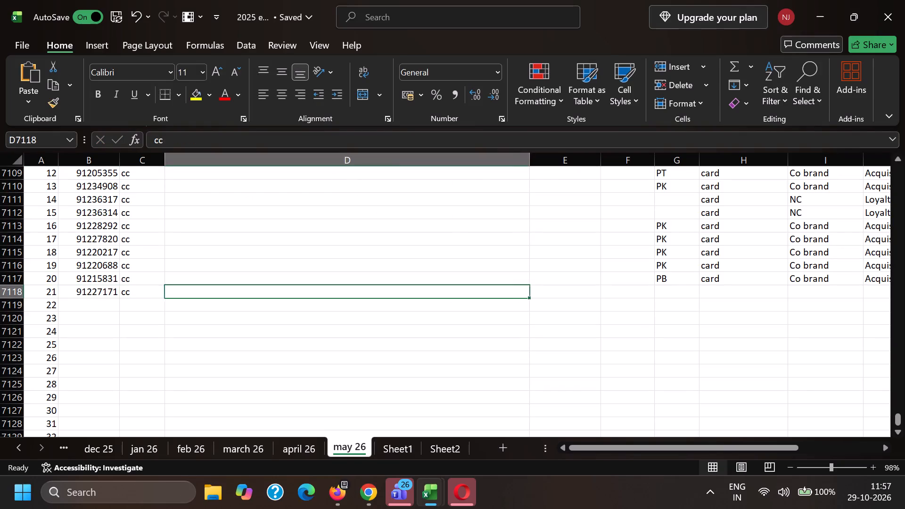
key(Right)
key(Up)
key(Right)
key(shift+Right)
key(shift+Right)
key(shift+Right)
key(ctrl+c)
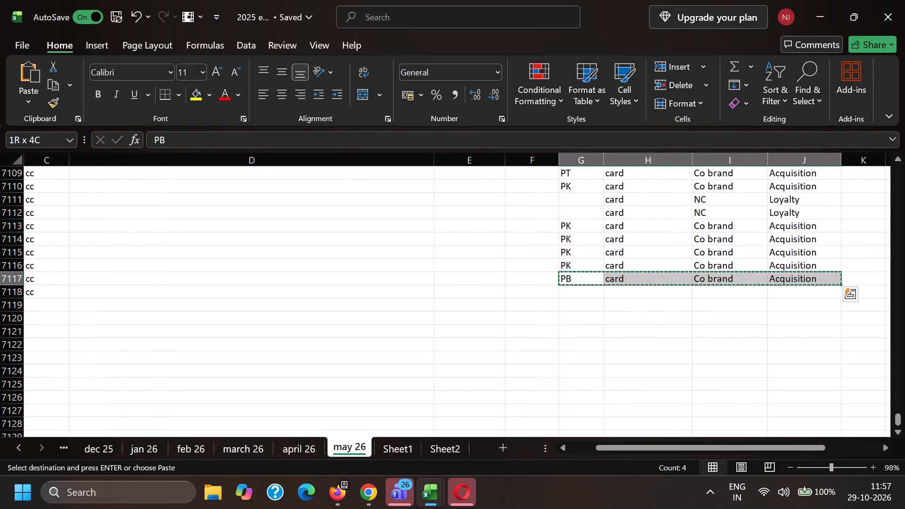
key(Down)
key(ctrl+v)
key(Down)
key(Left)
key(Left)
key(Left)
key(Left)
key(Left)
key(Left)
key(Left)
key(Left)
key(Left)
key(Left)
key(Left)
Return to the email 91227171 editor and remove the horizontal line above the From header.
key(alt+Tab)
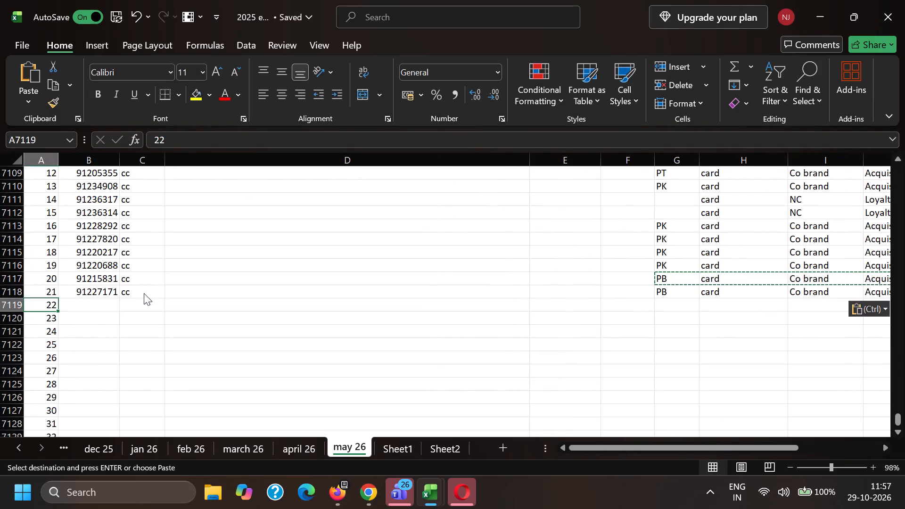
scroll(179, 222, down, 2)
click(43, 240)
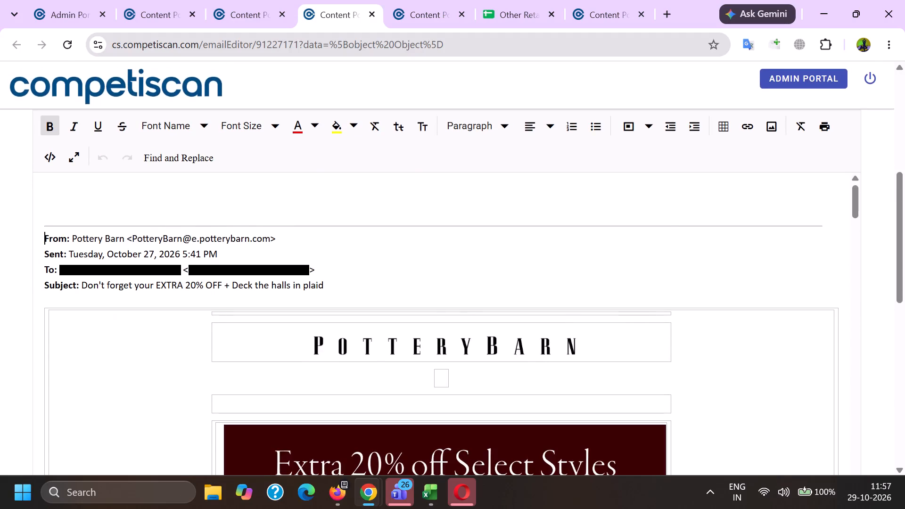
key(Return)
key(Return)
key(Return)
click(43, 240)
key(BackSpace)
key(BackSpace)
key(BackSpace)
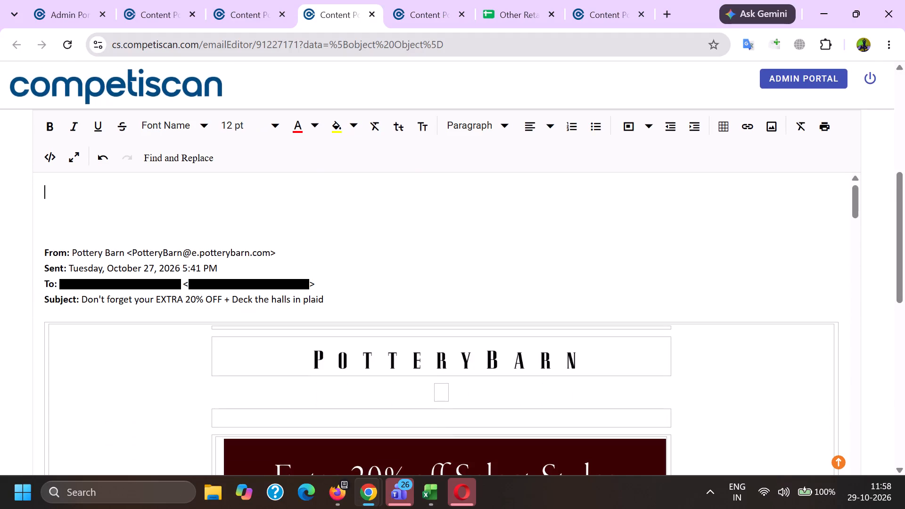
Delete the To line and the sender's email address from the forwarded message header.
drag(42, 282, 388, 281)
key(BackSpace)
key(BackSpace)
drag(125, 253, 126, 253)
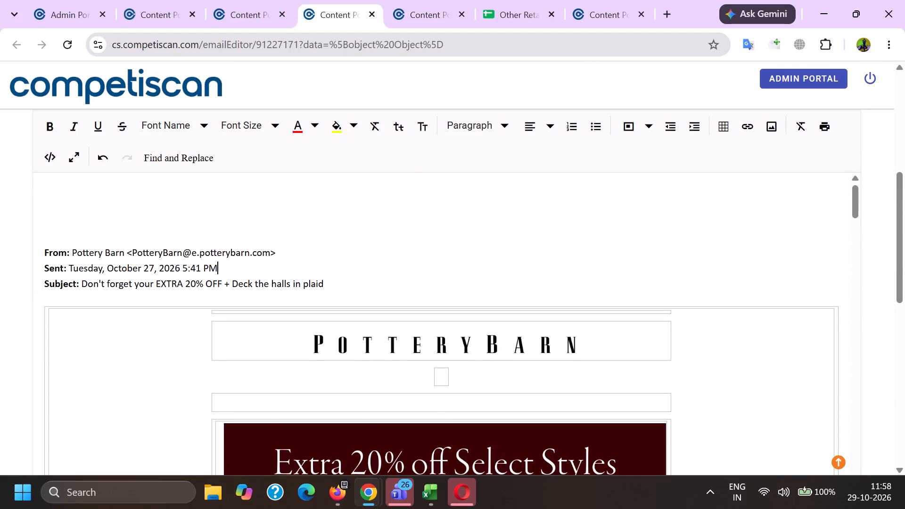
drag(126, 253, 359, 253)
key(BackSpace)
Remove the link from the app download banner near the end of the email body.
scroll(504, 343, down, 3)
scroll(497, 351, up, 1)
scroll(496, 352, down, 20)
scroll(496, 352, down, 20)
scroll(496, 352, down, 7)
scroll(466, 335, up, 1)
scroll(466, 336, down, 7)
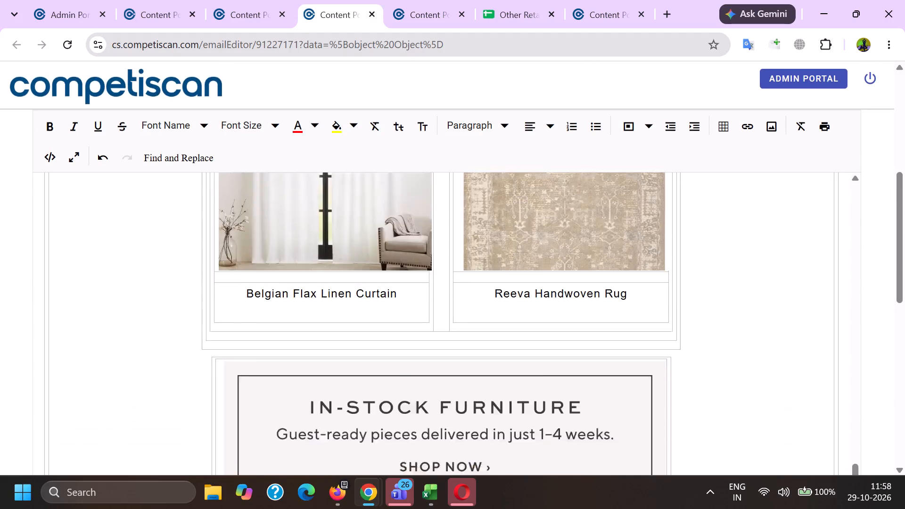
scroll(450, 354, down, 5)
click(372, 239)
click(415, 299)
scroll(414, 297, down, 3)
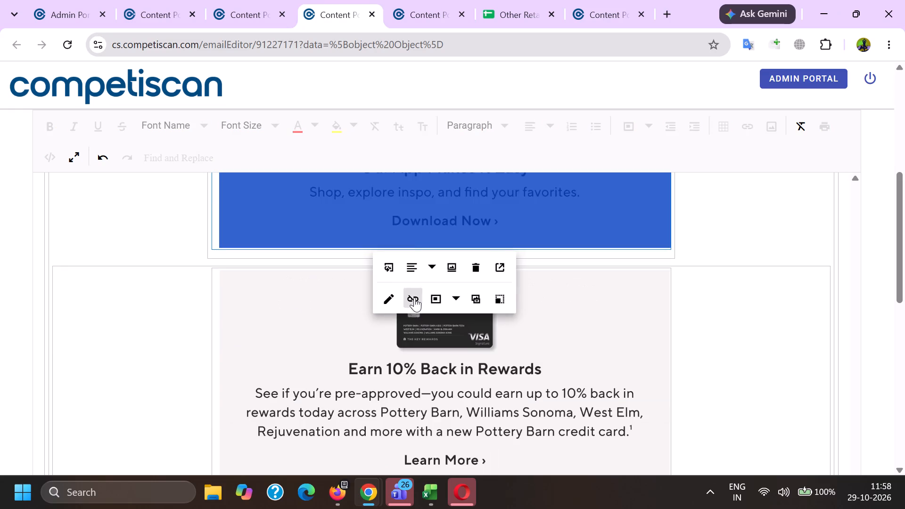
scroll(414, 297, down, 3)
click(358, 378)
click(250, 307)
click(417, 362)
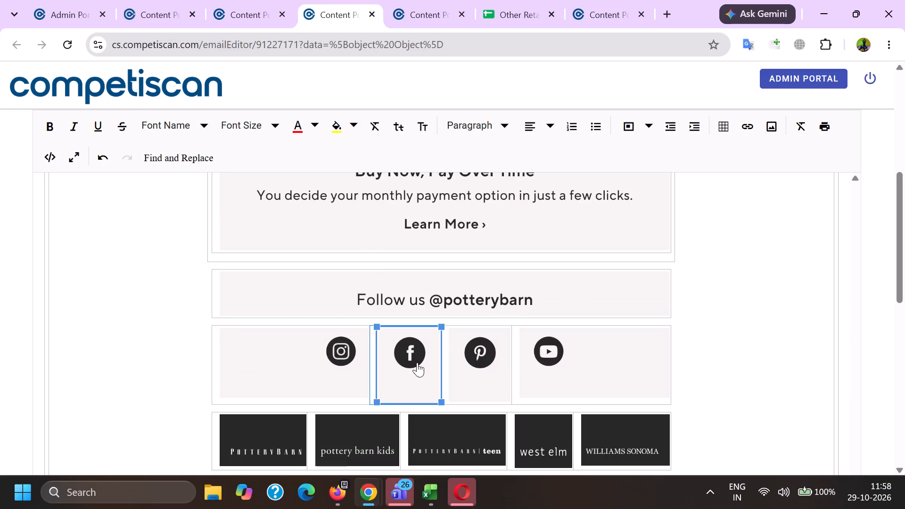
click(423, 309)
click(309, 372)
click(452, 359)
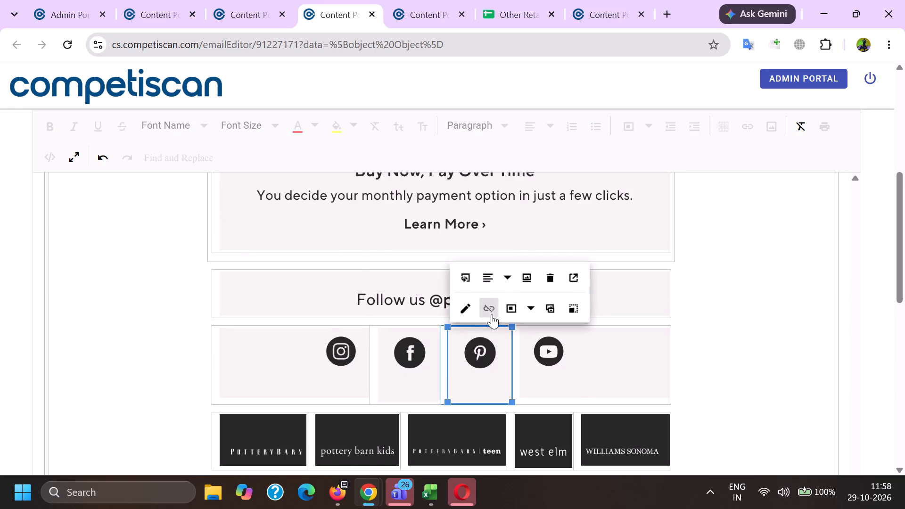
click(490, 311)
click(568, 383)
click(568, 307)
click(433, 288)
click(419, 249)
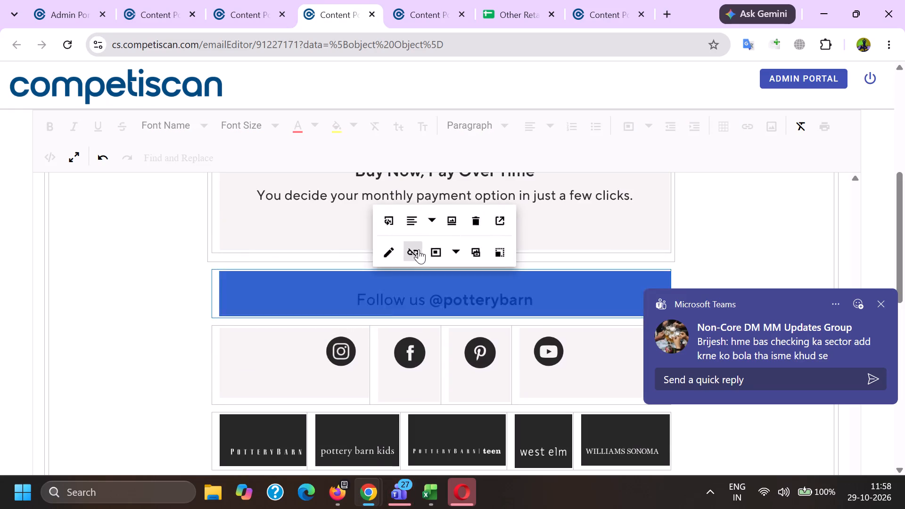
Delete the recipient's email address after "This message was sent to:" in the footer.
scroll(419, 255, down, 4)
scroll(427, 294, down, 5)
scroll(370, 356, down, 1)
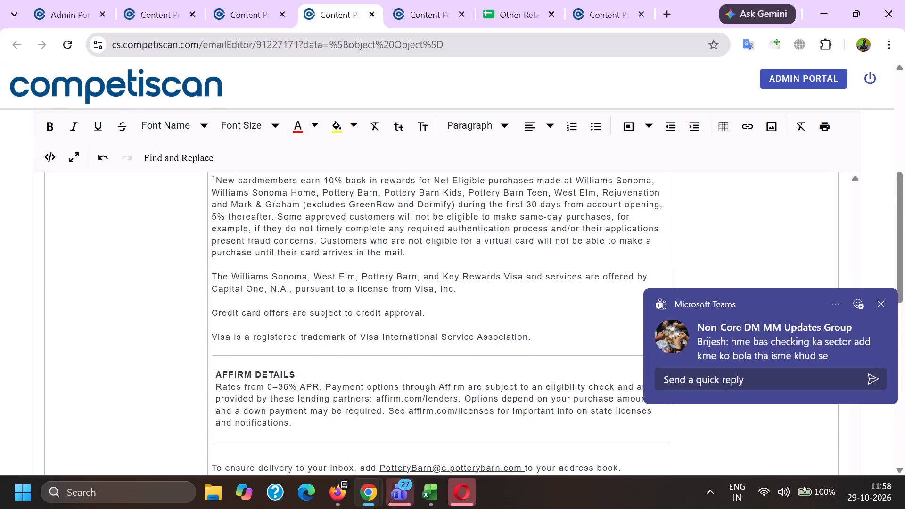
scroll(370, 359, down, 1)
drag(332, 369, 465, 376)
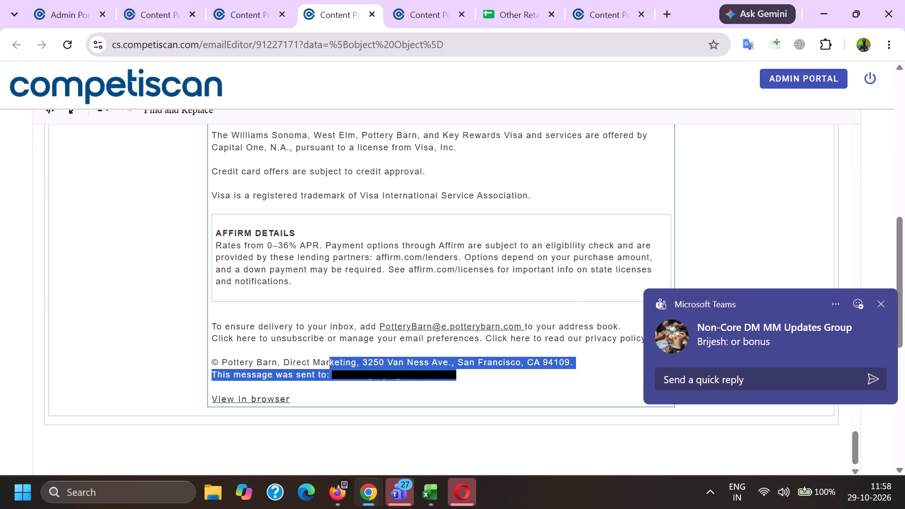
click(353, 398)
drag(331, 374, 553, 376)
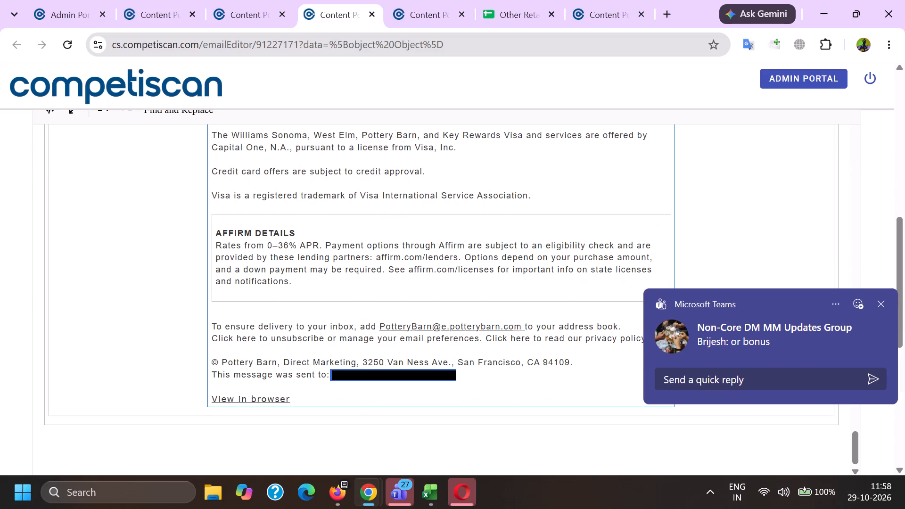
key(BackSpace)
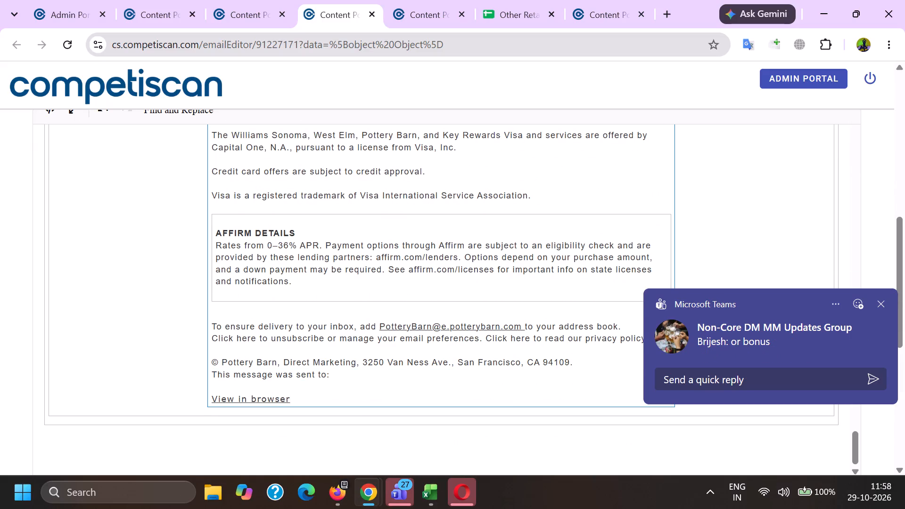
Remove the links from "View in browser" and the unsubscribe "Click here" text in the footer.
click(269, 401)
click(350, 435)
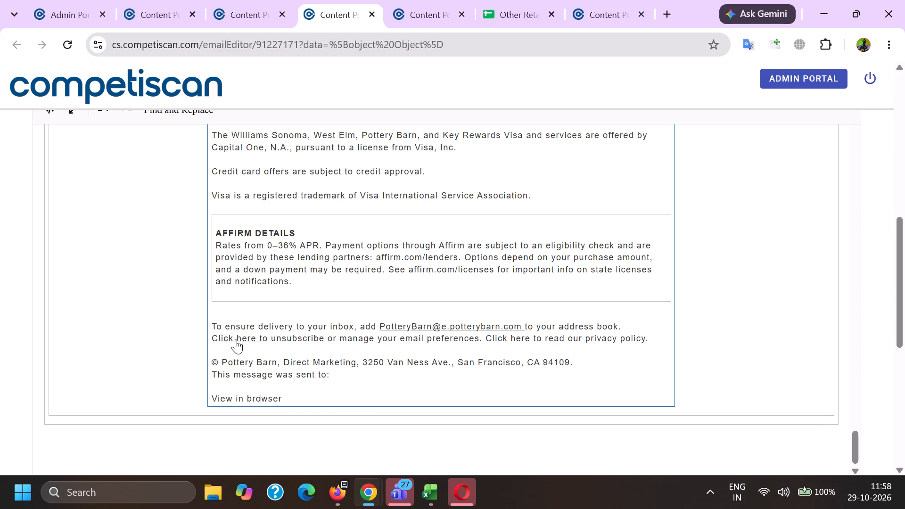
click(236, 339)
click(318, 366)
Delete the Pottery Barn email address from the footer's inbox delivery line.
drag(379, 325, 524, 328)
key(BackSpace)
Save the product info for the cleaned email 91227171.
scroll(402, 306, down, 13)
click(393, 345)
click(202, 341)
scroll(213, 328, up, 4)
scroll(230, 309, down, 11)
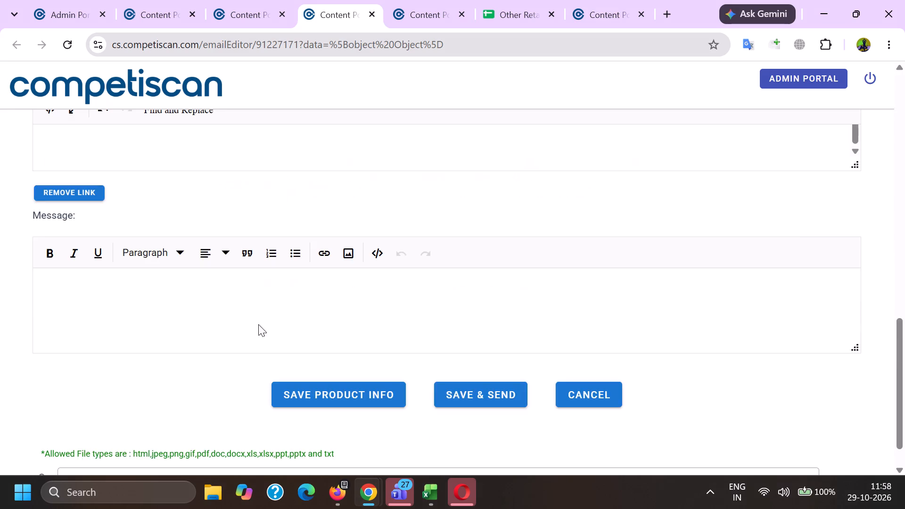
scroll(258, 324, down, 1)
click(323, 343)
click(457, 293)
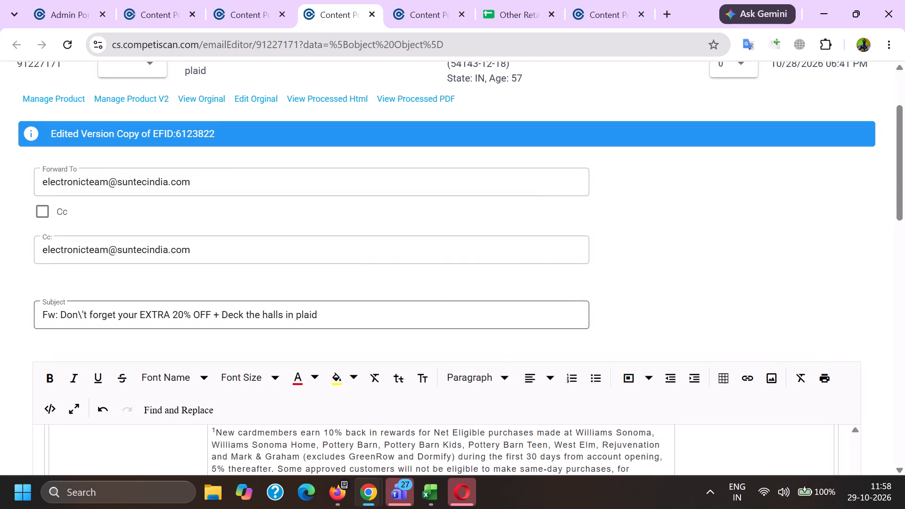
Open the product form for email 91227171 and copy the name Pottery Barn from the email's From line.
click(45, 101)
key(alt+Tab)
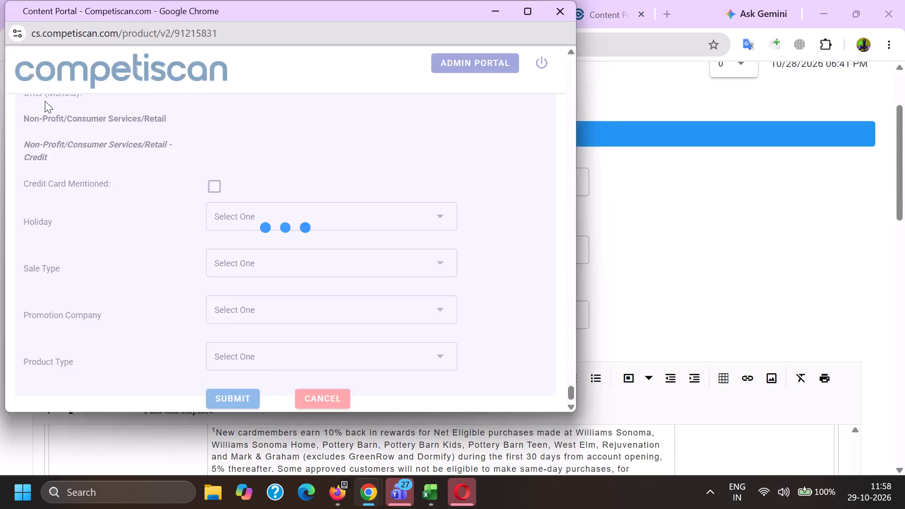
scroll(47, 112, down, 5)
double_click(108, 300)
key(Page_Up)
key(Page_Up)
key(Page_Up)
key(Page_Up)
key(Page_Up)
key(Page_Up)
key(Page_Up)
key(Page_Up)
key(Page_Up)
key(Page_Up)
key(Page_Up)
key(Page_Up)
key(Page_Up)
key(Page_Up)
key(Page_Up)
key(Page_Up)
key(Page_Up)
key(Page_Up)
key(Page_Up)
key(Page_Up)
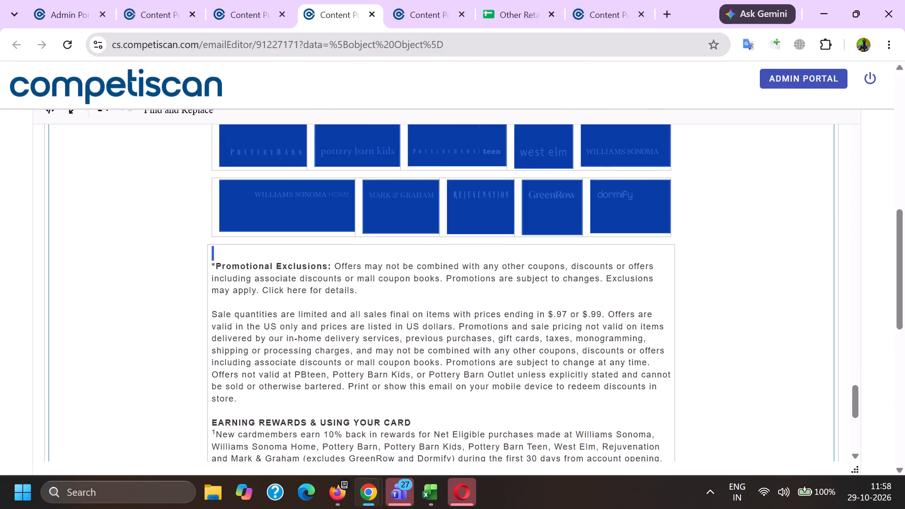
scroll(108, 296, down, 5)
click(80, 205)
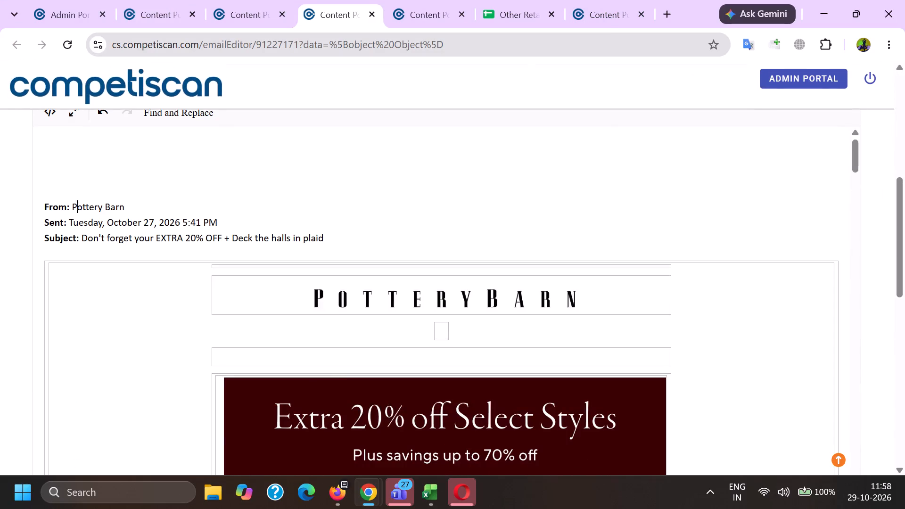
drag(80, 205, 86, 209)
shift+click(119, 209)
key(ctrl+c)
Add Pottery Barn as the company with its product image, and enter Pottery Barn in the affinity/association search.
scroll(350, 348, down, 12)
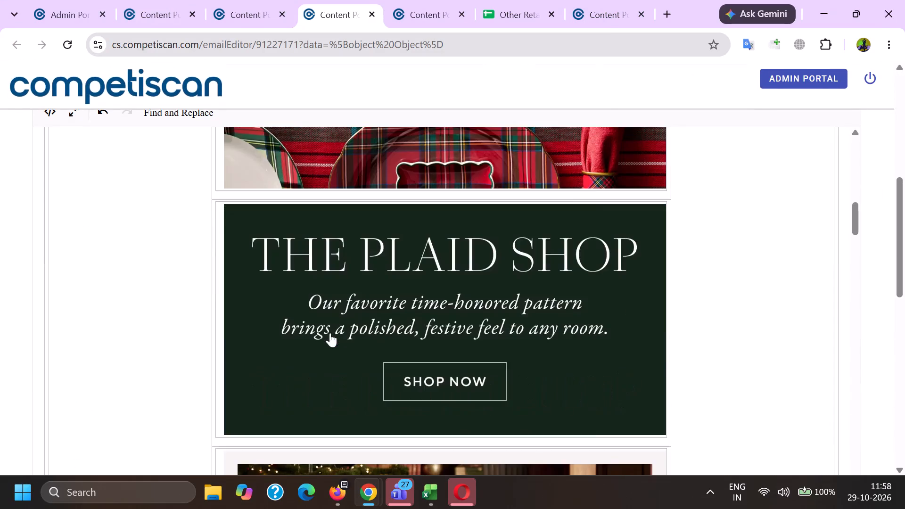
key(alt+Tab)
key(alt+Tab)
scroll(324, 331, up, 4)
scroll(275, 326, up, 3)
key(alt+Tab)
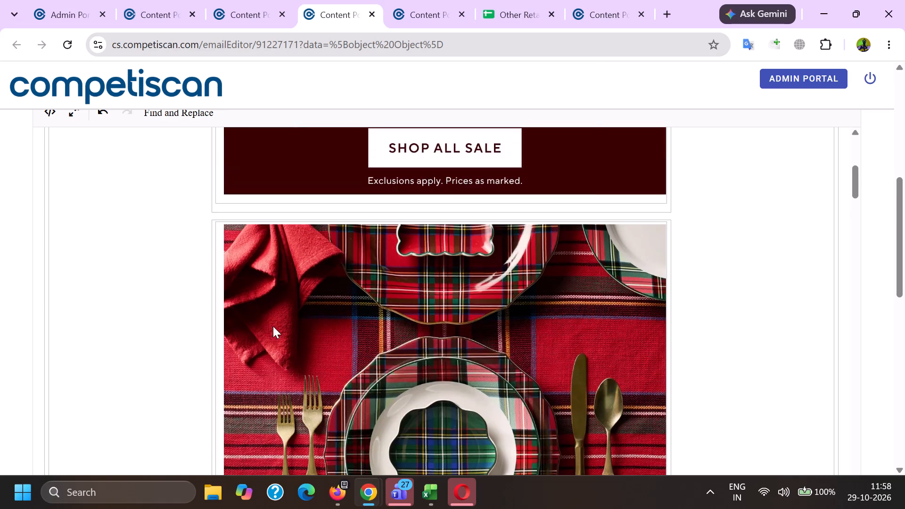
scroll(254, 250, down, 4)
click(281, 335)
click(279, 324)
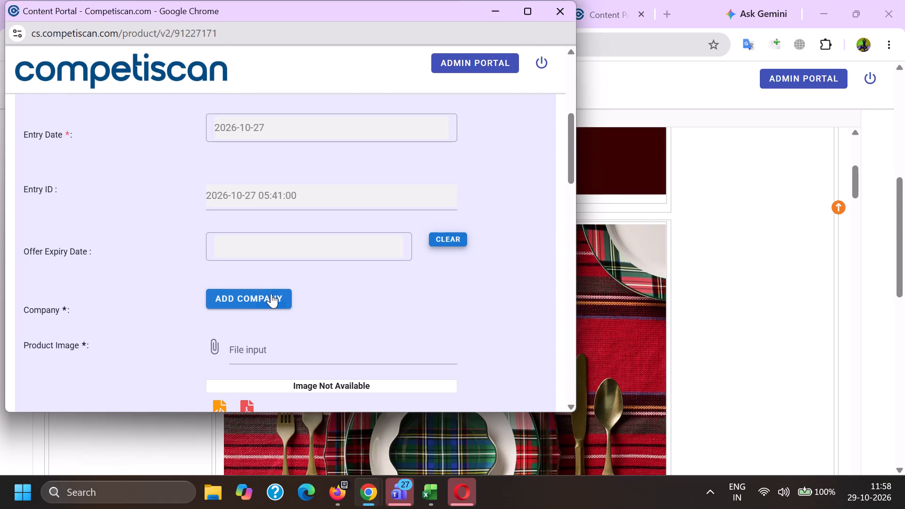
click(268, 295)
key(ctrl+v)
scroll(271, 234, down, 3)
click(288, 231)
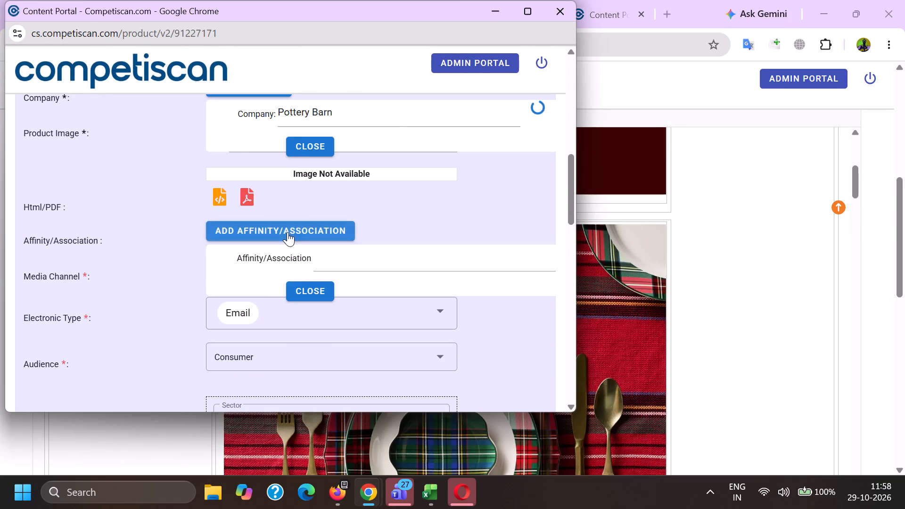
click(334, 263)
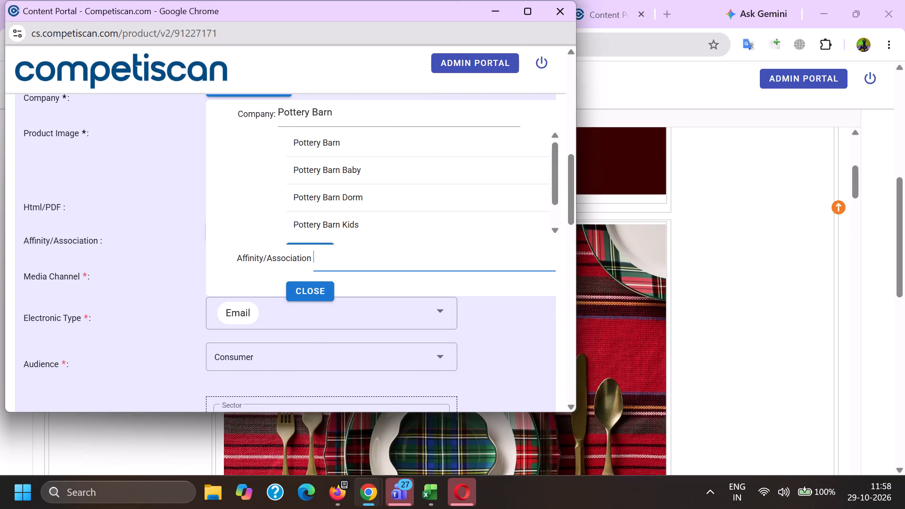
key(ctrl+v)
scroll(313, 330, up, 3)
click(305, 355)
click(257, 331)
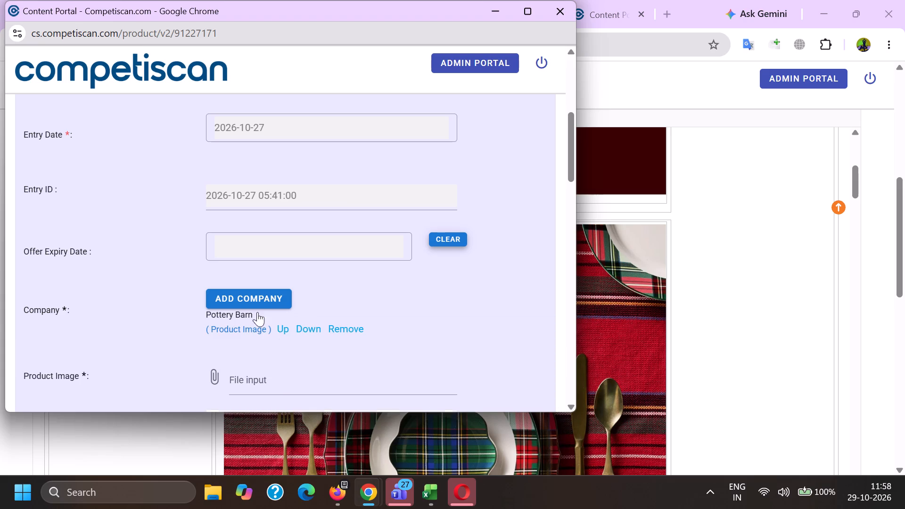
Add Capital One as a company and Pottery Barn (Retail) as the affinity/association.
click(257, 300)
key(c)
key(a)
key(p)
text(it)
key(a)
text(l)
key(space)
key(o)
text(ne)
scroll(257, 301, down, 4)
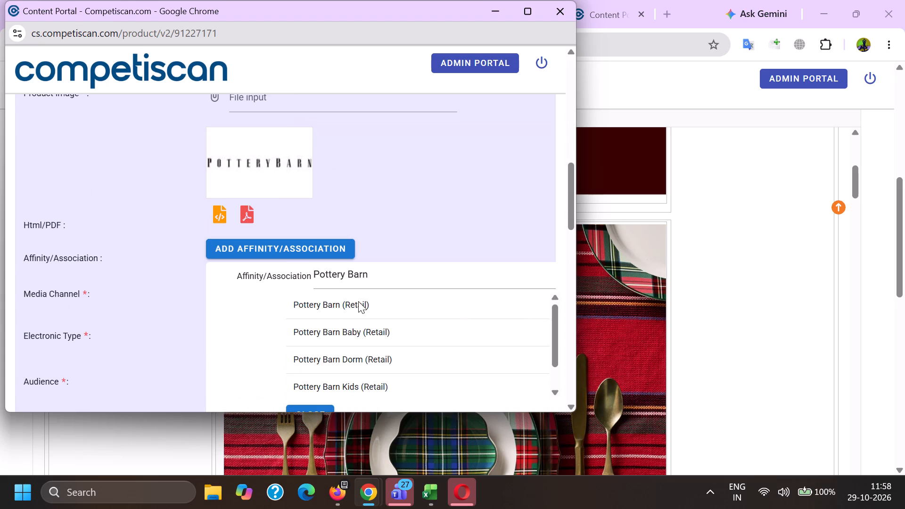
click(360, 301)
click(363, 304)
scroll(363, 305, up, 3)
click(317, 284)
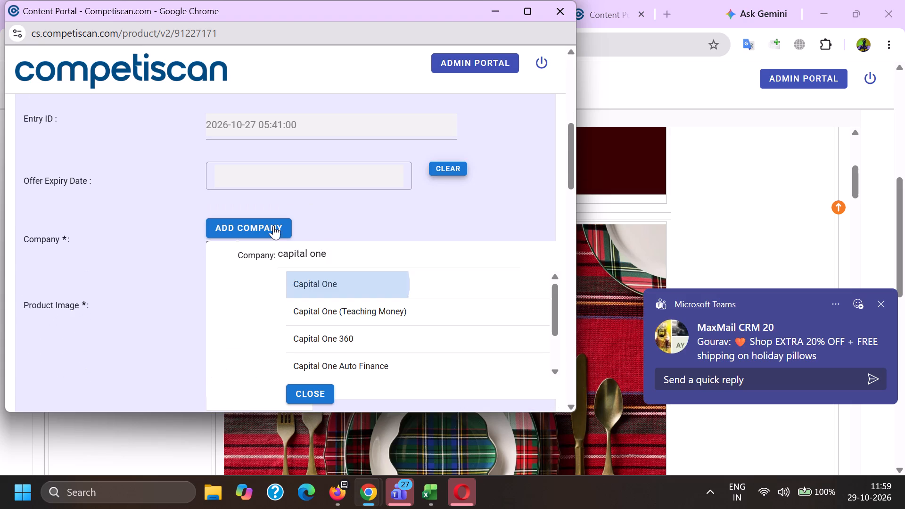
Search for affirm in the company lookup and add it as another company.
click(271, 222)
key(a)
text(ff)
text(irm)
scroll(265, 247, down, 1)
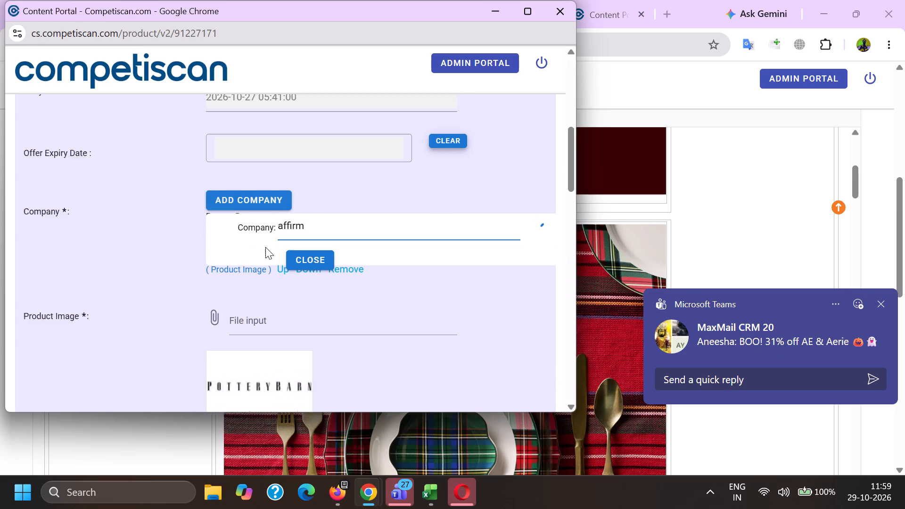
click(305, 217)
Set the sector to Retail, the category to Home and the sub-category to Kitchen & Dining.
scroll(256, 134, down, 4)
scroll(260, 244, down, 3)
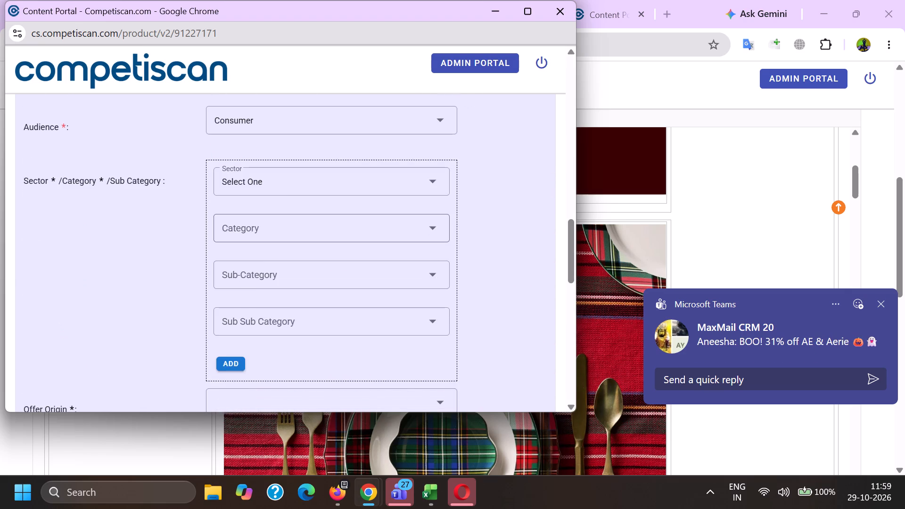
click(254, 183)
scroll(254, 178, down, 8)
click(264, 243)
drag(122, 245, 142, 245)
click(258, 218)
scroll(263, 275, down, 8)
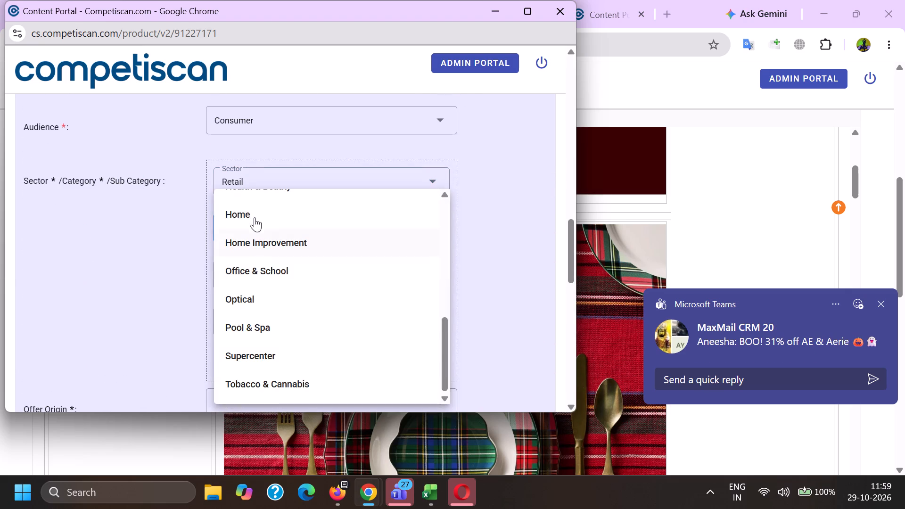
drag(255, 213, 253, 222)
drag(101, 252, 140, 265)
click(245, 283)
scroll(265, 191, down, 1)
scroll(248, 272, down, 2)
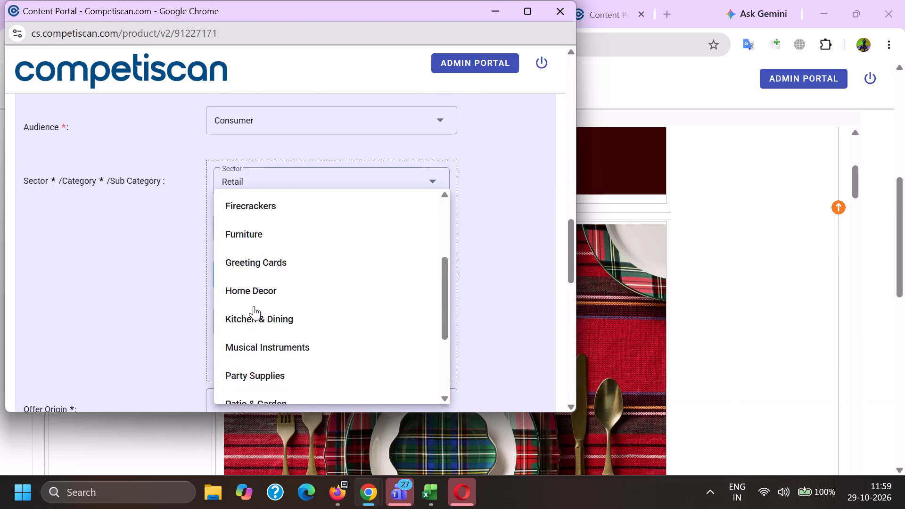
drag(276, 250, 266, 253)
drag(148, 257, 187, 271)
Choose Tableware as the sub sub category and add the Retail classification to the product.
click(246, 331)
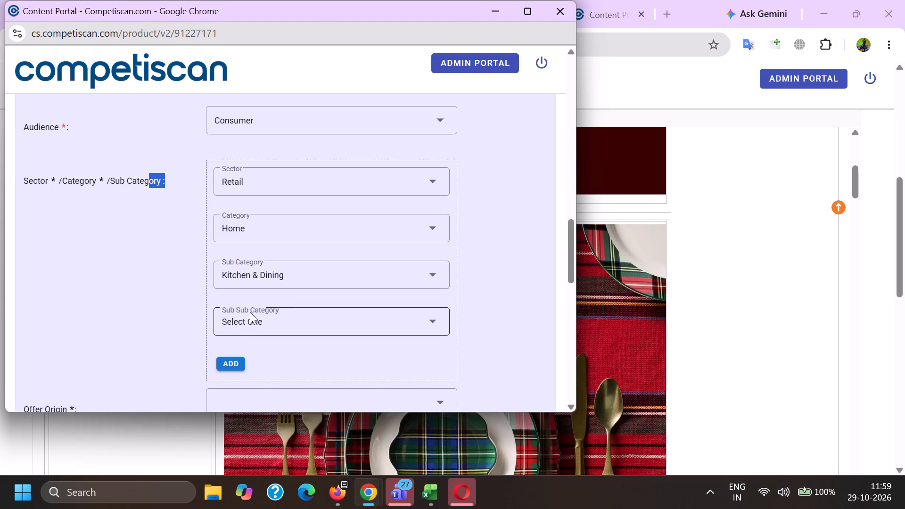
scroll(281, 177, down, 3)
scroll(271, 345, up, 1)
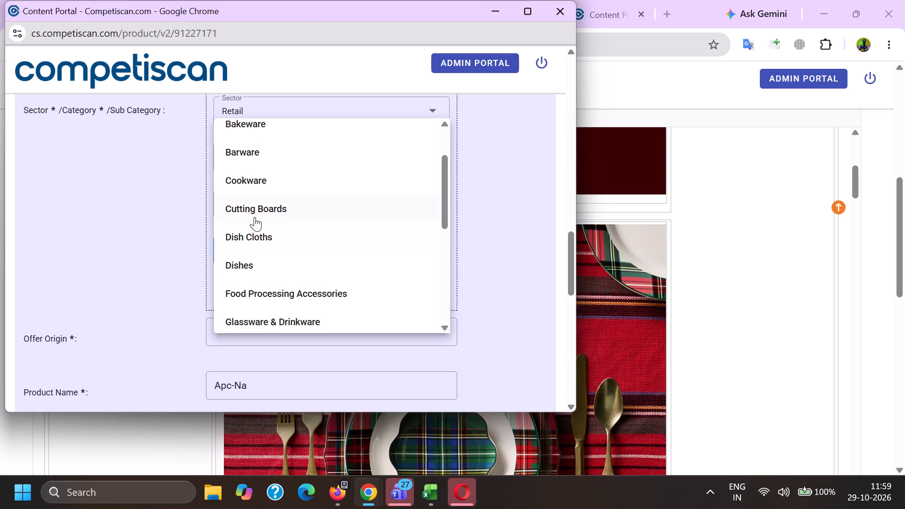
scroll(255, 218, up, 2)
scroll(252, 226, down, 2)
scroll(244, 277, down, 2)
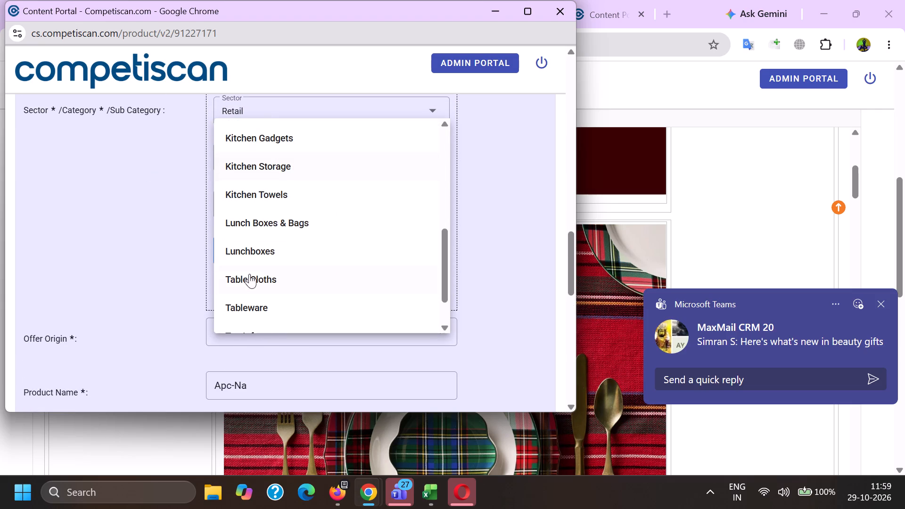
click(259, 309)
drag(139, 276, 161, 276)
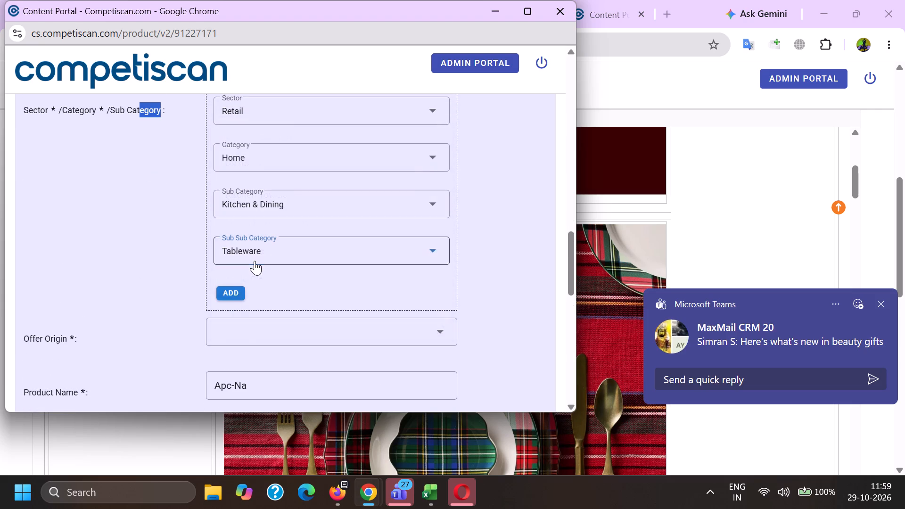
click(233, 293)
Add a second classification of Credit Cards / Payment Cards / Credit Cards.
scroll(245, 340, up, 2)
click(255, 273)
scroll(248, 340, up, 6)
drag(270, 325, 265, 325)
drag(146, 318, 157, 321)
click(238, 332)
scroll(265, 160, down, 2)
click(273, 241)
click(250, 241)
scroll(252, 138, down, 1)
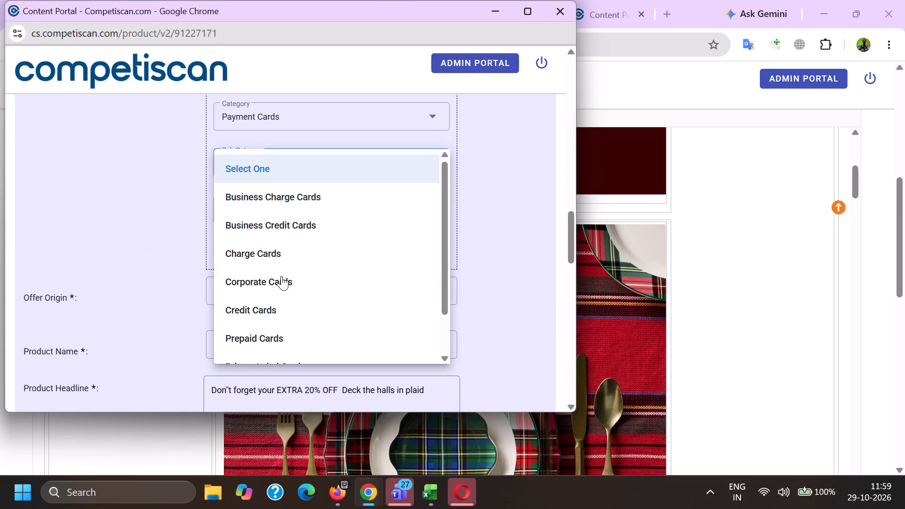
click(277, 311)
drag(126, 299, 159, 297)
click(231, 253)
Move the Retail / Home / Kitchen & Dining / Tableware classification down below the Credit Cards one.
scroll(260, 313, up, 3)
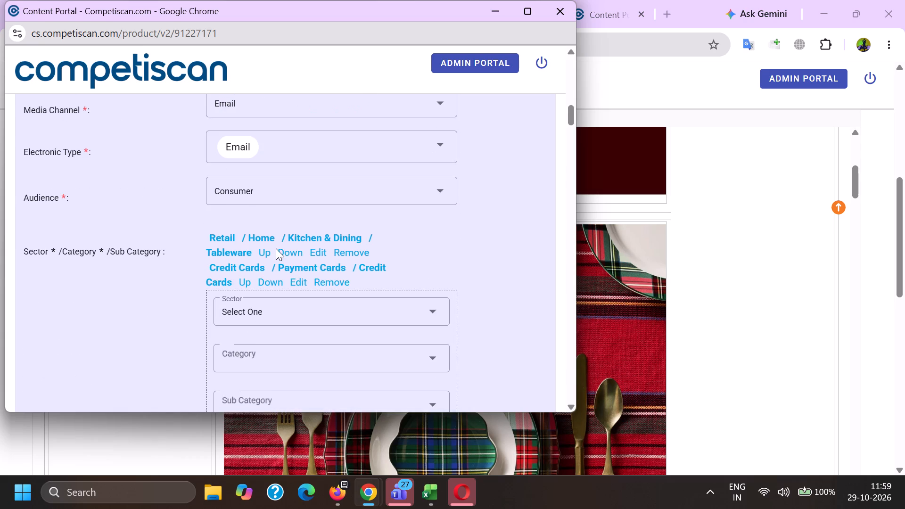
click(276, 248)
click(289, 253)
Set the offer origin to Provider/Bank and the product name to Pottery Barn Key Rewards Visa Credit Card.
scroll(258, 226, down, 5)
click(249, 170)
click(256, 246)
click(251, 240)
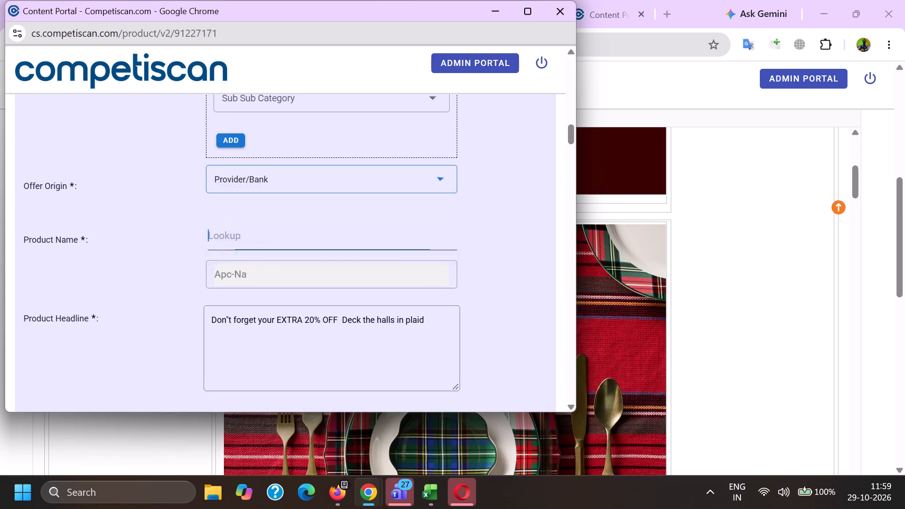
key(ctrl+v)
click(263, 296)
scroll(263, 296, up, 5)
click(273, 254)
scroll(260, 225, down, 6)
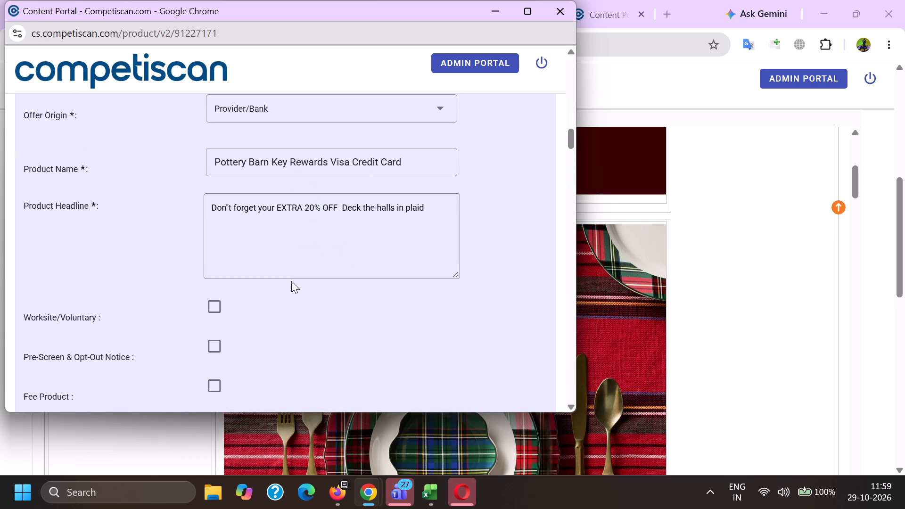
Clear the existing product headline text.
drag(419, 237, 0, 217)
key(ctrl+a)
key(BackSpace)
Copy the text of the Subject line at the top of email 91227171.
key(alt+Tab)
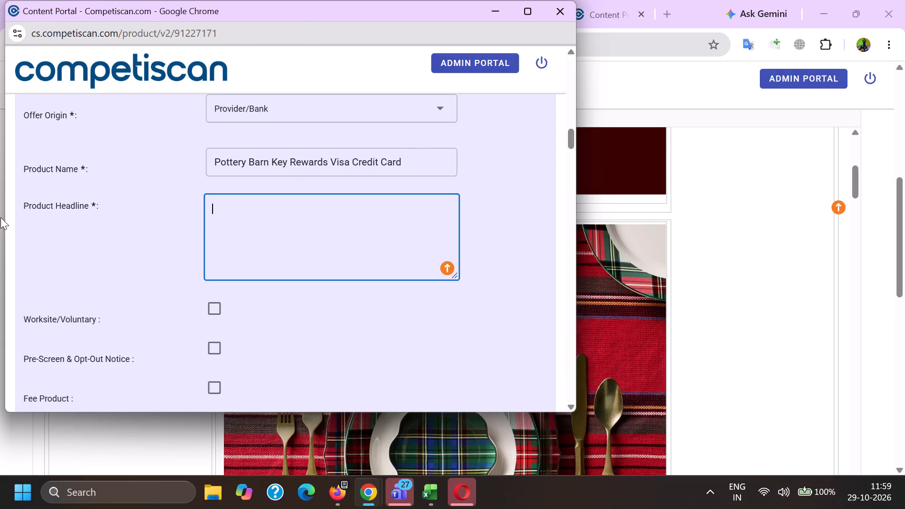
drag(147, 285, 155, 283)
key(Page_Up)
key(Page_Up)
key(Page_Up)
key(Page_Up)
key(Page_Up)
key(Page_Up)
key(Page_Up)
key(Page_Up)
key(Page_Up)
key(Page_Up)
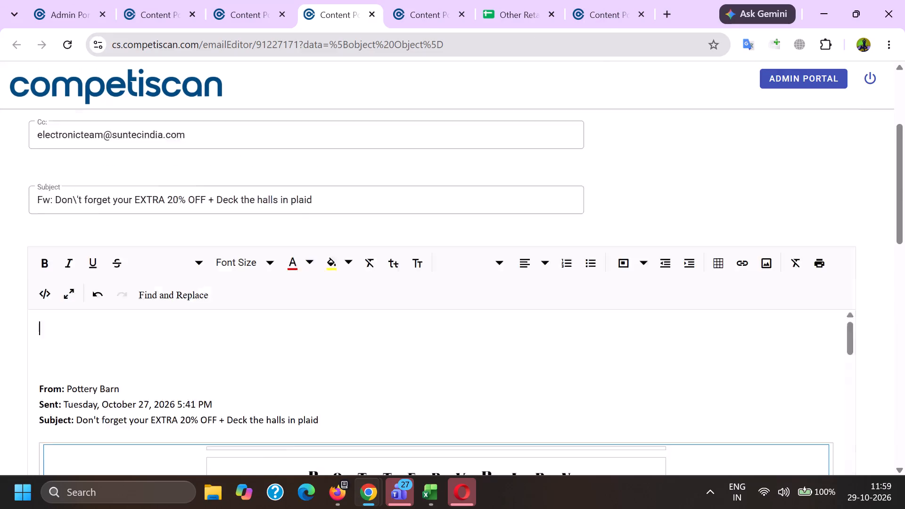
scroll(153, 279, down, 5)
double_click(85, 238)
shift+click(396, 252)
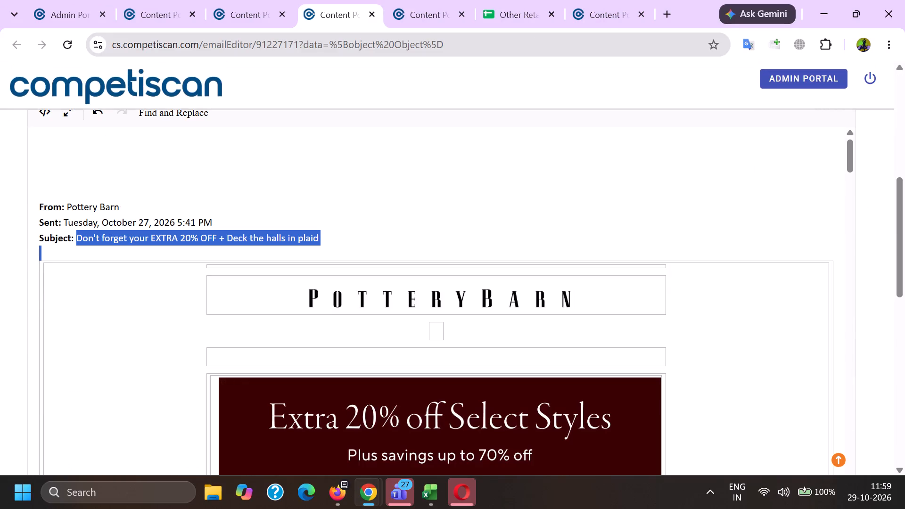
key(ctrl+c)
Paste "Don't forget your EXTRA 20% OFF + Deck the halls in plaid" as the product headline and end it with a period.
key(alt+Tab)
key(ctrl+v)
key(BackSpace)
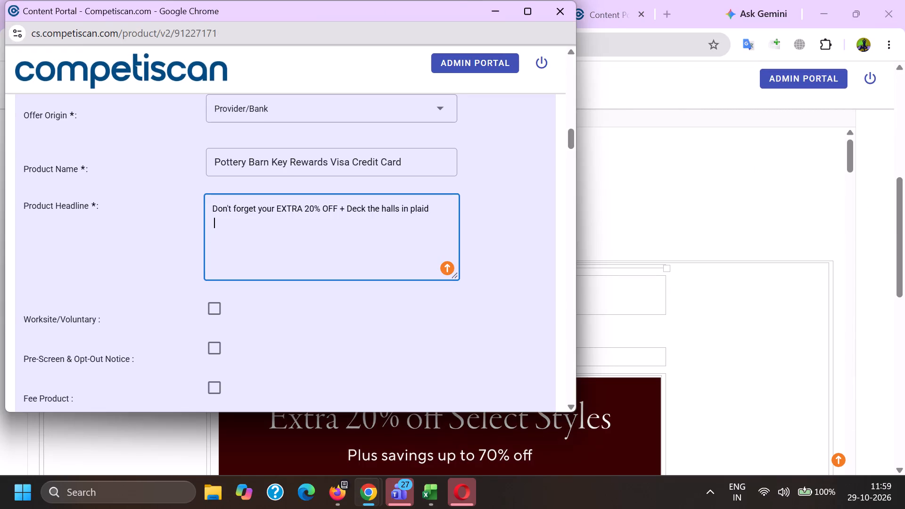
key(BackSpace)
key(BackSpace)
key(period)
key(space)
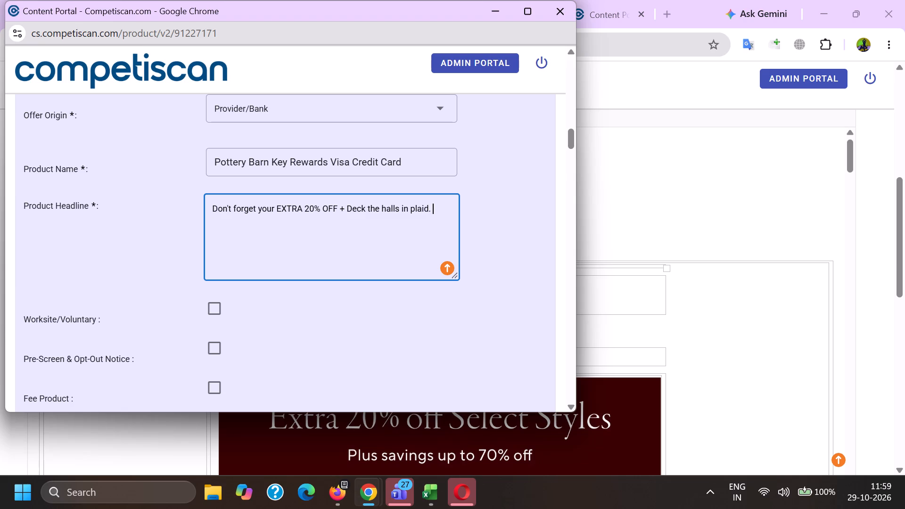
Replace the + sign in the product headline with the word Plus.
key(Up)
key(Down)
key(Down)
key(Down)
key(Down)
key(Down)
key(Down)
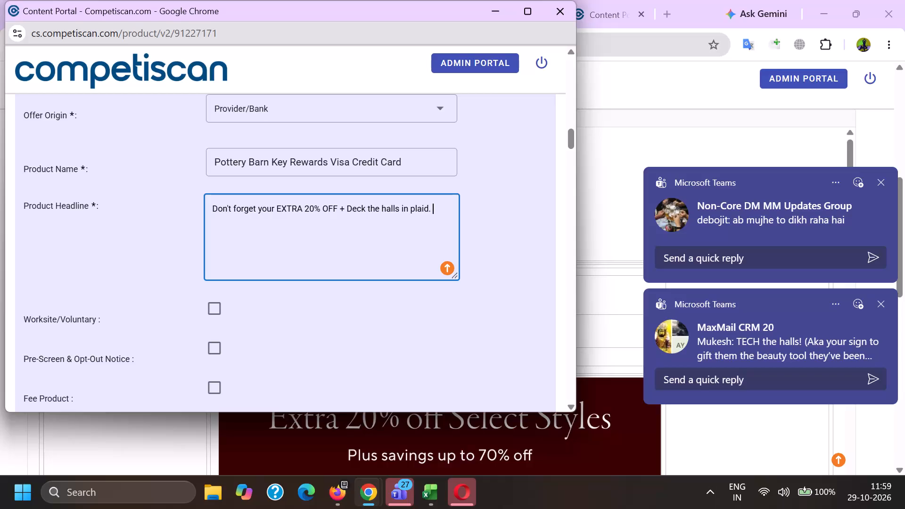
key(Left)
key(Left)
key(Left)
key(Left)
key(Left)
key(Left)
key(Left)
key(Left)
key(Left)
key(Left)
key(Left)
key(Left)
key(Left)
key(Left)
key(Left)
key(Left)
key(Left)
key(Left)
key(Left)
key(Left)
key(Right)
key(Right)
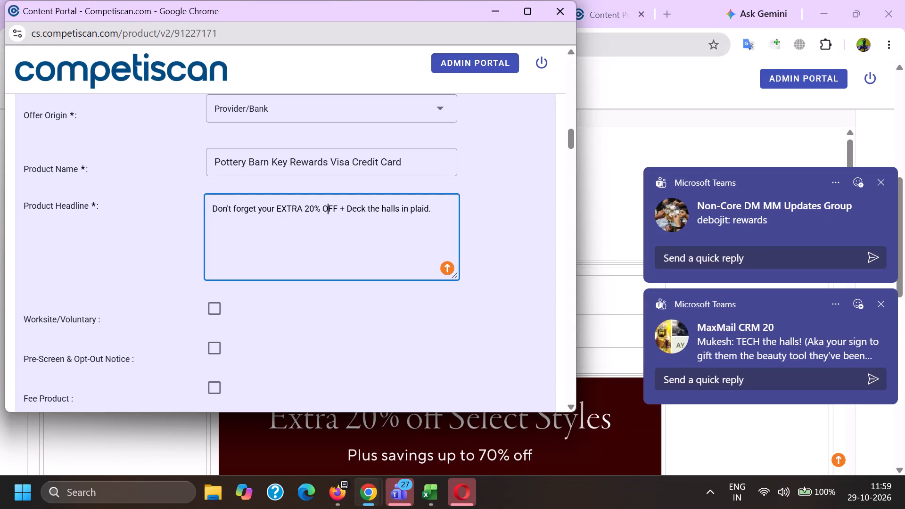
key(Right)
key(Right)
key(Right)
key(Right)
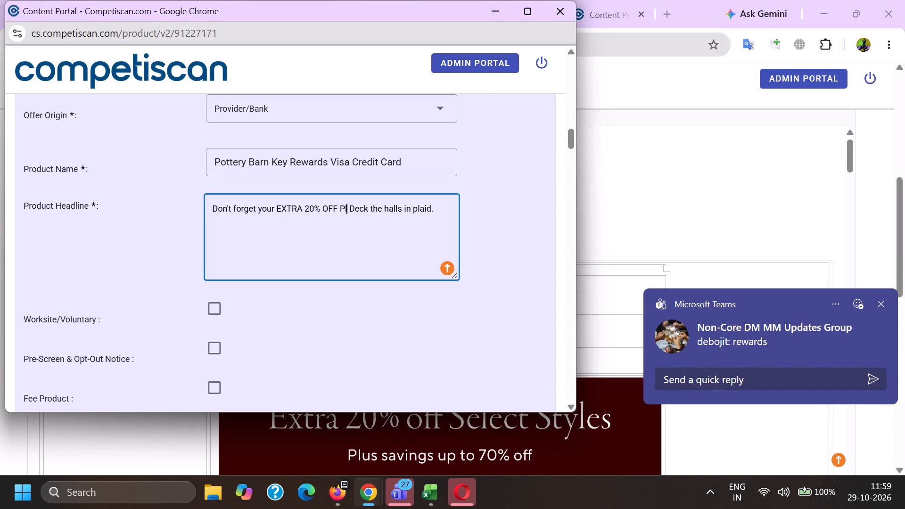
Append "Earn 10% back in rewards" to the product headline, copied from the headline of the other open product, 20952624.
click(452, 219)
key(alt+Tab)
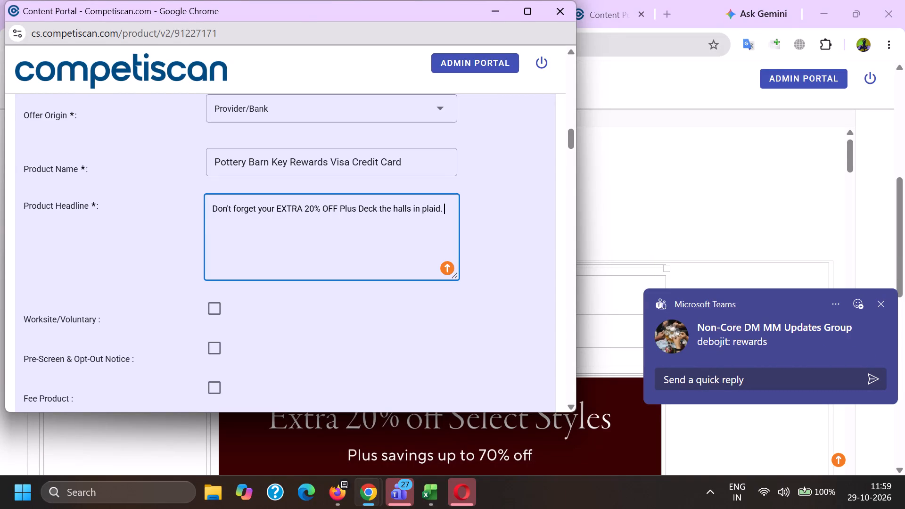
click(630, 0)
scroll(591, 270, up, 10)
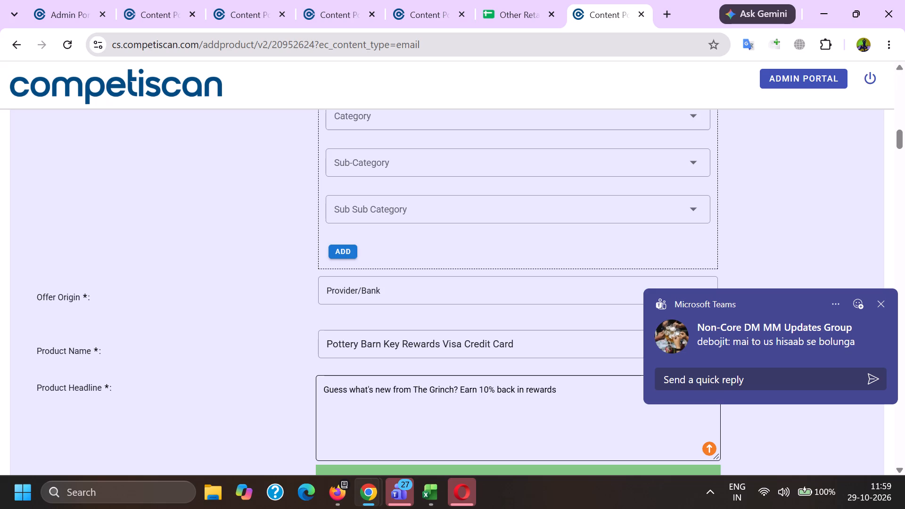
double_click(463, 387)
shift+click(556, 396)
key(ctrl+c)
key(alt+Tab)
key(ctrl+v)
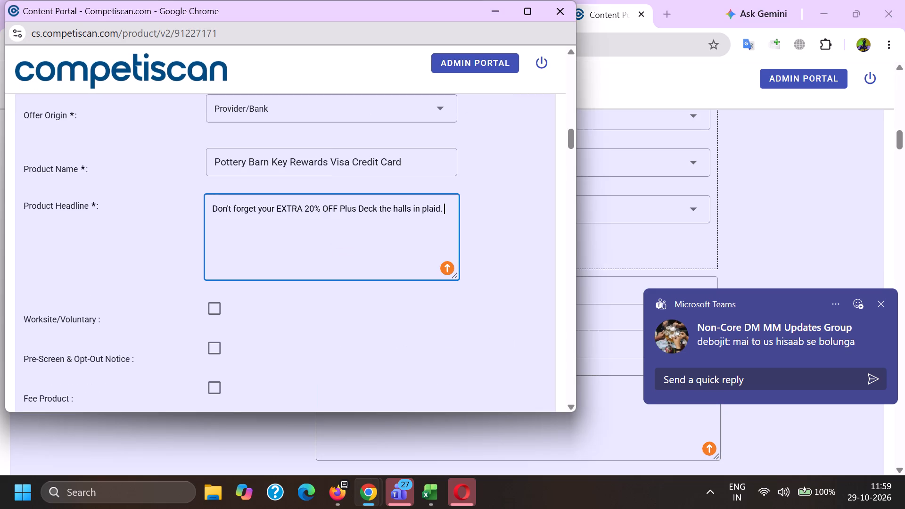
Set the response mechanism to URL/Website.
scroll(237, 228, down, 4)
click(255, 249)
scroll(272, 123, down, 8)
click(326, 338)
drag(110, 327, 117, 326)
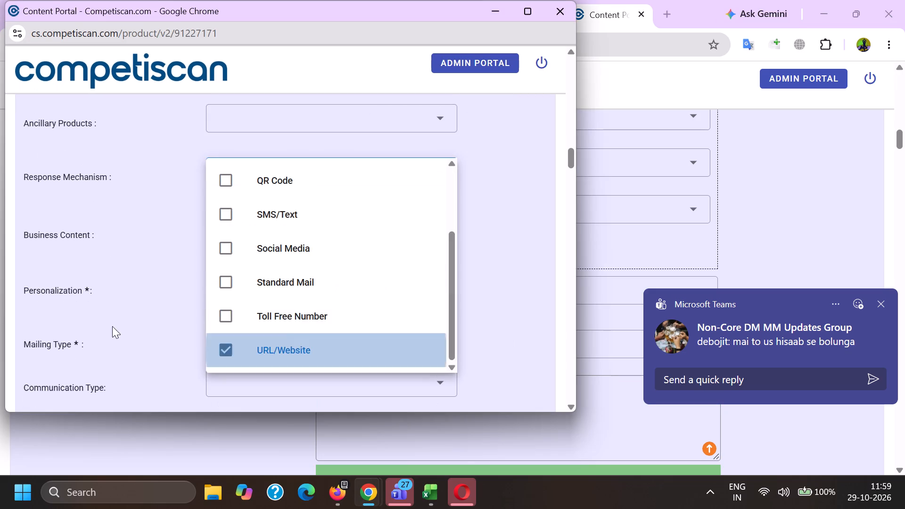
Set the mailing type to Acquisition.
scroll(186, 259, down, 1)
click(250, 271)
click(259, 243)
drag(131, 259, 151, 270)
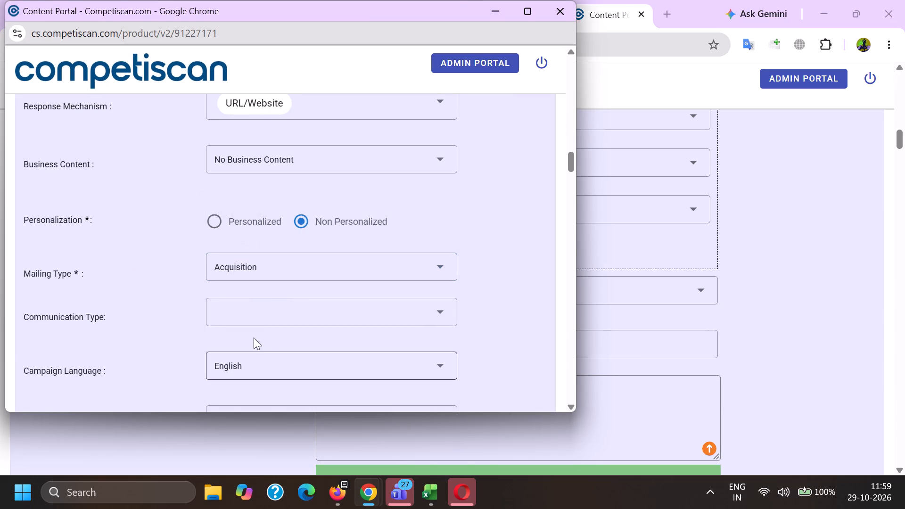
Set the communication type to Bonuses/Contests/Incentives, Co-Brand and Mobile Application.
click(246, 307)
scroll(267, 172, down, 2)
click(282, 278)
scroll(285, 276, down, 5)
click(287, 332)
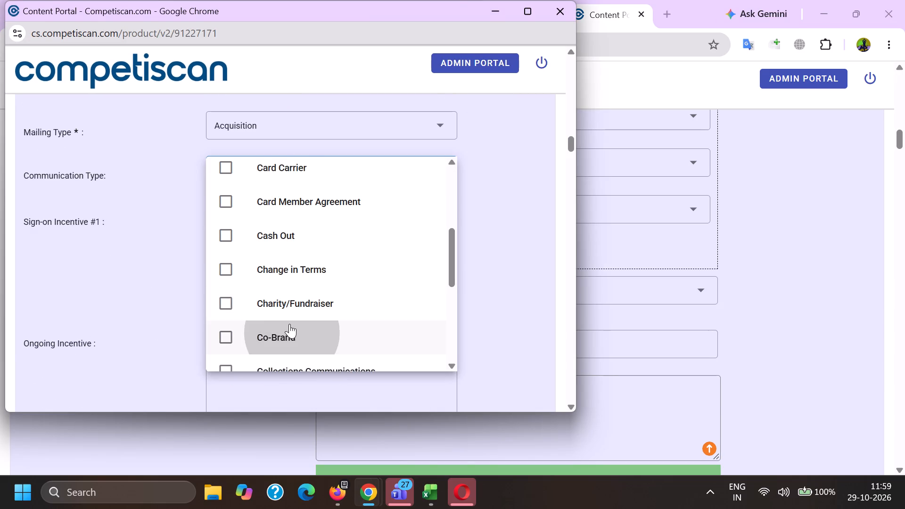
scroll(288, 326, down, 12)
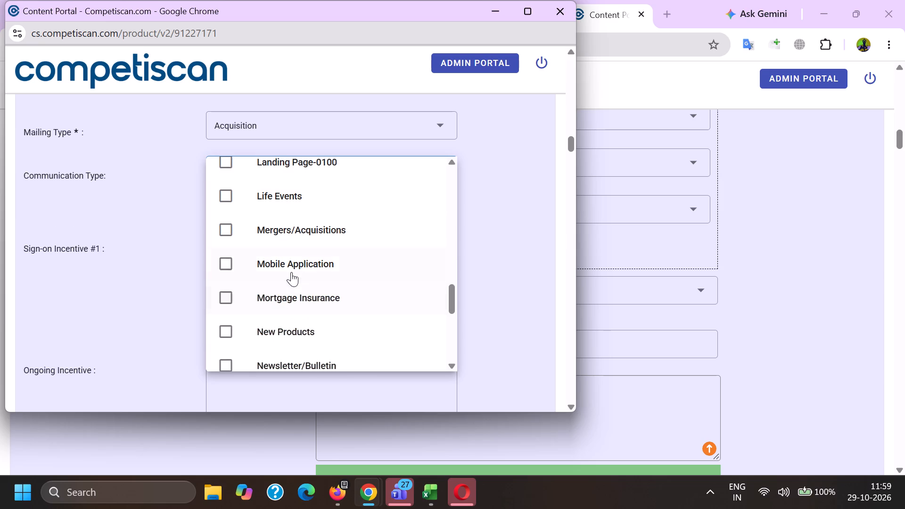
click(291, 272)
drag(155, 272, 161, 275)
Copy the Sign-on Incentive #1 text "10% back in rewards during the first 30 days from account opening" from product 20952624 into product 91227171.
key(alt+Tab)
scroll(524, 246, down, 11)
drag(648, 272, 69, 183)
key(ctrl+c)
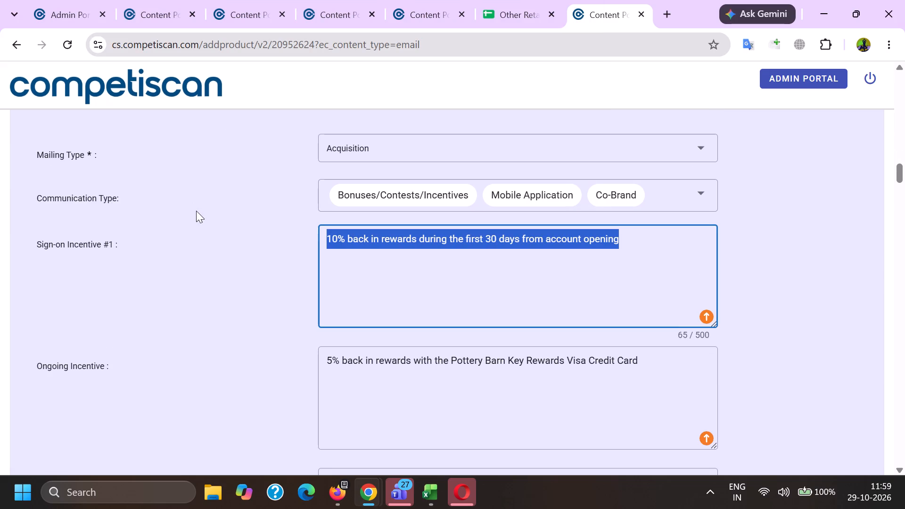
key(Tab)
key(alt+Tab)
drag(158, 271, 179, 272)
click(295, 269)
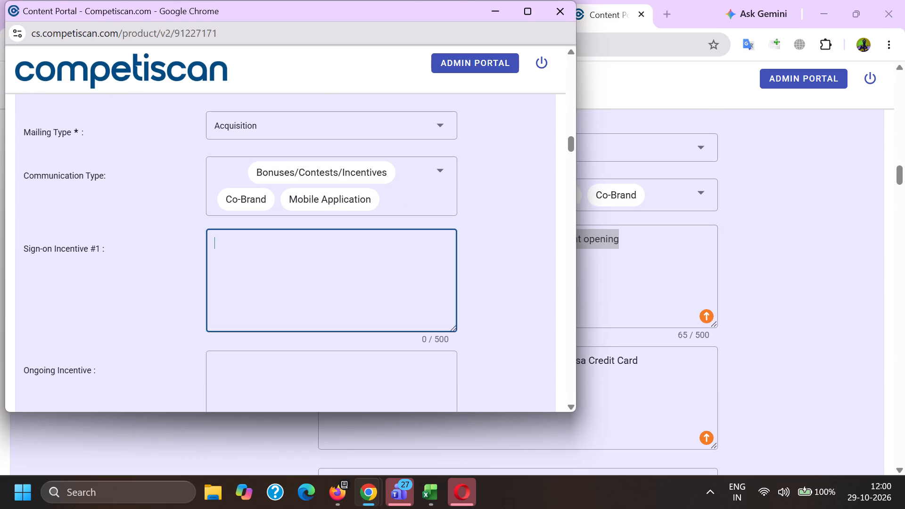
key(ctrl+v)
Copy the ongoing incentive "5% back in rewards with the Pottery Barn Key Rewards Visa Credit Card" from product 20952624 into product 91227171.
click(280, 360)
key(alt+Tab)
drag(680, 367, 16, 376)
key(ctrl+c)
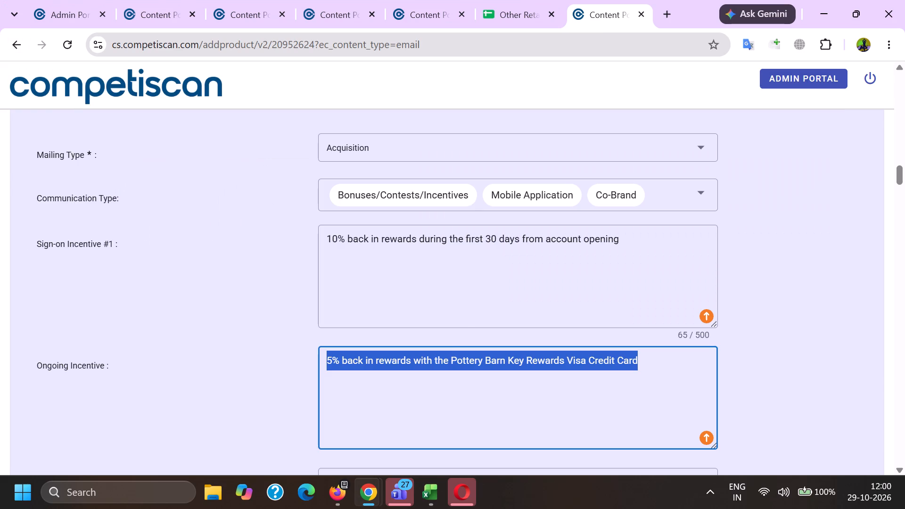
key(alt+Tab)
key(ctrl+v)
Set Sign-on Incentive Type #1 to Coupon/Discount.
scroll(224, 226, down, 4)
click(255, 202)
scroll(255, 201, down, 9)
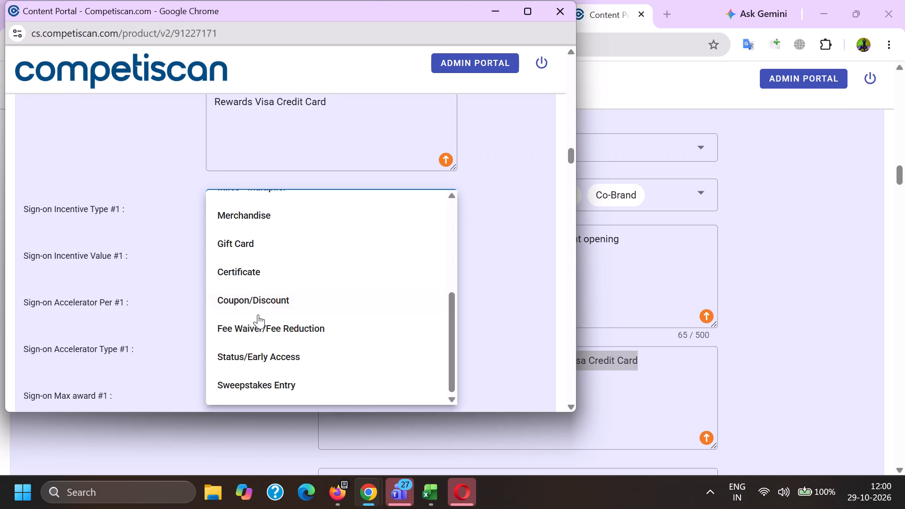
click(262, 315)
click(246, 216)
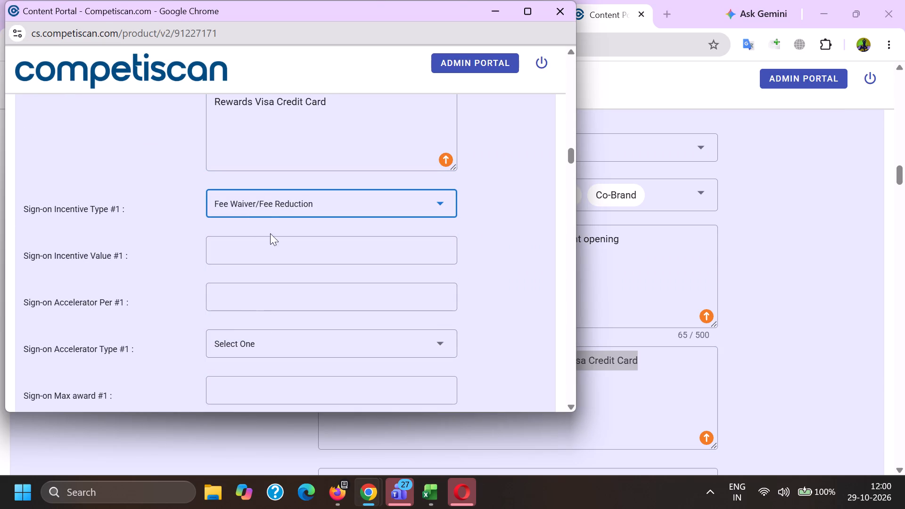
click(266, 212)
click(281, 306)
drag(95, 306, 99, 306)
For sign-on incentive #1, enter a value of 10.00, a max award of 10.00 and an incentive window of 1 month.
click(234, 264)
click(235, 254)
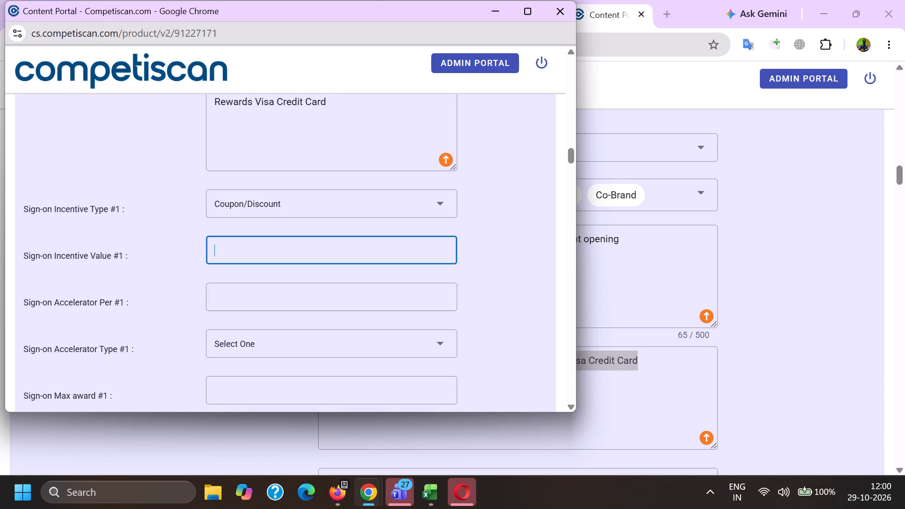
text(10.)
text(00)
key(Tab)
key(Tab)
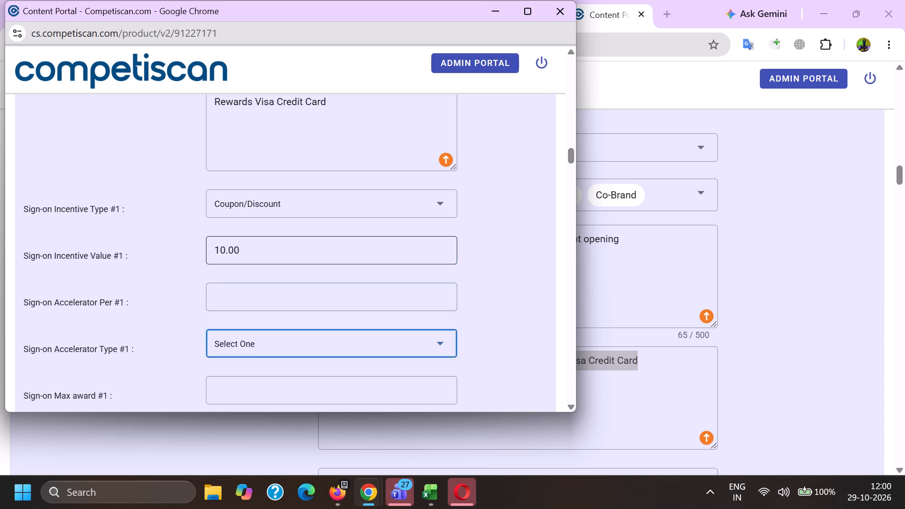
key(Tab)
text(10.00)
key(Tab)
key(Tab)
key(Tab)
key(1)
In the payment card offer details, set the application type to Invitation to Apply and the card network to Visa.
scroll(233, 254, down, 2)
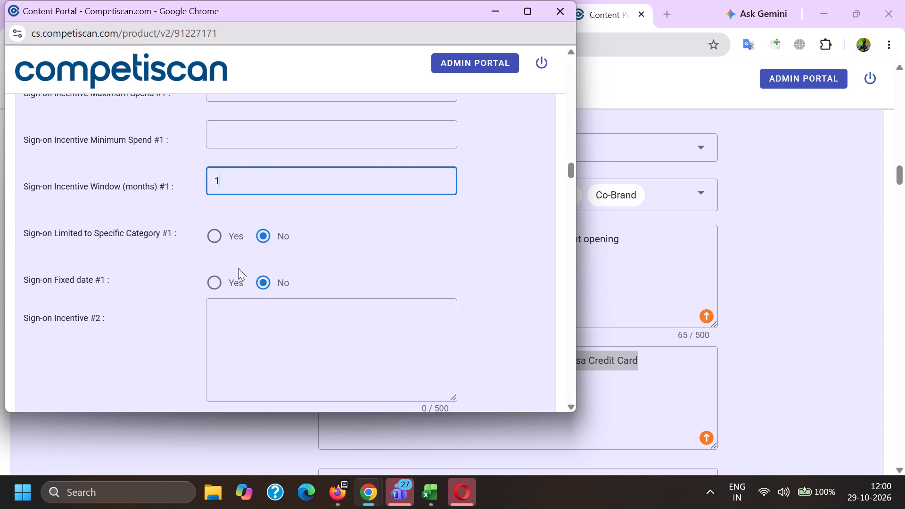
click(235, 284)
scroll(233, 272, down, 20)
scroll(233, 272, down, 8)
scroll(221, 284, up, 6)
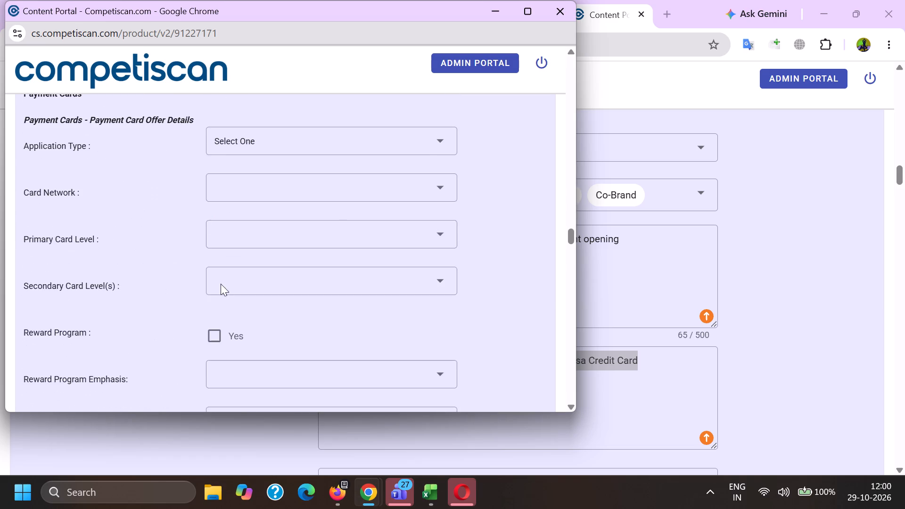
click(221, 153)
click(262, 217)
drag(116, 213, 142, 218)
click(277, 200)
scroll(261, 127, down, 1)
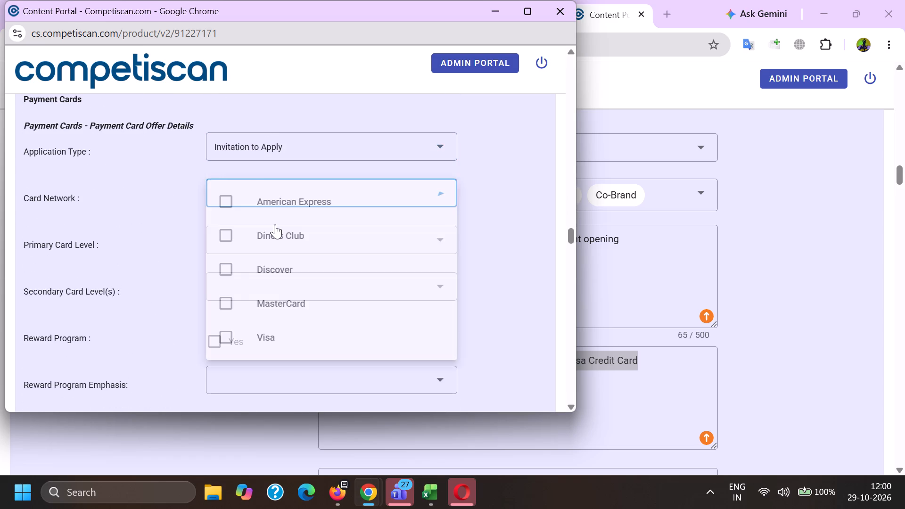
click(253, 262)
click(108, 235)
Set the primary card level to Visa Signature and mark Reward Program as Yes.
click(255, 177)
scroll(271, 277, down, 7)
click(280, 304)
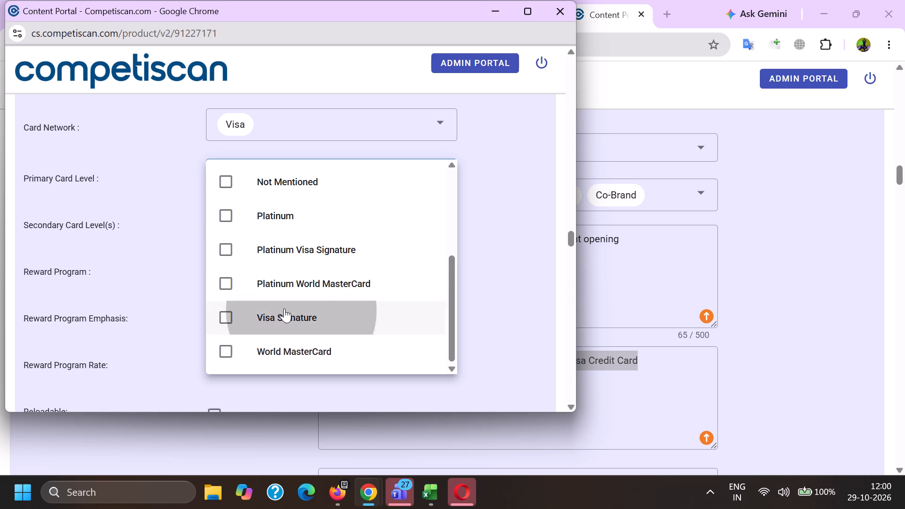
drag(151, 306, 169, 307)
click(217, 280)
double_click(162, 307)
Add a Mortgage & Loan classification with the sub category Point of Sale Financing/BNPL.
scroll(188, 282, up, 8)
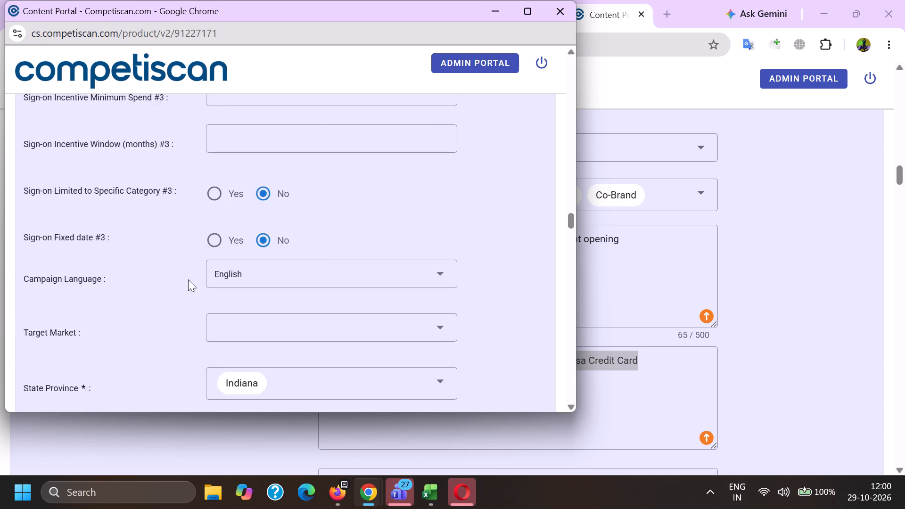
scroll(188, 279, up, 20)
scroll(188, 279, up, 11)
scroll(243, 226, up, 5)
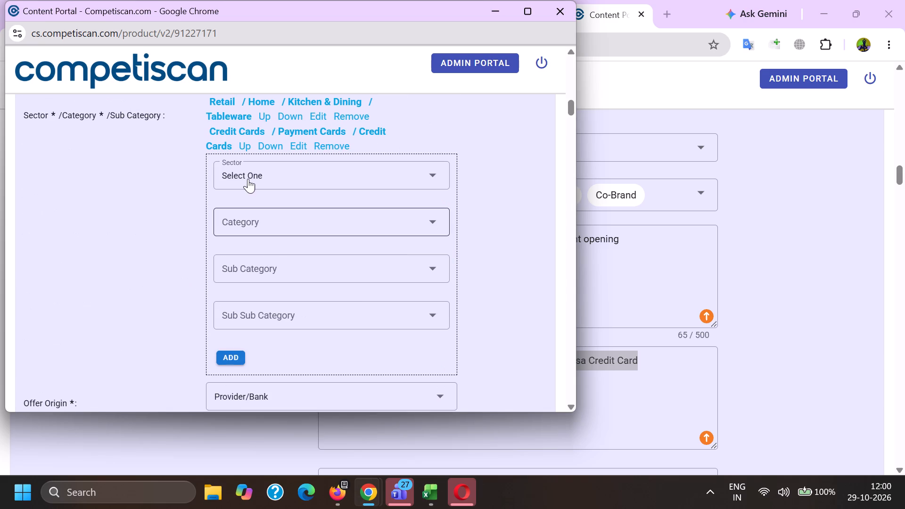
click(246, 175)
scroll(248, 241, down, 2)
drag(278, 289, 267, 286)
drag(171, 261, 191, 260)
click(240, 220)
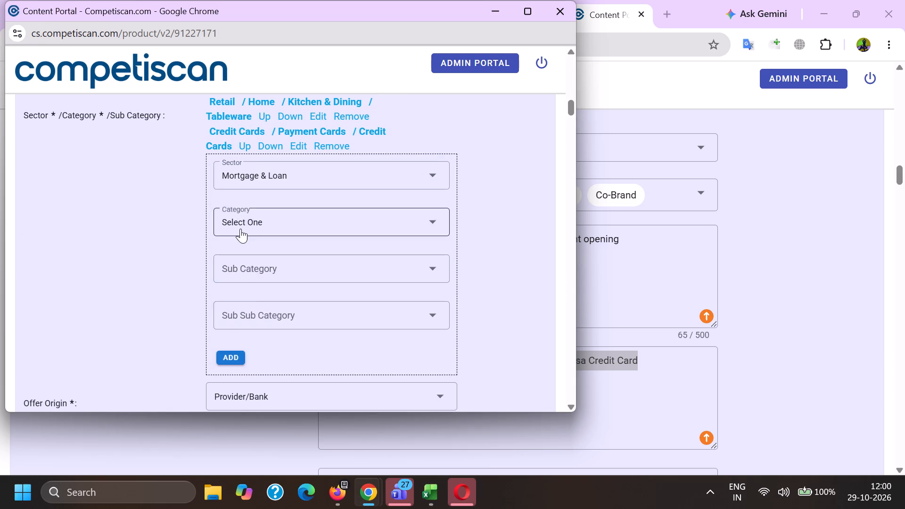
click(259, 290)
click(247, 276)
scroll(251, 192, down, 2)
scroll(275, 277, down, 8)
click(282, 313)
drag(175, 276, 195, 272)
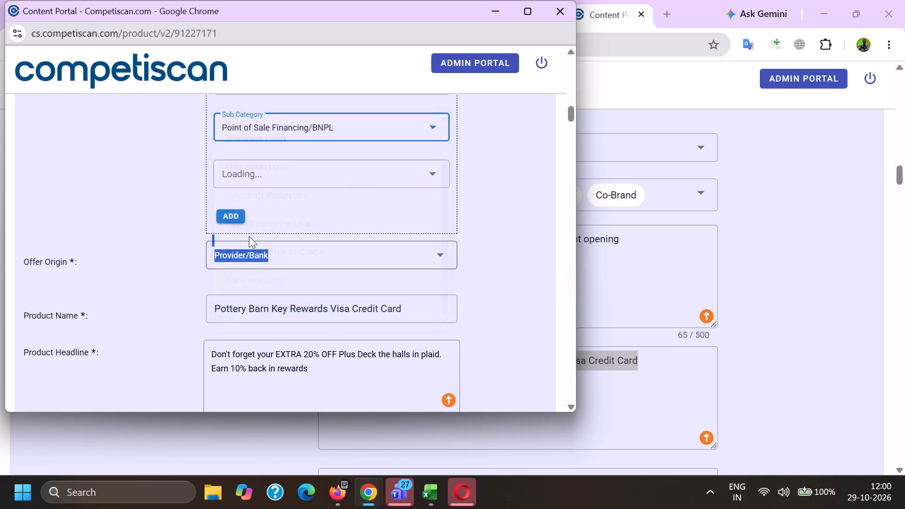
click(232, 219)
Fill in the Mortgage & Loan offer details, entering an upper APR of 36% and a lower APR of 0%.
scroll(184, 261, down, 20)
scroll(184, 261, down, 20)
scroll(184, 261, down, 10)
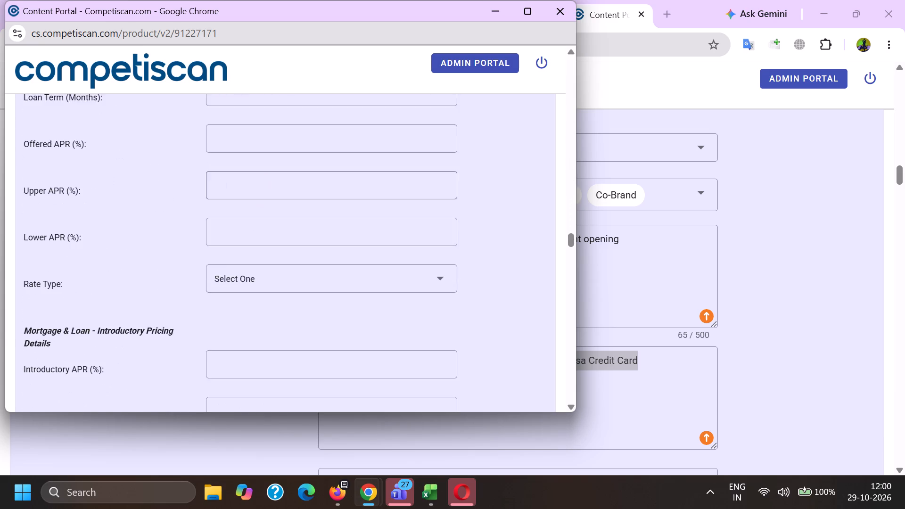
scroll(232, 237, down, 1)
scroll(229, 243, up, 6)
click(245, 235)
click(269, 295)
click(172, 303)
scroll(193, 223, down, 3)
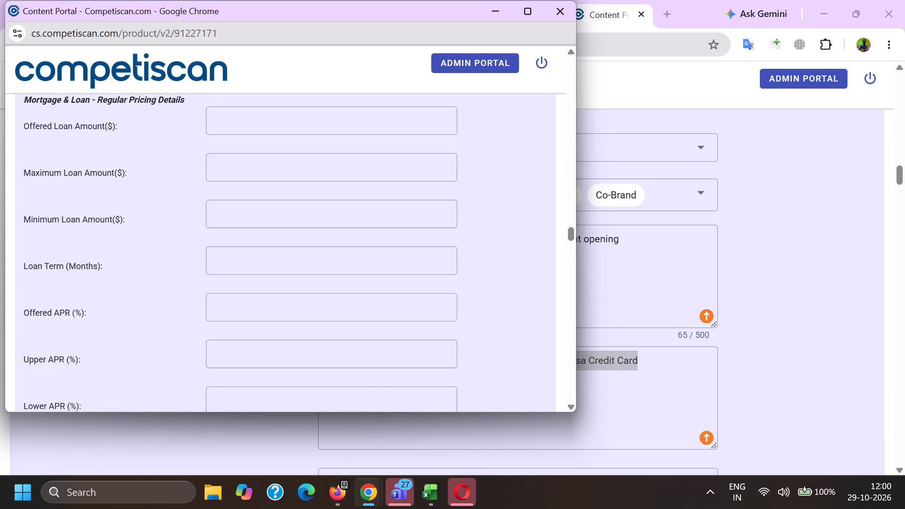
scroll(237, 321, down, 2)
click(232, 189)
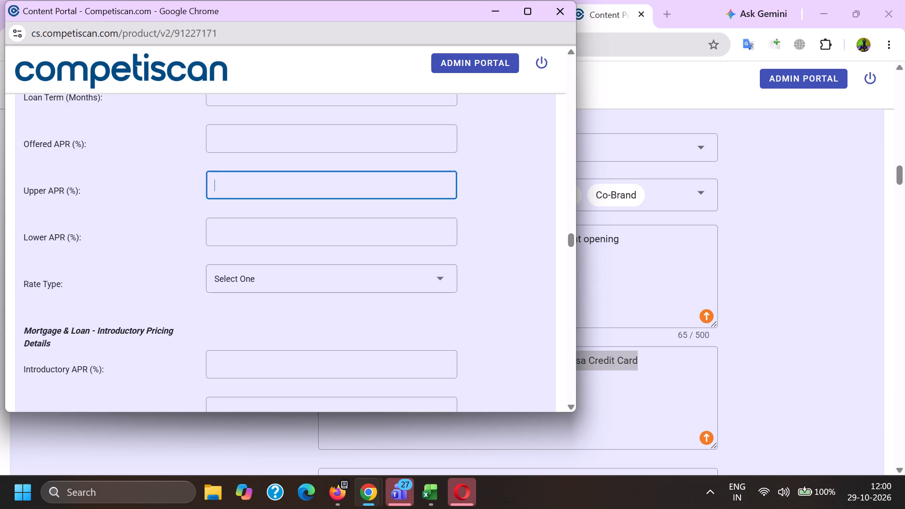
text(36)
key(Tab)
key(0)
Tick Credit Card Mentioned in the retail credit section and submit the product.
scroll(232, 190, down, 3)
scroll(156, 333, down, 5)
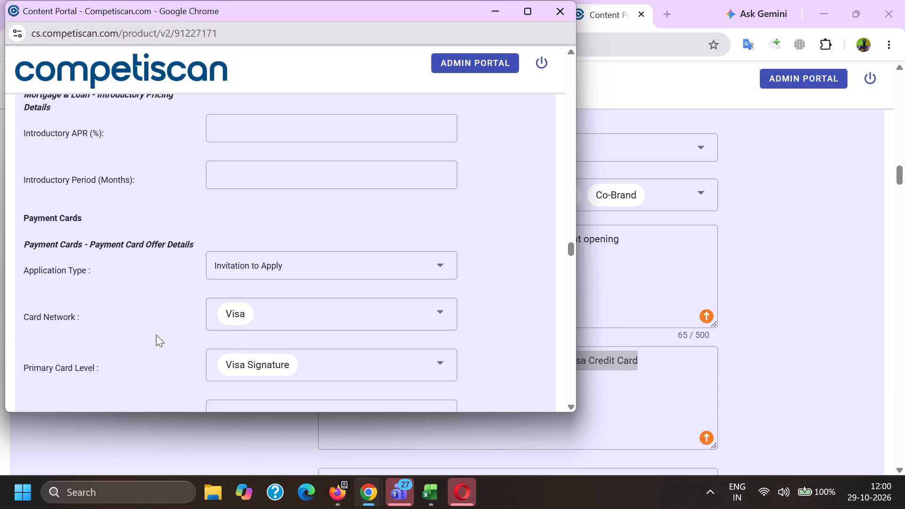
click(146, 322)
key(End)
drag(213, 181, 214, 188)
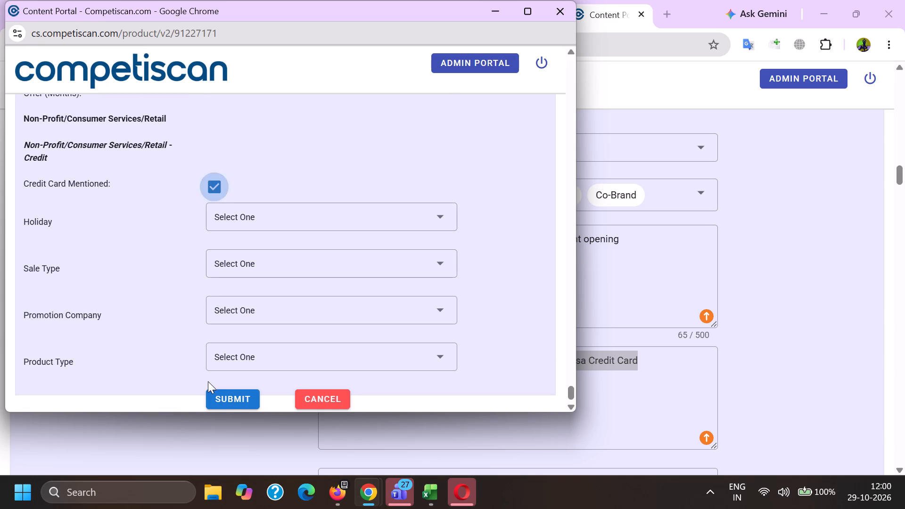
click(230, 396)
Switch to Firefox, returning to the portal's list of panelist emails.
click(330, 497)
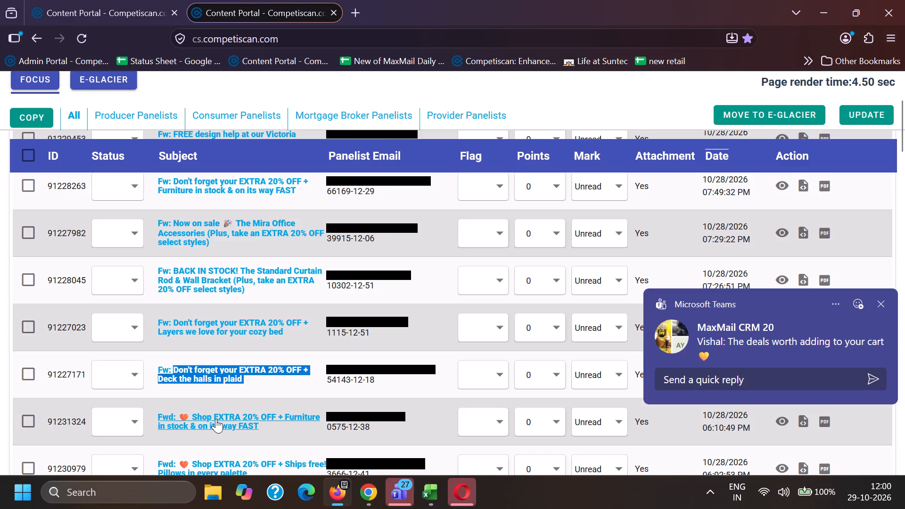
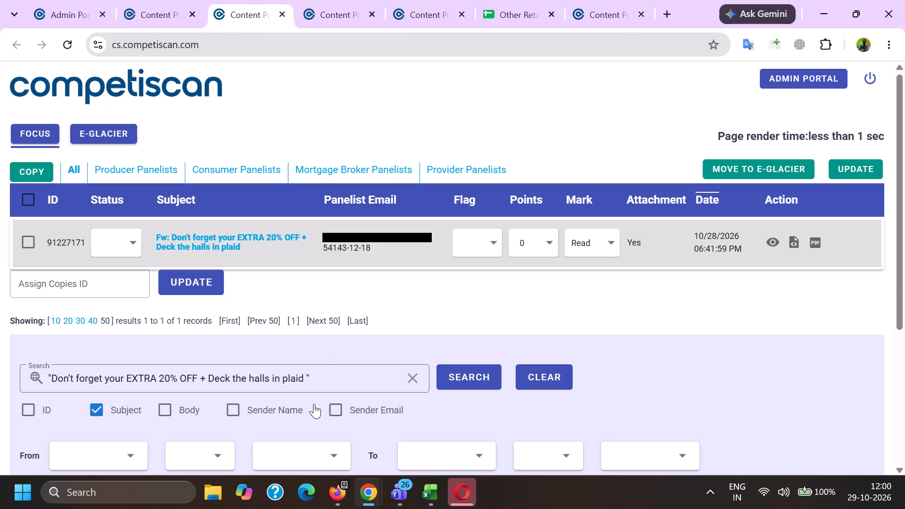
Search email subjects for the quoted phrase ending "Curtain Rod & Wall Bracket (Plus, take an EXTRA 20% OFF select styles)" and open the matching email.
drag(331, 382, 0, 360)
key(BackSpace)
key(shift+quotedbl)
key(ctrl+v)
key(shift+quotedbl)
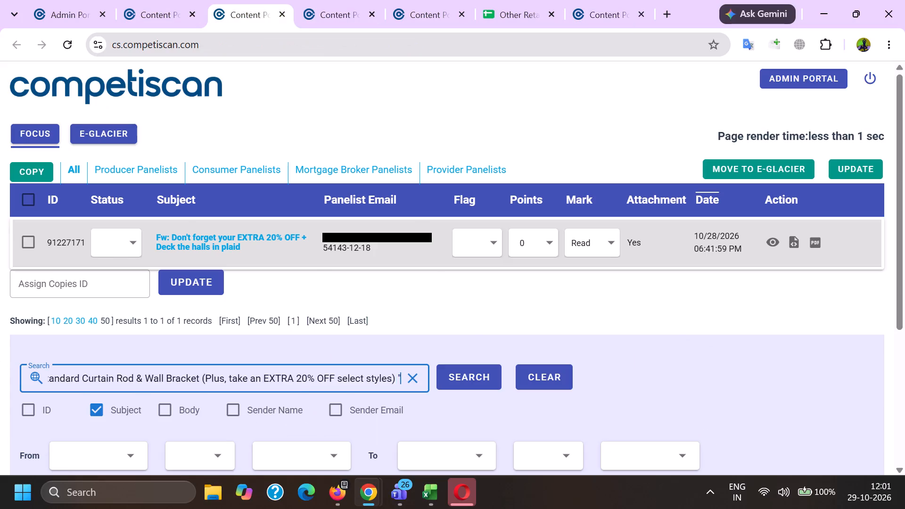
key(Return)
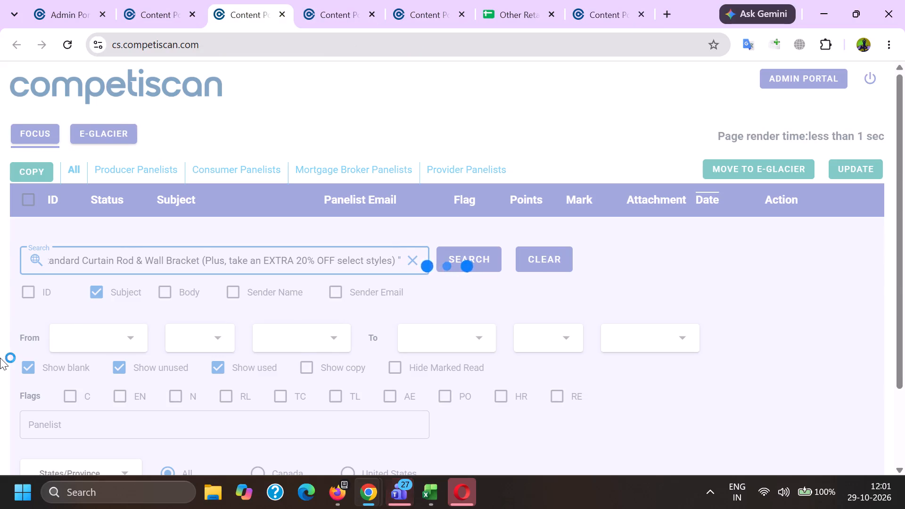
ctrl+click(187, 244)
click(301, 0)
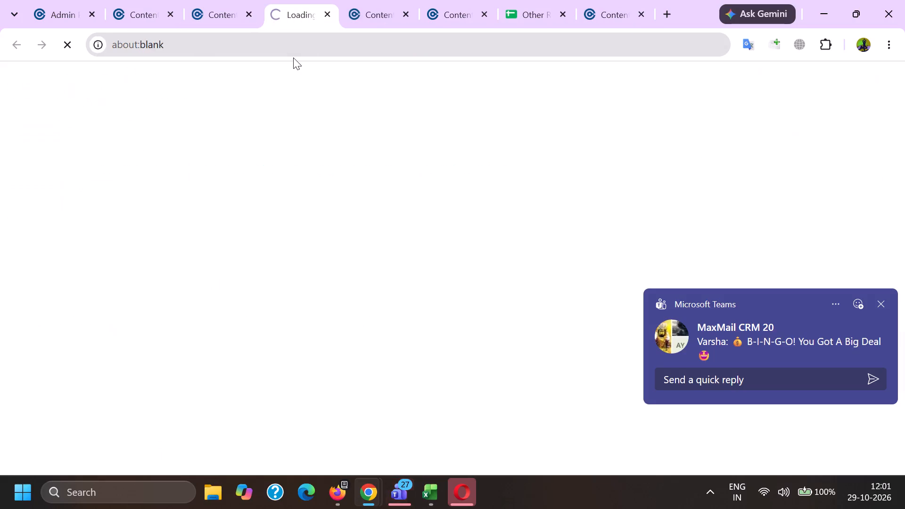
double_click(280, 48)
key(ctrl+c)
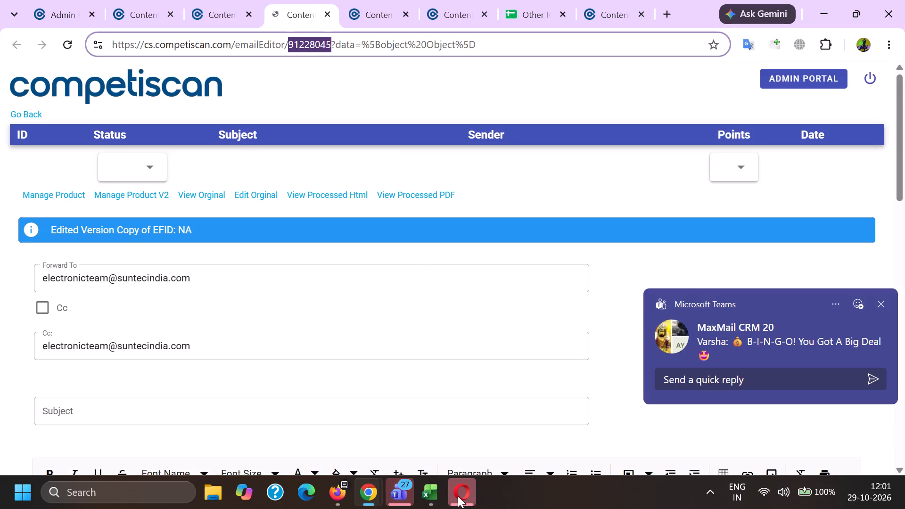
click(433, 498)
click(552, 438)
click(96, 304)
key(ctrl+v)
click(130, 306)
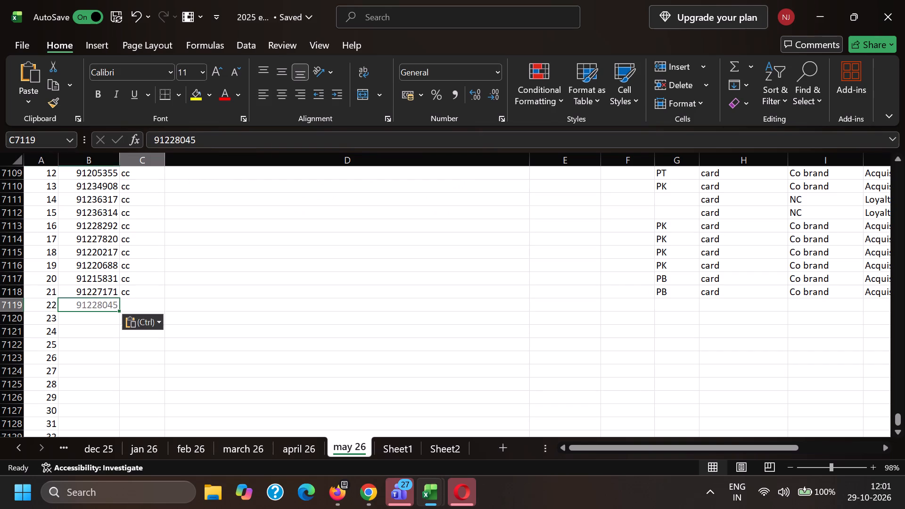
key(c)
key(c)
key(Right)
key(Right)
key(Right)
key(Right)
key(Up)
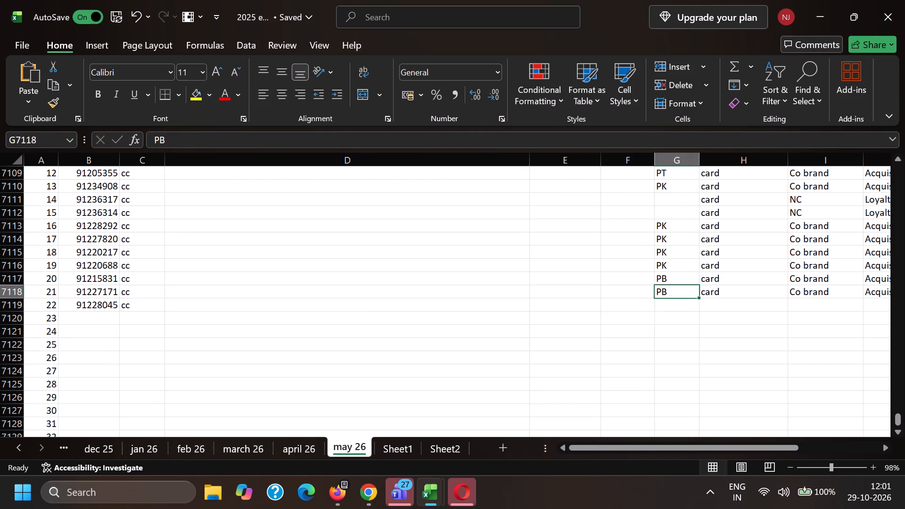
key(shift+Right)
key(shift+Right)
key(shift+Right)
key(ctrl+c)
key(Down)
key(ctrl+v)
key(Left)
key(Left)
key(Left)
key(Left)
key(Left)
key(Left)
key(Left)
key(Left)
key(Left)
key(Left)
key(Left)
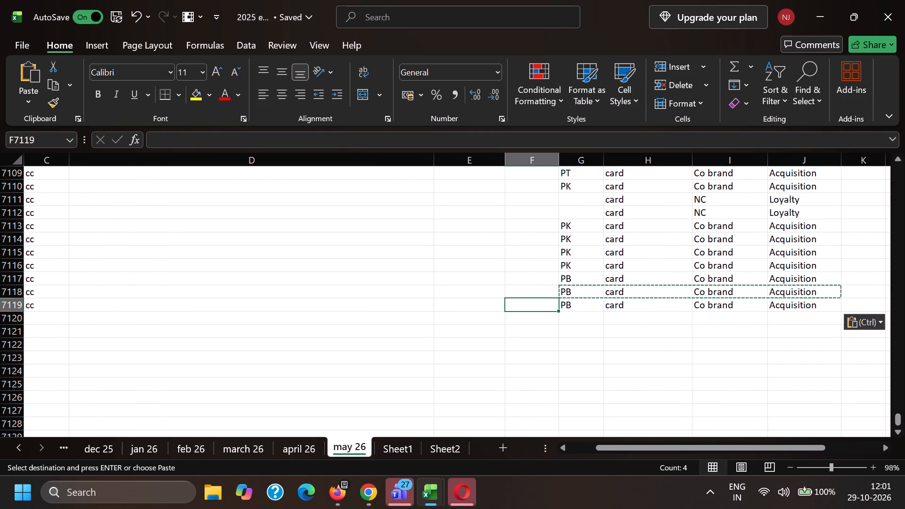
Switch back to Chrome and go to the forwarded message body in the Pottery Barn email's editor.
key(alt+Tab)
scroll(154, 194, down, 2)
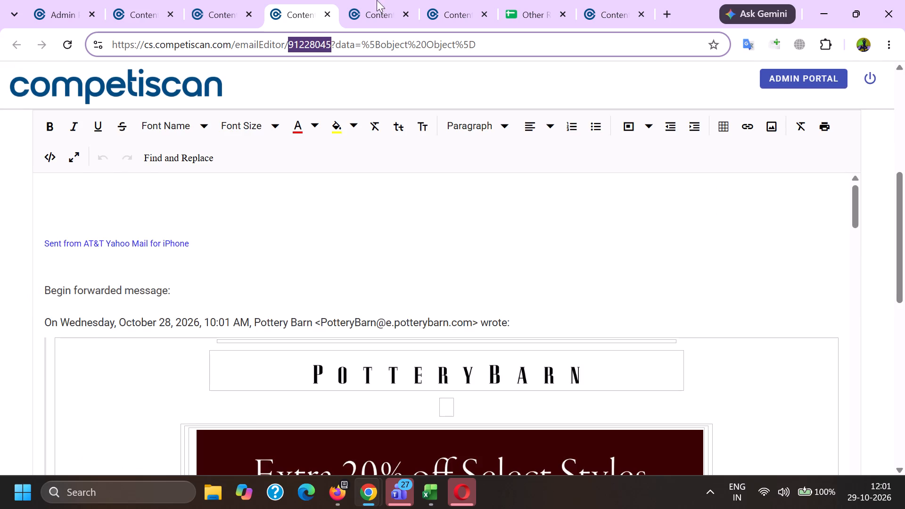
Copy the From, Sent and Subject header block from Pottery Barn email 91227171 and paste it at the top of email 91228045.
click(380, 0)
click(339, 240)
drag(339, 240, 3, 174)
key(ctrl+c)
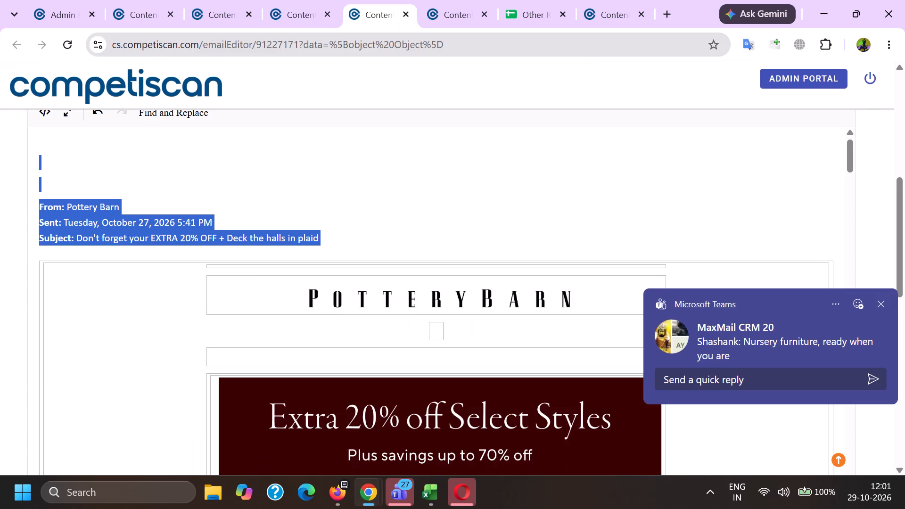
drag(297, 0, 296, 5)
click(61, 206)
key(ctrl+v)
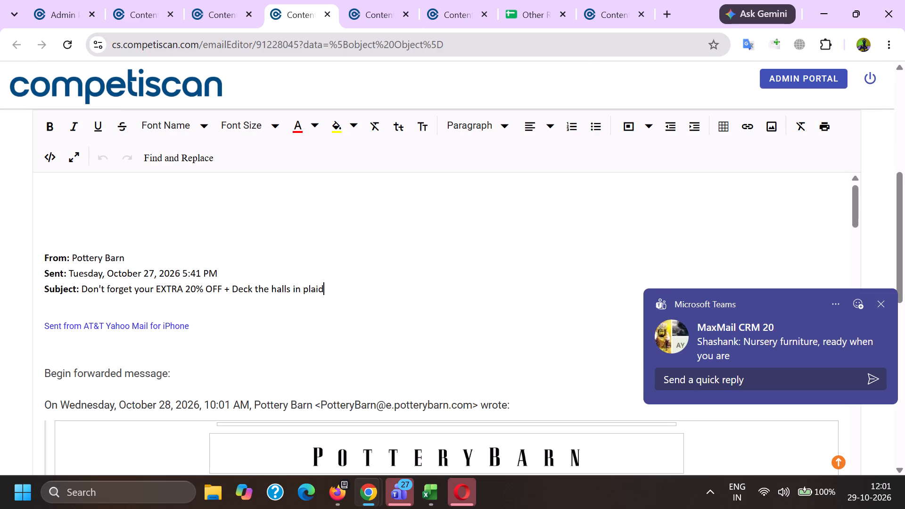
Replace the header's Sent value with Wednesday, October 28, 2026, 10:01 AM, copied from the forwarded message line.
double_click(90, 399)
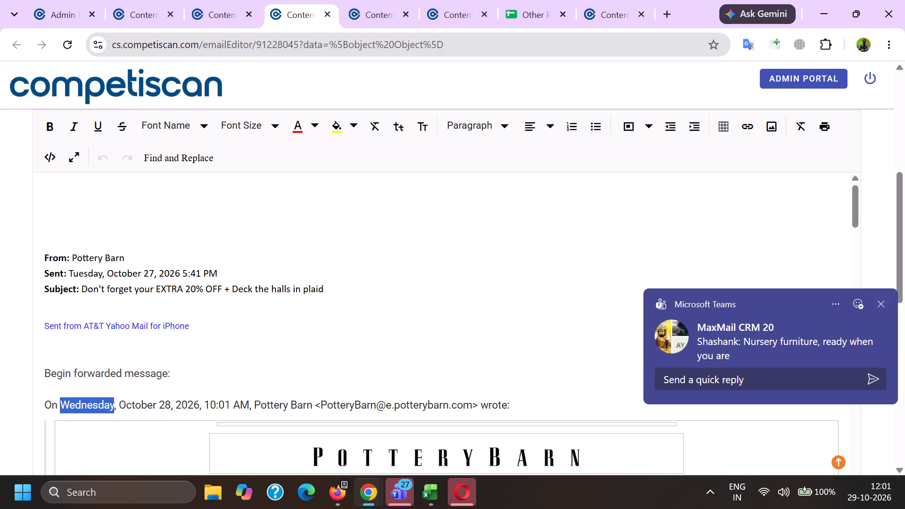
shift+click(227, 407)
shift+click(239, 406)
key(ctrl+c)
drag(70, 270, 72, 270)
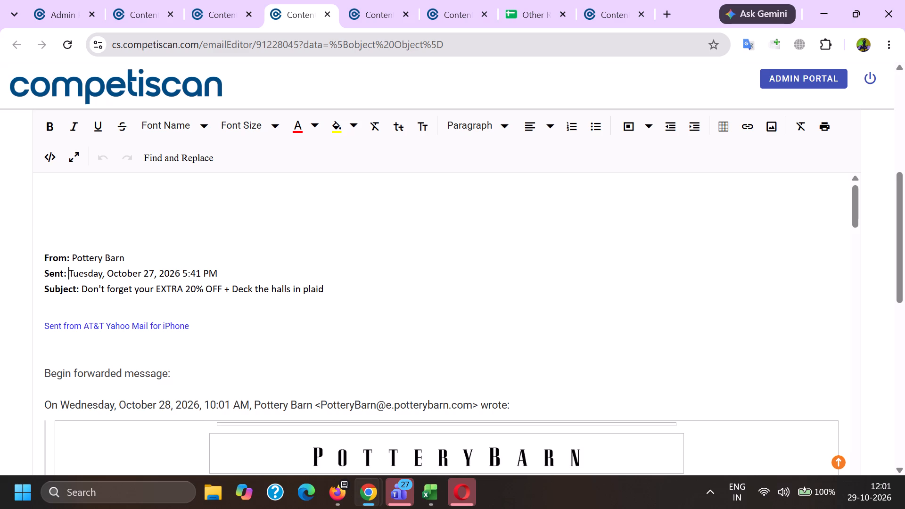
drag(72, 270, 273, 272)
key(ctrl+v)
click(68, 276)
key(space)
scroll(107, 320, up, 3)
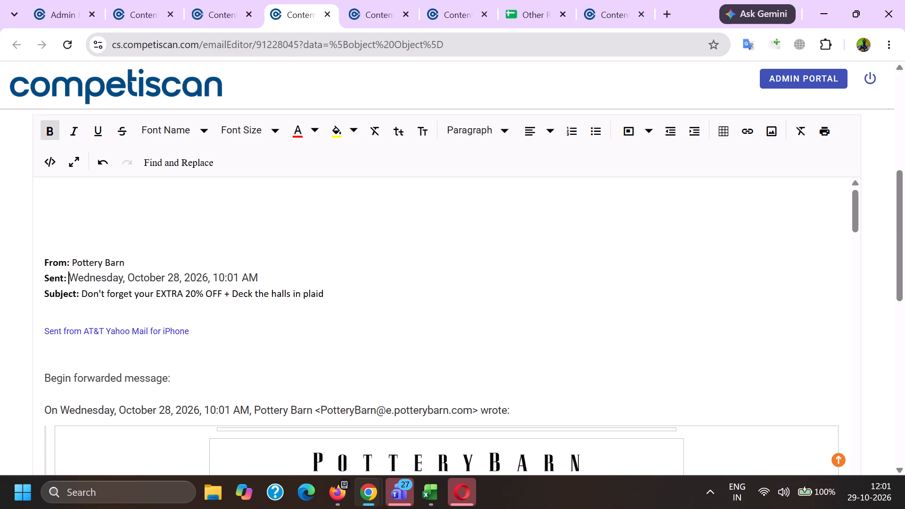
Replace the header's Subject with "BACK IN STOCK! The Standard Curtain Rod & Wall Bracket (Plus, take an EXTRA 20% OFF select styles)".
drag(64, 329, 166, 340)
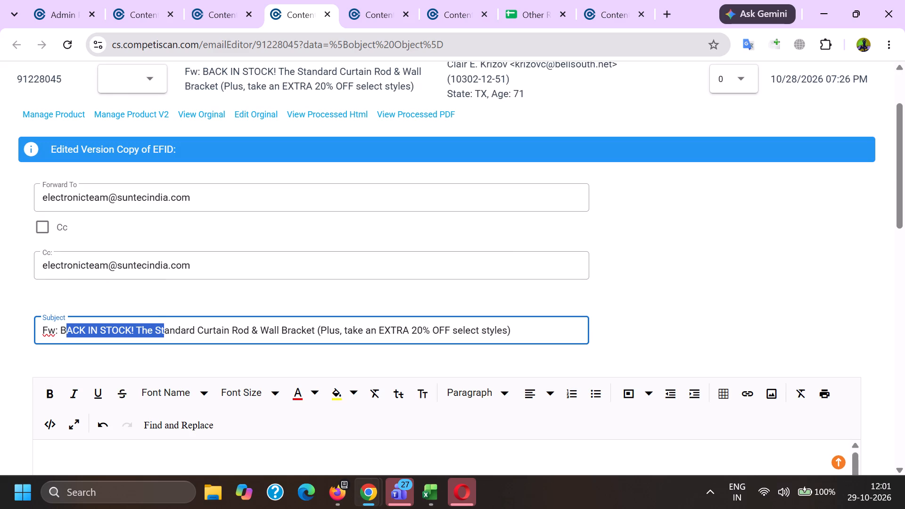
double_click(73, 329)
shift+click(532, 332)
key(ctrl+c)
scroll(126, 268, down, 4)
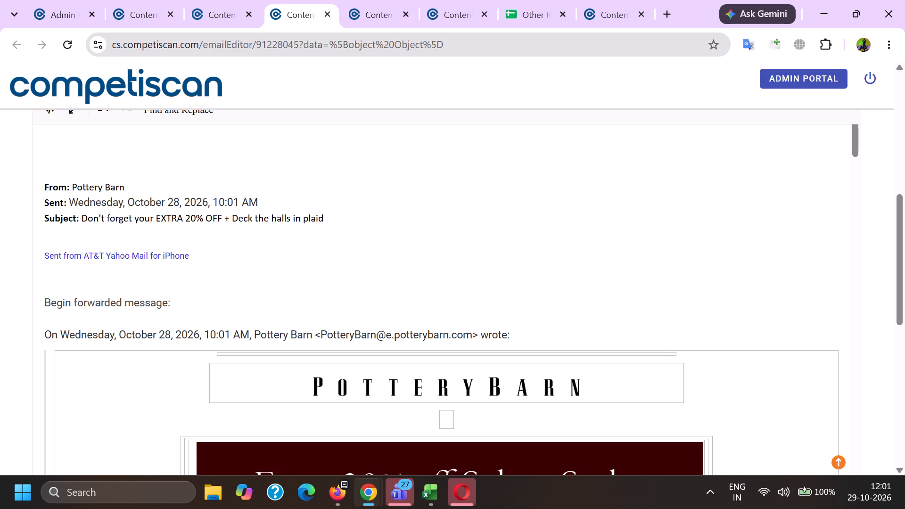
drag(84, 219, 365, 228)
key(ctrl+v)
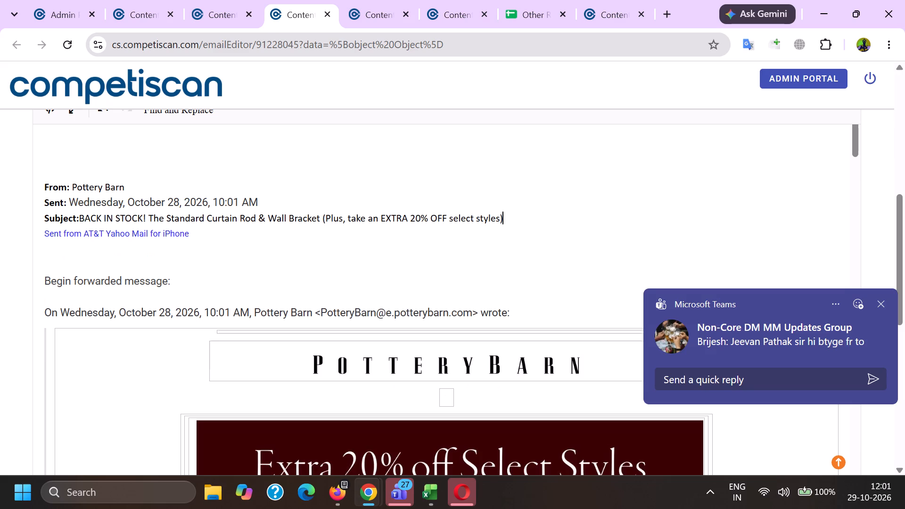
click(81, 220)
key(space)
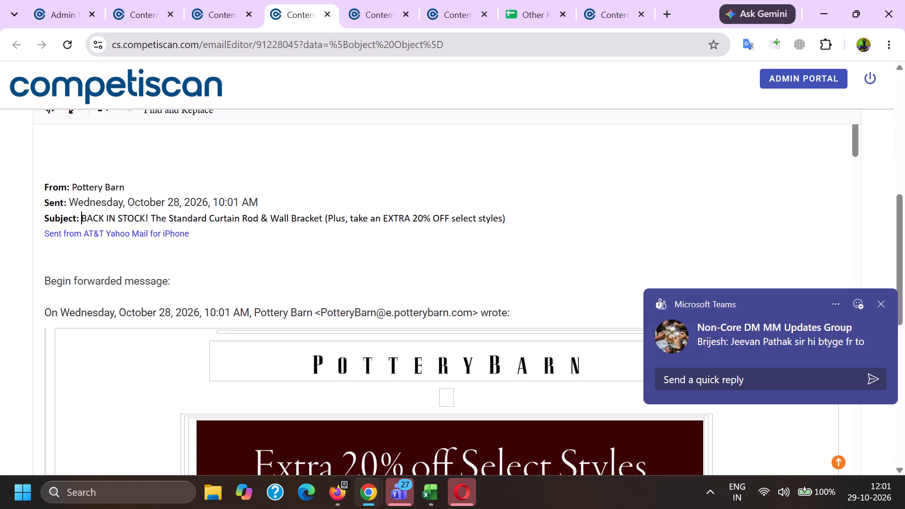
Delete the forwarding text from "Sent from AT&T Yahoo Mail for iPhone" through the "wrote:" line.
drag(519, 312, 39, 228)
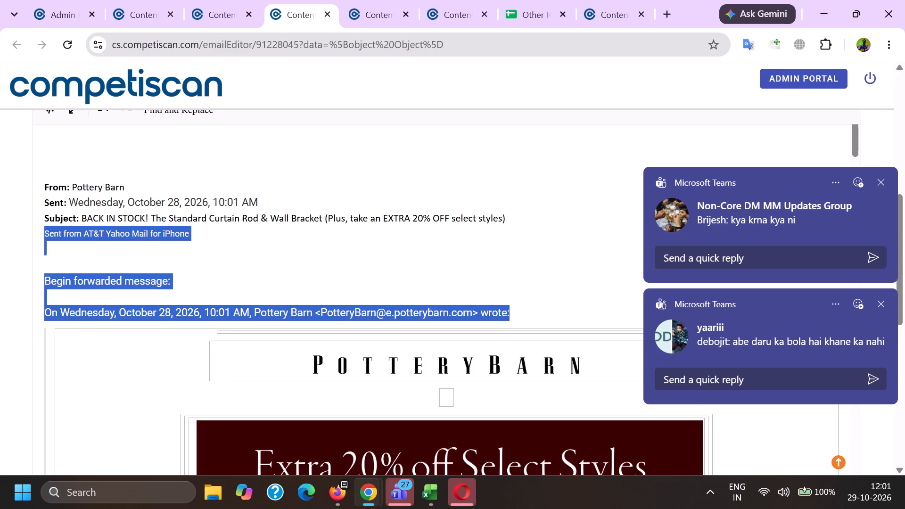
key(BackSpace)
Remove the links from the App Store banner, the Instagram, Facebook, Pinterest and YouTube icons, and the Follow us banner.
scroll(314, 338, down, 20)
scroll(314, 338, down, 15)
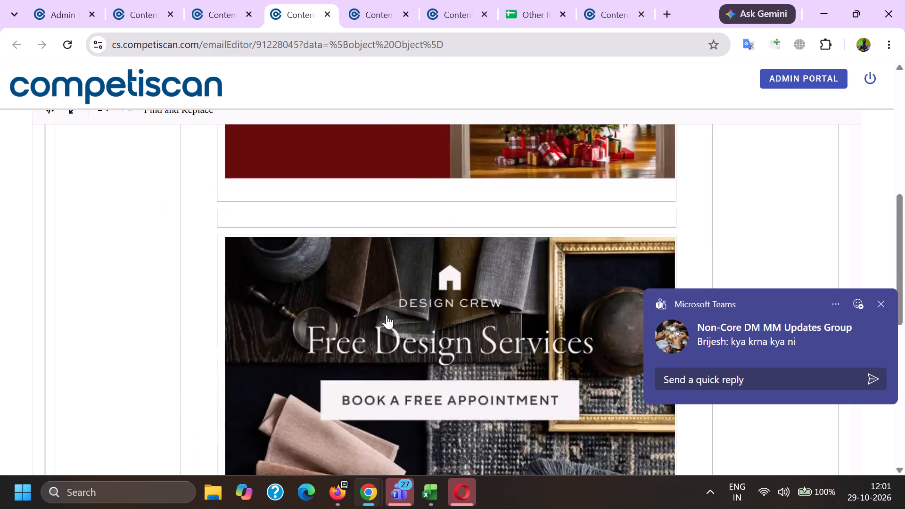
scroll(387, 315, down, 12)
scroll(397, 328, up, 11)
click(404, 377)
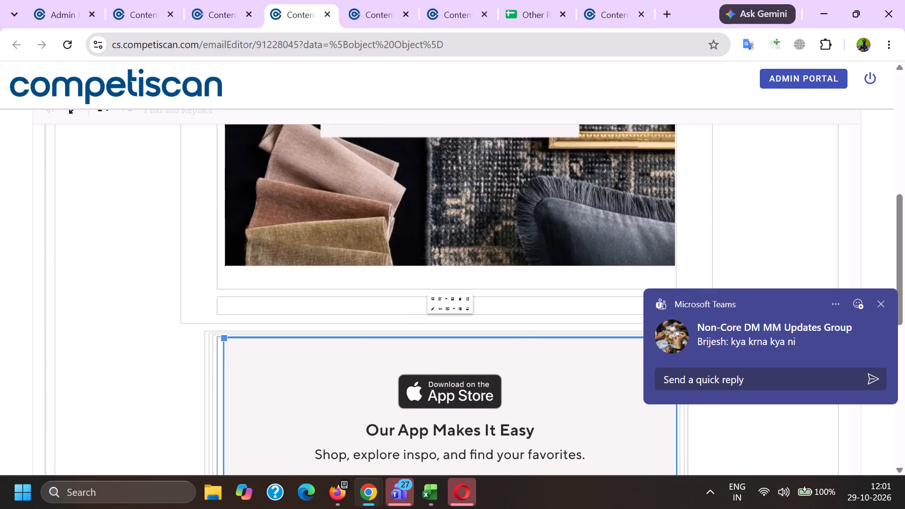
click(428, 314)
scroll(419, 318, down, 13)
scroll(367, 359, up, 4)
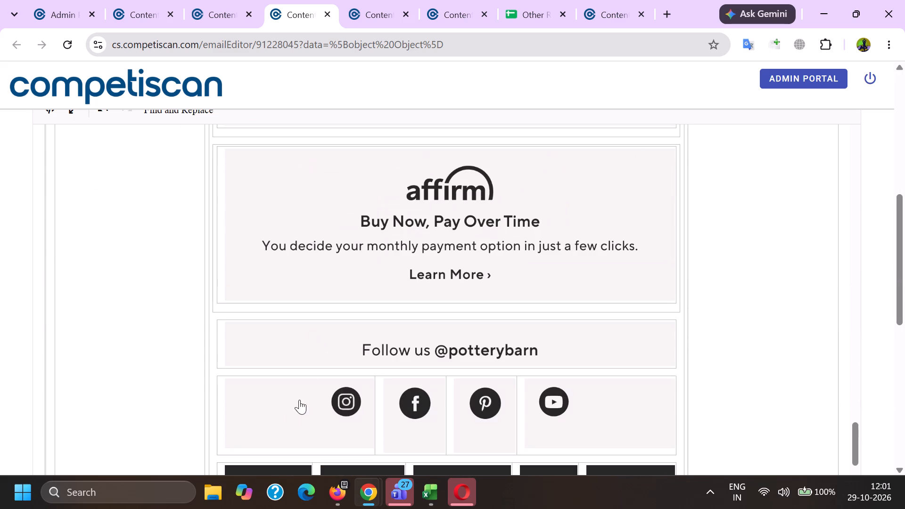
click(295, 414)
click(272, 354)
click(383, 407)
click(422, 359)
click(473, 409)
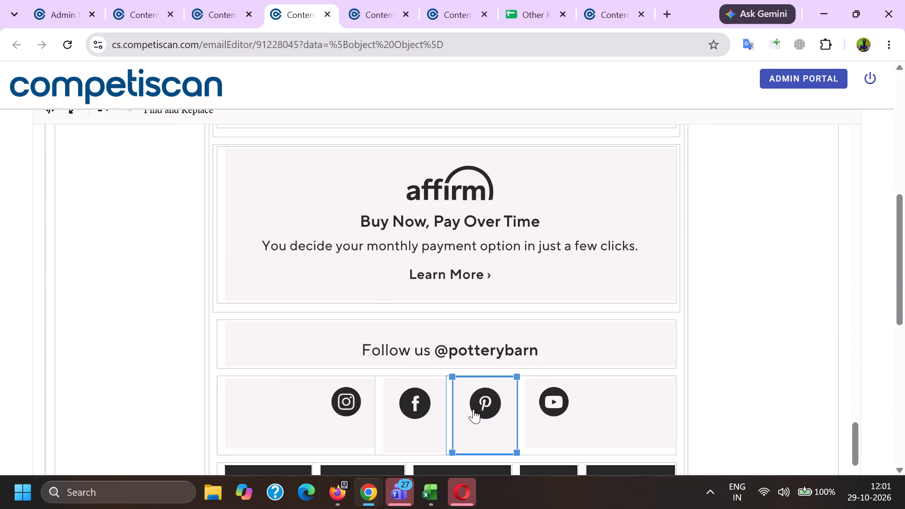
click(494, 362)
click(551, 400)
click(573, 345)
click(471, 345)
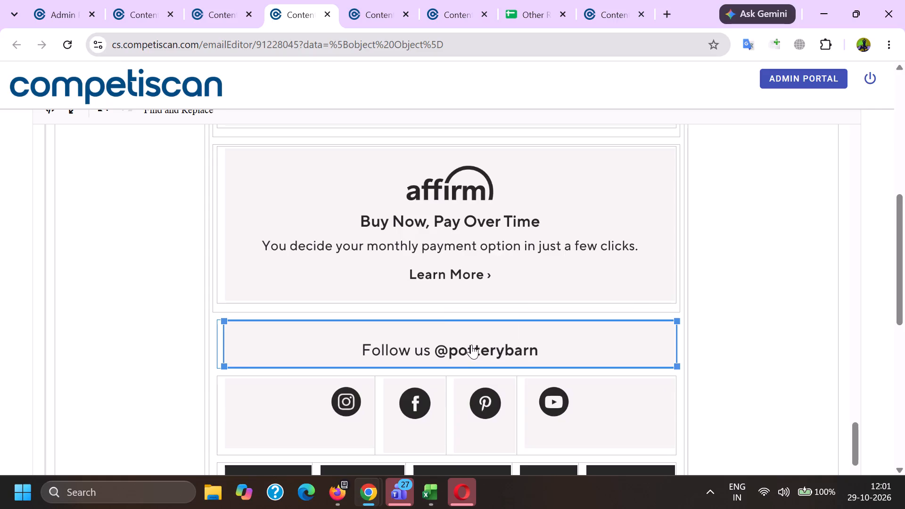
click(418, 304)
click(569, 439)
Delete the sender's e-mail address and the recipient's address from the email footer.
scroll(385, 312, down, 3)
scroll(395, 357, down, 5)
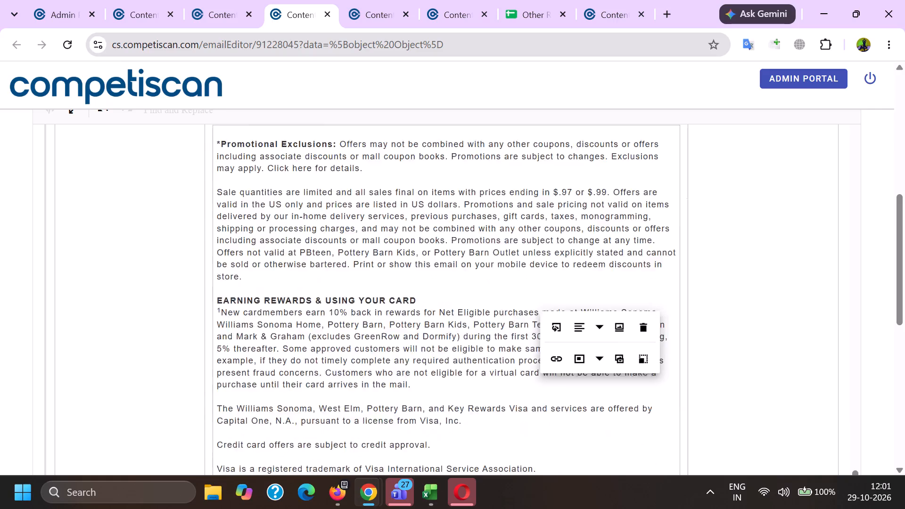
scroll(388, 353, down, 3)
drag(384, 404, 446, 413)
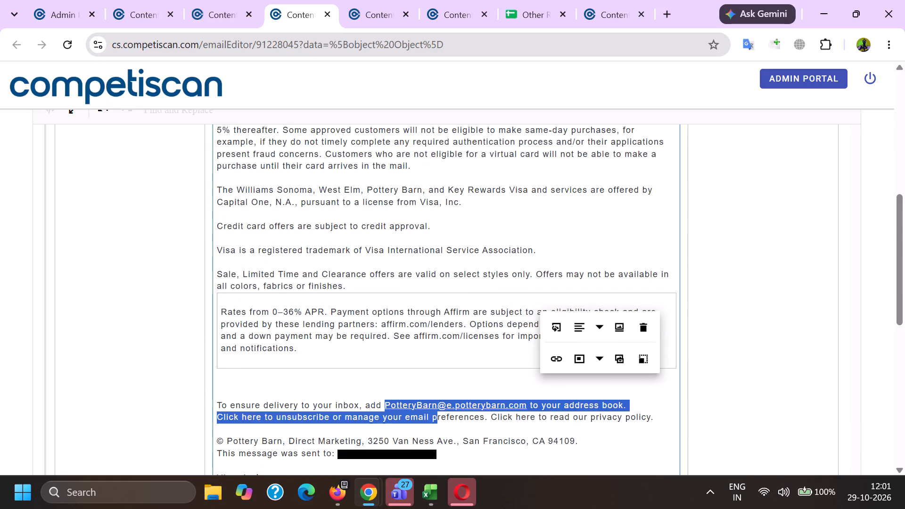
drag(446, 413, 528, 403)
key(BackSpace)
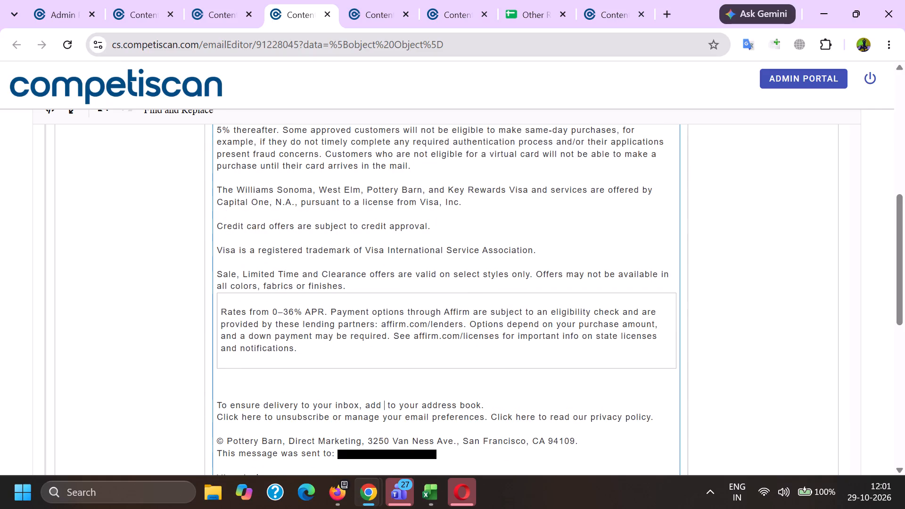
key(BackSpace)
scroll(414, 325, down, 1)
drag(333, 386, 453, 397)
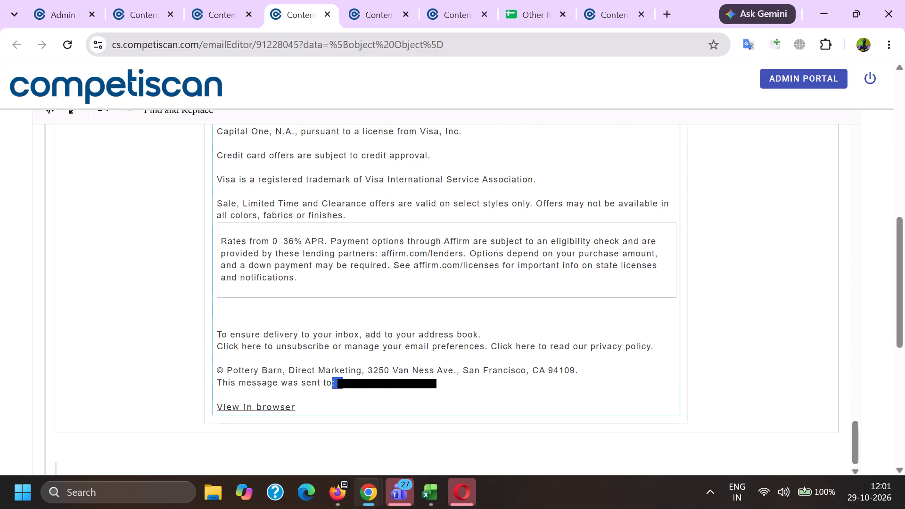
drag(453, 397, 458, 397)
key(BackSpace)
Remove the links from the footer's View in browser text and unsubscribe line.
click(263, 397)
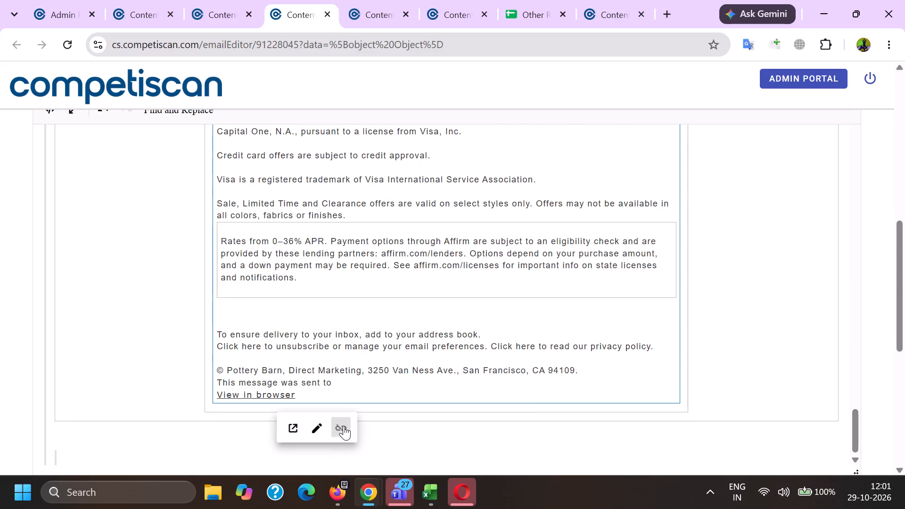
click(344, 426)
click(257, 349)
click(344, 383)
Save the edited email's product info and confirm the save.
scroll(317, 308, down, 12)
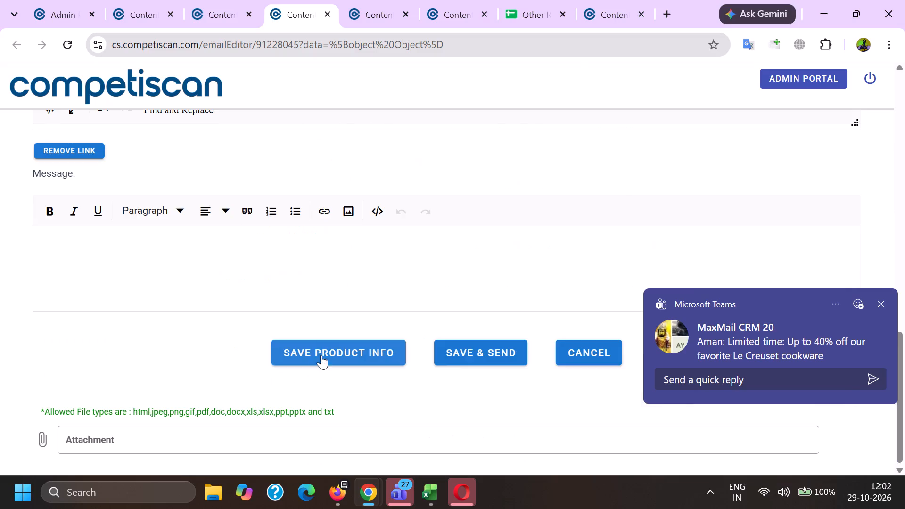
scroll(279, 403, up, 5)
scroll(296, 386, down, 12)
click(341, 356)
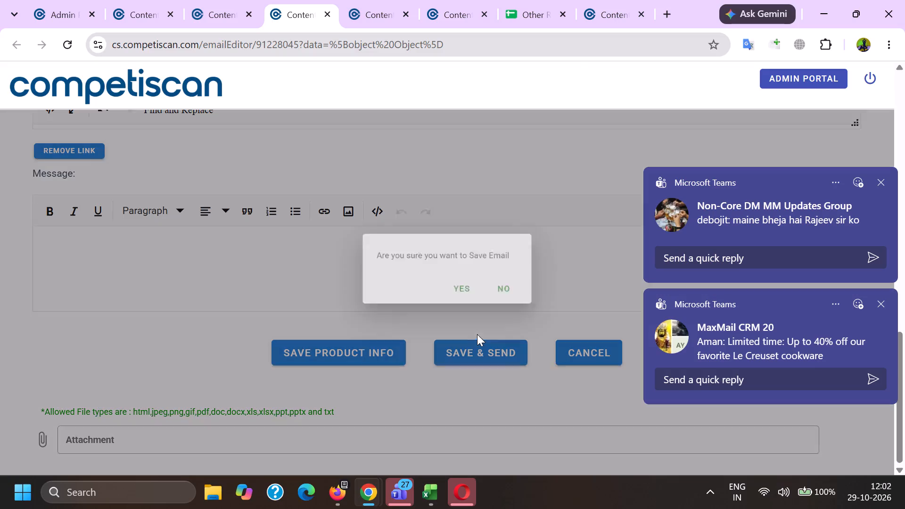
click(463, 292)
click(0, 238)
scroll(0, 238, up, 11)
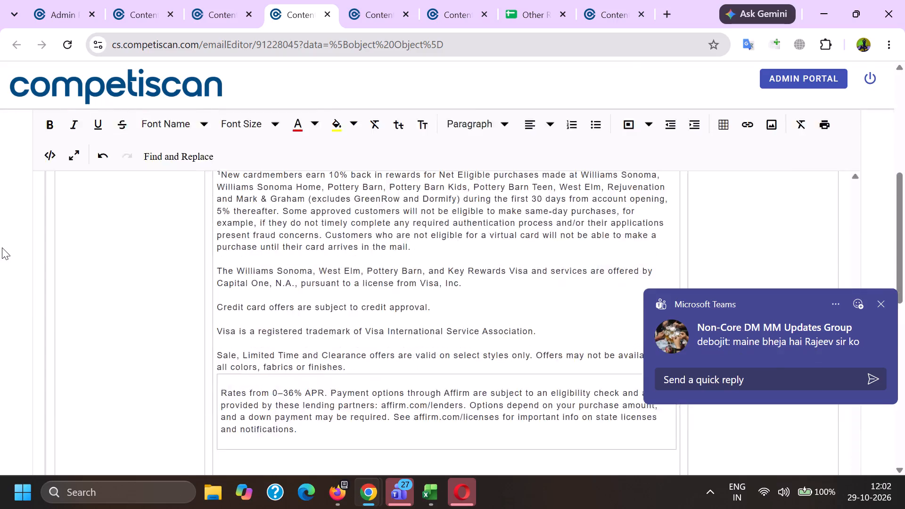
scroll(2, 247, up, 12)
click(73, 208)
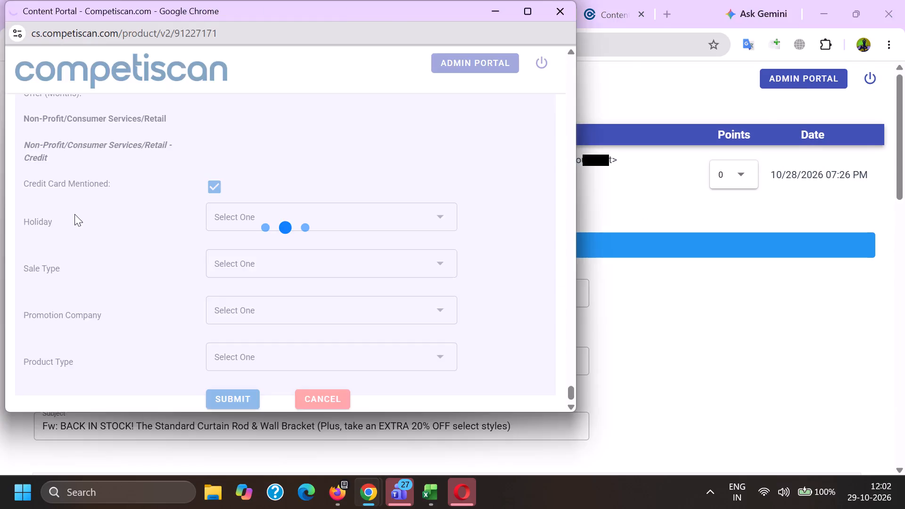
Return to the email editor and copy the name Pottery Barn from the header's From line.
key(alt+Tab)
scroll(149, 231, down, 6)
drag(113, 298, 119, 298)
click(119, 298)
key(Page_Up)
key(Page_Up)
key(Page_Up)
key(Page_Up)
key(Page_Up)
key(Page_Up)
key(Page_Up)
key(Page_Up)
key(Page_Up)
key(Page_Up)
key(Page_Up)
key(Page_Up)
key(Page_Up)
key(Page_Up)
key(Page_Up)
key(Page_Up)
key(Page_Up)
key(Page_Up)
key(Page_Up)
key(Page_Up)
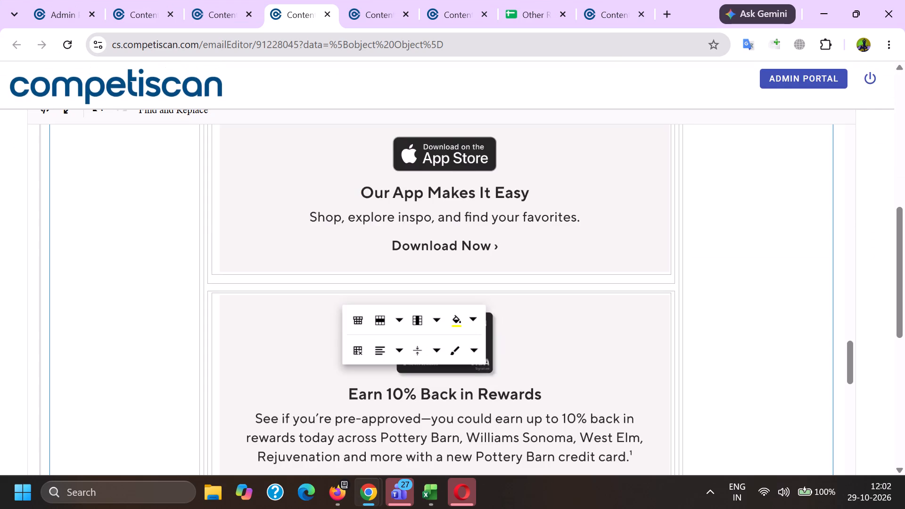
scroll(123, 245, down, 5)
double_click(87, 208)
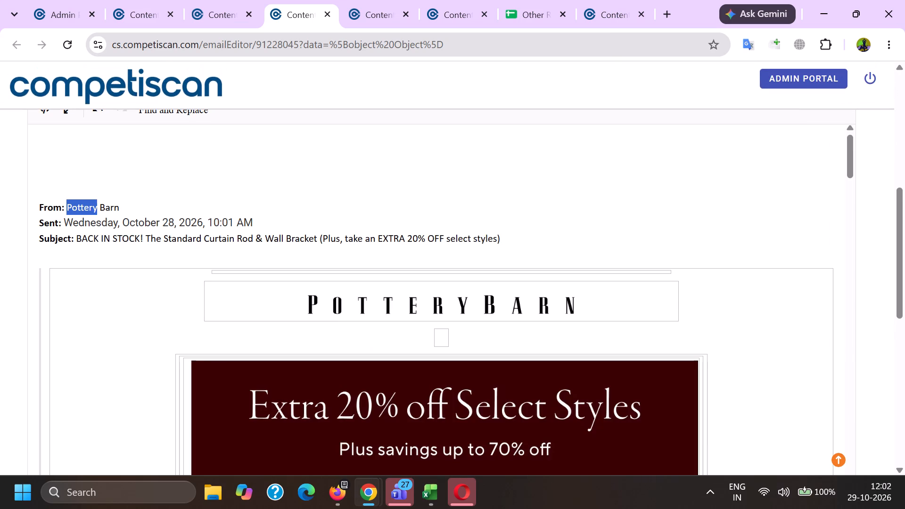
shift+click(107, 210)
key(ctrl+c)
In the product form, replace company apc-na with Pottery Barn and add the affinity Pottery Barn (Retail).
key(alt+Tab)
scroll(249, 175, down, 5)
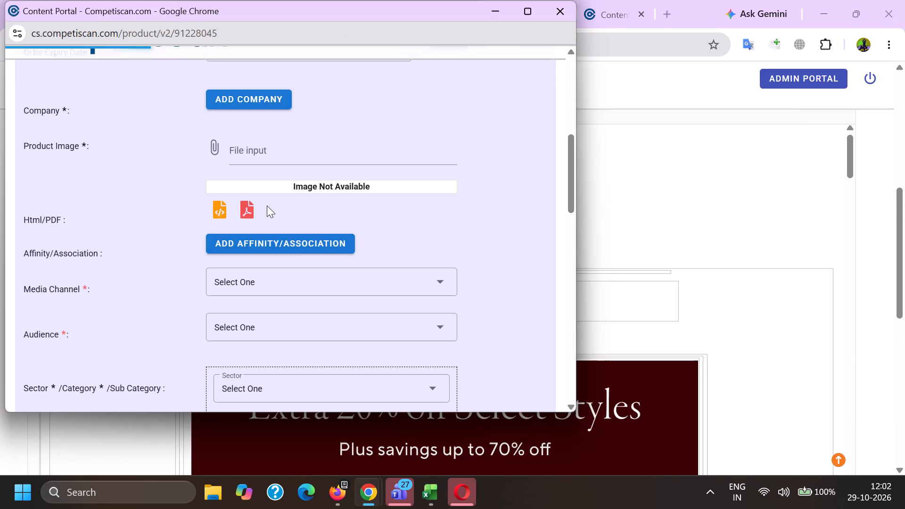
click(279, 242)
click(321, 278)
key(ctrl+v)
scroll(286, 336, up, 2)
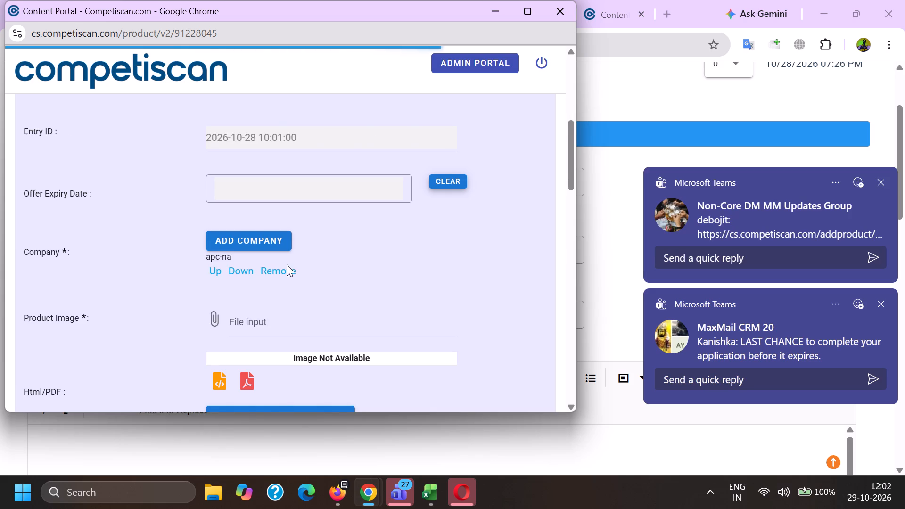
click(284, 270)
click(284, 236)
key(ctrl+v)
scroll(280, 205, down, 2)
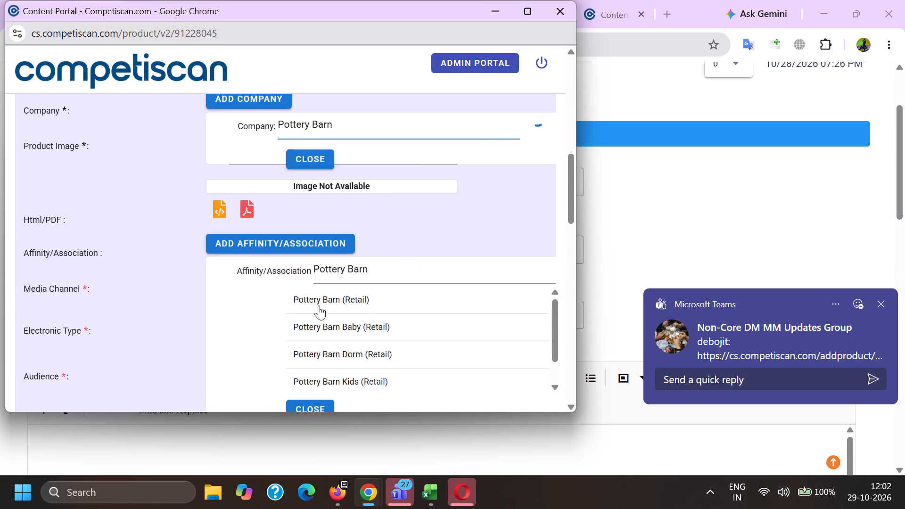
click(319, 305)
scroll(295, 304, up, 2)
click(308, 303)
click(250, 266)
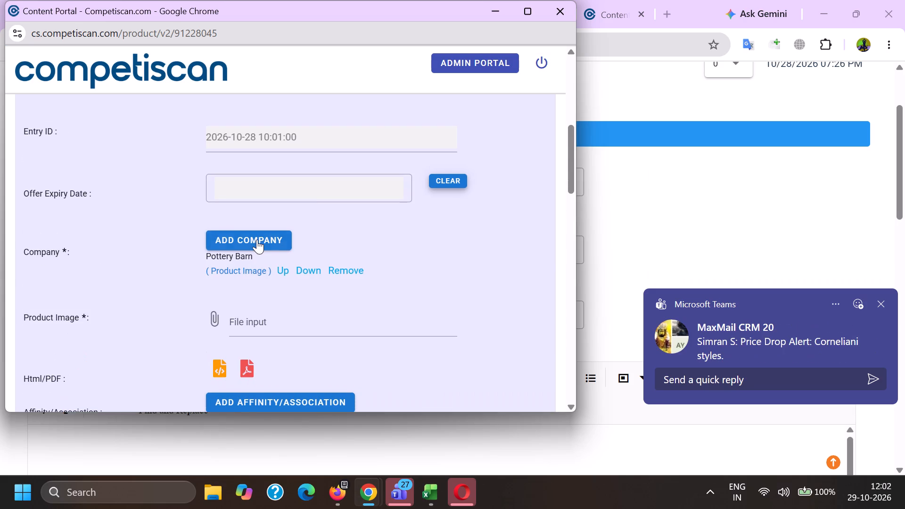
Add Capital One as a second company.
click(256, 239)
text(capital one)
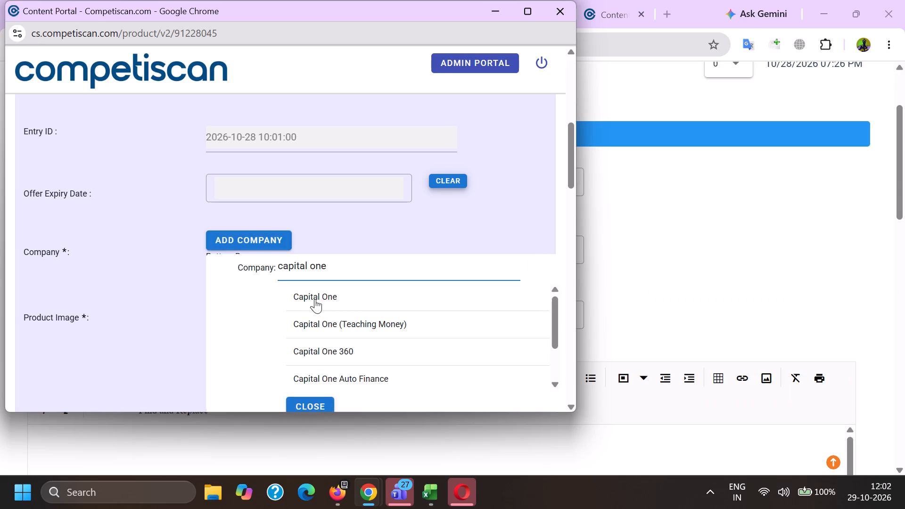
click(315, 299)
Add a classification with sector Retail, category Home and sub category Furniture.
scroll(315, 300, down, 4)
scroll(280, 276, down, 4)
click(249, 149)
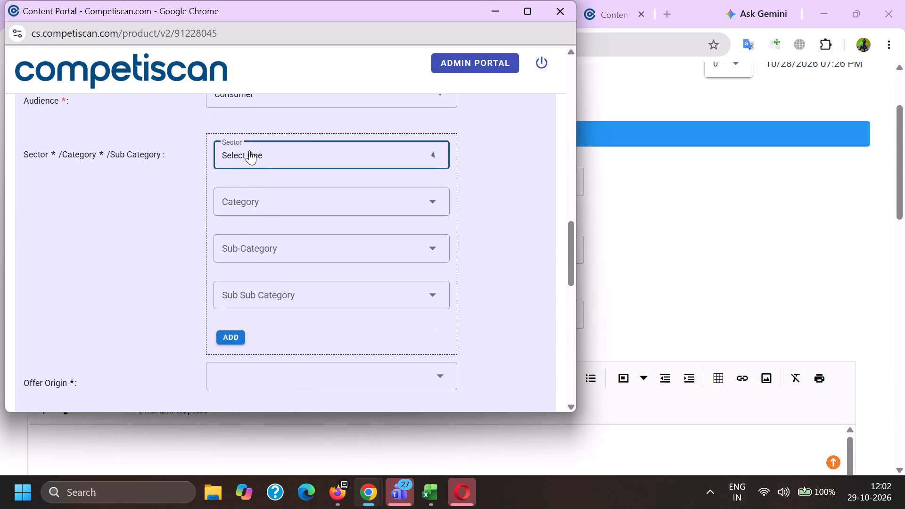
scroll(249, 151, down, 7)
click(257, 225)
drag(164, 205, 189, 205)
click(264, 198)
scroll(264, 198, down, 8)
click(250, 221)
drag(105, 234, 123, 241)
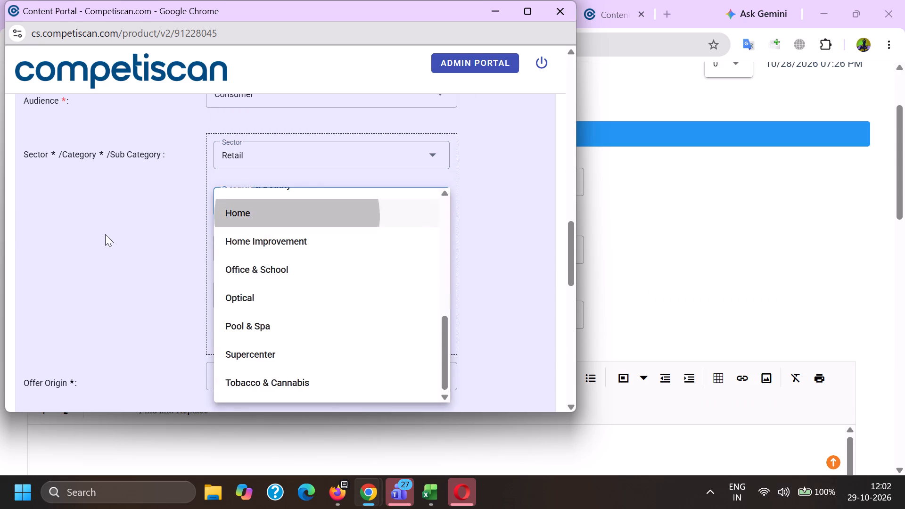
click(226, 251)
scroll(229, 173, down, 2)
click(257, 232)
drag(126, 234, 139, 238)
scroll(218, 302, up, 3)
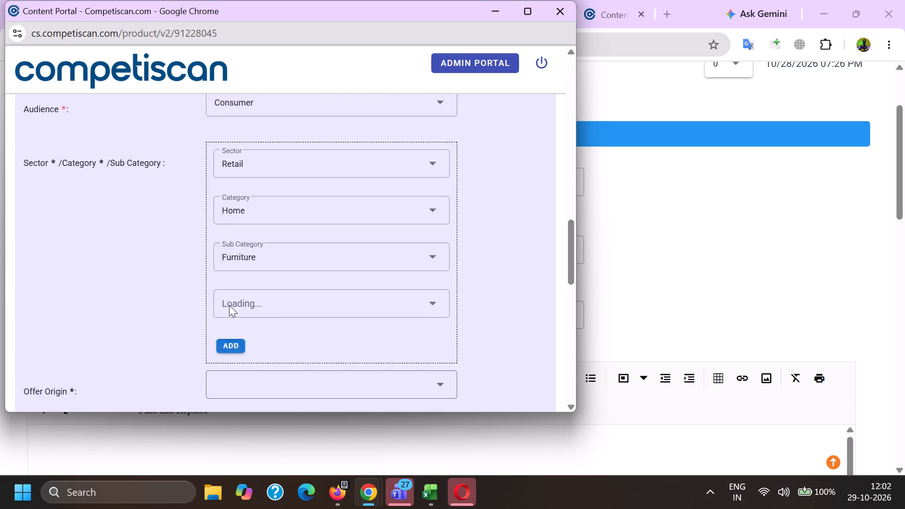
click(230, 410)
scroll(240, 389, up, 7)
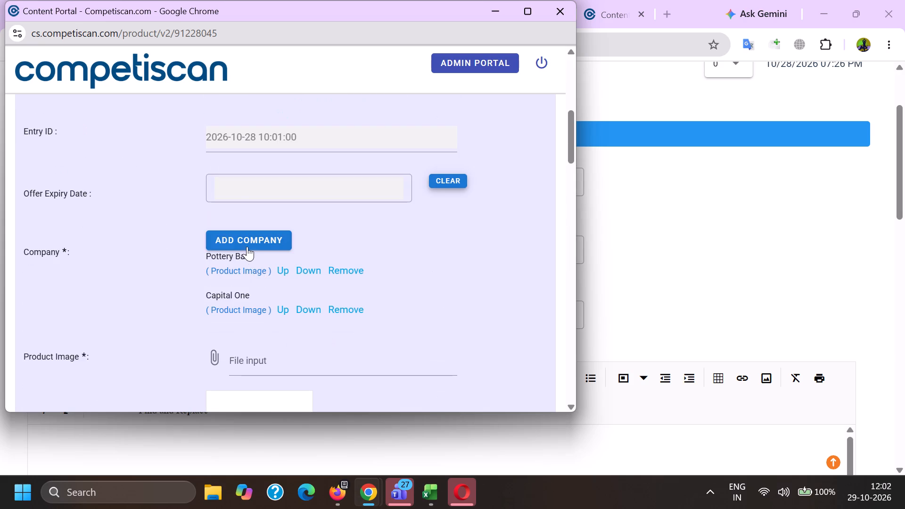
Add Affirm as a third company in the product form.
click(247, 246)
key(a)
text(ff)
text(ir)
key(m)
scroll(247, 248, down, 4)
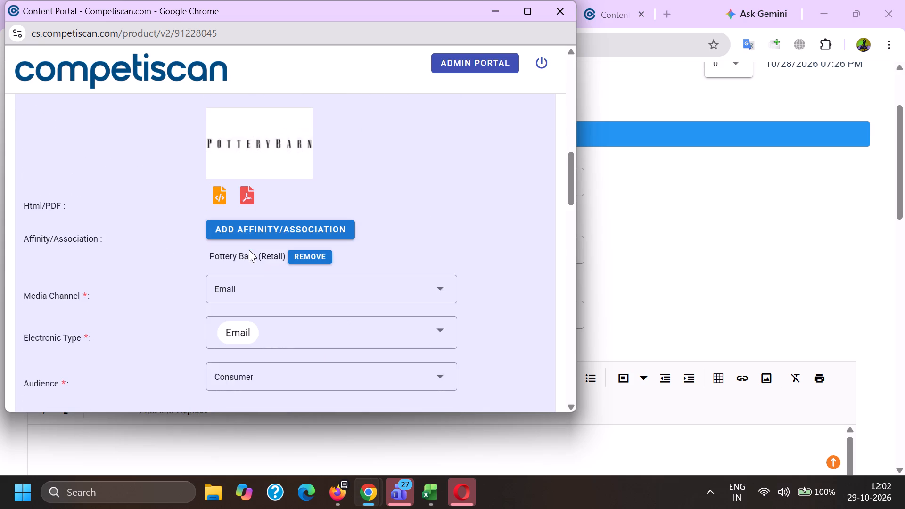
Add a second classification with sector Credit Cards, category Payment Cards and sub category Credit Cards.
scroll(256, 268, down, 4)
click(255, 161)
scroll(260, 196, down, 4)
scroll(295, 351, up, 5)
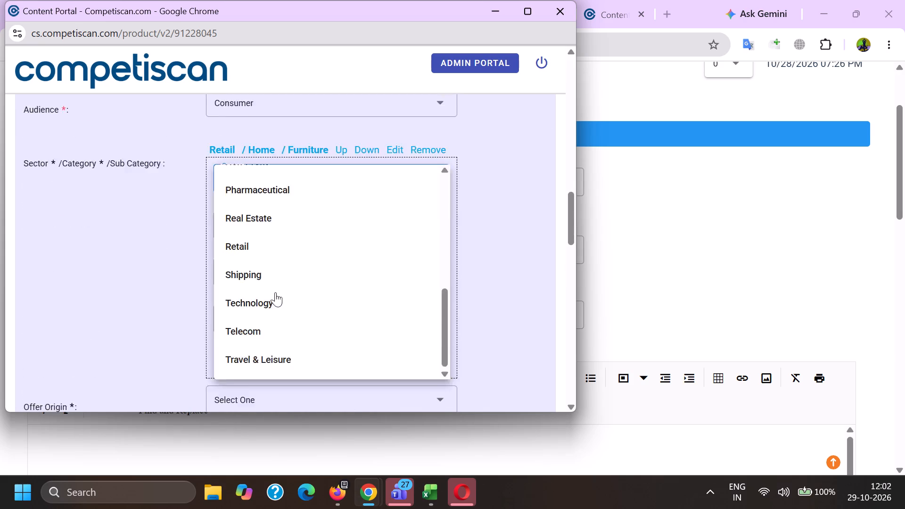
scroll(269, 291, down, 3)
scroll(269, 346, up, 9)
click(269, 353)
drag(132, 344, 156, 344)
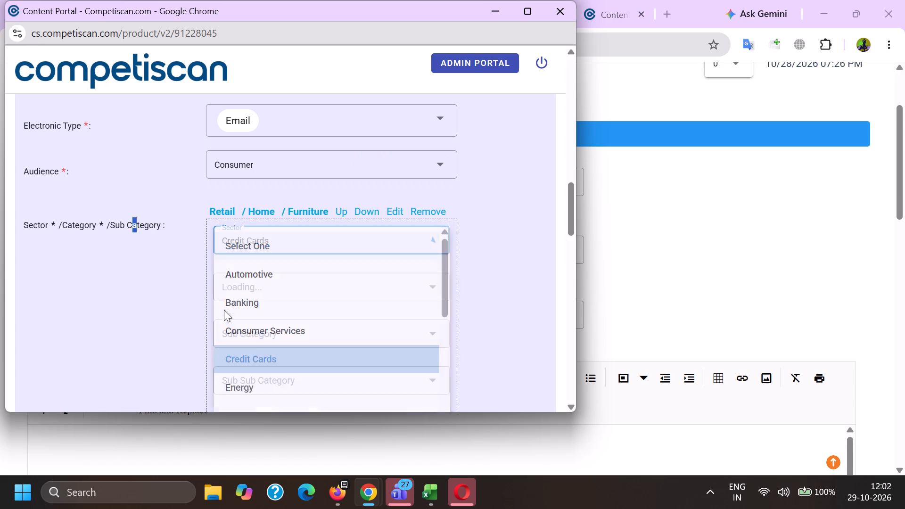
click(242, 295)
scroll(257, 205, down, 1)
click(253, 282)
click(242, 271)
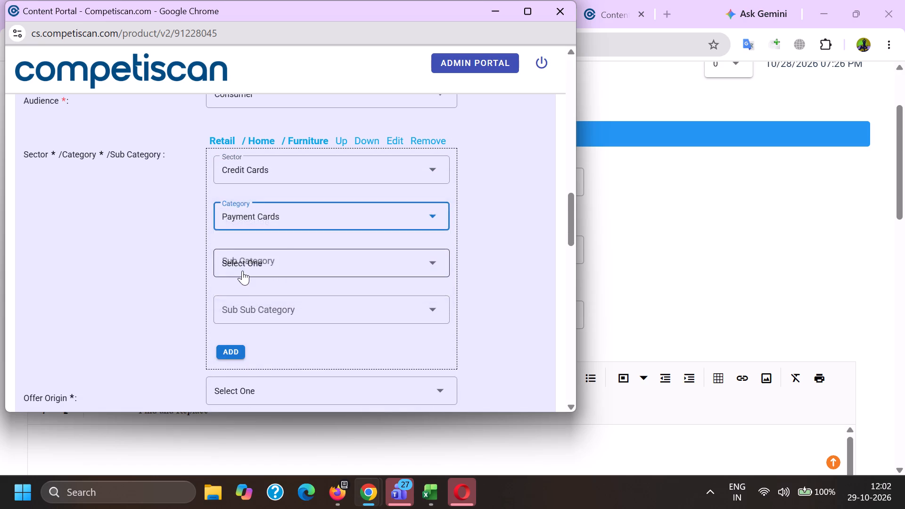
scroll(267, 180, down, 1)
click(249, 284)
drag(127, 267, 142, 267)
click(247, 275)
click(226, 282)
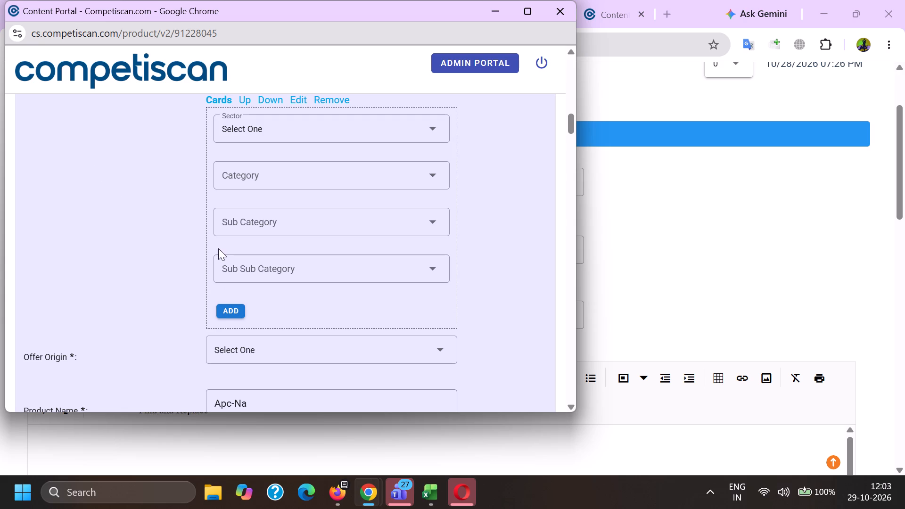
Add a third classification with sector Mortgage & Loan, category Unsecured and sub category Point of Sale Financing/BNPL.
scroll(218, 248, up, 2)
click(268, 271)
scroll(268, 272, down, 4)
scroll(289, 322, up, 1)
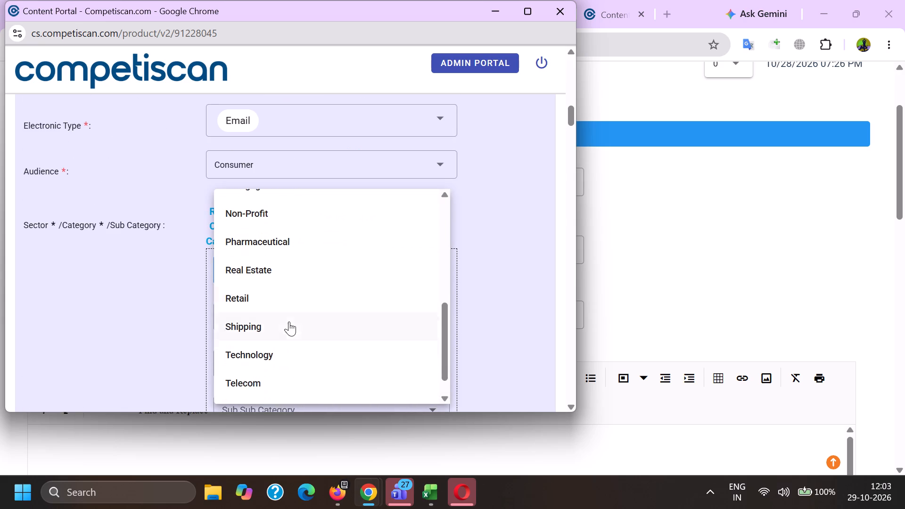
scroll(289, 321, up, 1)
click(288, 320)
drag(175, 305, 188, 308)
click(241, 317)
scroll(255, 199, down, 1)
click(257, 302)
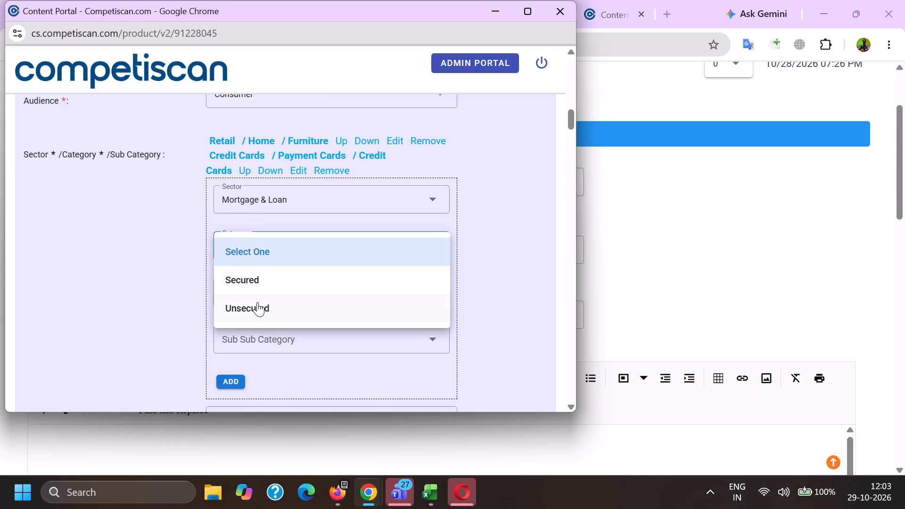
click(251, 299)
scroll(244, 246, down, 10)
click(267, 265)
drag(137, 238, 143, 238)
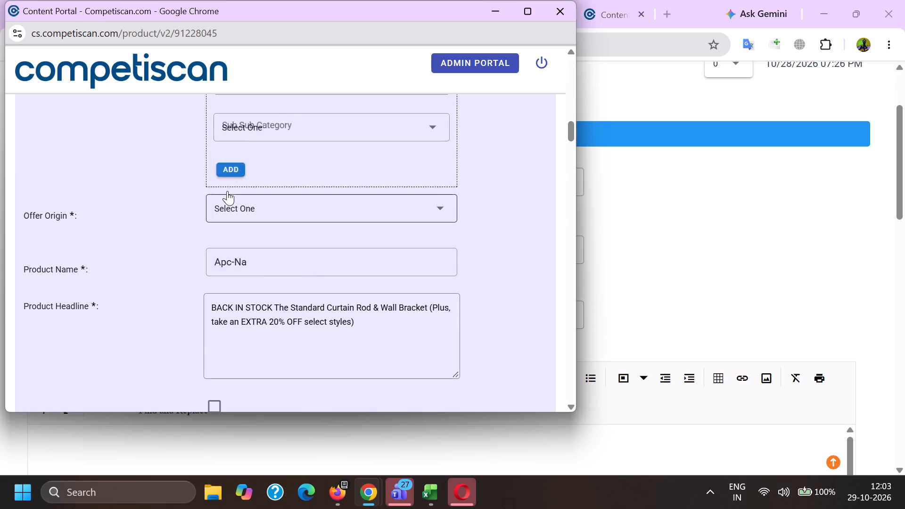
click(231, 172)
Move the Retail / Home / Furniture classification down in the classification list.
scroll(248, 257, up, 4)
click(373, 213)
Set the offer origin to Provider/Bank and the product name to Pottery Barn Key Rewards Visa Credit Card.
scroll(344, 208, down, 4)
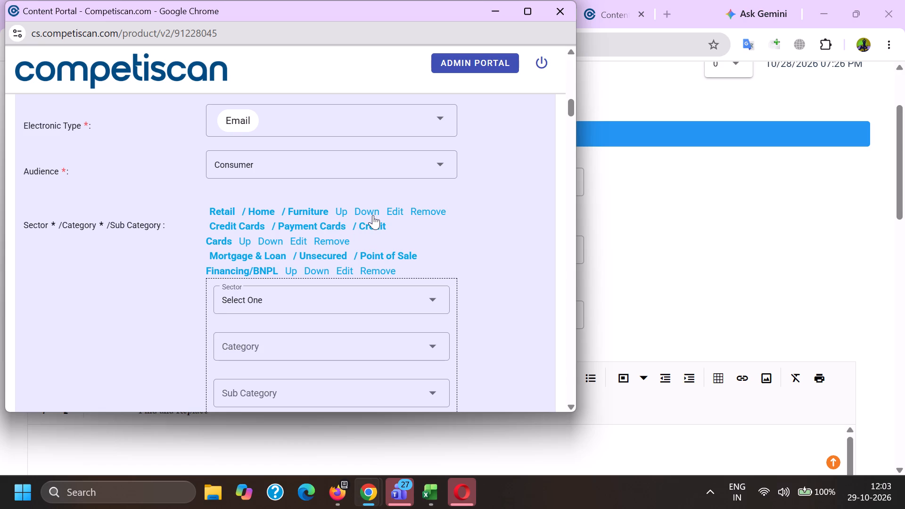
click(266, 233)
double_click(253, 301)
key(ctrl+v)
click(252, 356)
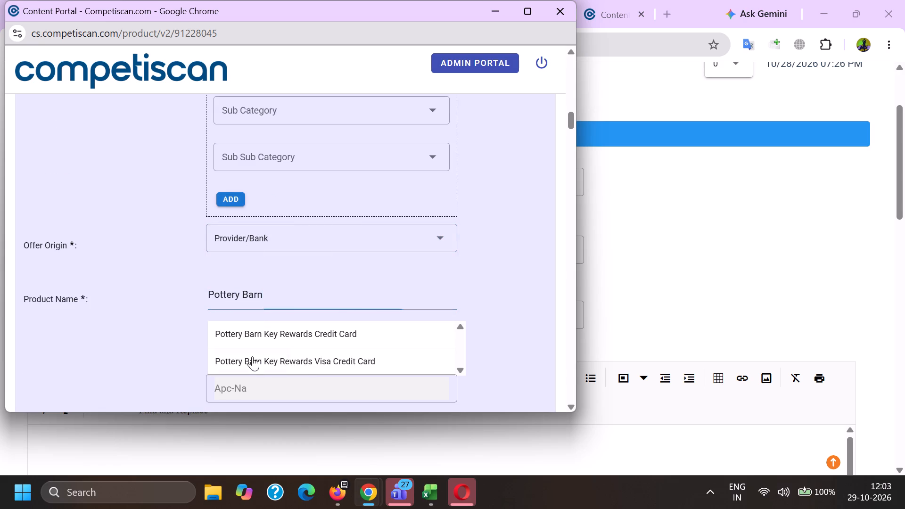
scroll(253, 354, up, 5)
click(274, 294)
Replace the product headline with the subject text copied from the header in the email editor.
scroll(260, 243, down, 6)
drag(388, 302, 0, 242)
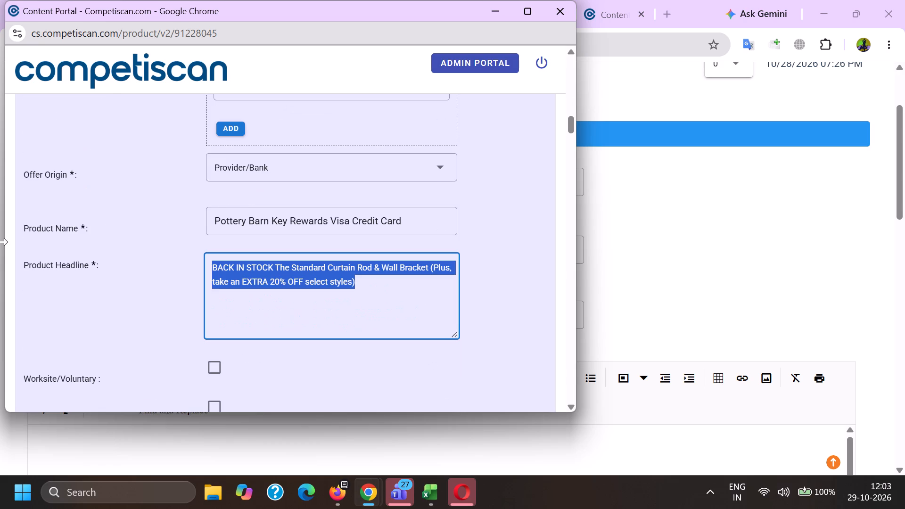
drag(0, 242, 2, 241)
key(BackSpace)
key(alt+Tab)
scroll(137, 287, down, 2)
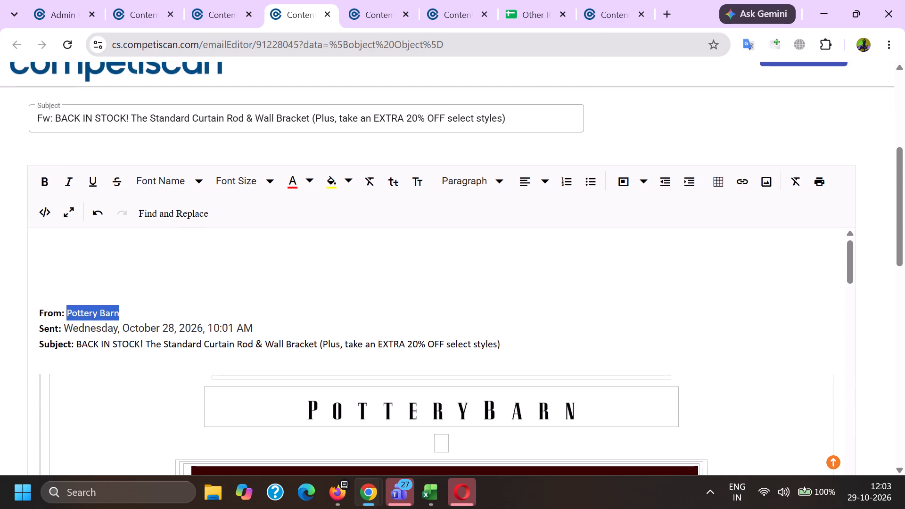
drag(77, 345, 500, 347)
key(ctrl+c)
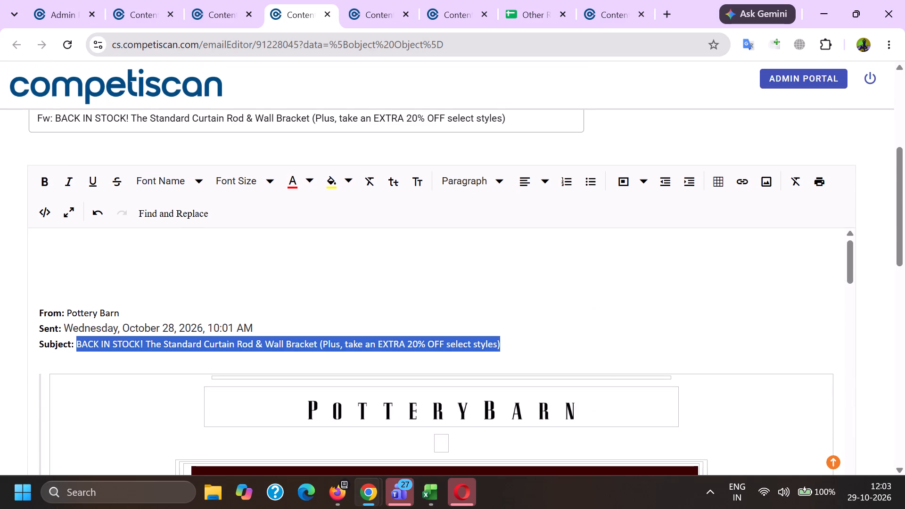
key(alt+Tab)
key(ctrl+v)
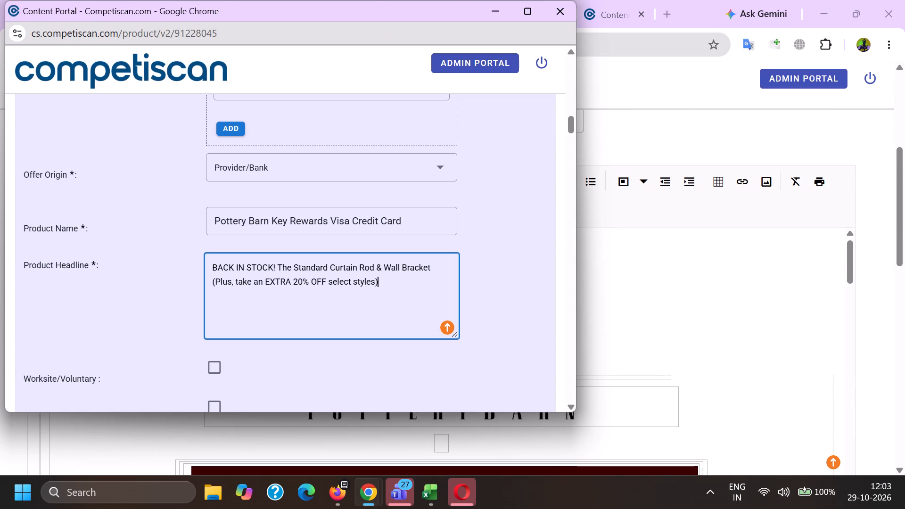
In the product headline, change the ampersand to "and" and put a period after "select styles)".
click(381, 267)
key(BackSpace)
key(a)
key(n)
key(d)
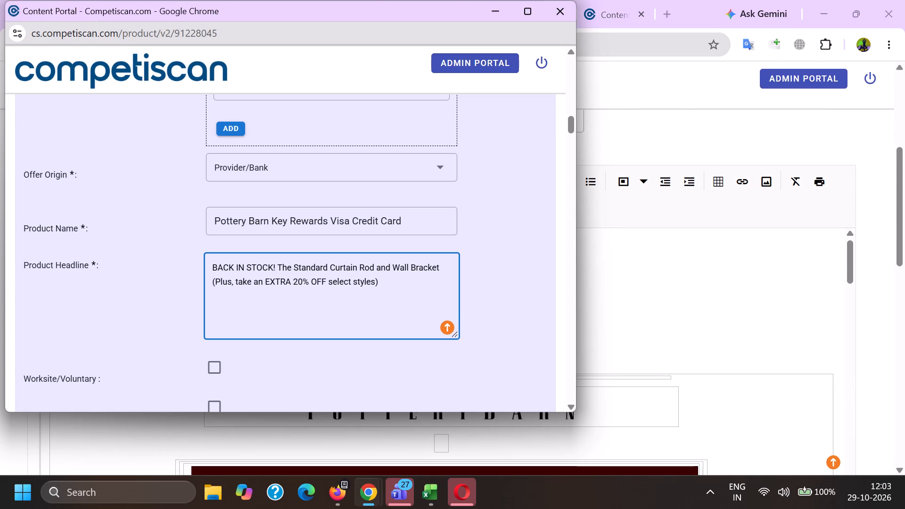
click(430, 293)
key(period)
key(space)
Copy "Earn 10% back in rewards" from the Grinch product's headline and append it to this product's headline.
key(alt+Tab)
click(612, 0)
scroll(540, 227, up, 10)
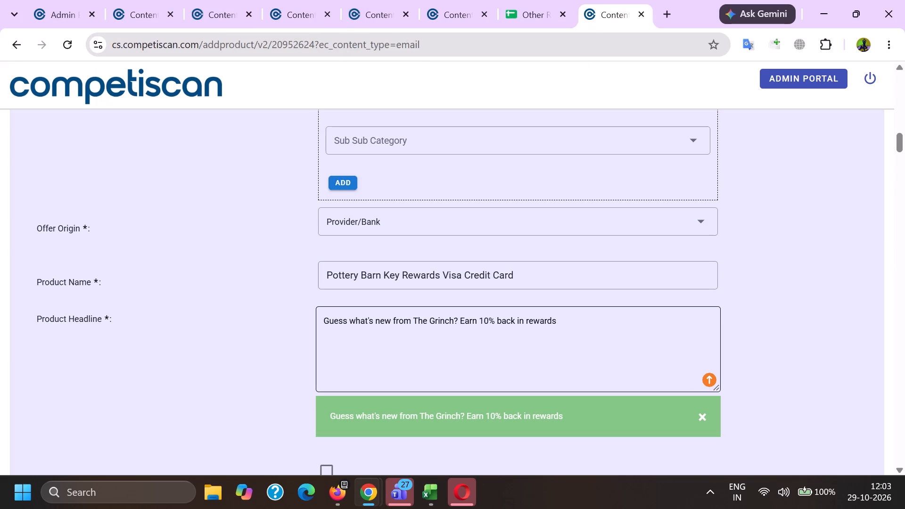
double_click(477, 321)
double_click(473, 320)
shift+click(604, 323)
key(ctrl+c)
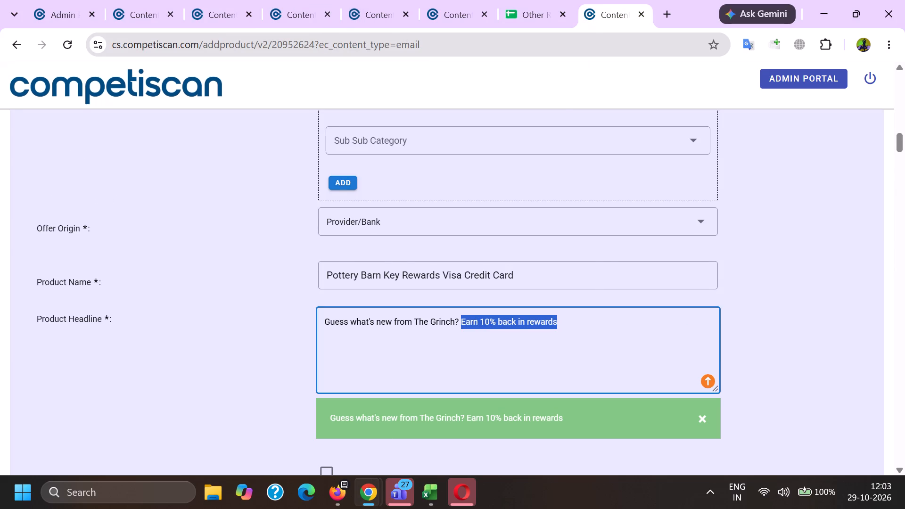
key(alt+Tab)
key(ctrl+v)
Set the response mechanism to URL/Website and the mailing type to Acquisition.
scroll(244, 284, down, 5)
click(247, 230)
scroll(241, 143, down, 5)
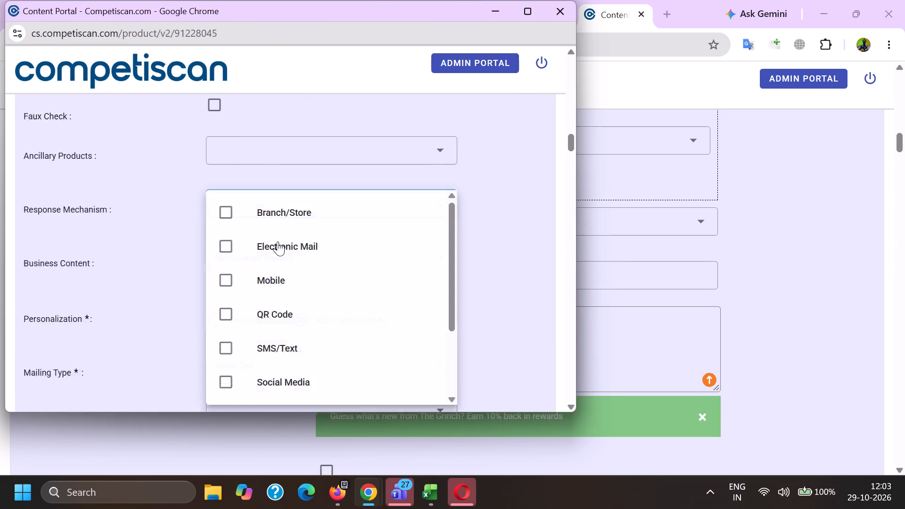
scroll(278, 241, down, 3)
click(268, 337)
drag(137, 322, 150, 324)
click(260, 337)
click(262, 254)
click(182, 268)
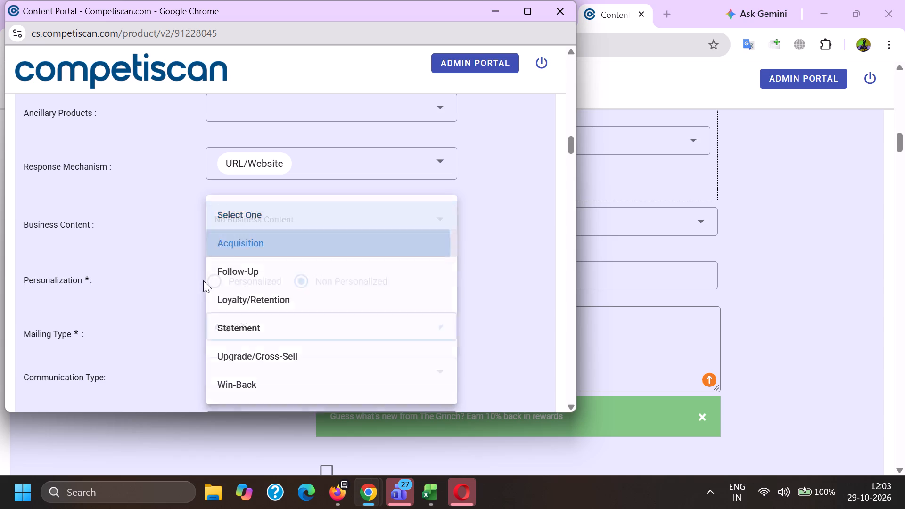
Set the communication types to Bonuses/Contests/Incentives, Co-Brand and Mobile Application.
scroll(226, 251, down, 2)
click(249, 232)
scroll(238, 155, down, 1)
click(285, 270)
scroll(285, 269, down, 3)
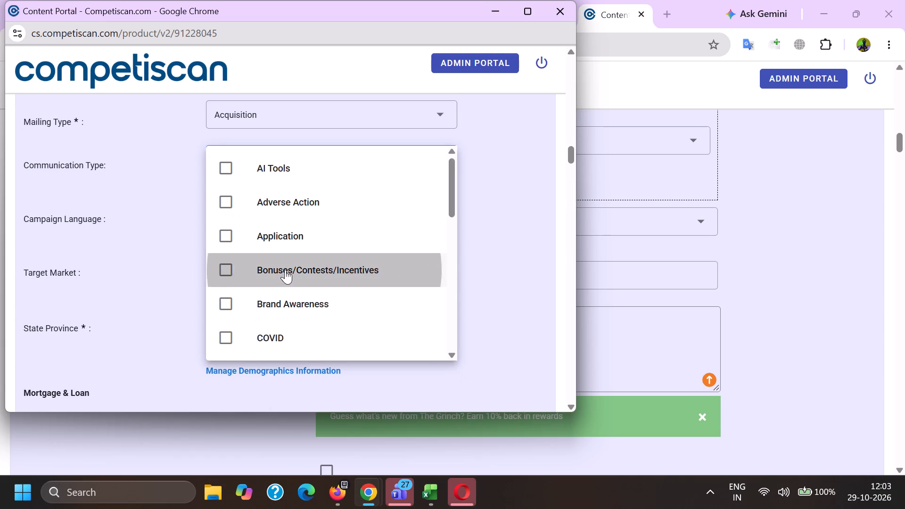
scroll(285, 270, down, 2)
click(281, 258)
scroll(278, 265, down, 10)
click(297, 324)
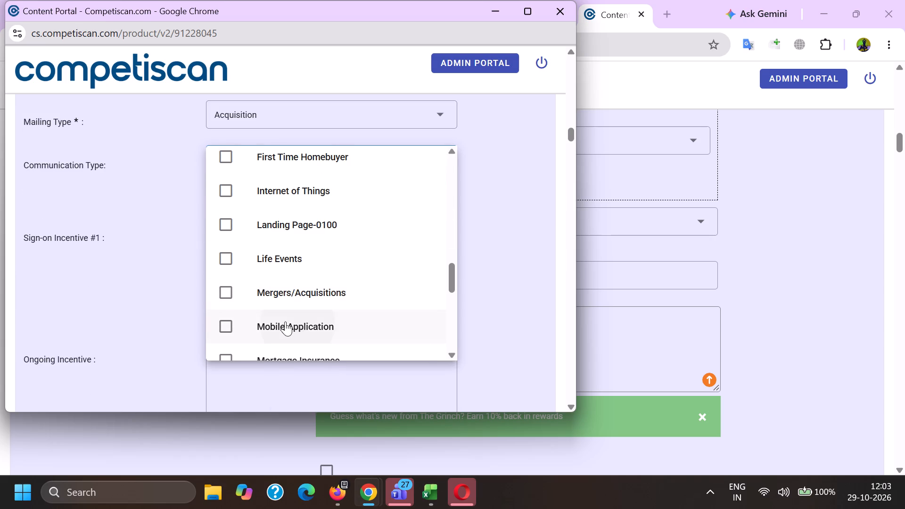
drag(113, 297, 118, 297)
Copy the sign-on incentive "10% back in rewards during the first 30 days from account opening" from the Grinch product into Sign-on Incentive #1.
key(alt+Tab)
scroll(448, 254, down, 9)
drag(651, 321, 2, 328)
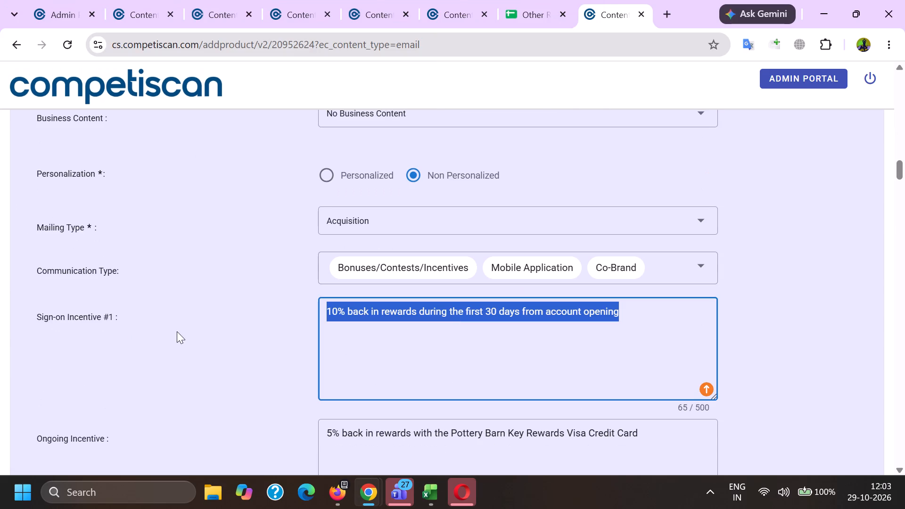
key(ctrl+c)
key(alt+Tab)
click(250, 260)
key(ctrl+v)
Copy the ongoing incentive "5% back in rewards with the Pottery Barn Key Rewards Visa Credit Card" from the Grinch product into Ongoing Incentive.
ctrl+click(263, 362)
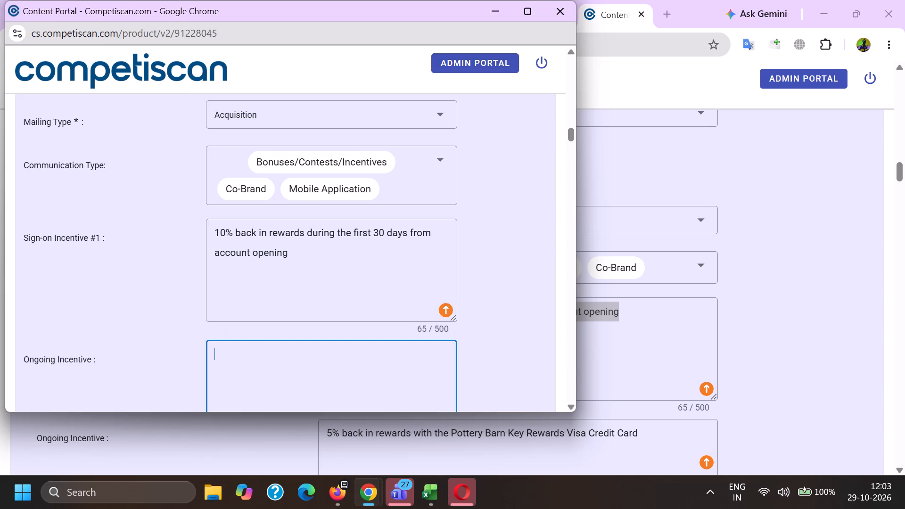
key(alt+Tab)
drag(647, 429, 26, 415)
key(ctrl+c)
key(alt+Tab)
key(ctrl+v)
Set Sign-on Incentive Type #1 to Coupon/Discount with an incentive value of 10.00.
scroll(155, 287, down, 4)
click(267, 201)
scroll(267, 200, down, 6)
click(260, 294)
drag(153, 282, 185, 278)
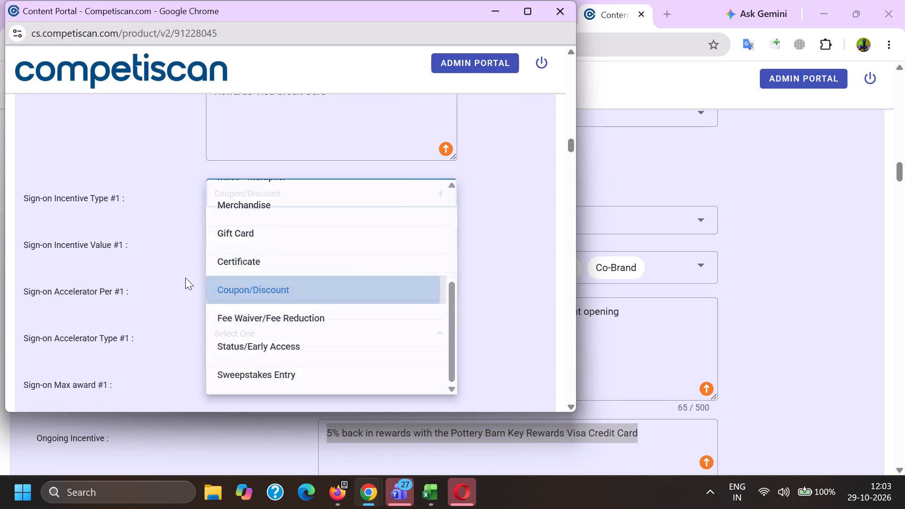
drag(185, 278, 165, 282)
click(227, 232)
key(1)
text(0.)
text(00)
Set Sign-on Max award #1 to 10.00 and the Sign-on Incentive Window #1 to 1 month.
key(Tab)
key(Tab)
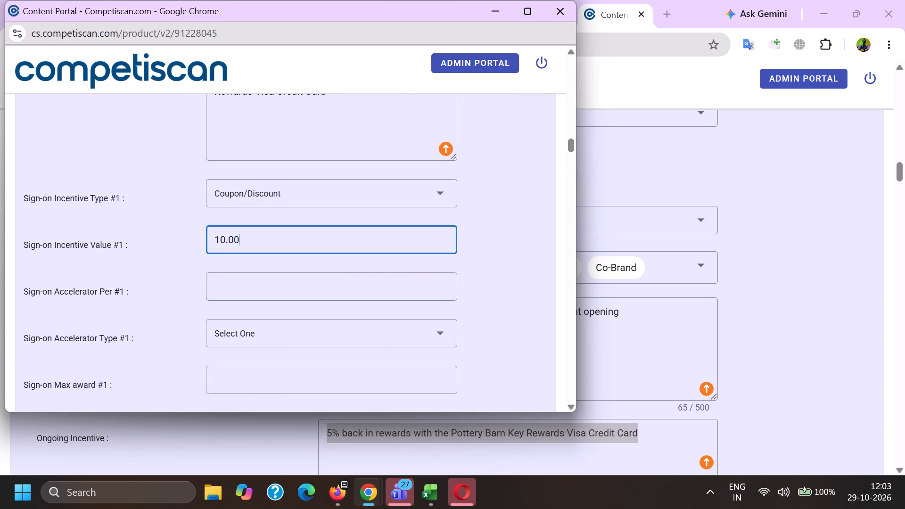
key(Tab)
text(10.00)
key(Tab)
key(Tab)
key(Tab)
key(1)
Set the Mortgage & Loan application type to Invitation to Apply.
scroll(223, 235, down, 2)
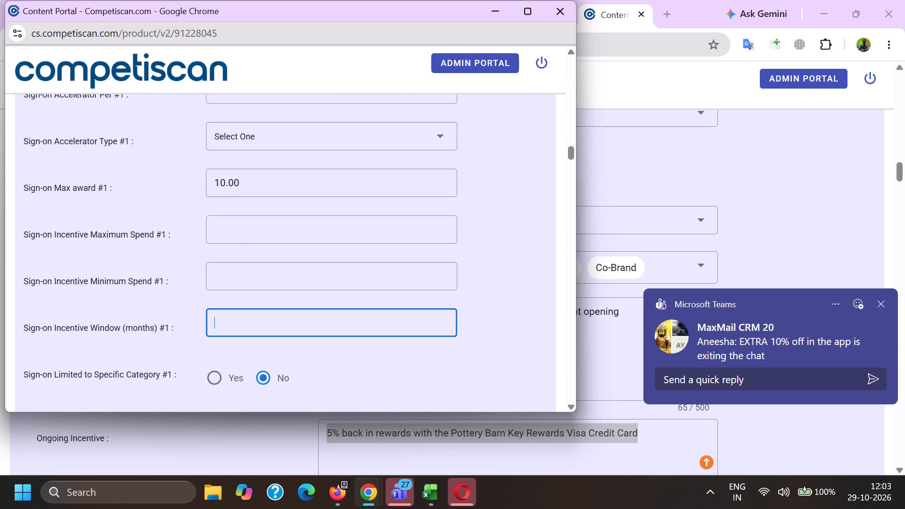
click(216, 288)
scroll(226, 258, down, 20)
scroll(226, 258, down, 7)
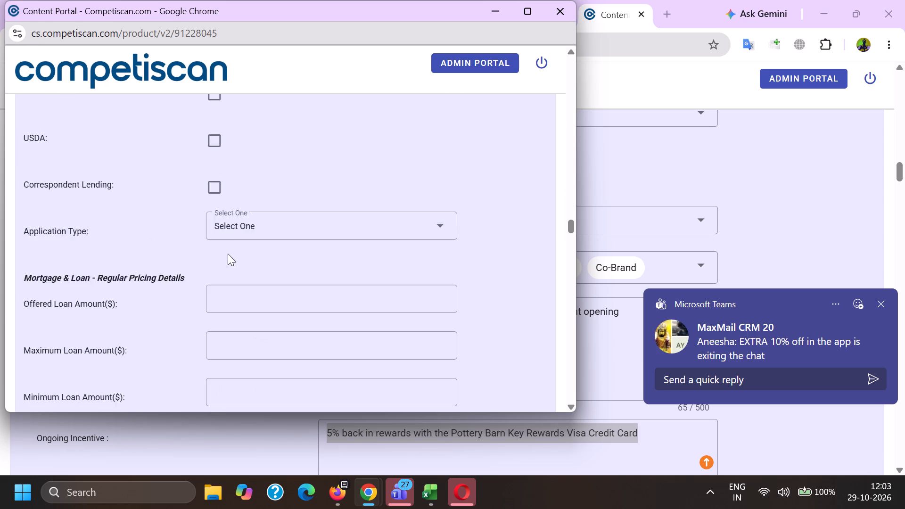
scroll(234, 251, up, 1)
click(238, 204)
click(280, 262)
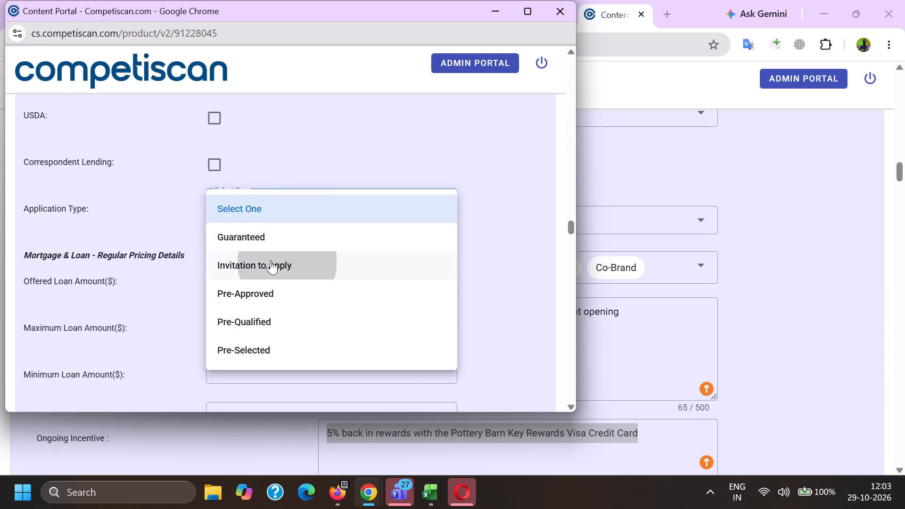
click(140, 257)
In the Mortgage & Loan regular pricing details, set the upper APR to 36% and the lower APR to 0%.
scroll(207, 211, down, 2)
scroll(228, 336, down, 2)
click(236, 225)
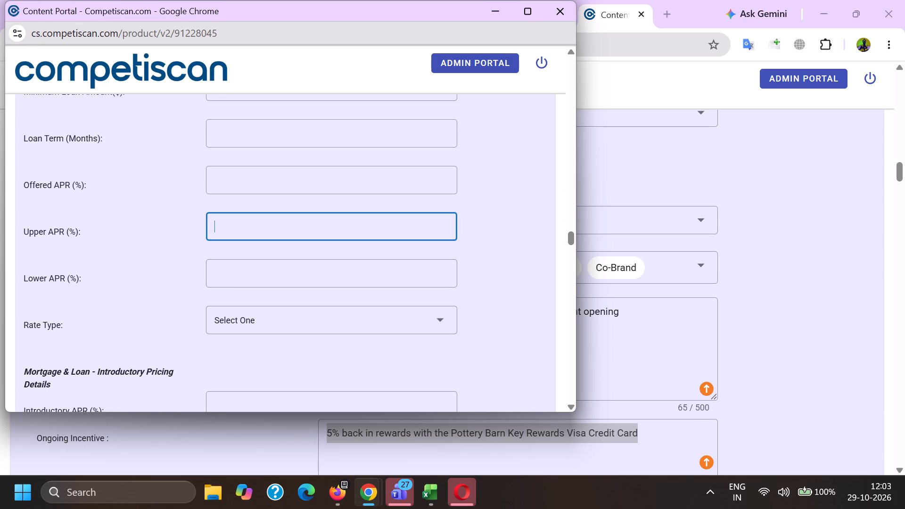
text(36)
key(Tab)
key(0)
In the payment card offer details, set the application type to Invitation to Apply and the card network to Visa.
scroll(260, 245, down, 4)
click(251, 263)
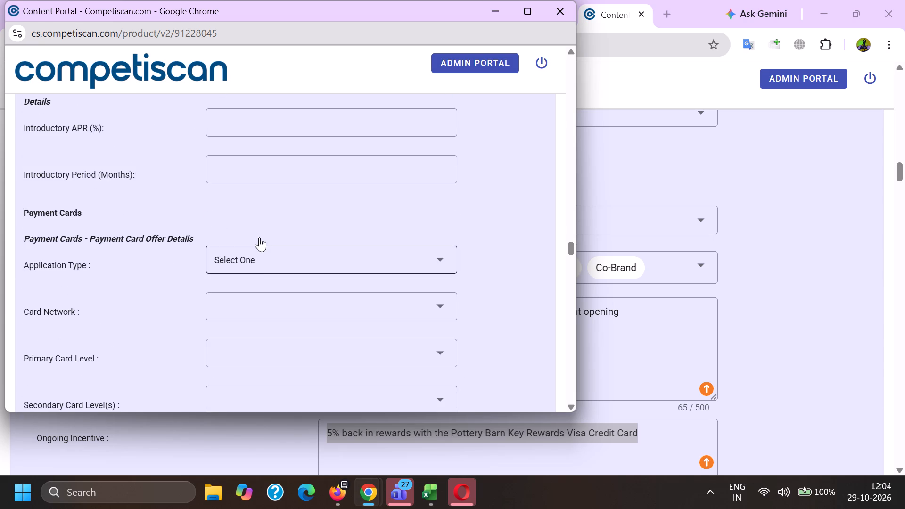
scroll(262, 173, down, 1)
drag(271, 244, 263, 246)
drag(130, 253, 147, 258)
click(219, 241)
scroll(239, 162, down, 1)
click(251, 317)
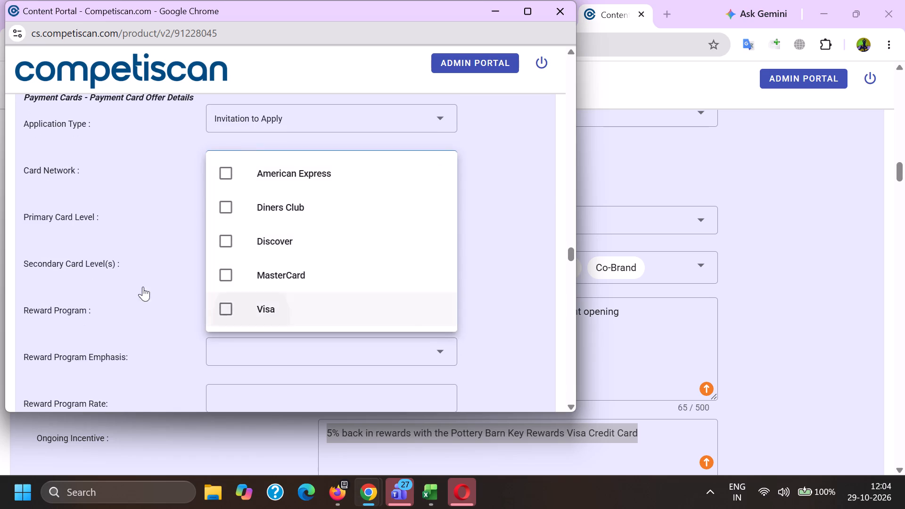
drag(143, 286, 150, 286)
Set the primary card level to Visa Signature.
click(239, 210)
scroll(251, 335, down, 6)
click(278, 376)
drag(154, 356, 162, 358)
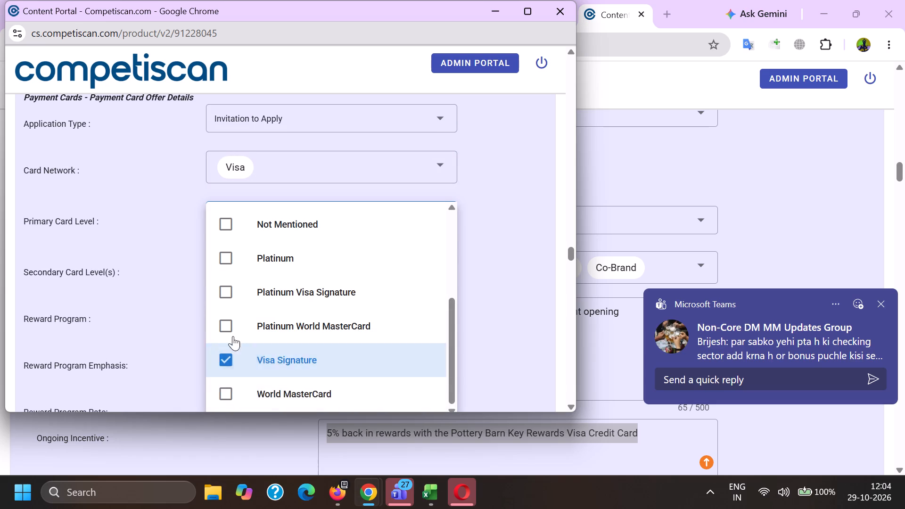
click(214, 330)
double_click(154, 349)
Mark Credit Card Mentioned in the Non-Profit/Consumer Services/Retail credit details and submit the product form for email 91228045.
key(End)
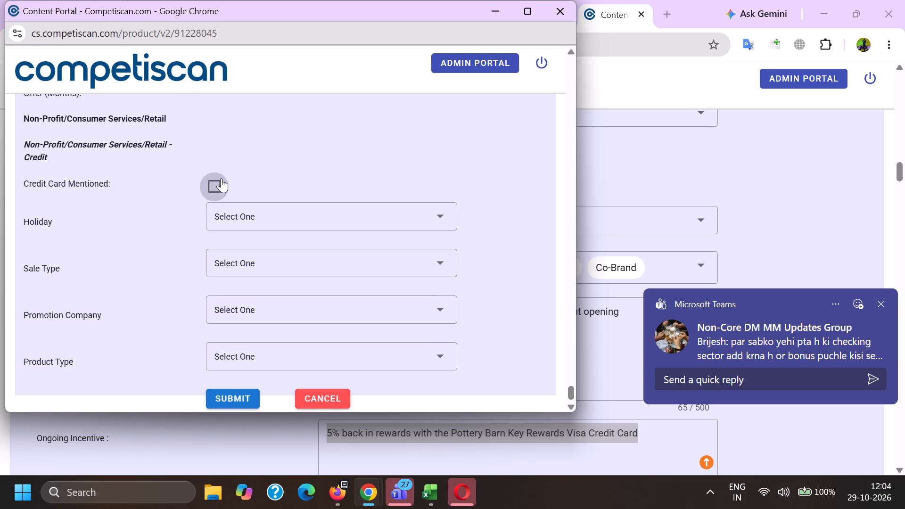
click(219, 179)
click(233, 402)
Return to the portal search for the BACK IN STOCK curtain rod email, and switch to the Firefox email list.
key(alt+Tab)
click(217, 0)
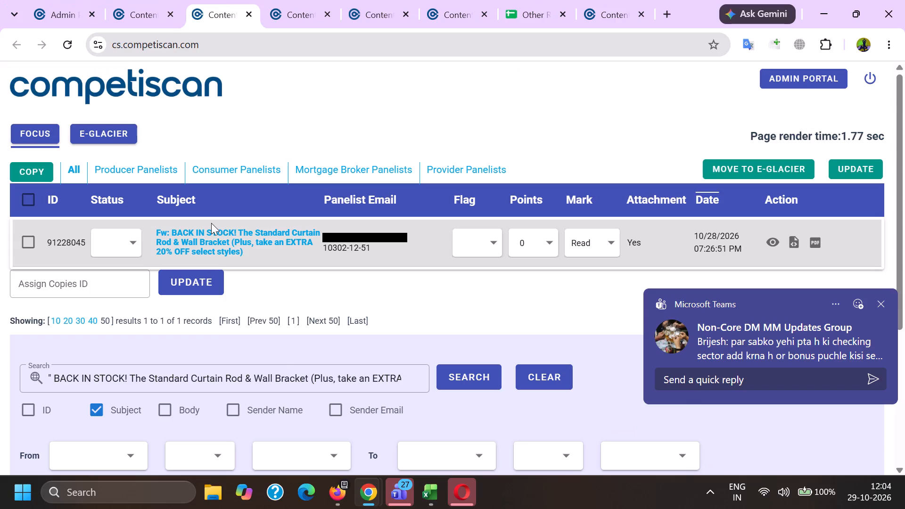
click(335, 492)
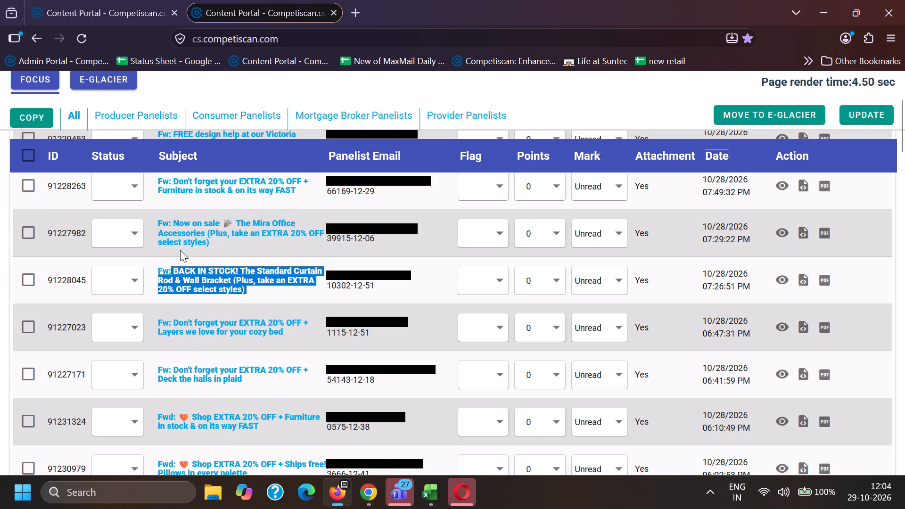
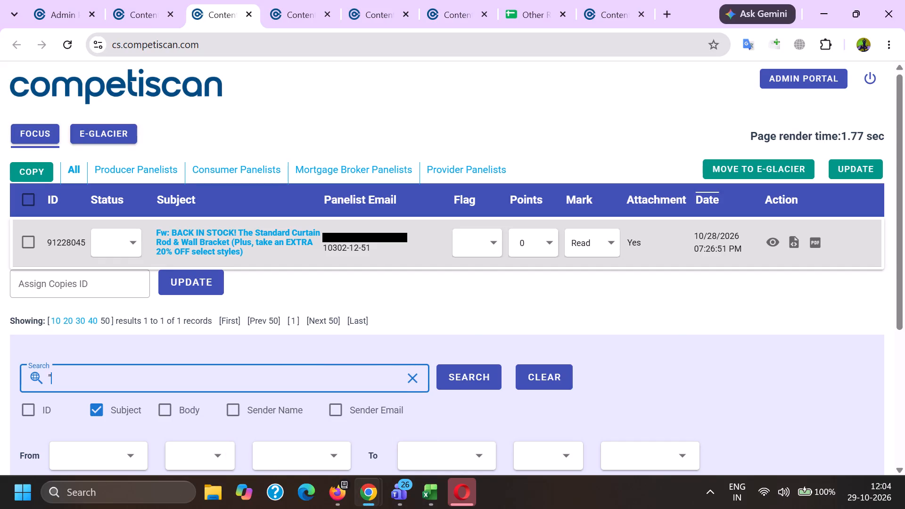
Search the portal by subject for the Mira Office Accessories sale email and open it in the email editor.
key(ctrl+v)
key(shift+quotedbl)
key(Return)
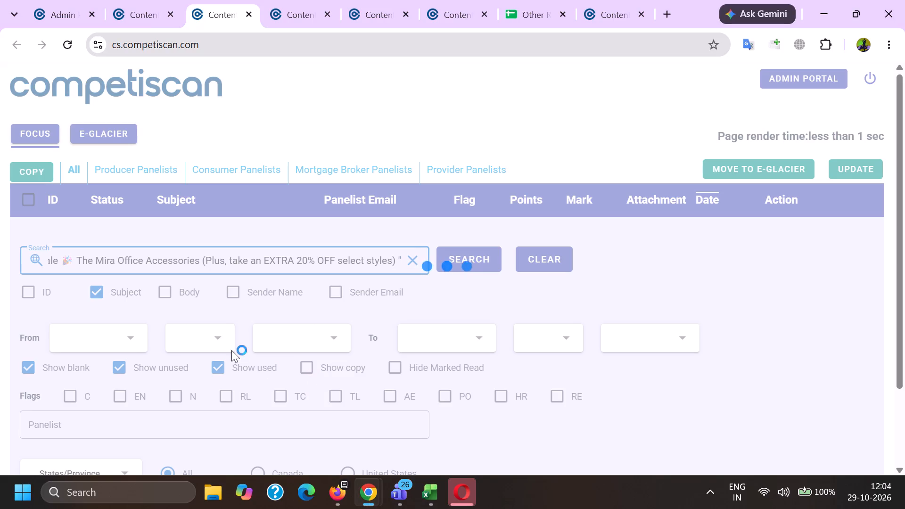
ctrl+click(189, 233)
click(261, 0)
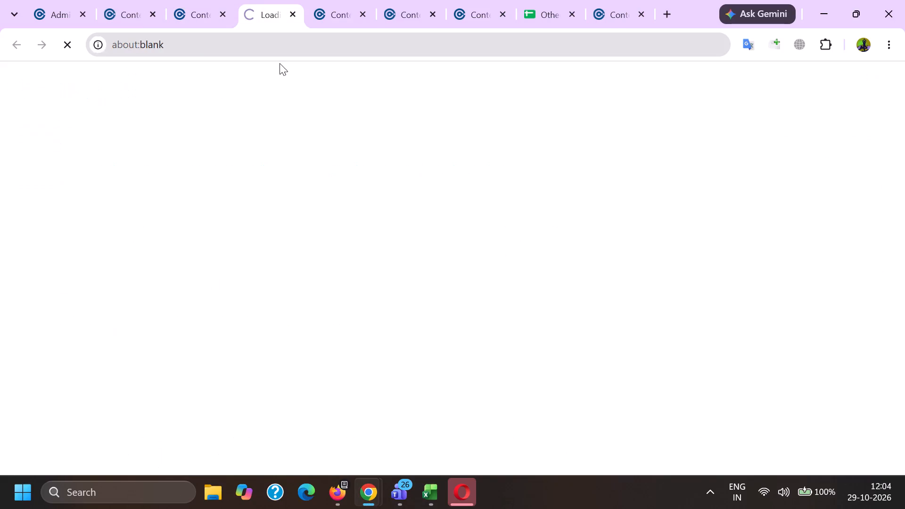
double_click(278, 41)
key(ctrl+c)
click(429, 500)
click(556, 435)
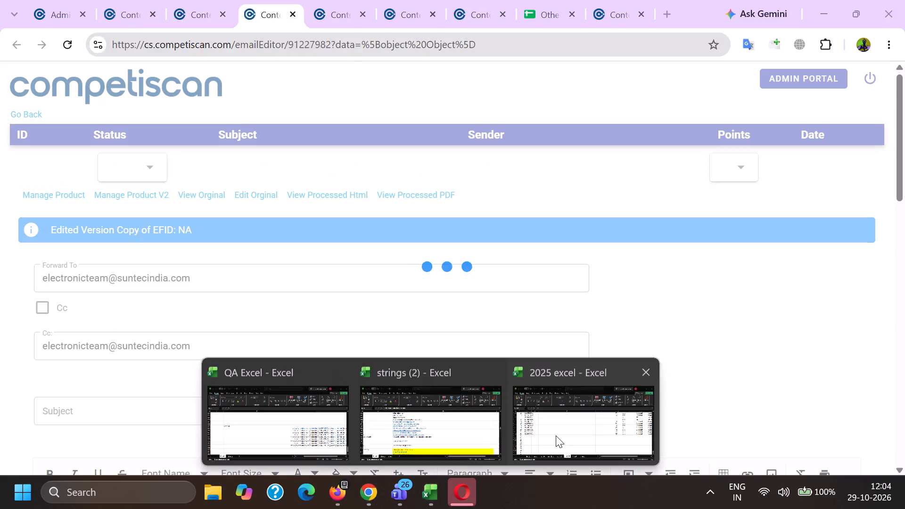
click(75, 314)
key(ctrl+v)
click(128, 314)
key(c)
key(c)
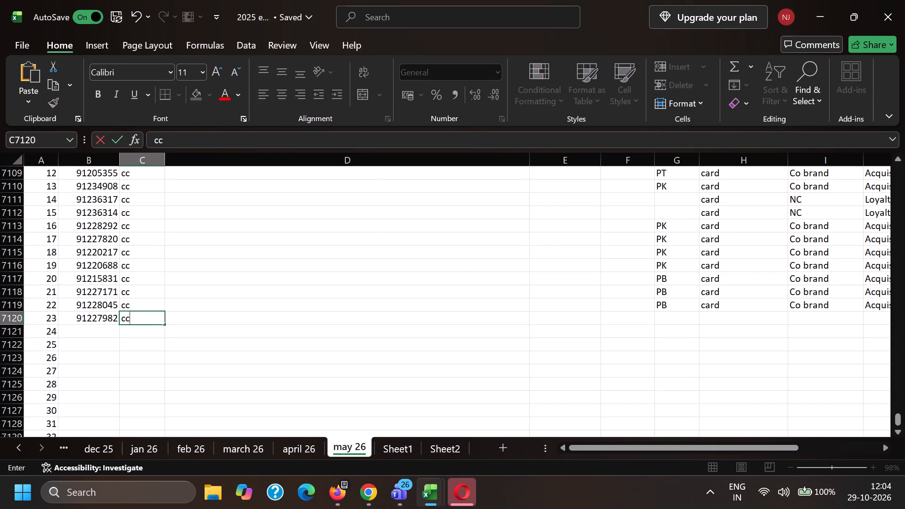
Copy PB, card, Co brand and Acquisition from the row above into the new row, and return to the email editor.
key(Right)
key(Right)
key(Right)
key(Right)
key(Up)
key(shift+Right)
key(shift+Right)
key(shift+Right)
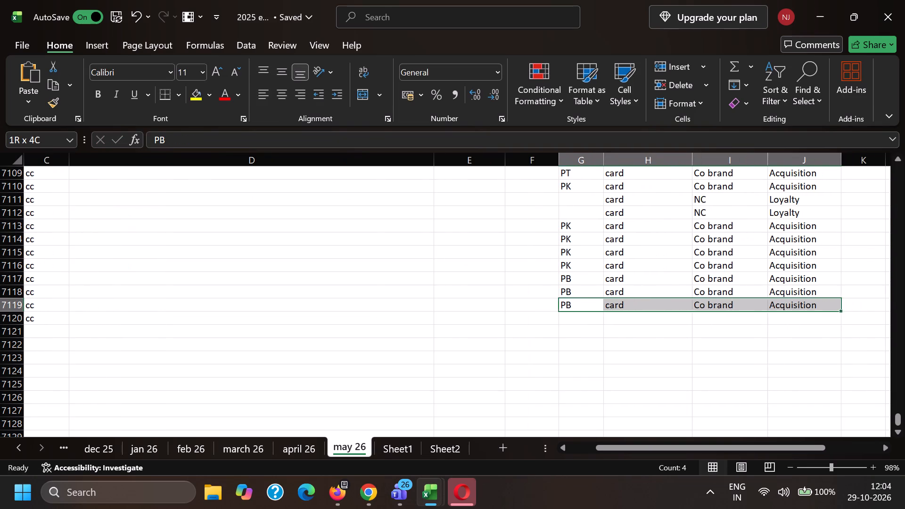
key(ctrl+c)
key(Down)
key(ctrl+v)
key(Down)
key(Down)
key(Up)
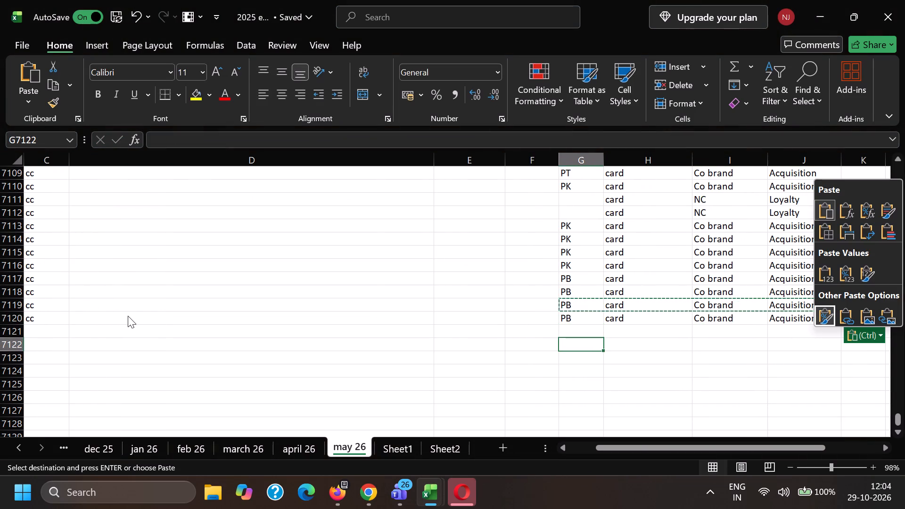
click(128, 315)
key(alt+Tab)
Delete the Forwarded Message line, the sender's email address and the recipient line from the email header.
scroll(144, 191, down, 3)
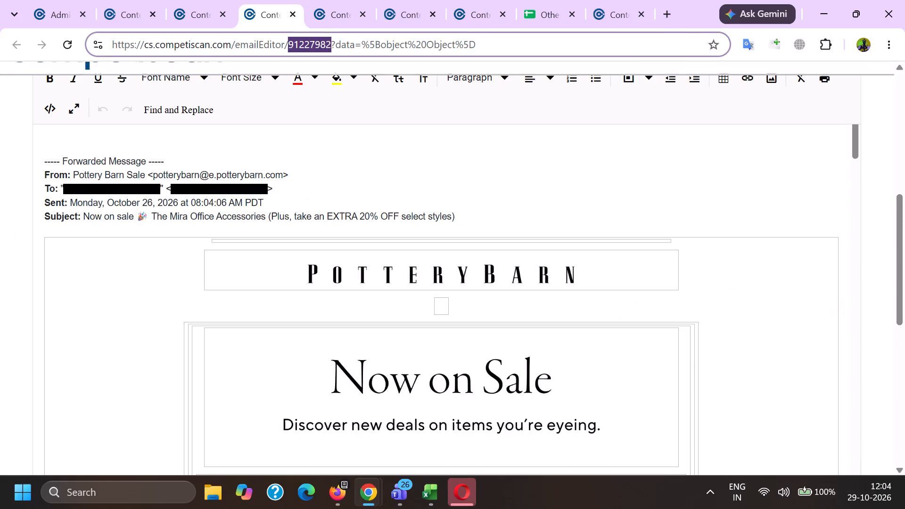
drag(167, 162, 0, 162)
key(BackSpace)
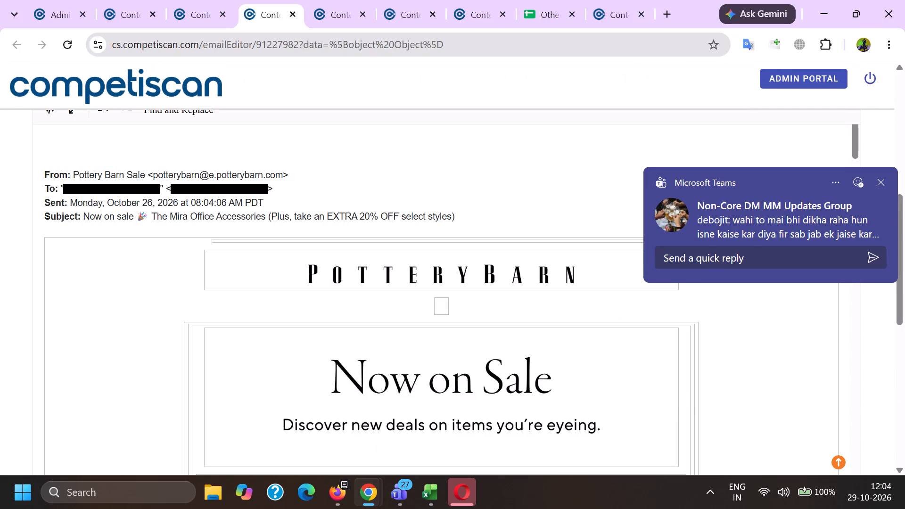
drag(145, 174, 275, 190)
key(BackSpace)
Remove the links from the Instagram, Facebook, Pinterest and YouTube icons below the Follow us heading.
scroll(332, 284, down, 18)
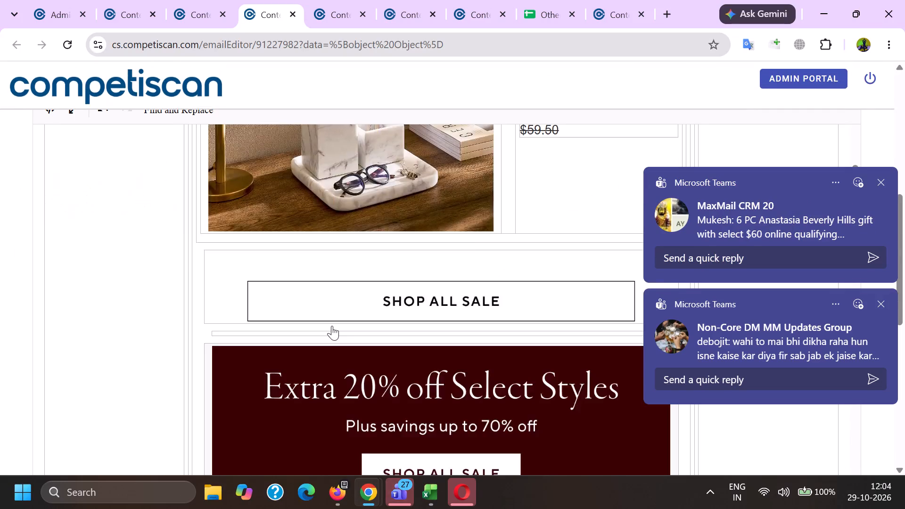
scroll(332, 326, down, 20)
scroll(332, 326, down, 13)
scroll(332, 296, up, 11)
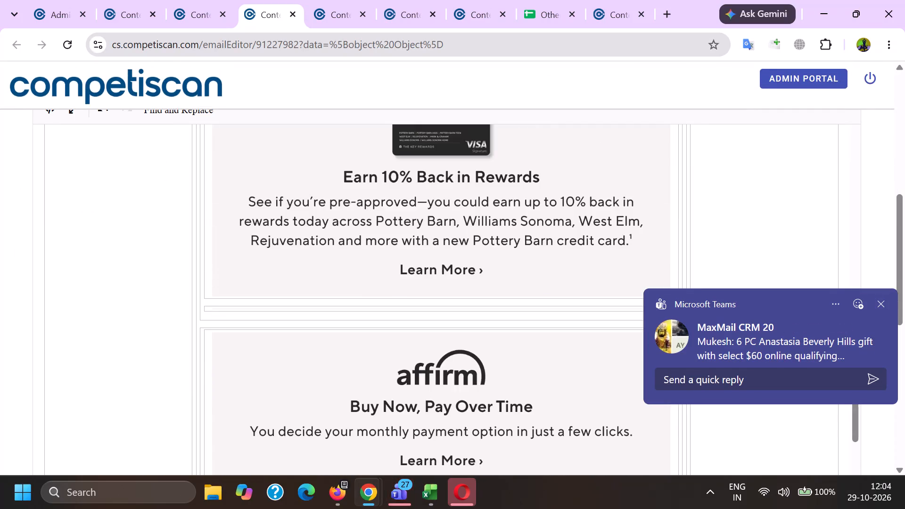
scroll(333, 324, up, 3)
click(384, 248)
click(411, 309)
scroll(407, 305, down, 5)
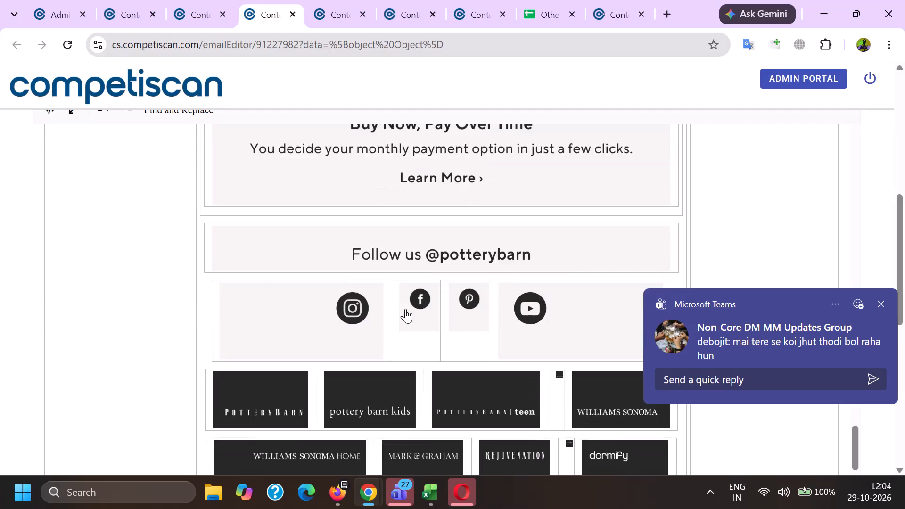
scroll(405, 309, down, 5)
scroll(369, 362, up, 2)
click(345, 254)
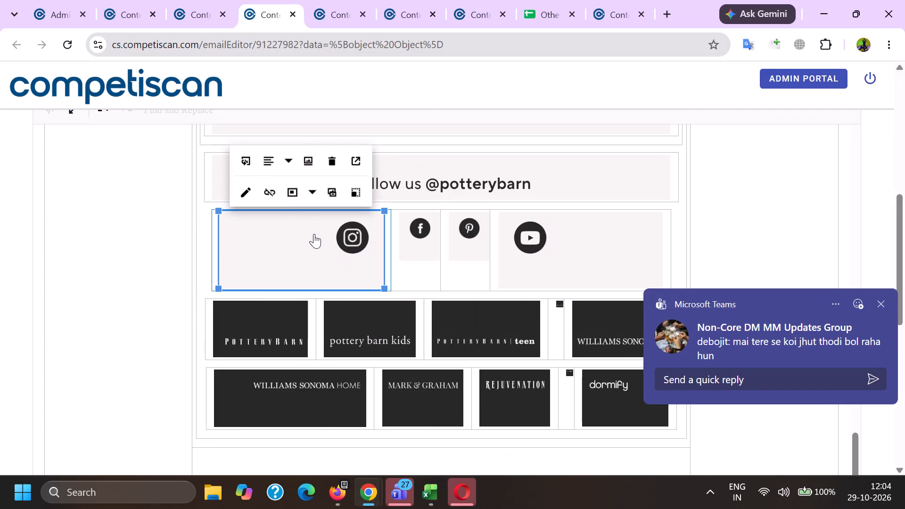
drag(263, 191, 269, 193)
click(417, 228)
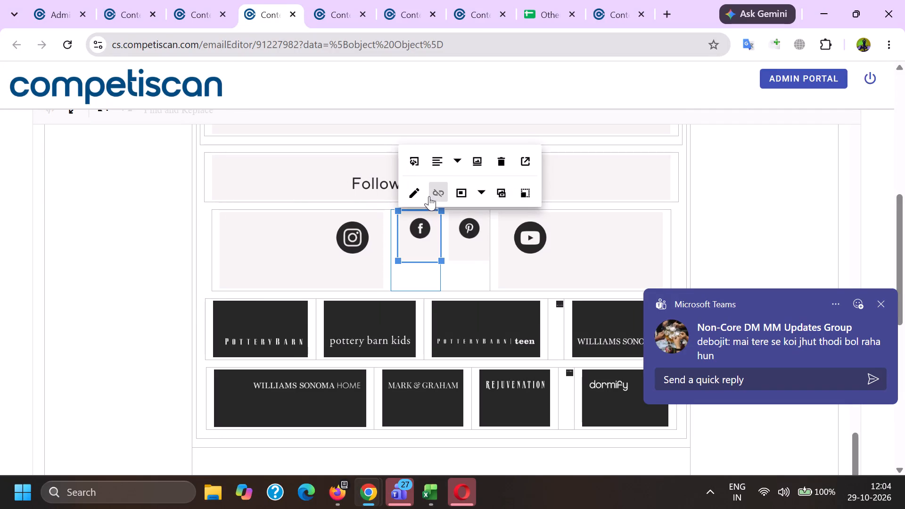
click(437, 194)
click(468, 249)
click(479, 195)
click(526, 275)
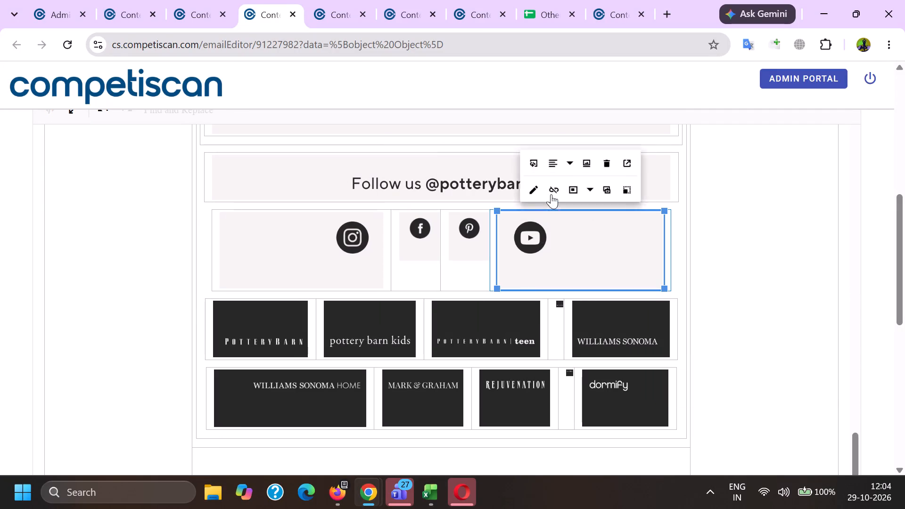
click(550, 191)
click(451, 172)
click(409, 253)
Delete the Pottery Barn contact address and the recipient's email address from the email's footer text.
scroll(409, 247, down, 5)
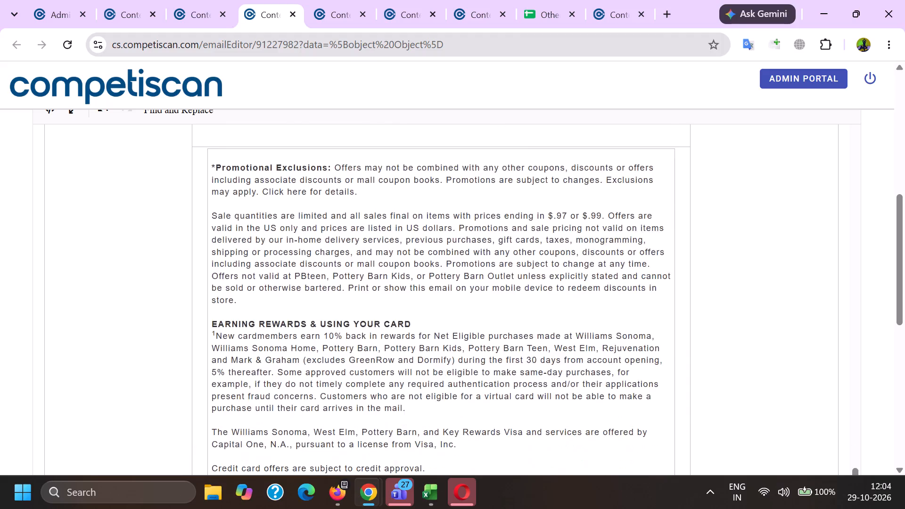
scroll(353, 321, down, 6)
scroll(369, 368, down, 3)
drag(382, 214, 384, 214)
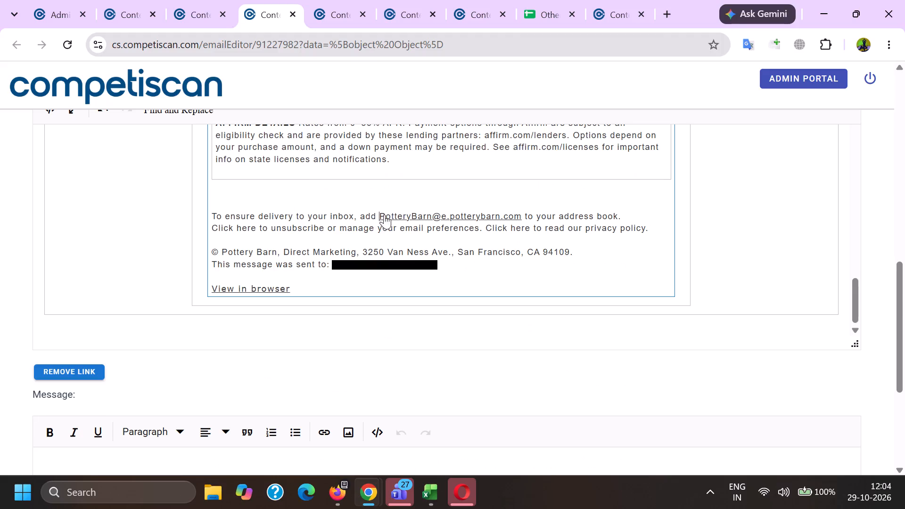
drag(384, 214, 523, 219)
key(BackSpace)
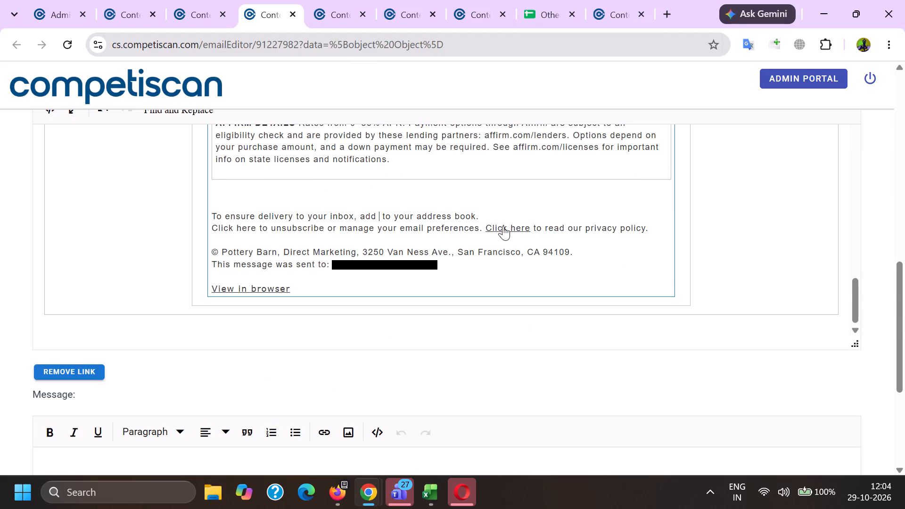
key(BackSpace)
drag(334, 263, 478, 265)
key(BackSpace)
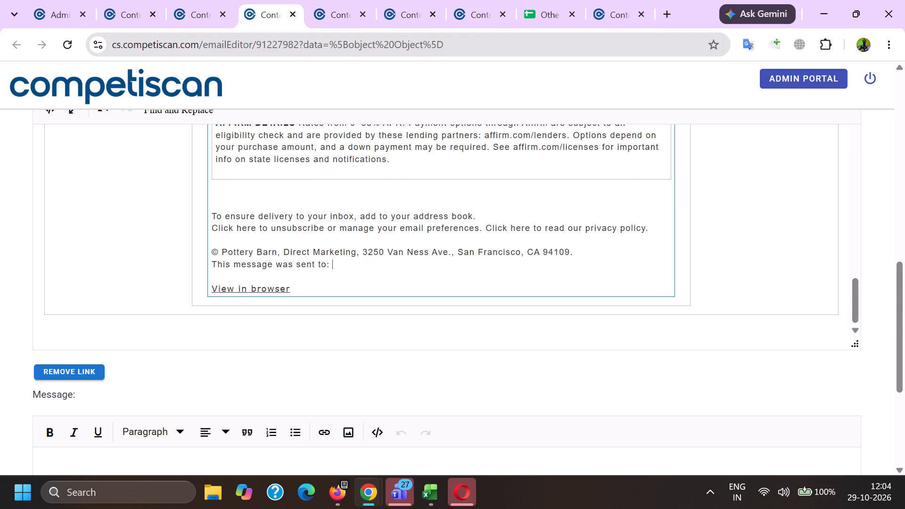
click(250, 224)
click(325, 256)
click(271, 287)
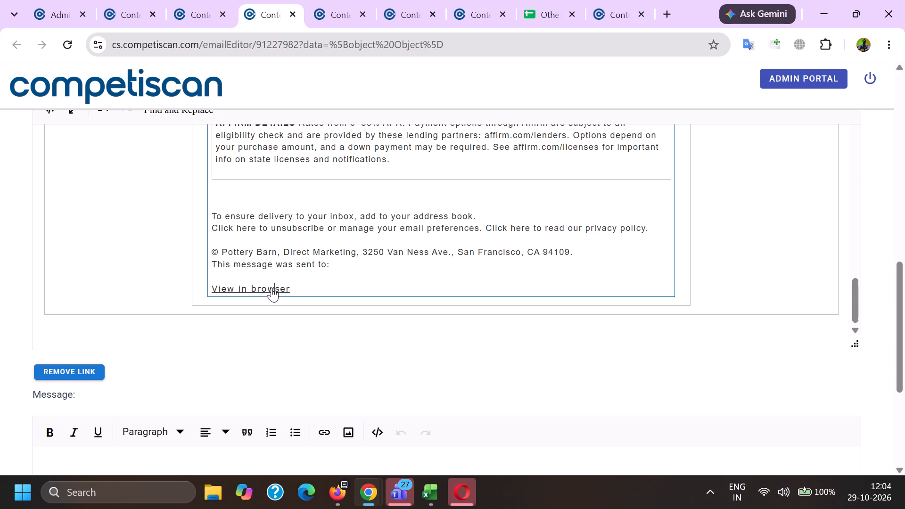
click(346, 314)
Save the product info for the cleaned Mira Office Accessories email.
scroll(313, 229, down, 13)
click(361, 356)
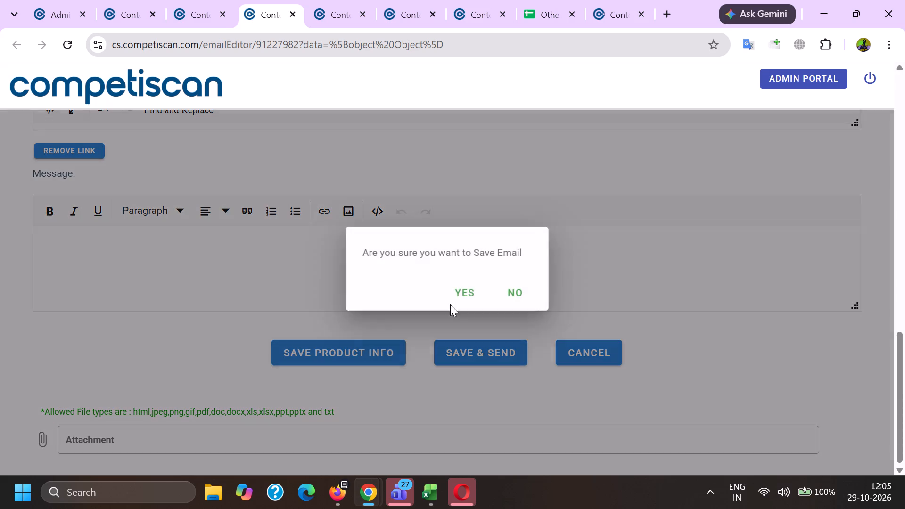
click(450, 296)
click(324, 0)
click(263, 0)
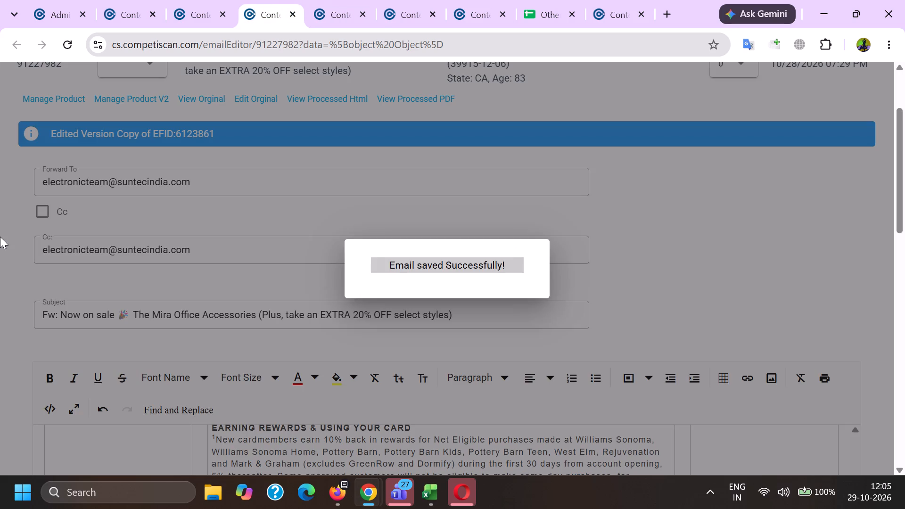
click(0, 237)
Open the product form for email 91227982 and copy the name Pottery Barn from the email's From line.
click(45, 104)
click(716, 224)
scroll(256, 181, down, 4)
double_click(139, 287)
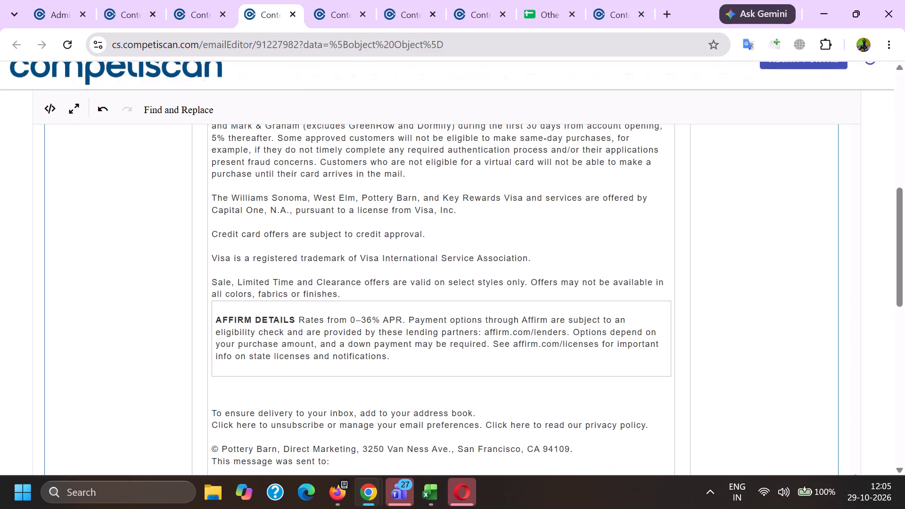
key(Page_Up)
key(Page_Up)
key(Page_Up)
key(Page_Up)
key(Page_Up)
key(Page_Up)
key(Page_Up)
key(Page_Up)
key(Page_Up)
key(Page_Up)
key(Page_Up)
key(Page_Up)
key(Page_Up)
key(Page_Up)
key(Page_Up)
key(Page_Up)
key(Page_Up)
key(Page_Up)
key(Page_Up)
key(Page_Up)
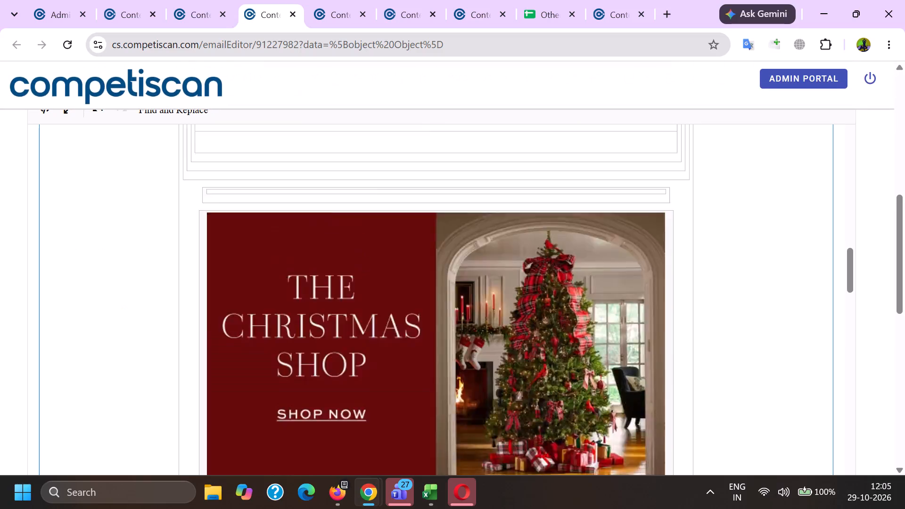
scroll(173, 380, down, 2)
scroll(150, 246, down, 2)
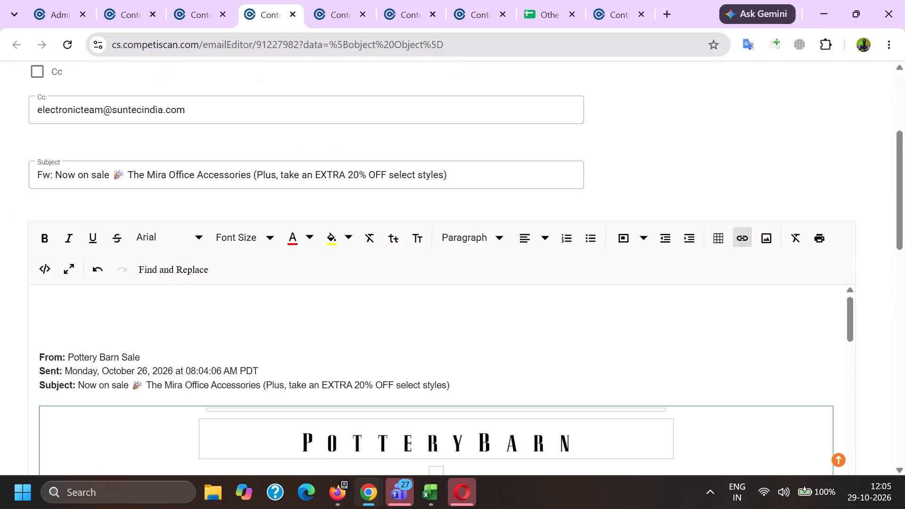
double_click(81, 261)
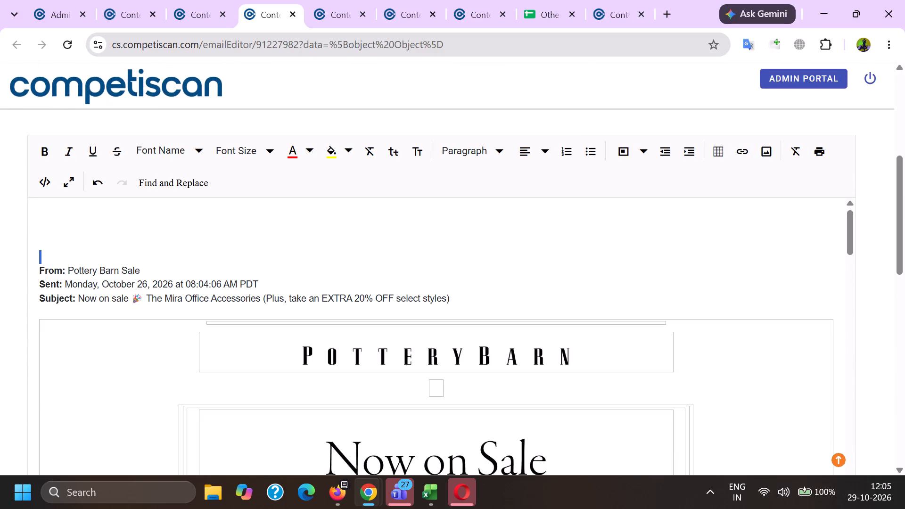
double_click(89, 269)
shift+click(118, 265)
shift+click(112, 267)
key(ctrl+c)
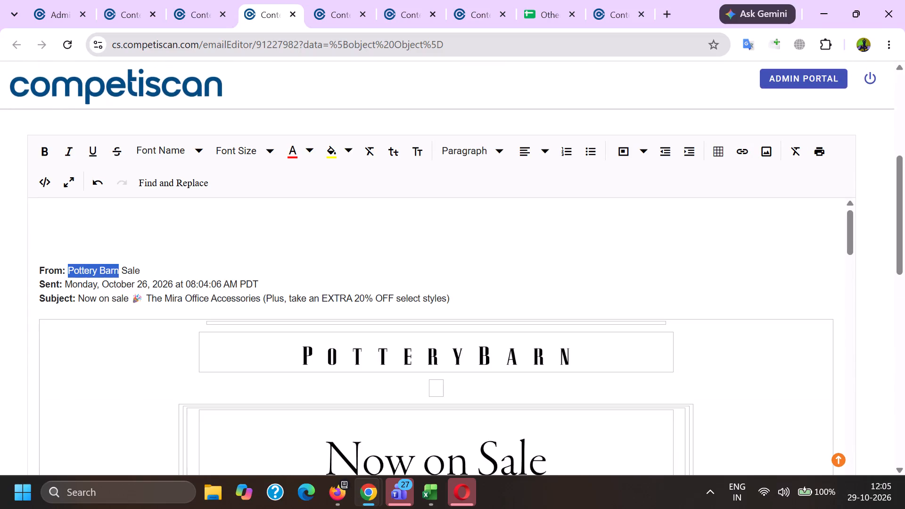
In the product form, add Pottery Barn and Capital One as companies and Pottery Barn as the affinity/association.
key(alt+Tab)
scroll(266, 166, down, 5)
click(272, 267)
click(262, 225)
click(264, 242)
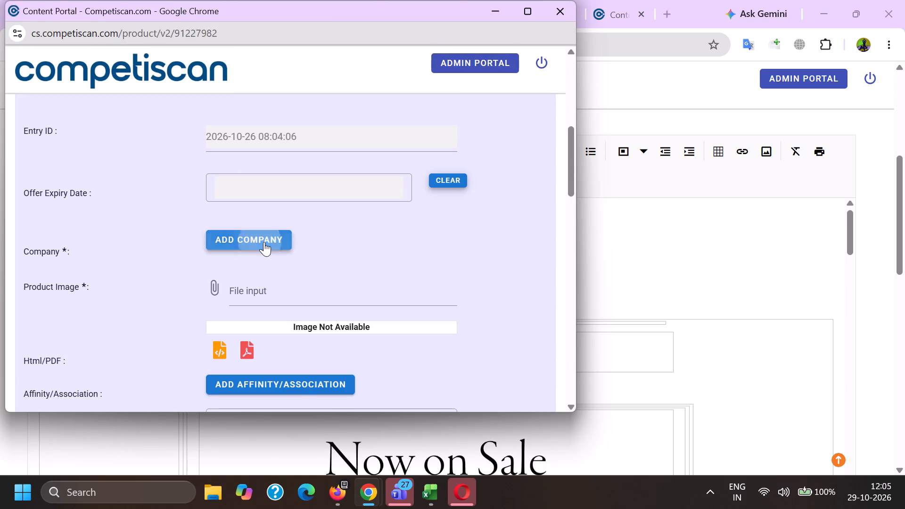
key(ctrl+v)
click(296, 384)
click(356, 400)
key(ctrl+v)
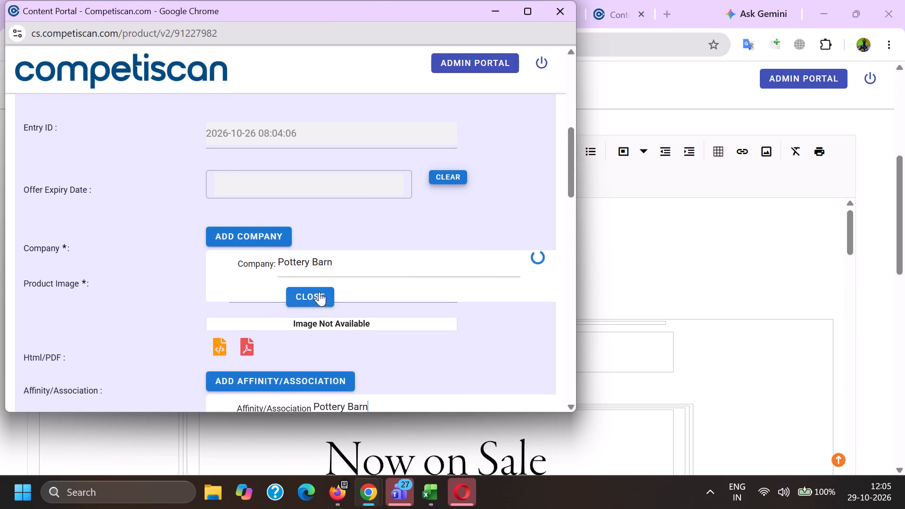
click(311, 294)
click(249, 268)
click(252, 237)
text(capital one)
scroll(290, 275, down, 3)
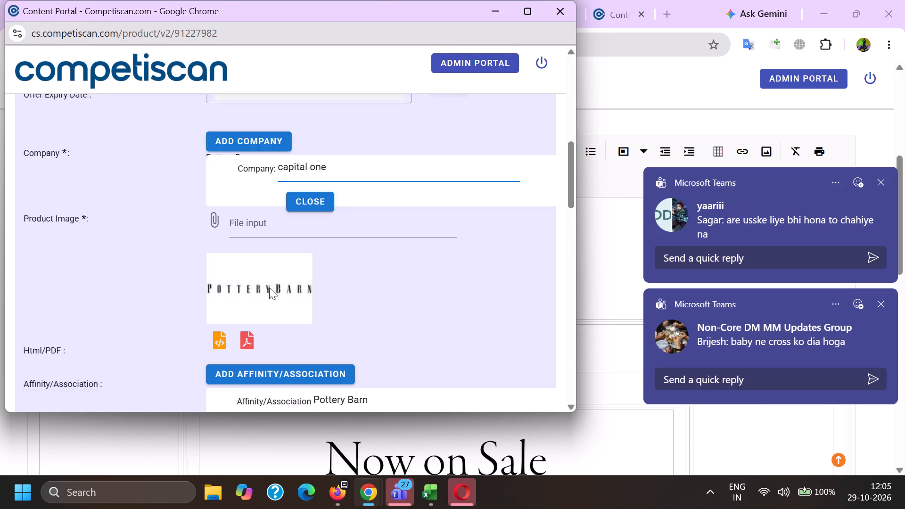
click(308, 312)
scroll(315, 327, up, 3)
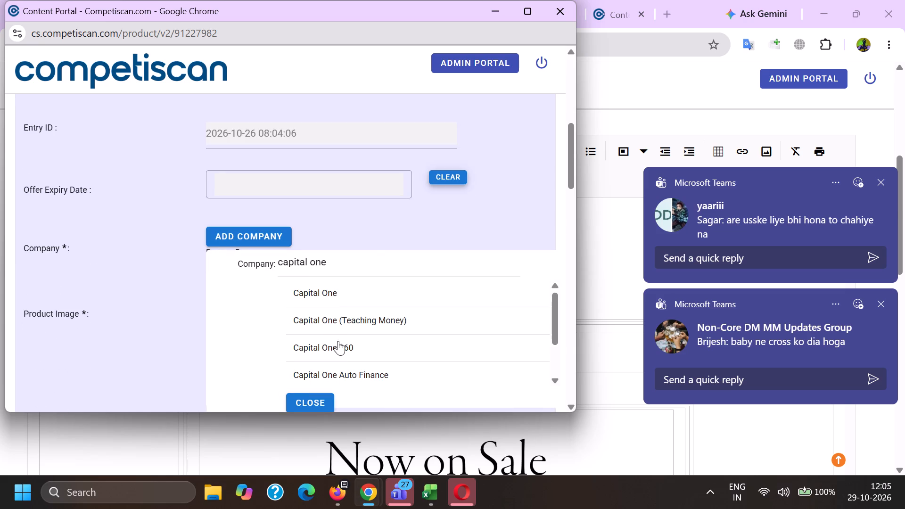
click(315, 297)
Set the product's sector to Retail, category to Home and sub-category to Furniture.
scroll(295, 201, down, 3)
scroll(275, 238, down, 4)
click(260, 214)
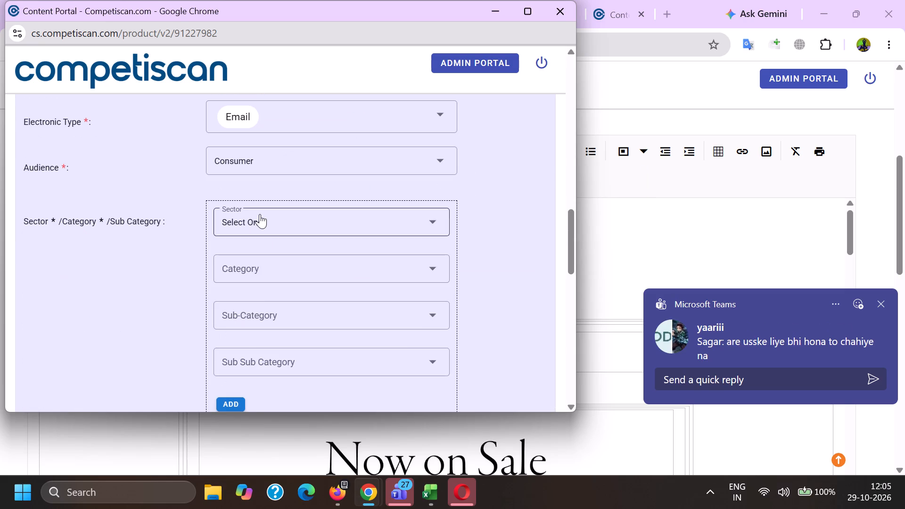
scroll(262, 213, down, 8)
click(257, 259)
drag(163, 275, 183, 277)
click(253, 265)
scroll(250, 285, down, 8)
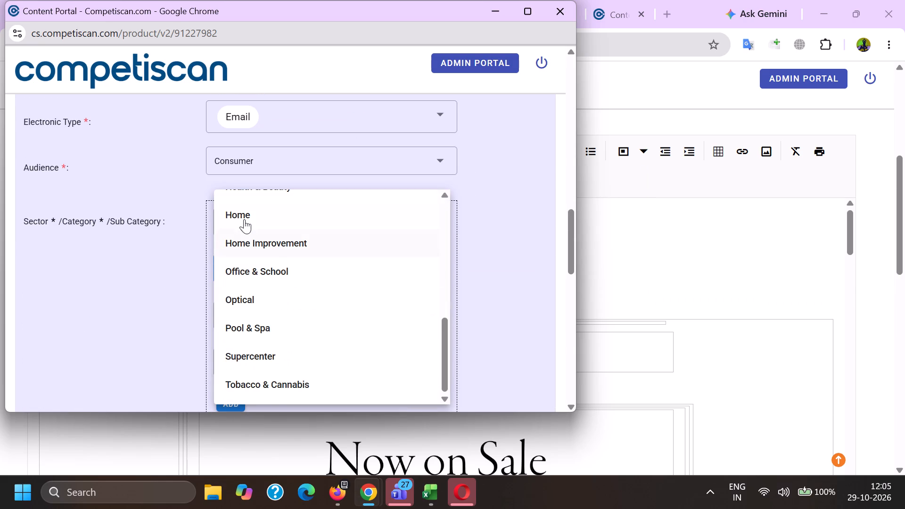
click(244, 220)
drag(165, 254, 173, 255)
click(274, 328)
scroll(270, 200, down, 1)
click(252, 306)
drag(162, 301, 175, 302)
Check the products shown in the email, change the sub-category to Home Decor and add the classification.
scroll(262, 187, down, 2)
key(alt+Tab)
scroll(272, 282, down, 20)
key(alt+Tab)
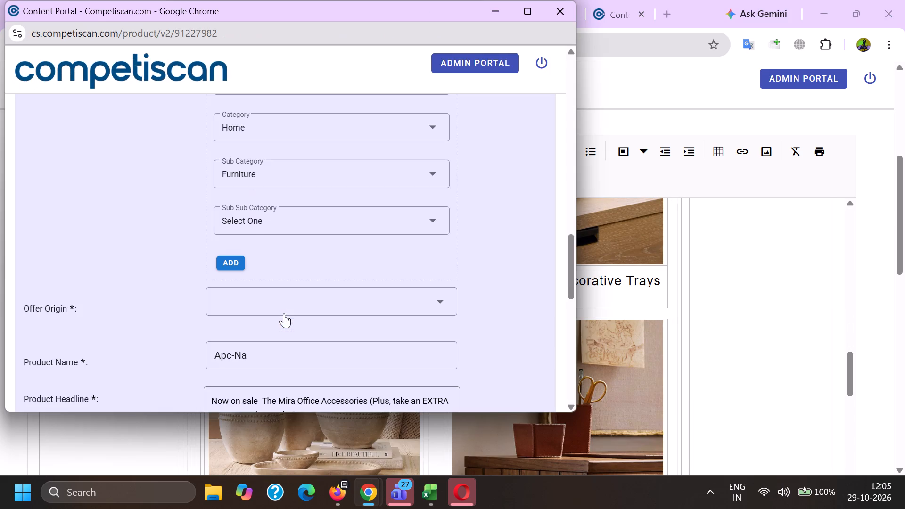
click(243, 171)
scroll(251, 256, down, 3)
scroll(268, 323, up, 2)
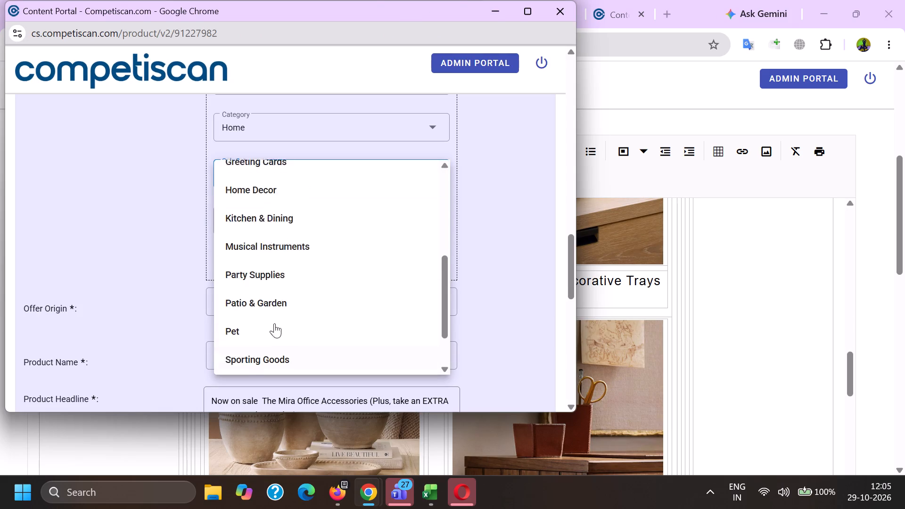
click(260, 268)
drag(150, 251, 162, 254)
click(237, 261)
scroll(247, 313, up, 2)
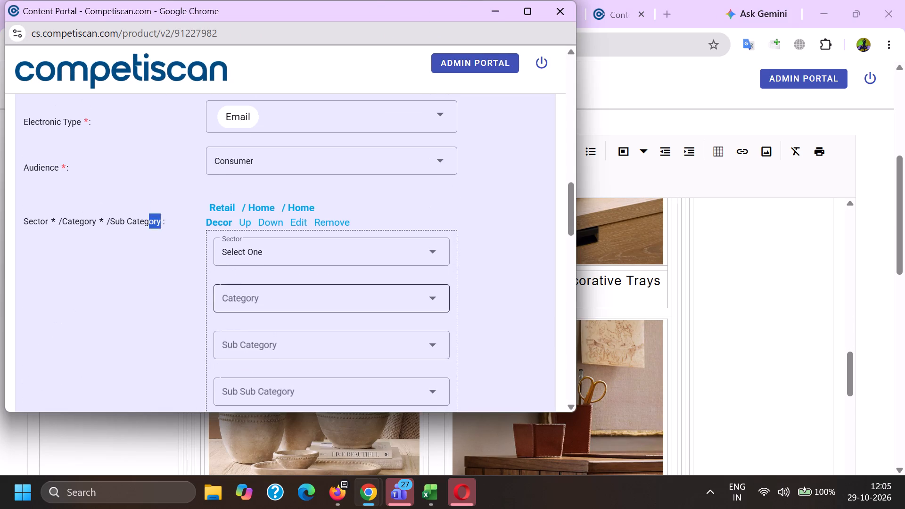
Add a second classification with sector Credit Cards, category Payment Cards and sub-category Credit Cards.
click(249, 259)
scroll(248, 332, up, 8)
click(260, 326)
click(187, 317)
click(258, 288)
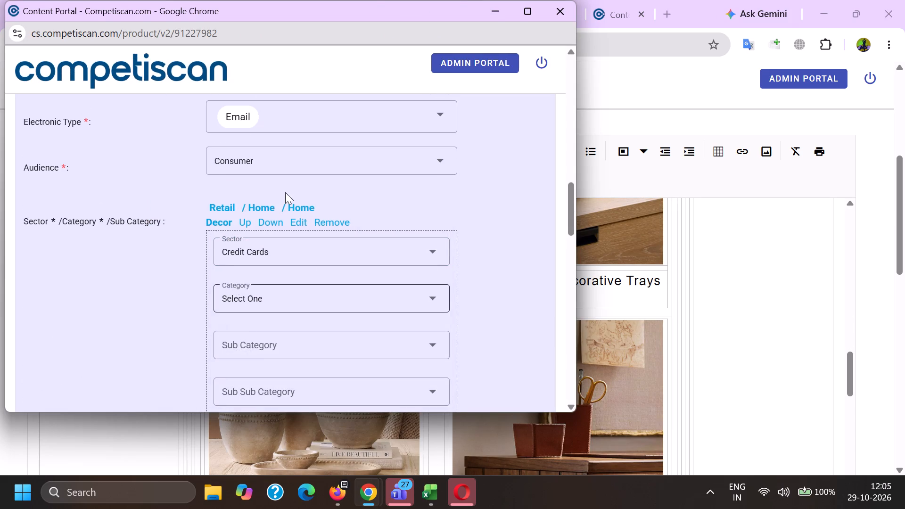
scroll(284, 193, down, 2)
click(274, 218)
click(261, 214)
scroll(249, 140, down, 1)
scroll(288, 272, down, 8)
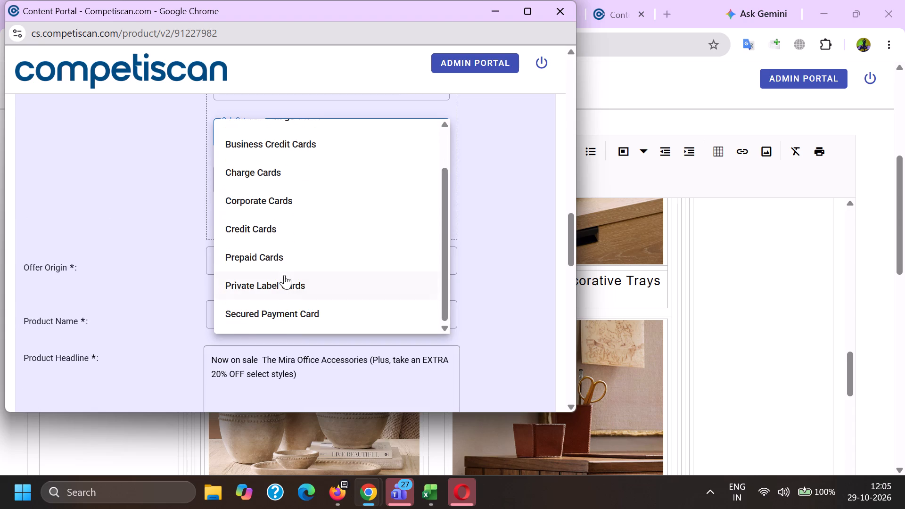
drag(269, 219, 265, 228)
drag(168, 229, 184, 231)
click(232, 218)
Set the offer origin to Provider/Bank and look up Pottery Barn Key Rewards Visa Credit Card as the product name.
scroll(267, 300, up, 3)
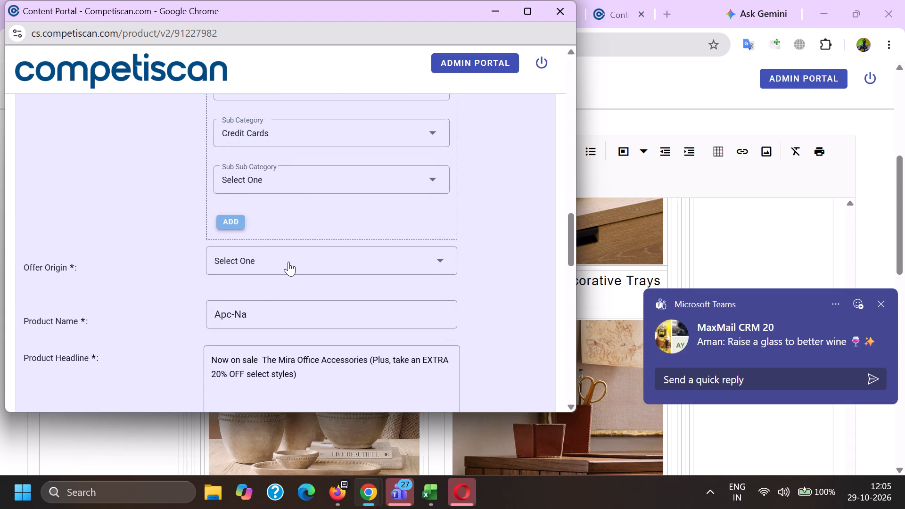
click(272, 223)
scroll(253, 288, down, 2)
click(243, 357)
scroll(259, 227, down, 2)
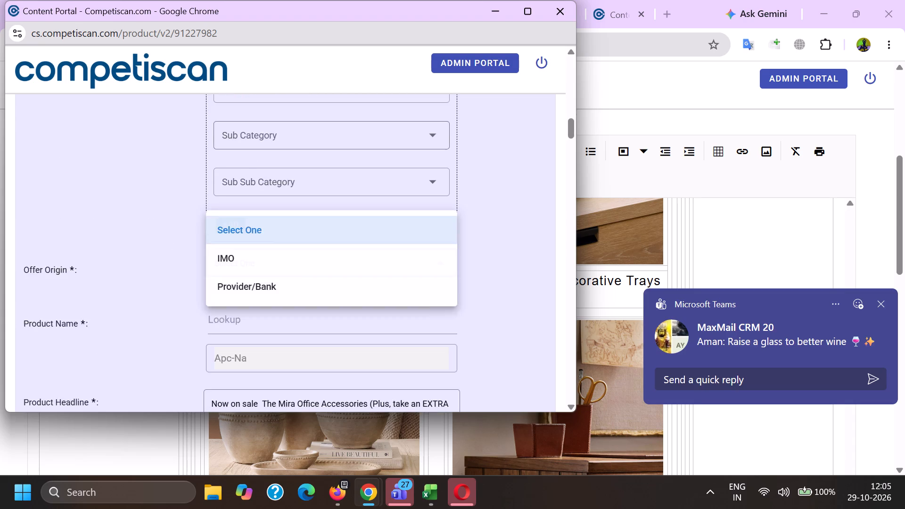
click(262, 248)
click(244, 300)
click(242, 278)
key(ctrl+v)
click(266, 340)
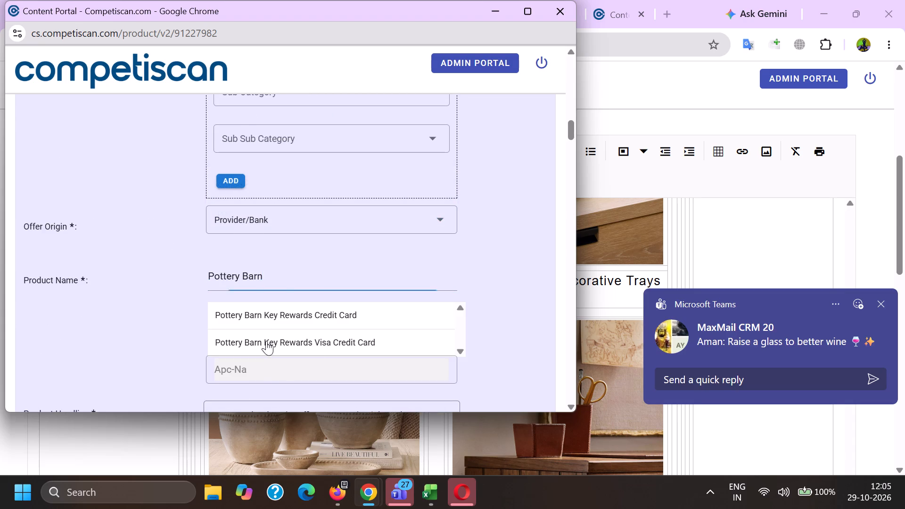
Add a third classification with sector Mortgage & Loan, category Unsecured and sub-category Point of Sale Financing/BNPL.
scroll(271, 338, up, 4)
click(268, 221)
scroll(269, 228, down, 2)
scroll(264, 277, up, 1)
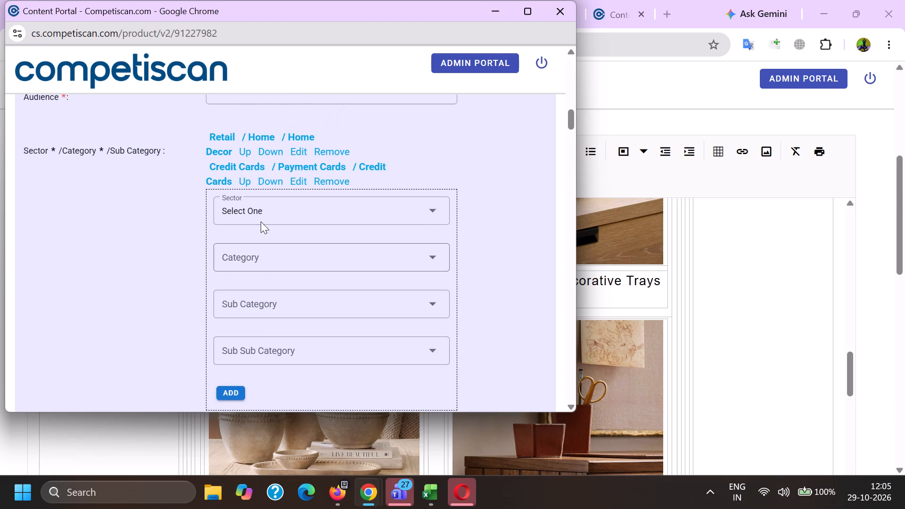
click(259, 201)
scroll(254, 266, down, 2)
click(277, 326)
click(198, 311)
click(234, 259)
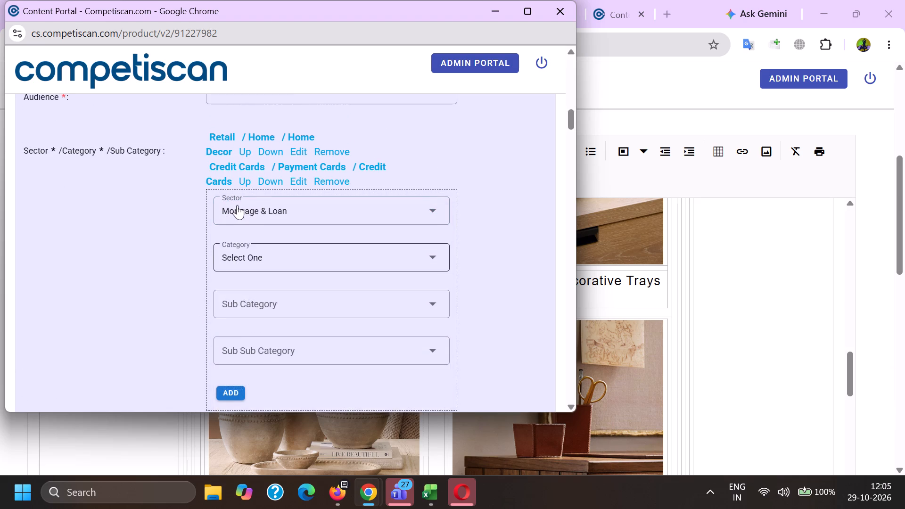
scroll(237, 206, down, 1)
click(253, 250)
click(237, 235)
scroll(248, 162, down, 1)
scroll(245, 271, down, 7)
click(273, 342)
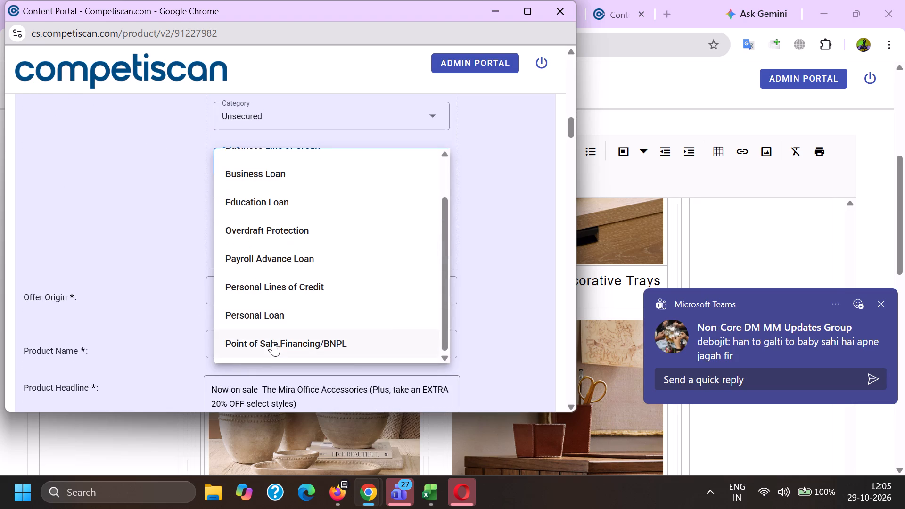
drag(152, 291, 170, 294)
click(233, 248)
Replace the product headline with the subject line copied from the email, leaving out its emoji and the extra space.
scroll(245, 197, down, 4)
drag(343, 181, 0, 124)
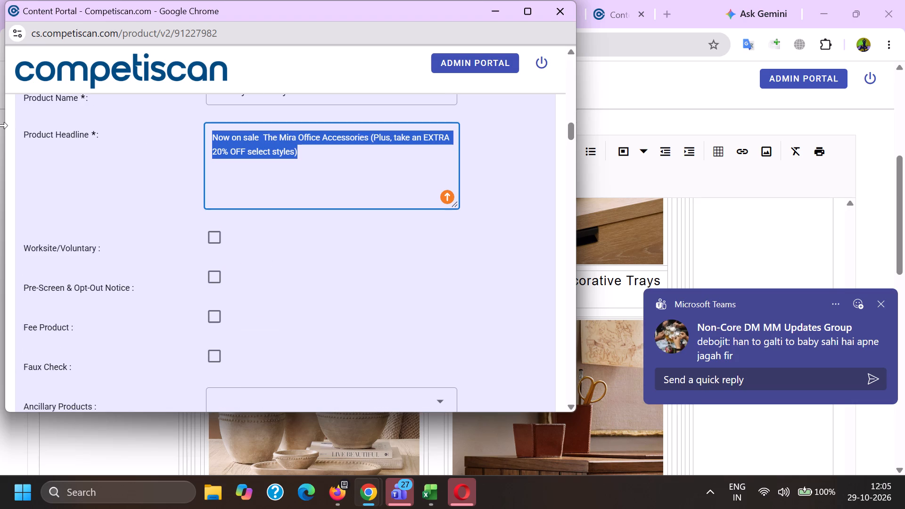
key(BackSpace)
key(alt+Tab)
scroll(118, 265, up, 13)
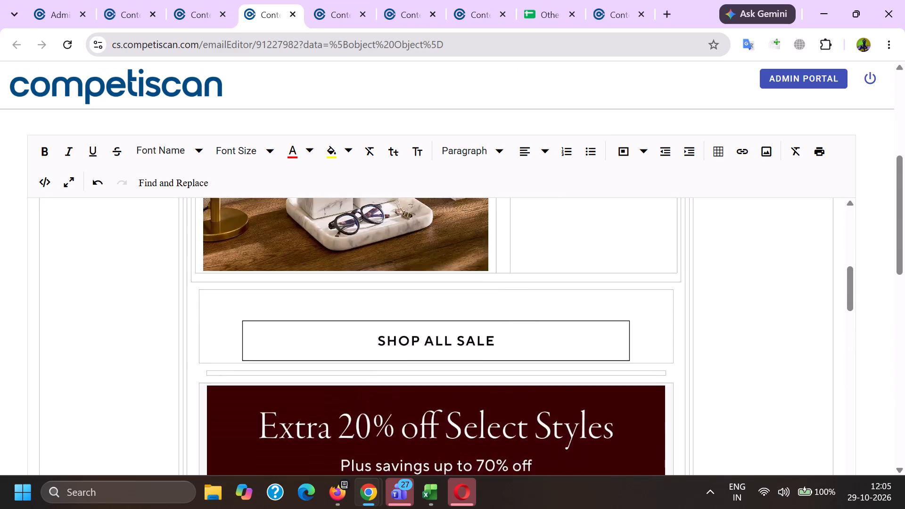
scroll(114, 354, up, 13)
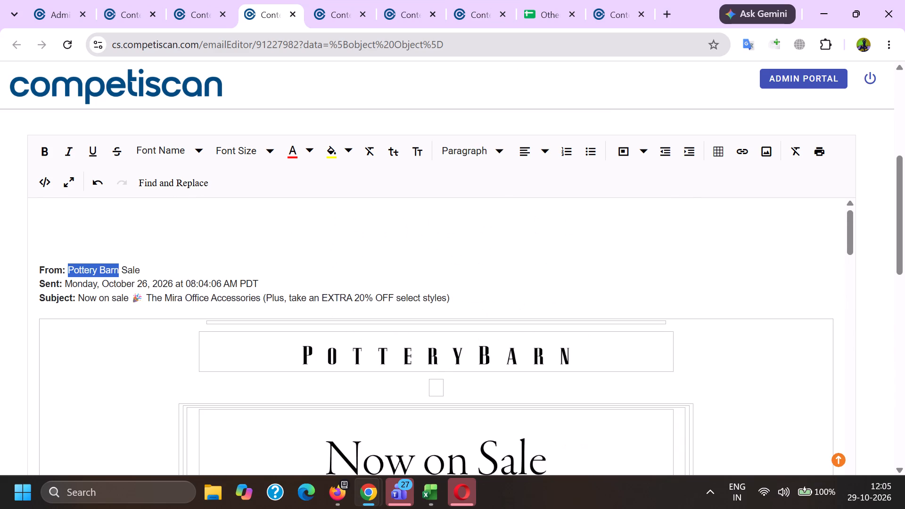
drag(79, 295, 476, 296)
key(ctrl+c)
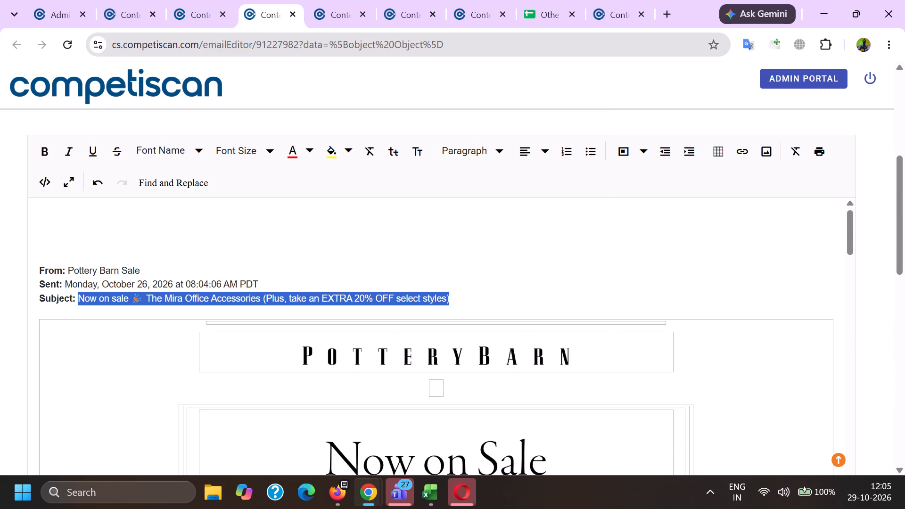
key(alt+Tab)
click(313, 191)
key(ctrl+v)
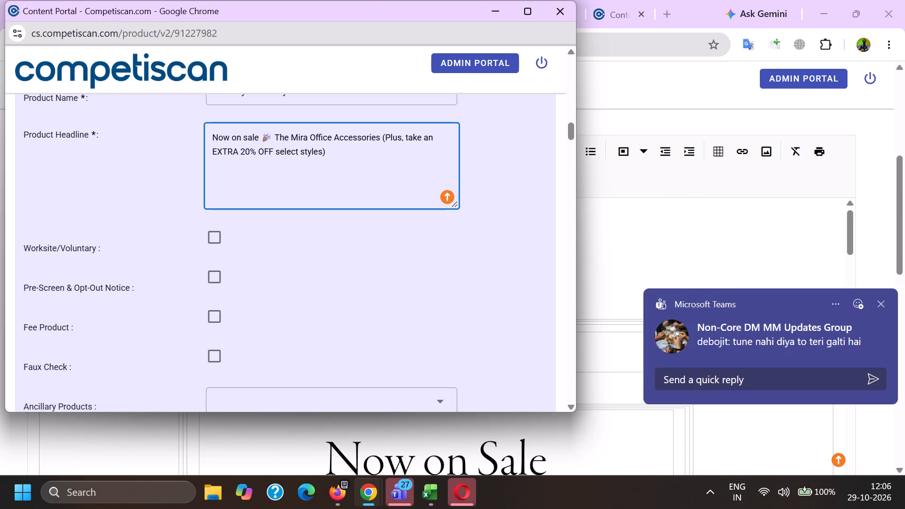
click(270, 136)
key(BackSpace)
key(BackSpace)
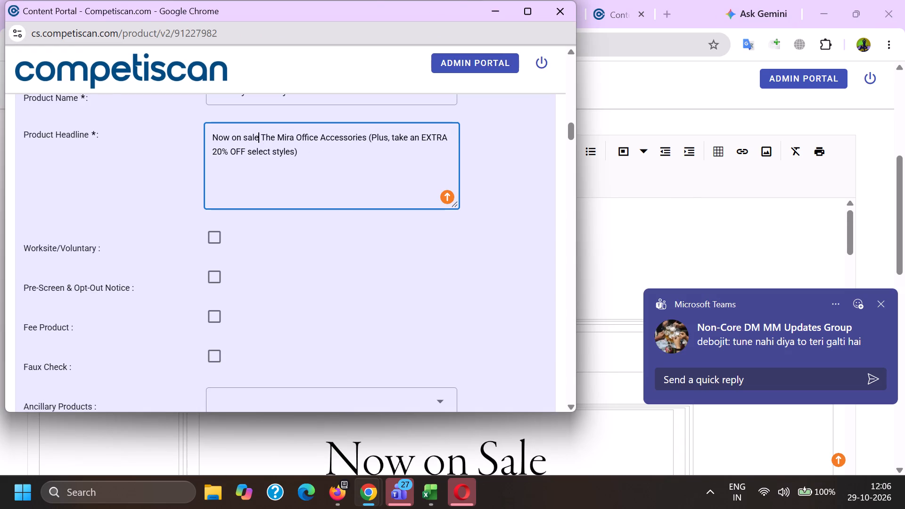
Append a period and "Earn 10% back in rewards", copied from the earlier Pottery Barn product's headline, to the product headline.
click(337, 160)
key(period)
key(space)
key(alt+Tab)
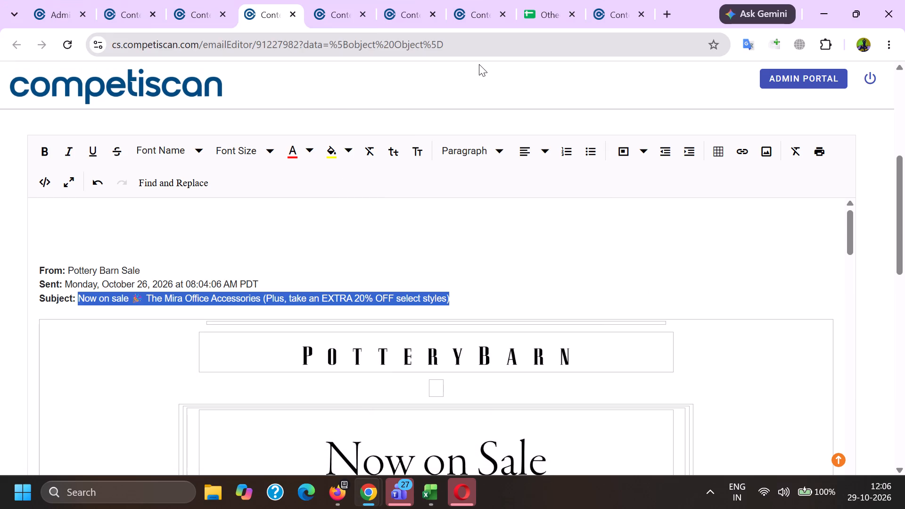
click(636, 0)
scroll(487, 337, up, 7)
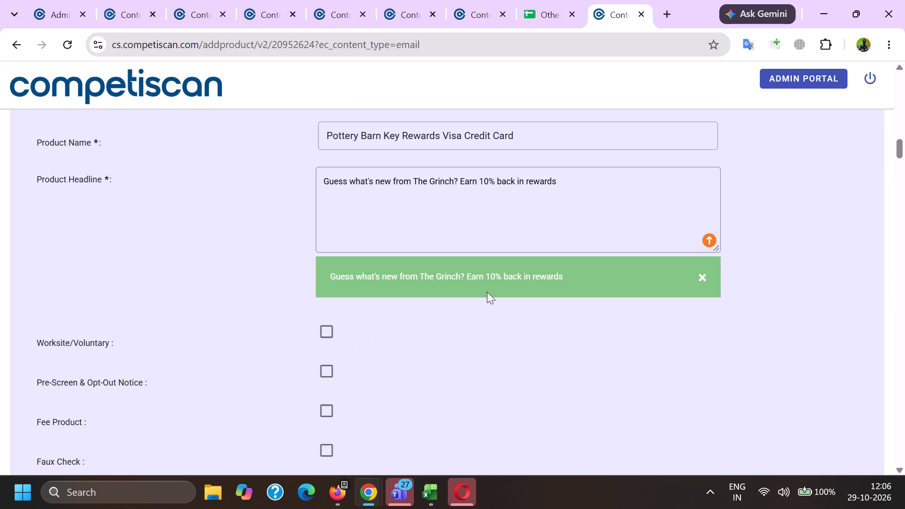
double_click(471, 182)
shift+click(610, 195)
key(ctrl+c)
key(alt+Tab)
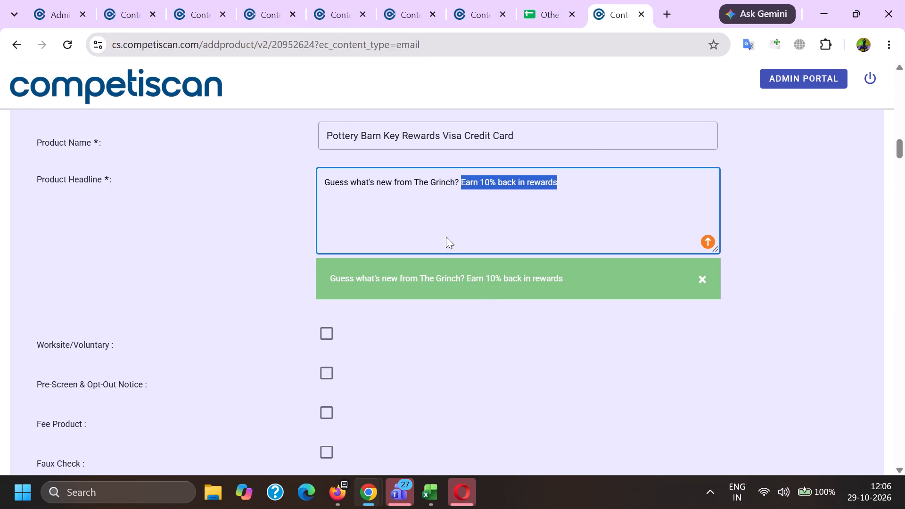
key(ctrl+v)
Set the response mechanism to URL/Website and the mailing type to Acquisition.
scroll(273, 181, down, 3)
click(255, 236)
scroll(280, 94, down, 9)
drag(276, 279, 260, 276)
drag(111, 259, 149, 268)
click(268, 267)
drag(265, 237, 264, 241)
drag(134, 270, 149, 277)
Set the communication type to Bonuses/Contests/Incentives, Co-Brand and Mobile Application, as in the earlier Pottery Barn product.
click(263, 319)
scroll(266, 183, down, 2)
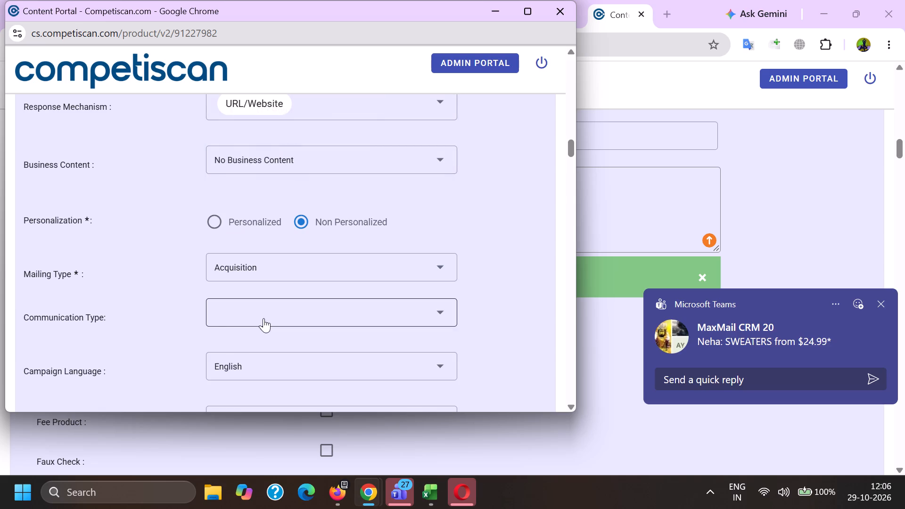
click(291, 287)
scroll(291, 285, down, 5)
click(283, 256)
scroll(281, 266, down, 7)
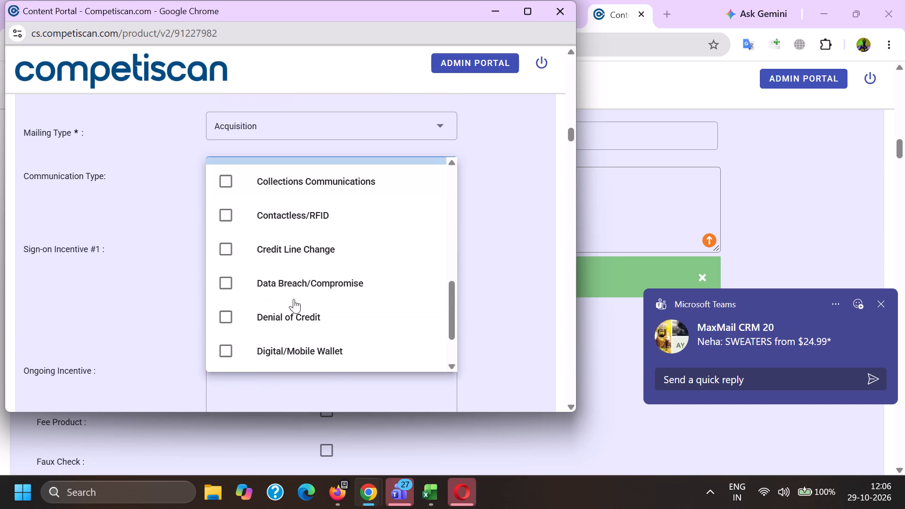
scroll(294, 299, down, 6)
click(302, 194)
click(173, 204)
Copy "10% back in rewards during the first 30 days from account opening" from the earlier product into Sign-on Incentive #1.
key(alt+Tab)
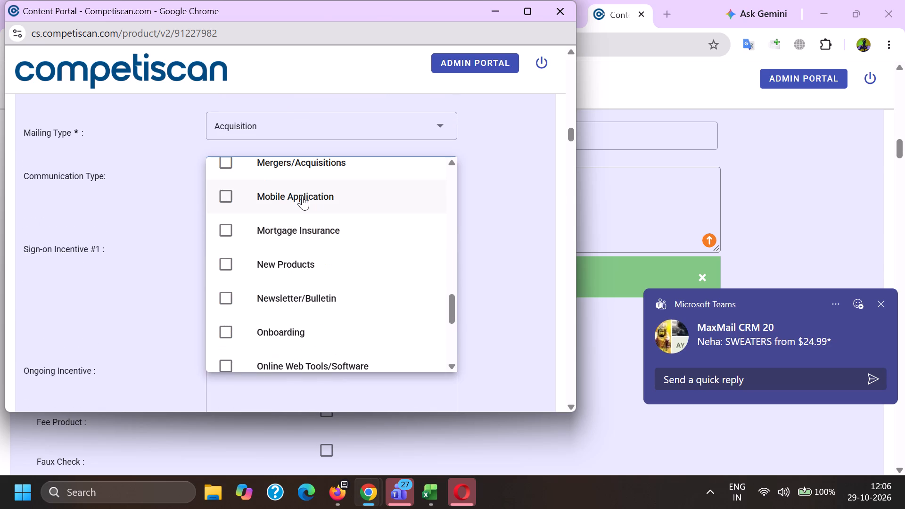
scroll(565, 231, down, 11)
scroll(630, 314, up, 3)
drag(658, 248, 262, 227)
key(ctrl+c)
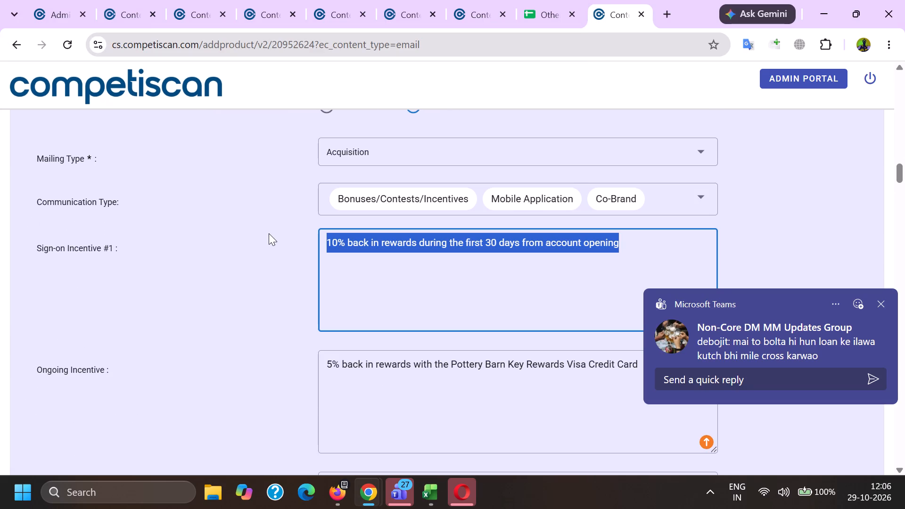
key(alt+Tab)
click(328, 286)
key(ctrl+v)
Copy "5% back in rewards with the Pottery Barn Key Rewards Visa Credit Card" from the earlier product into Ongoing Incentive.
scroll(313, 197, down, 2)
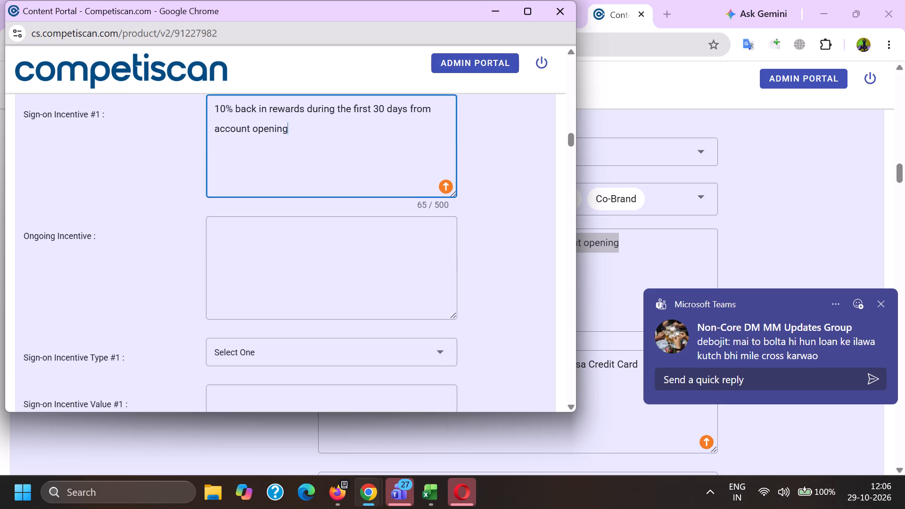
click(319, 270)
key(alt+Tab)
triple_click(468, 365)
key(ctrl+c)
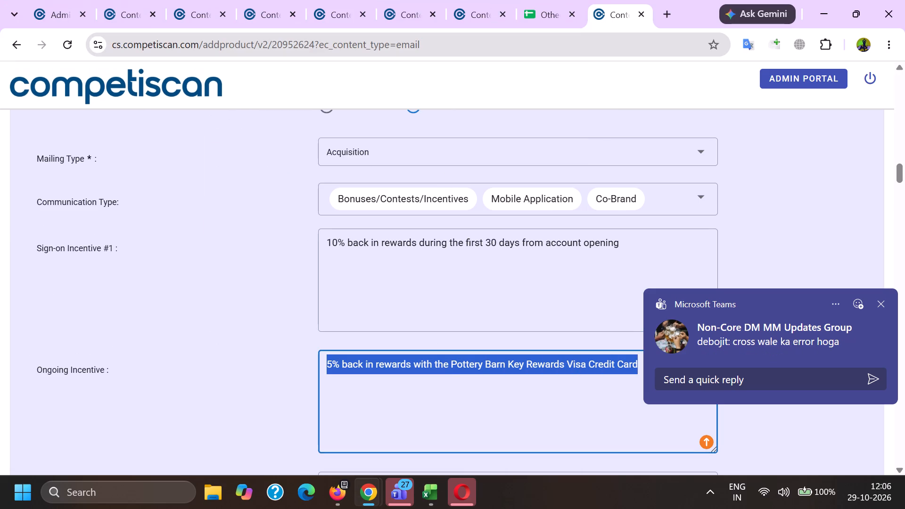
key(alt+Tab)
key(ctrl+v)
Choose the Sign-on Incentive Type #1 and set Sign-on Incentive Value #1 to 10.00.
scroll(306, 242, down, 2)
click(235, 207)
scroll(234, 205, down, 7)
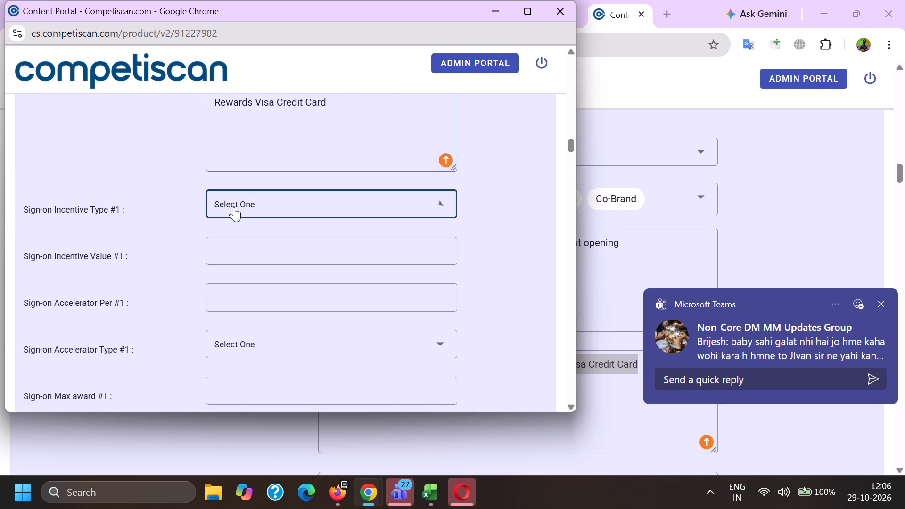
click(281, 302)
drag(127, 287, 151, 288)
click(245, 253)
key(1)
text(0.0)
key(0)
Set Sign-on Max award #1 to 10.00, the incentive window to 1 month and Sign-on Fixed date #1 to Yes.
key(Tab)
key(Tab)
key(Tab)
text(10)
text(.00)
key(Tab)
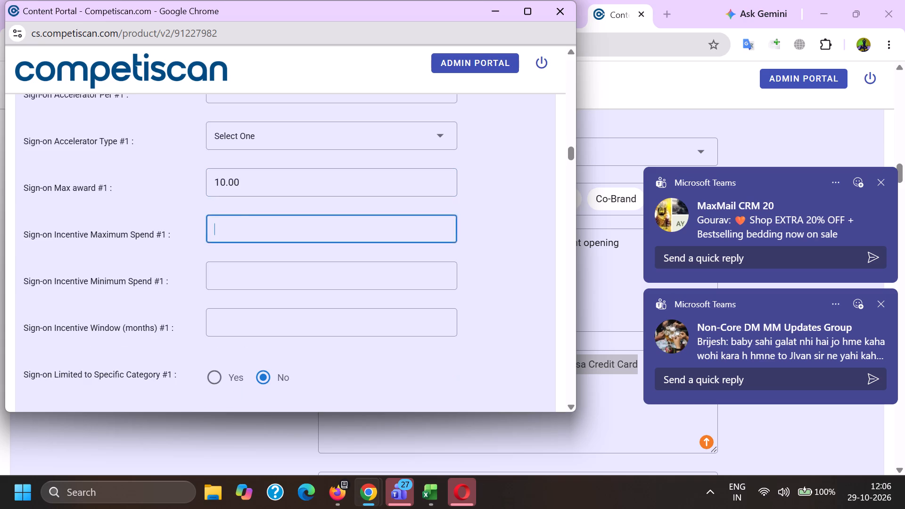
key(Tab)
key(Tab)
key(1)
scroll(278, 248, down, 3)
click(219, 212)
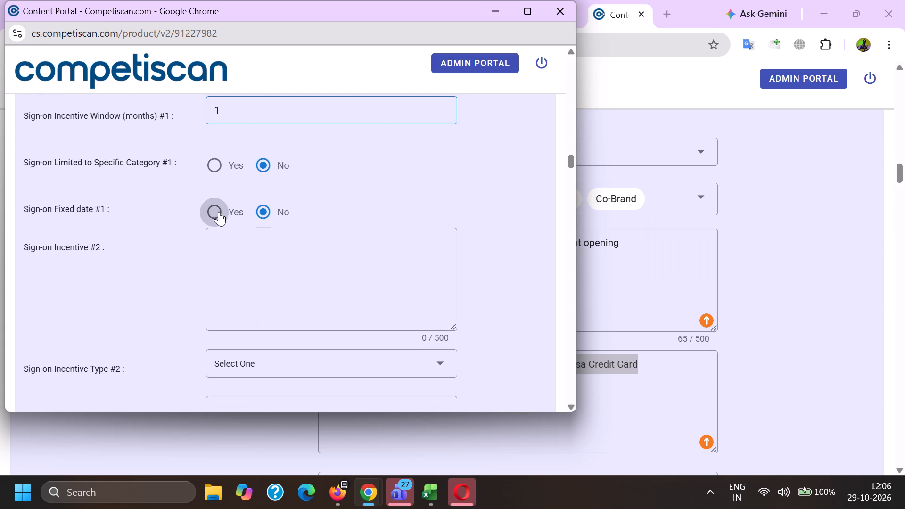
Choose the Mortgage & Loan application type and enter 36 and 0 in two consecutive fields of its regular pricing details.
scroll(247, 210, down, 20)
scroll(231, 215, down, 5)
click(237, 206)
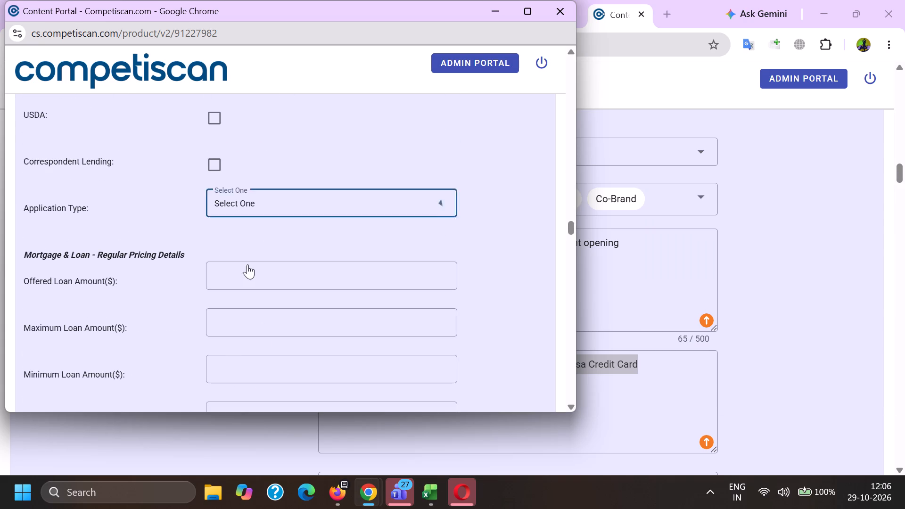
click(250, 260)
click(180, 262)
scroll(209, 224, down, 3)
click(242, 300)
text(36)
key(Tab)
key(0)
In the payment card offer details, choose the application type and set the card network to Visa.
scroll(206, 342, down, 4)
click(223, 334)
scroll(214, 228, down, 2)
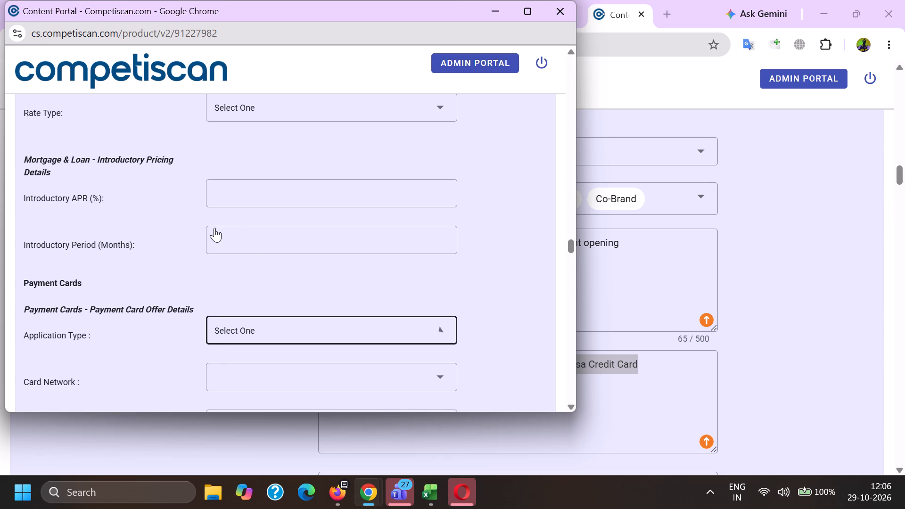
click(251, 253)
drag(124, 256, 138, 256)
click(236, 233)
scroll(224, 172, down, 2)
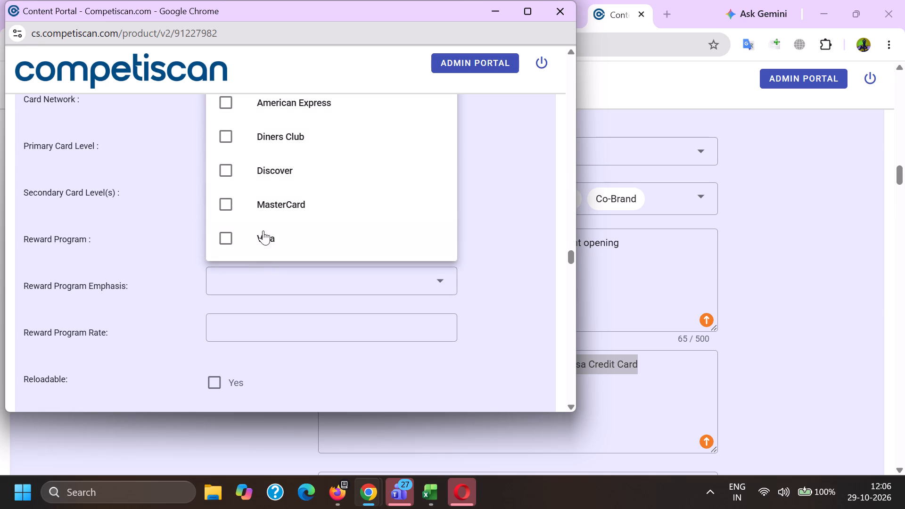
click(263, 230)
drag(107, 242, 115, 243)
Set the primary card level to Visa Signature and mark the Reward Program as Yes.
scroll(209, 274, up, 3)
click(221, 351)
scroll(265, 205, down, 10)
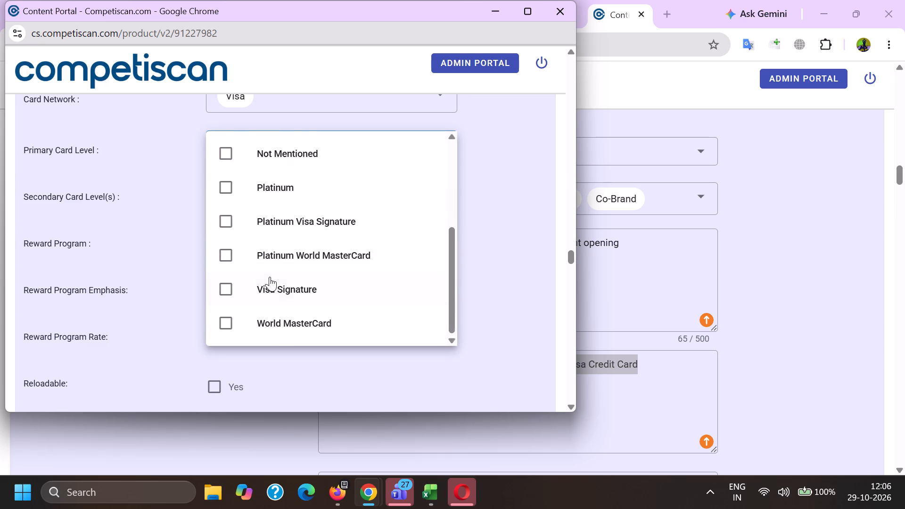
click(270, 276)
click(156, 287)
click(217, 253)
double_click(137, 321)
key(End)
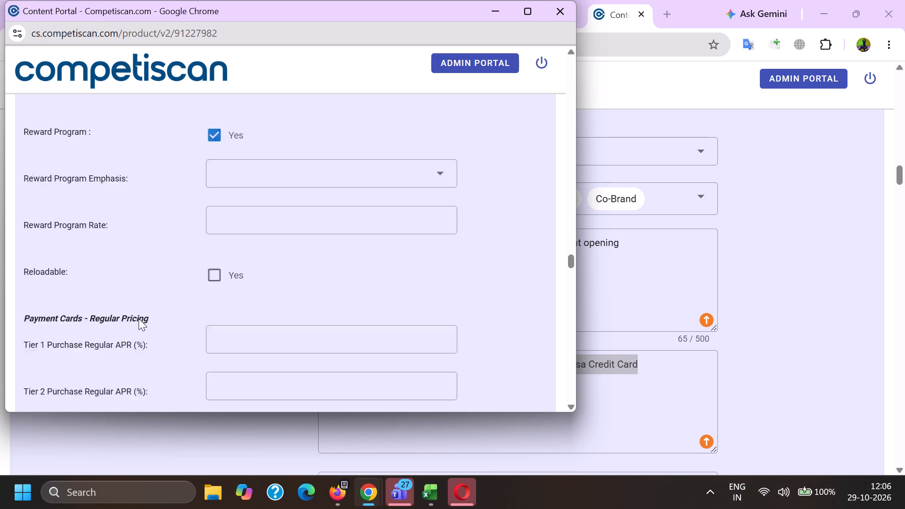
click(222, 191)
click(236, 398)
In Chrome, search for the quoted subject "Don't forget your EXTRA 20% OFF + Furniture in stock & on its way FAST", copied from email 91228263 in Firefox.
click(338, 497)
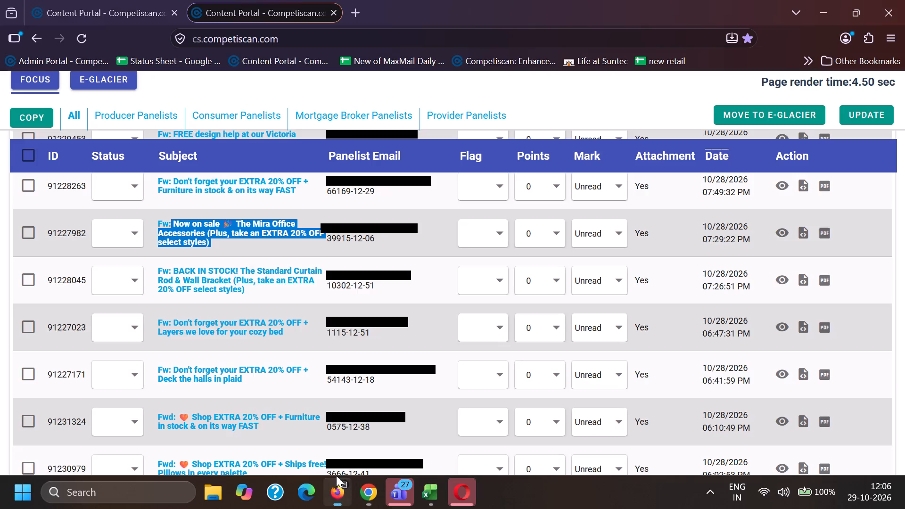
scroll(205, 318, up, 1)
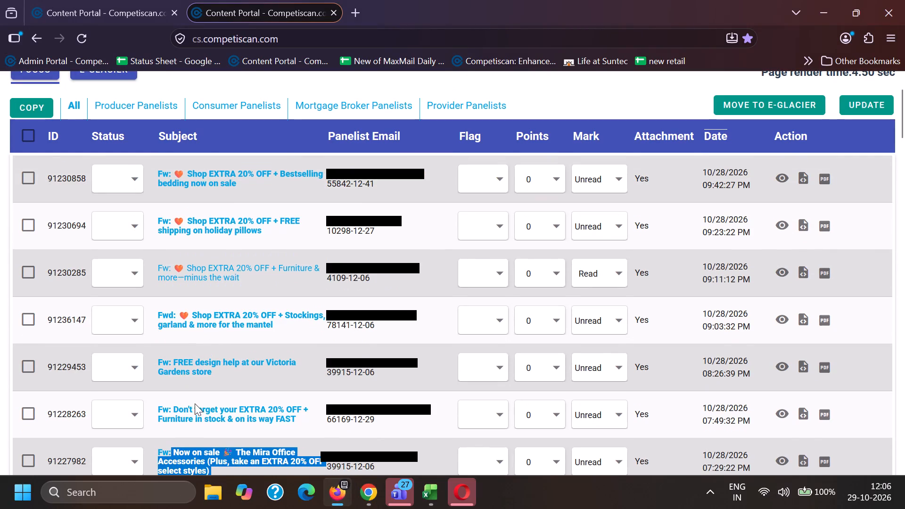
drag(174, 402, 304, 426)
key(ctrl+c)
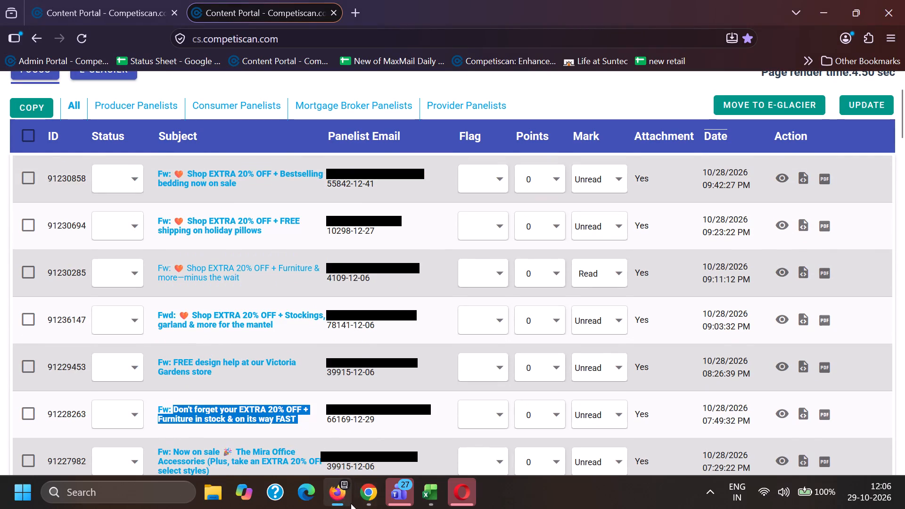
click(361, 501)
drag(306, 438, 303, 434)
click(204, 0)
scroll(258, 337, down, 2)
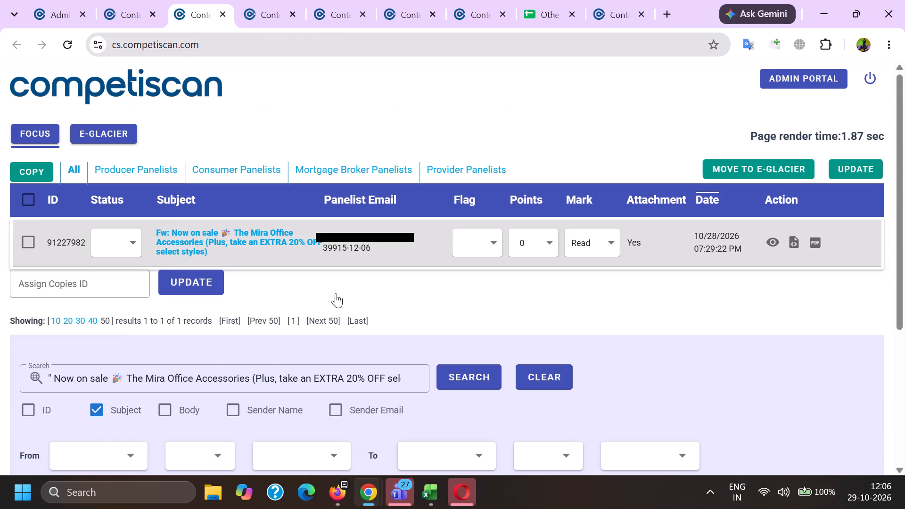
triple_click(261, 243)
key(BackSpace)
key(shift+quotedbl)
key(ctrl+v)
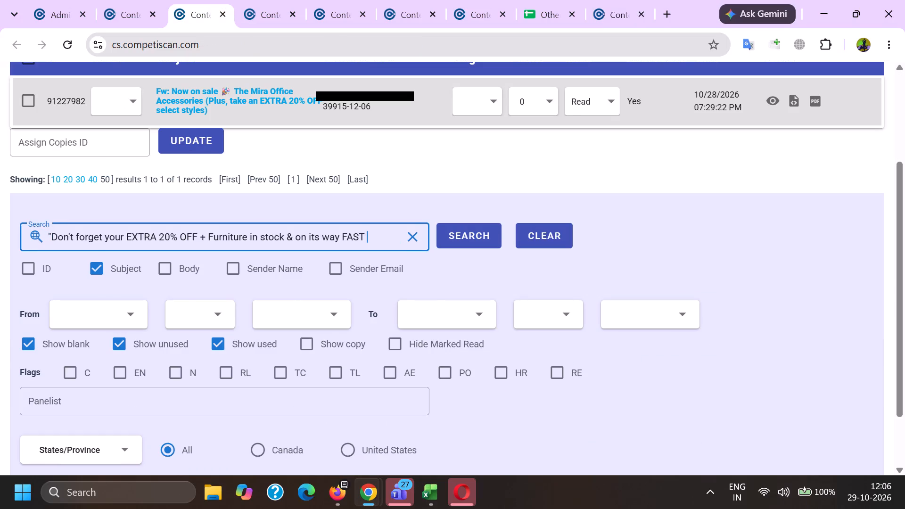
key(shift+quotedbl)
key(Return)
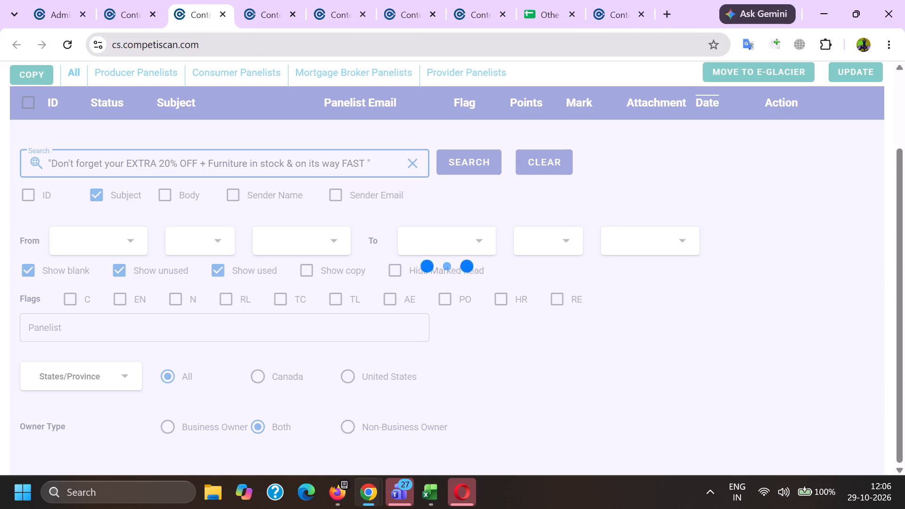
scroll(258, 245, down, 3)
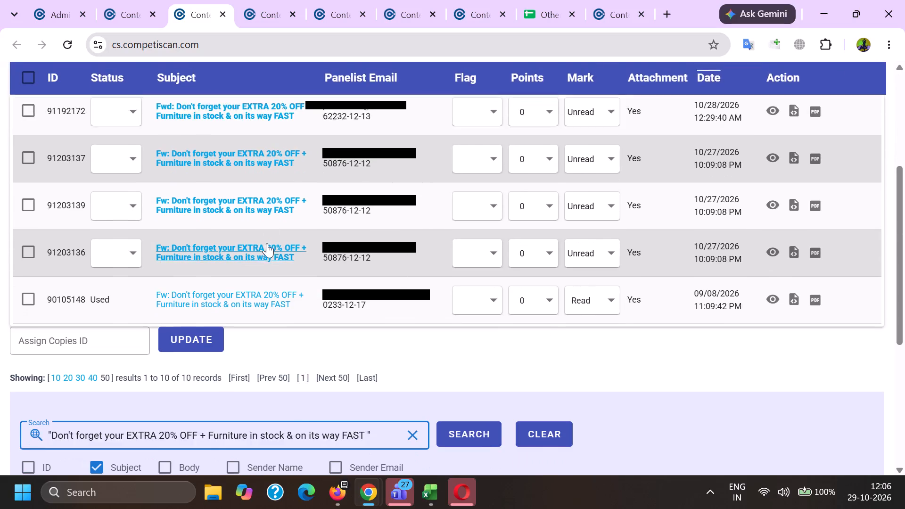
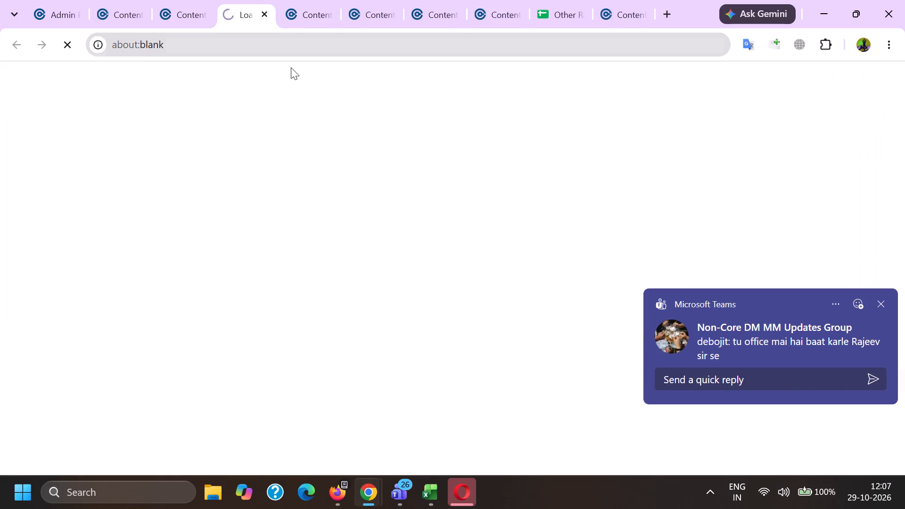
double_click(281, 43)
key(ctrl+c)
click(425, 504)
click(533, 437)
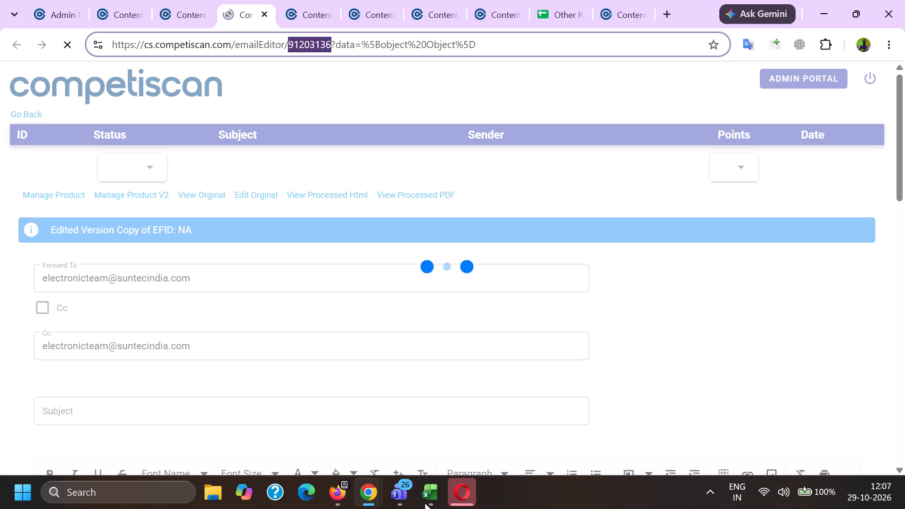
drag(558, 410, 553, 410)
click(41, 336)
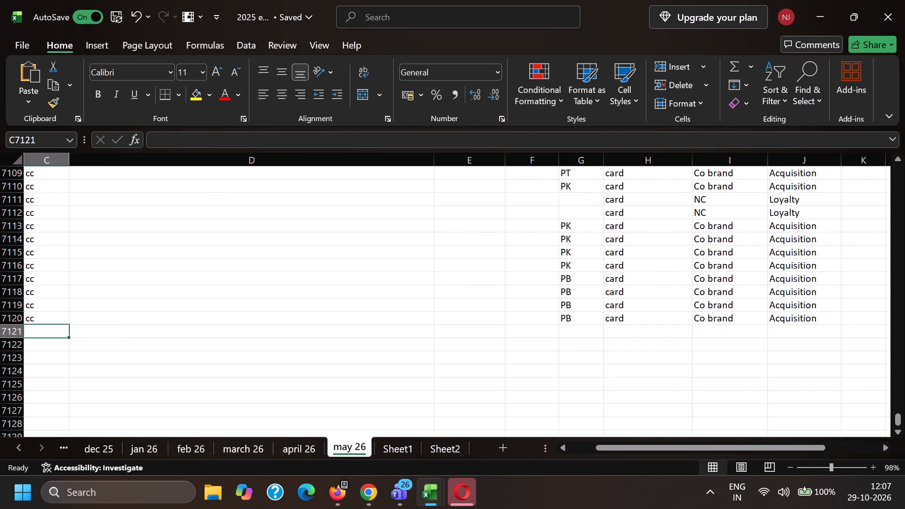
key(Left)
key(Left)
key(Right)
key(ctrl+v)
key(Right)
text(cc)
key(Right)
key(Right)
key(Right)
key(Right)
key(Up)
key(shift+Right)
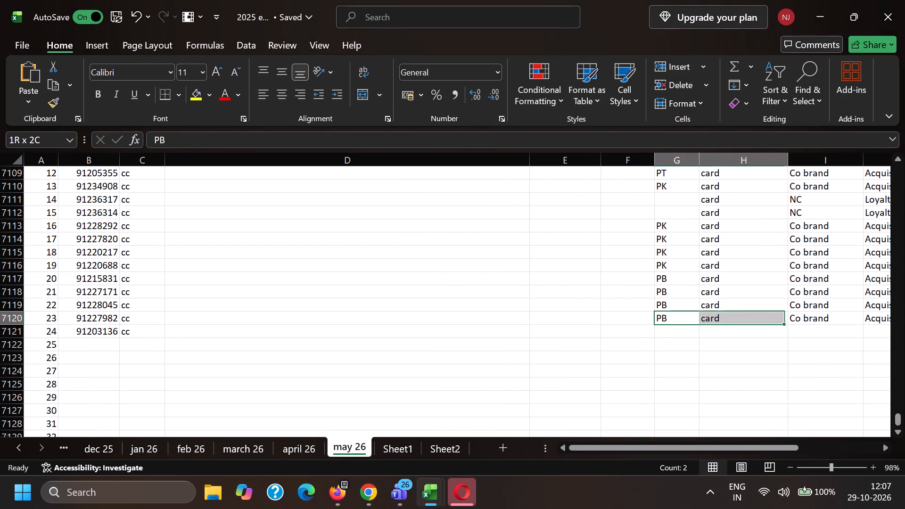
key(shift+Right)
key(shift+Right)
key(ctrl+c)
key(Down)
key(ctrl+v)
key(Left)
key(Left)
key(Left)
key(Left)
key(Left)
key(Left)
key(Left)
key(Left)
key(Left)
key(Left)
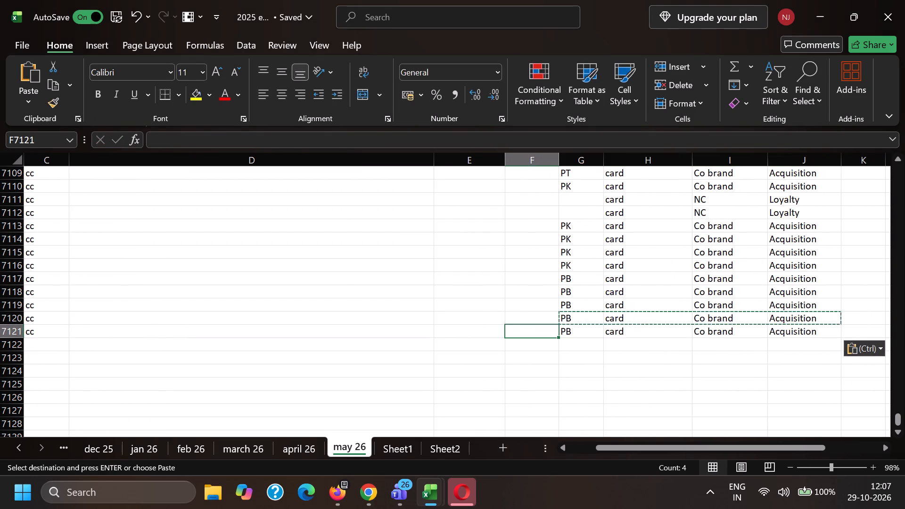
In email 91203136, delete the forwarding text above the From line, the sender's address and the recipient line.
key(alt+Tab)
scroll(130, 194, down, 1)
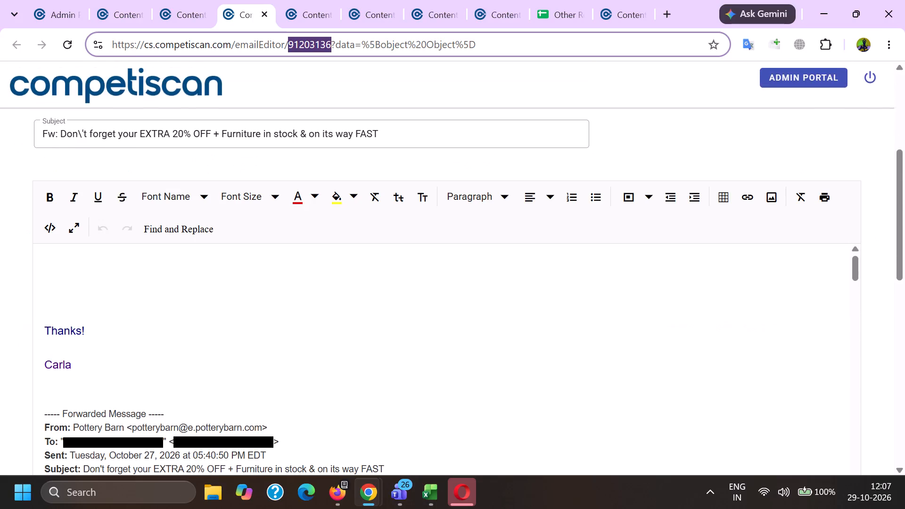
drag(175, 413, 0, 241)
key(BackSpace)
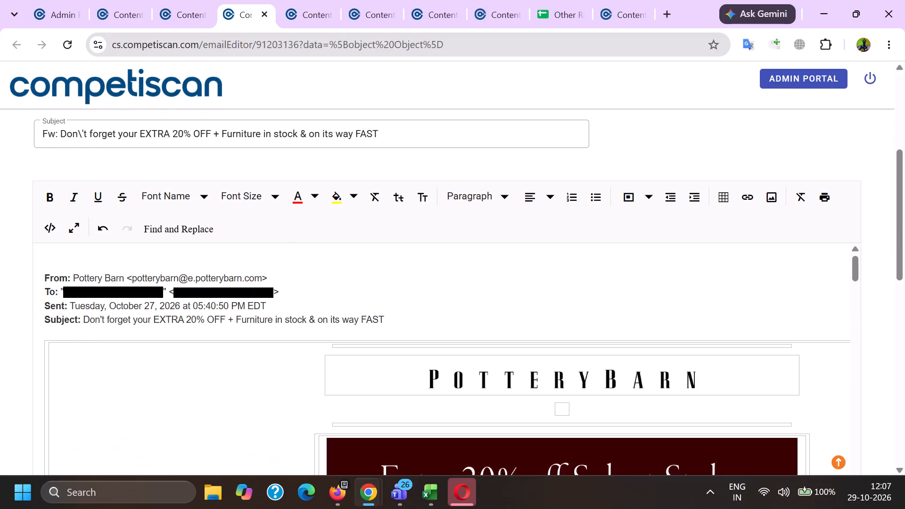
drag(127, 279, 326, 287)
key(BackSpace)
Remove the hyperlinks from the app download image and the Instagram, Facebook and Pinterest icons near the email's end.
scroll(354, 155, down, 2)
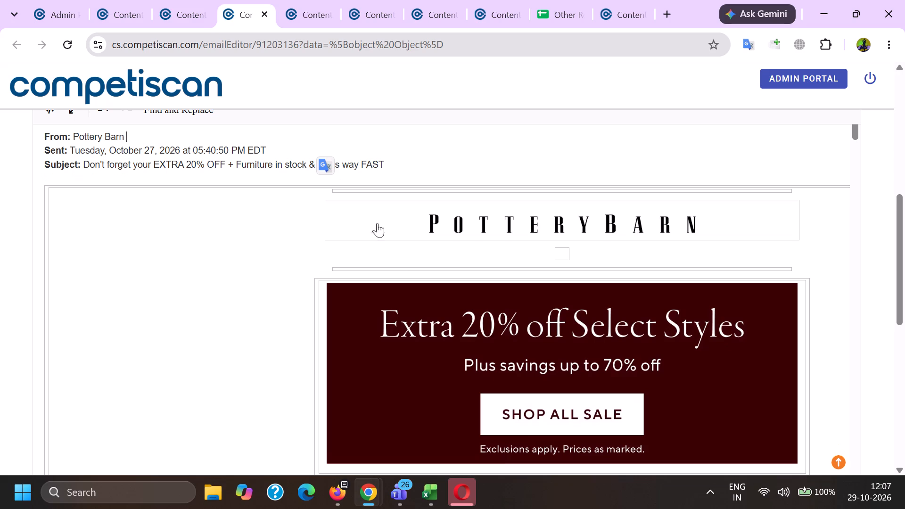
scroll(258, 302, down, 20)
scroll(258, 302, down, 20)
scroll(258, 302, down, 14)
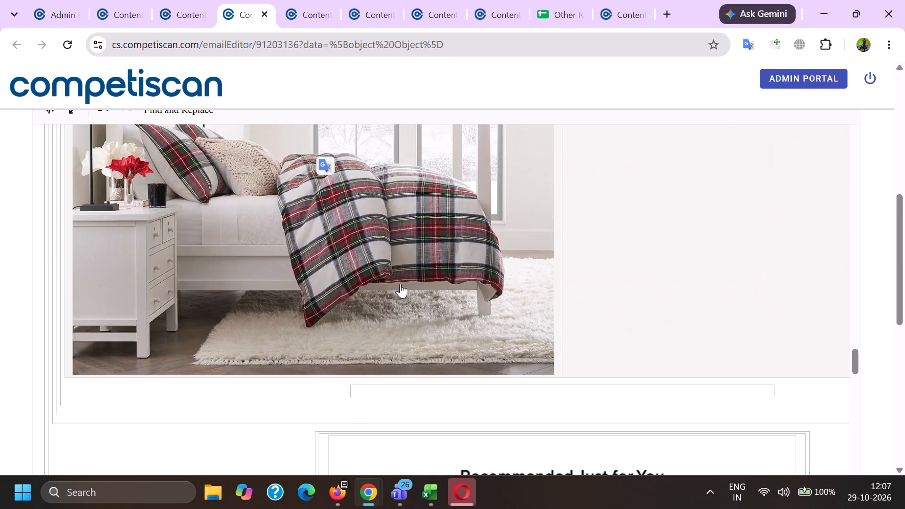
scroll(400, 284, down, 16)
scroll(402, 295, down, 9)
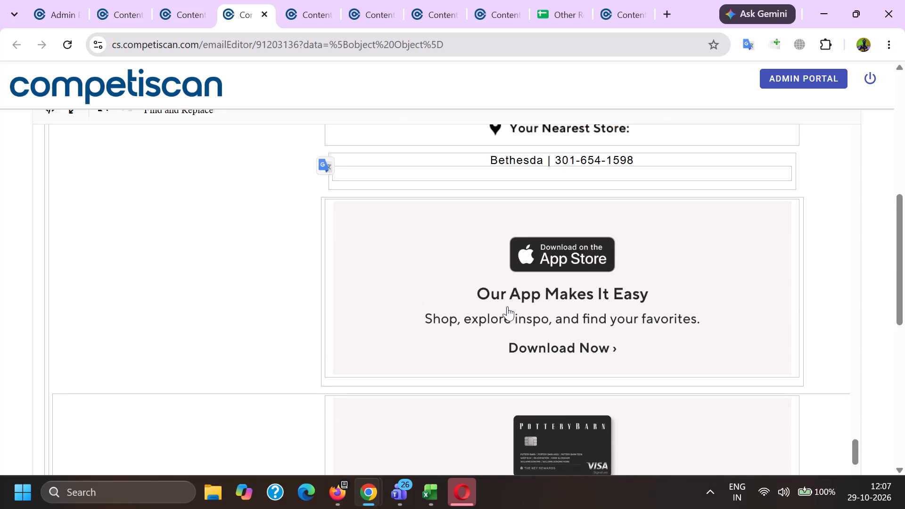
click(517, 315)
click(527, 180)
scroll(517, 332, down, 5)
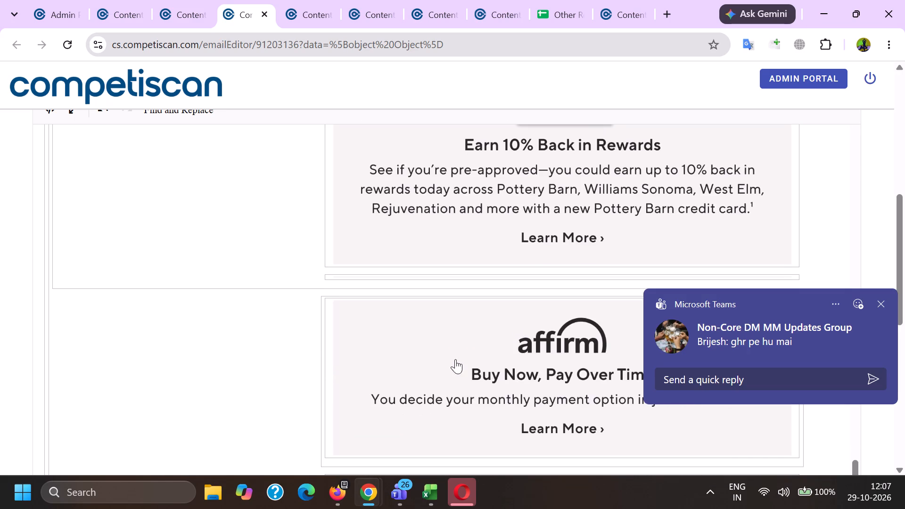
scroll(466, 286, down, 2)
click(446, 423)
click(398, 374)
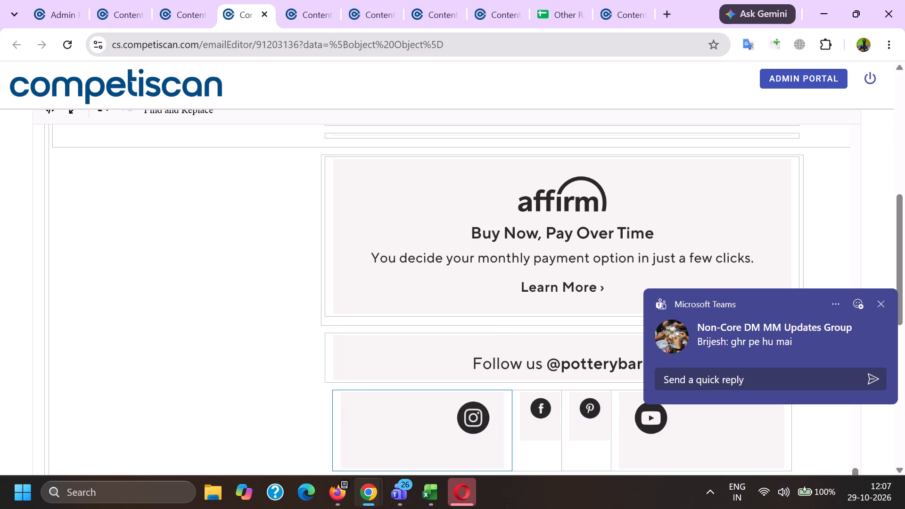
click(552, 410)
click(549, 371)
click(583, 416)
click(610, 369)
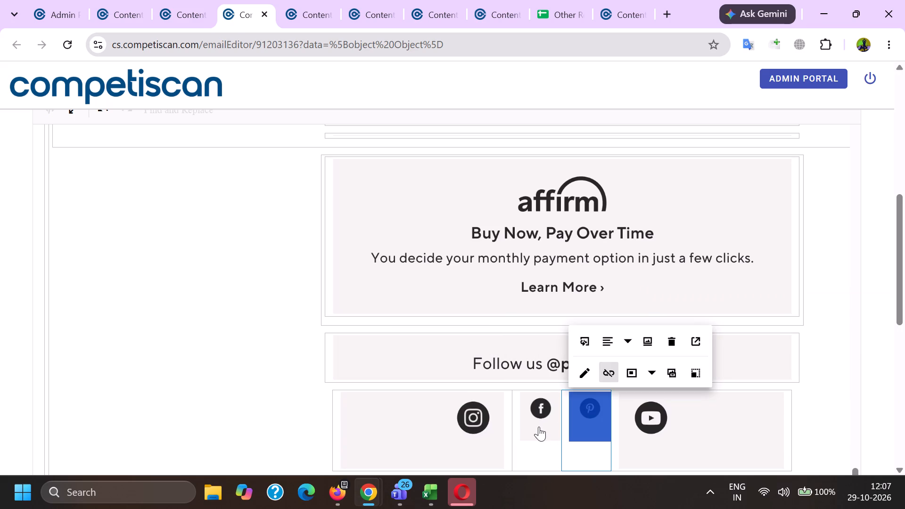
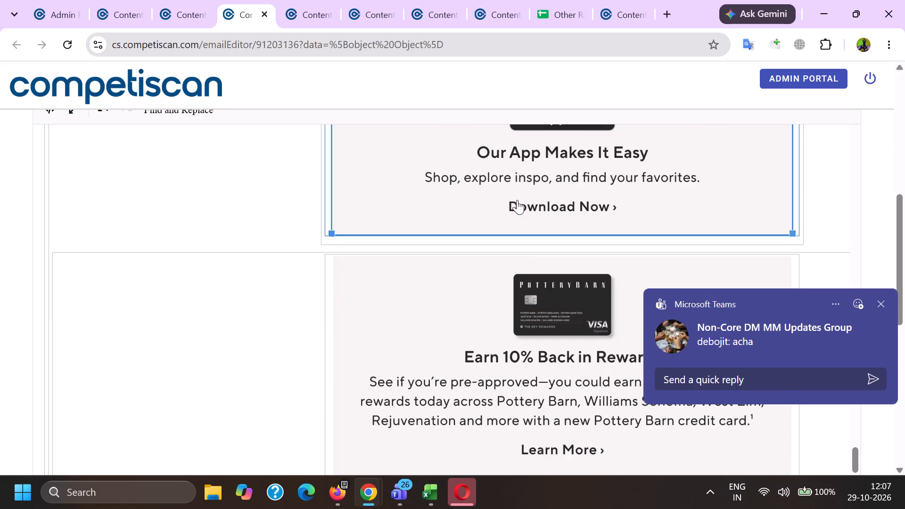
Delete the recipient's address after "This message was sent to:" at the end of email 91203136.
scroll(440, 317, down, 9)
scroll(408, 270, down, 5)
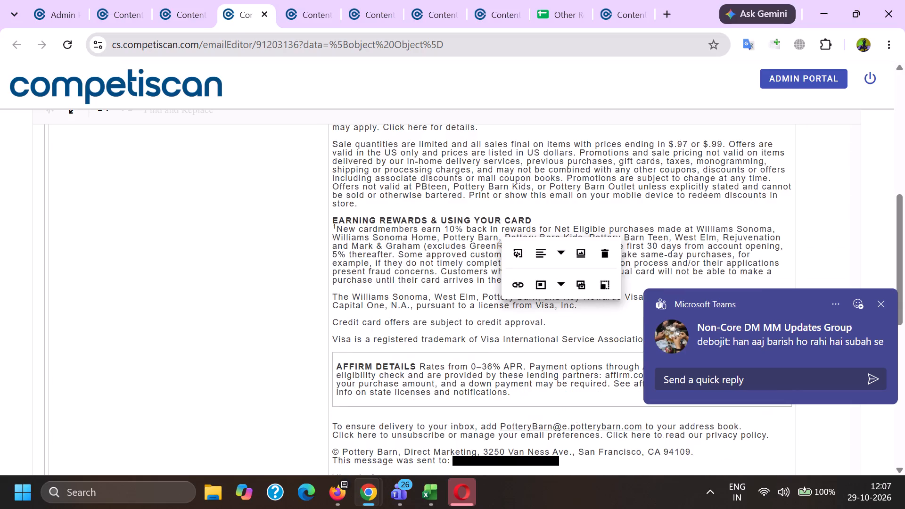
scroll(444, 314, down, 3)
scroll(468, 411, up, 2)
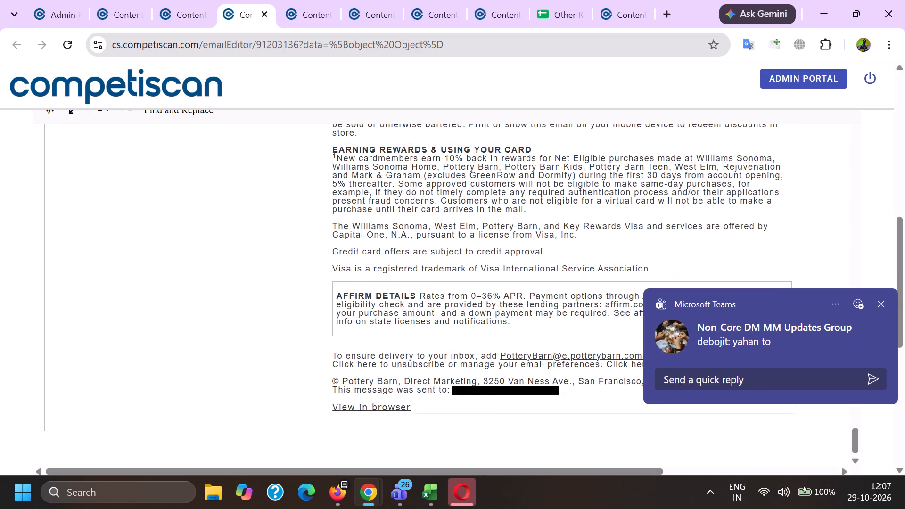
drag(450, 391, 585, 396)
key(BackSpace)
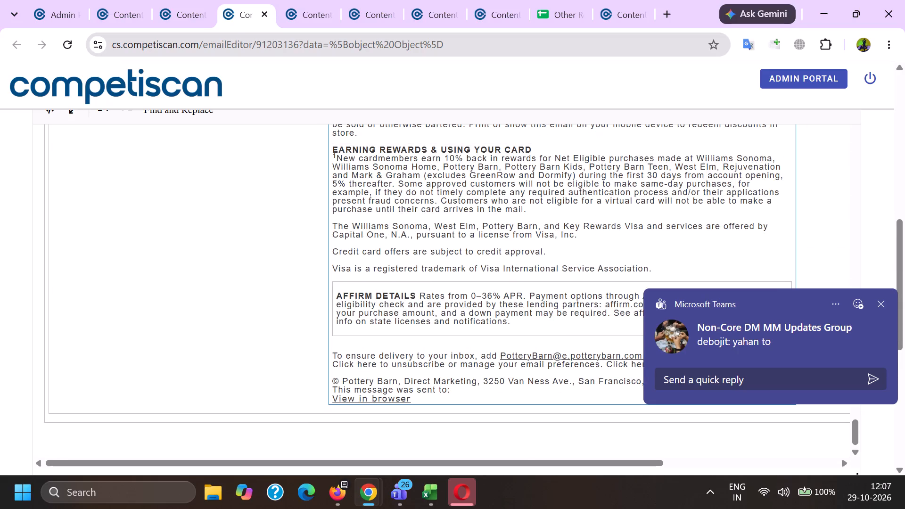
Delete the sender's address and the extra space from the "To ensure delivery to your inbox" line.
drag(498, 350, 599, 359)
click(502, 371)
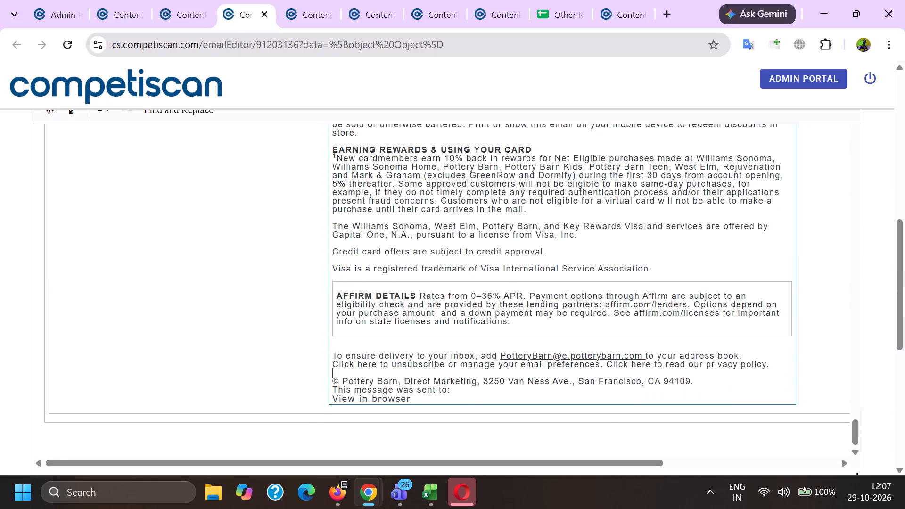
drag(501, 353, 645, 353)
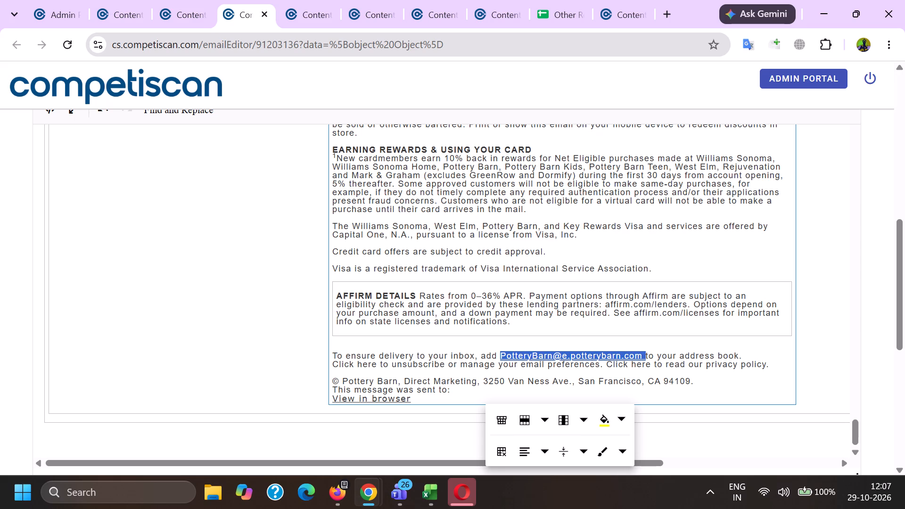
drag(645, 353, 643, 354)
key(BackSpace)
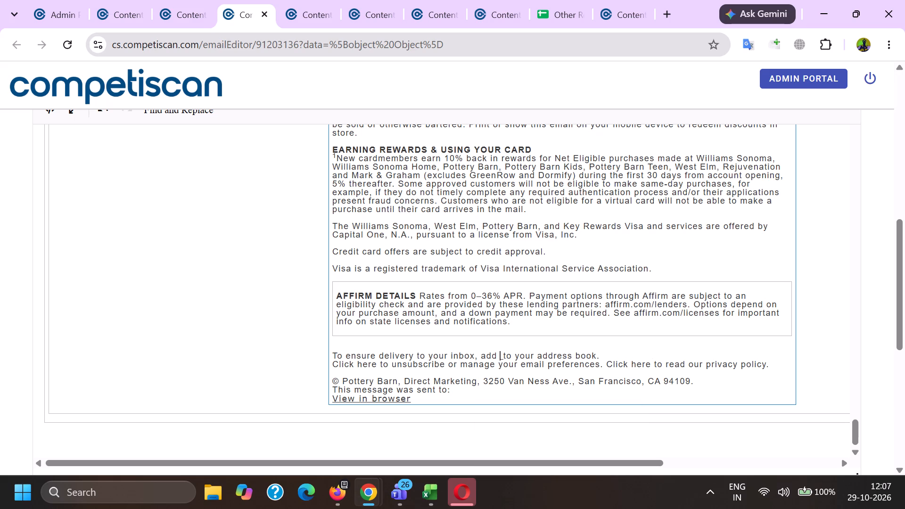
key(Right)
key(BackSpace)
Remove the hyperlinks from "View in browser" and from "Click here" in the unsubscribe line.
click(388, 404)
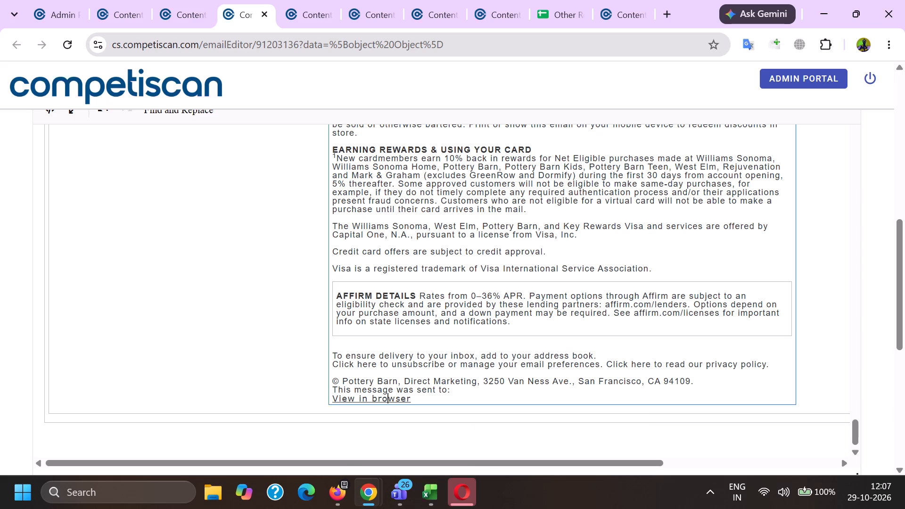
click(379, 401)
click(461, 429)
click(346, 364)
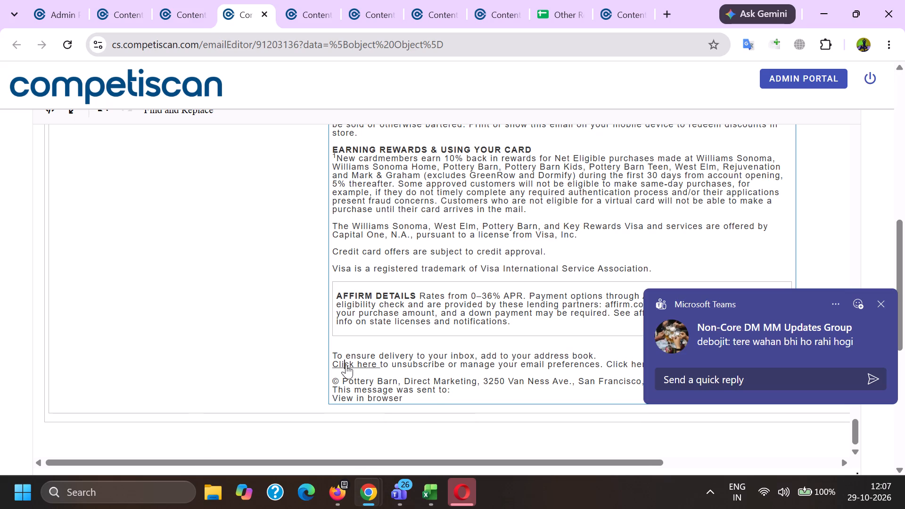
click(417, 394)
Save the product info of the cleaned email 91203136.
scroll(400, 303, down, 9)
click(394, 340)
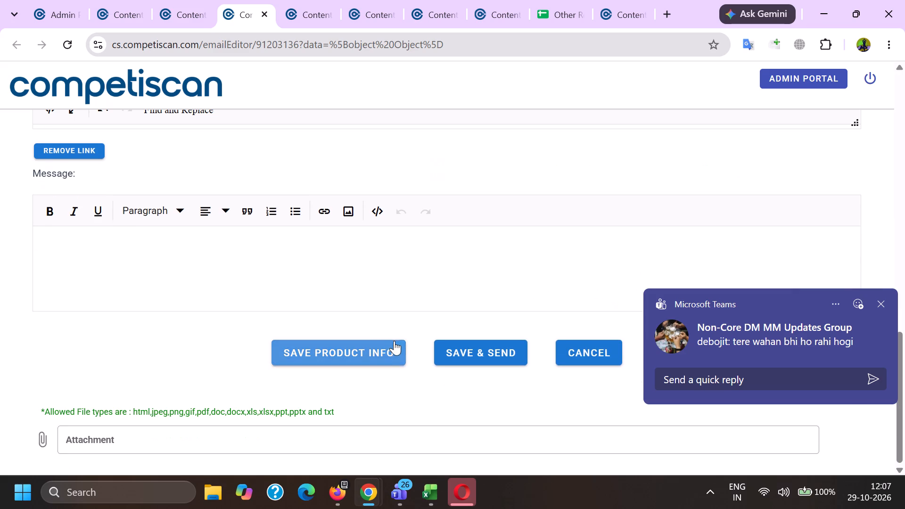
click(463, 294)
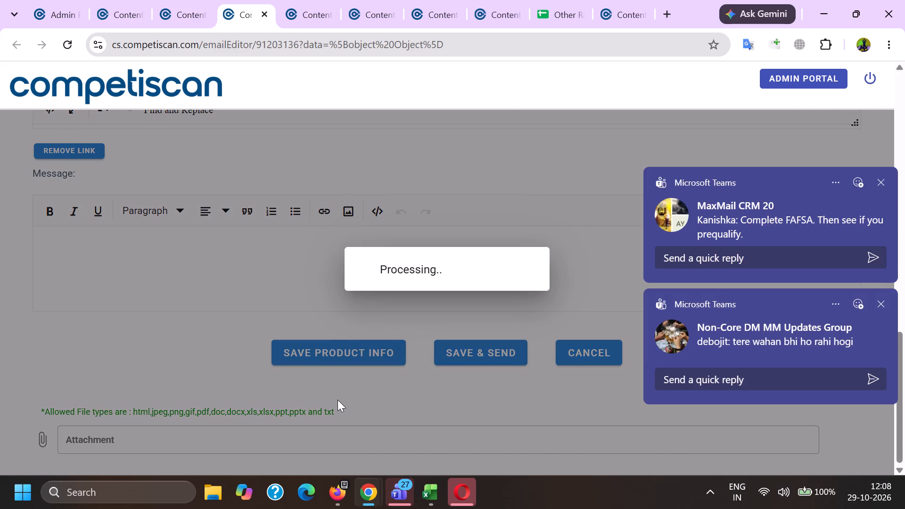
Open the product form for email 91203136.
drag(0, 235, 6, 234)
click(72, 88)
click(72, 100)
key(alt+Tab)
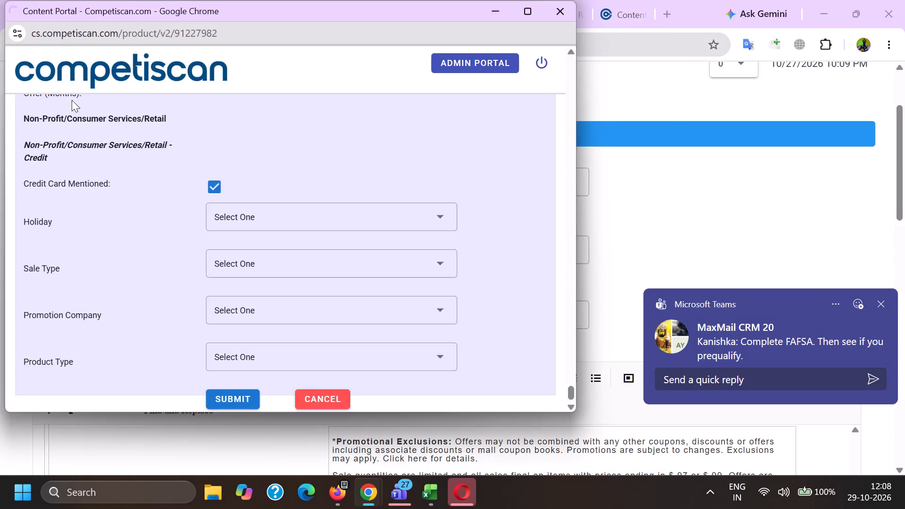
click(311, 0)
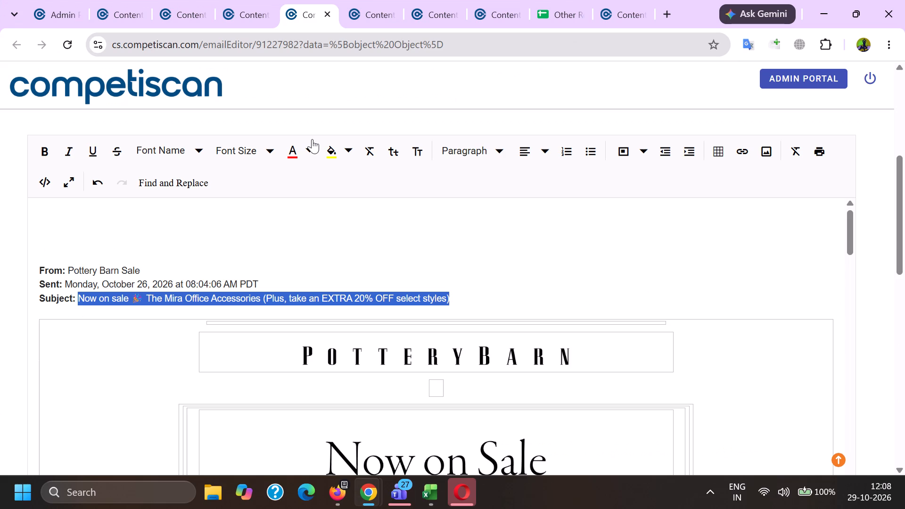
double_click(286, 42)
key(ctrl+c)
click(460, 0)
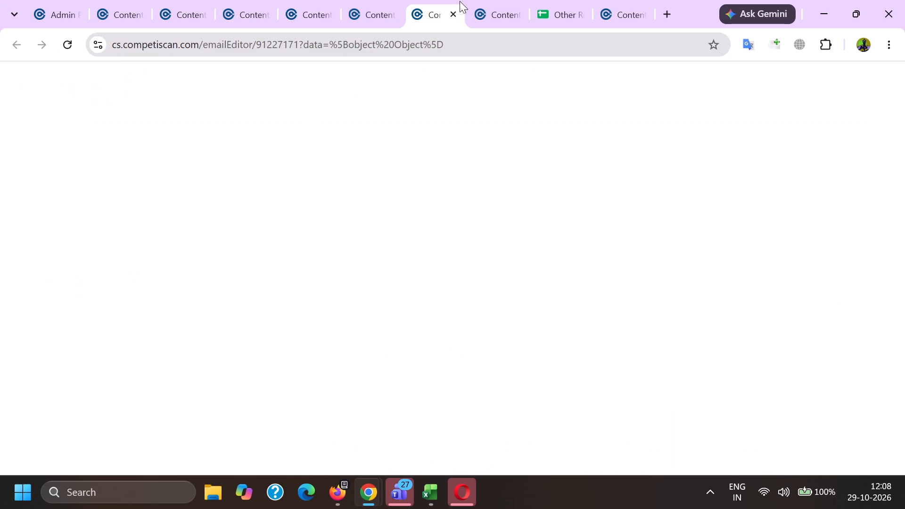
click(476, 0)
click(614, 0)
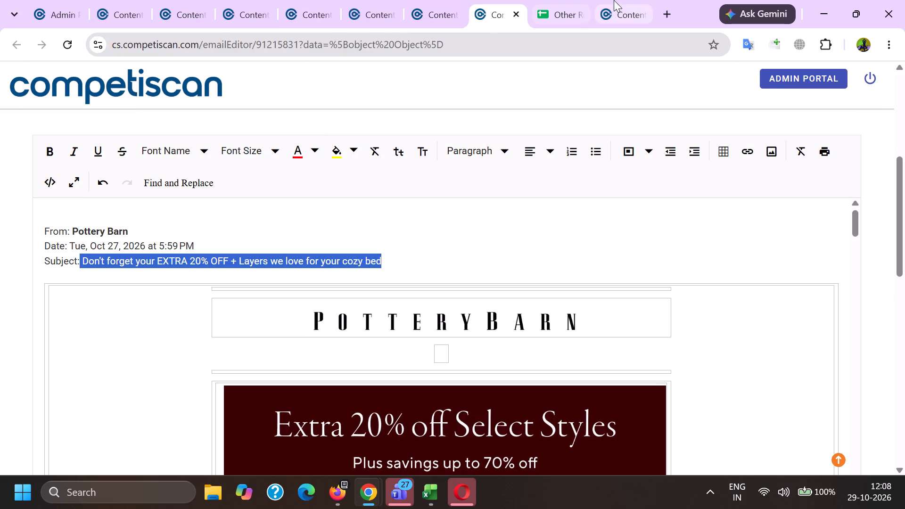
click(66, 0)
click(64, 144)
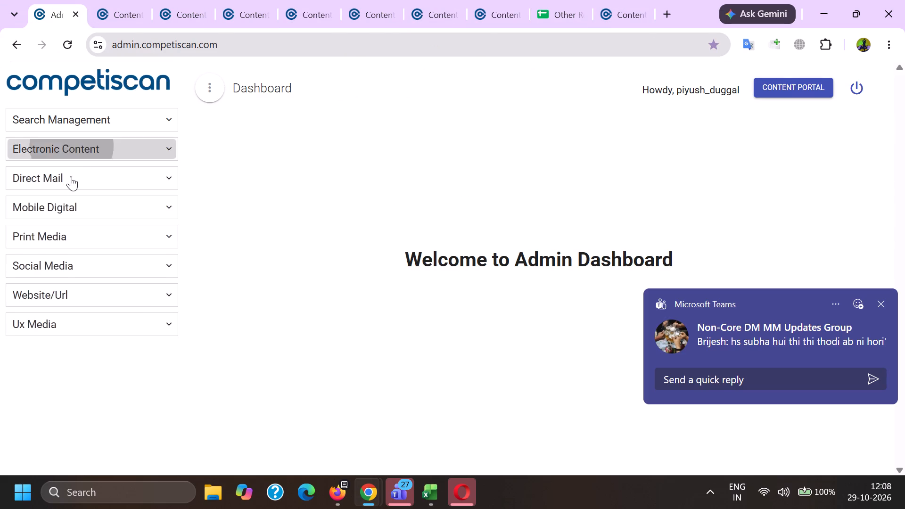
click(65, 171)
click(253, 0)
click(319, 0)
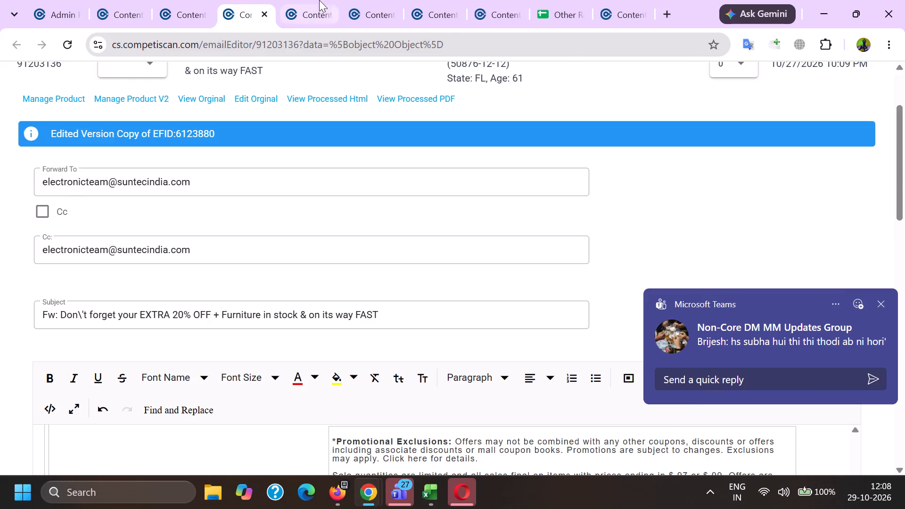
Copy the sender name Pottery Barn from the From line of email 91203136.
click(251, 14)
scroll(169, 342, down, 5)
scroll(157, 371, up, 5)
click(153, 377)
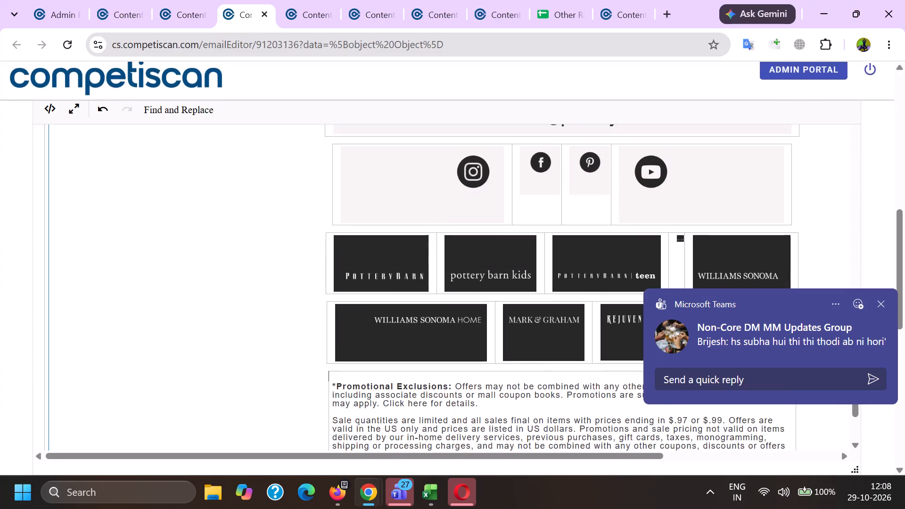
key(Page_Up)
key(Page_Up)
key(Page_Up)
key(Page_Up)
key(Page_Up)
key(Page_Up)
key(Page_Up)
key(Page_Up)
key(Page_Up)
key(Page_Up)
key(Page_Up)
key(Page_Up)
key(Page_Up)
key(Page_Up)
key(Page_Up)
key(Page_Up)
key(Page_Up)
key(Page_Up)
key(Page_Up)
key(Page_Up)
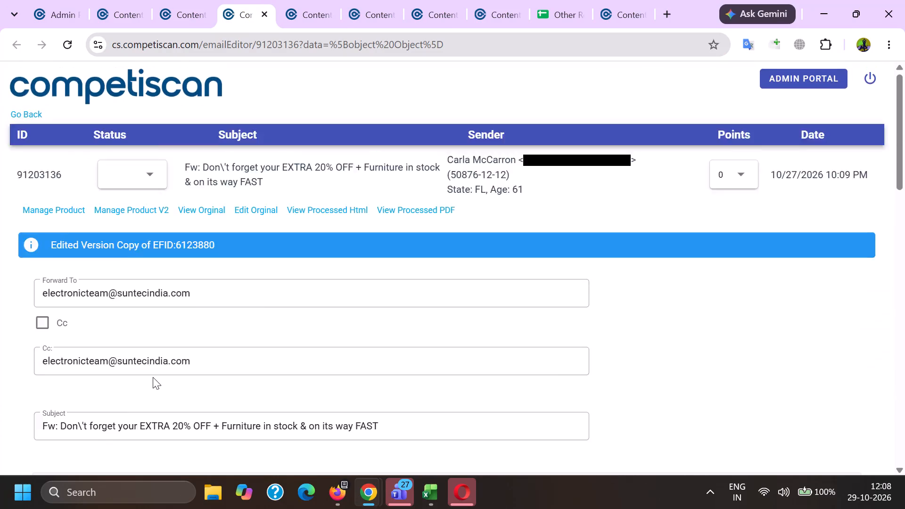
scroll(153, 377, down, 5)
double_click(89, 159)
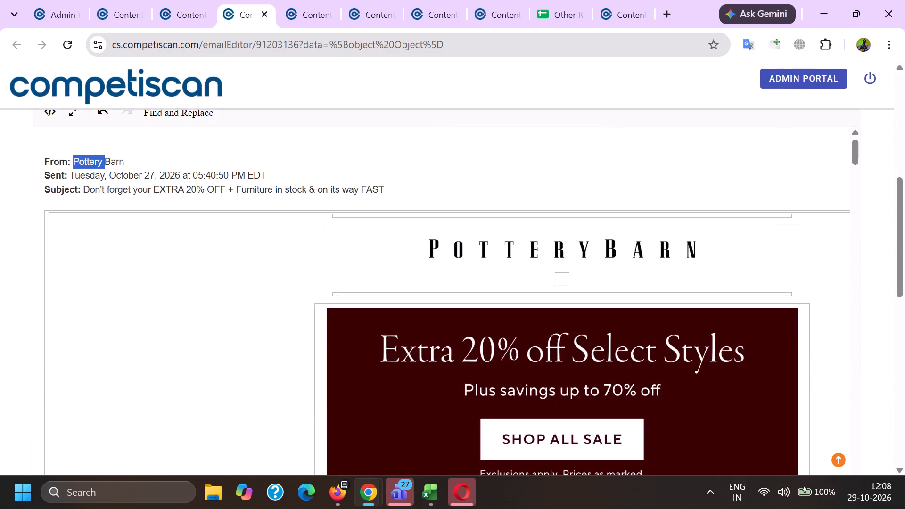
shift+click(111, 161)
key(ctrl+c)
In the 91203136 product form, replace the company apc-na with Pottery Barn and use its product image.
key(alt+Tab)
scroll(331, 192, down, 6)
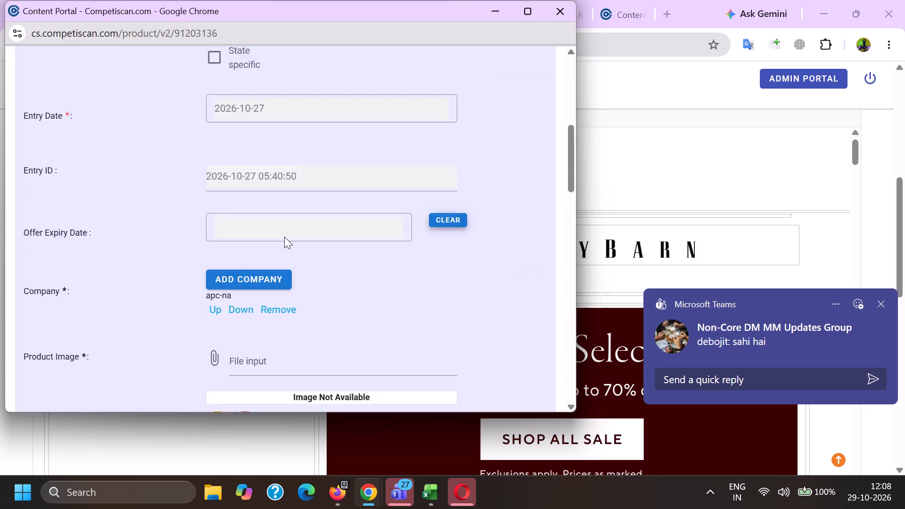
click(272, 203)
click(267, 161)
key(ctrl+v)
click(292, 312)
click(365, 359)
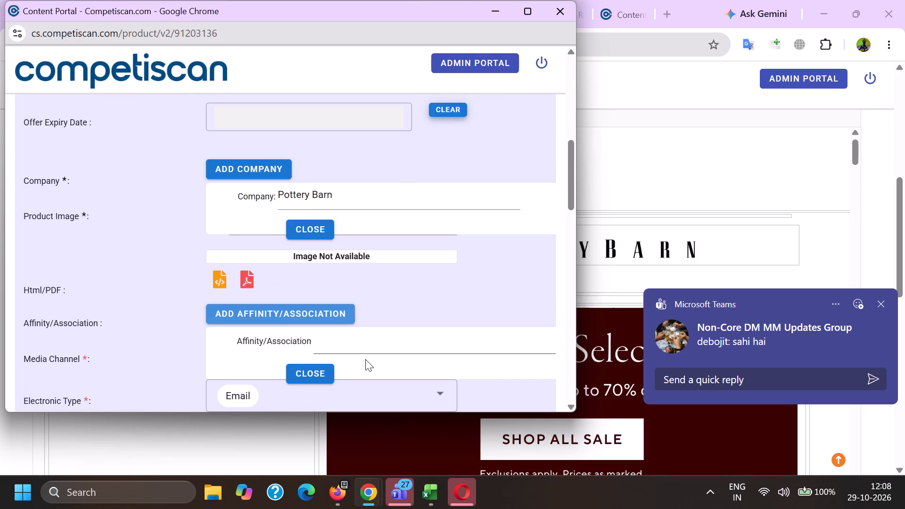
key(ctrl+v)
click(353, 344)
key(ctrl+v)
click(315, 231)
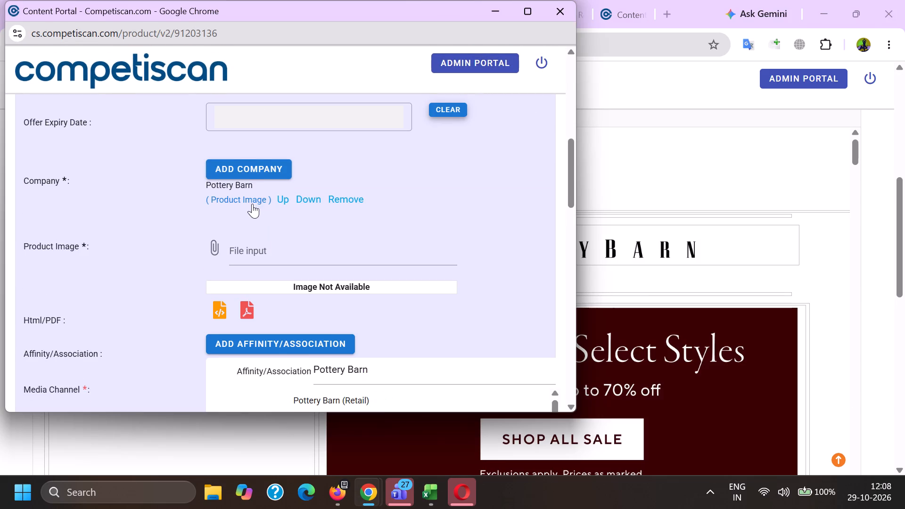
click(252, 204)
Add Capital One as a second company and choose Pottery Barn (Retail) as the affinity/association.
click(247, 171)
text(capi)
text(tal one)
scroll(272, 188, down, 3)
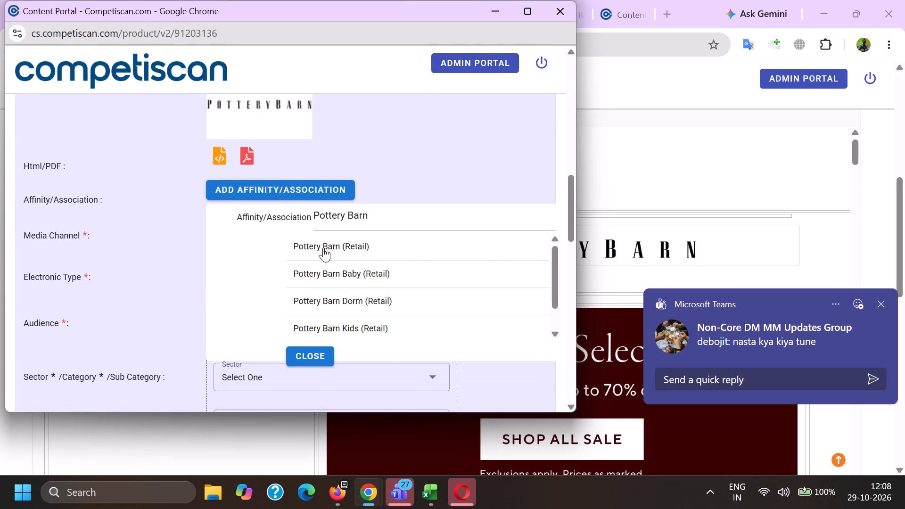
click(323, 247)
scroll(325, 264, up, 4)
click(317, 307)
Add the classification Retail / Home / Furniture / Living Room Furniture, checking the product images in the email.
scroll(253, 197, down, 5)
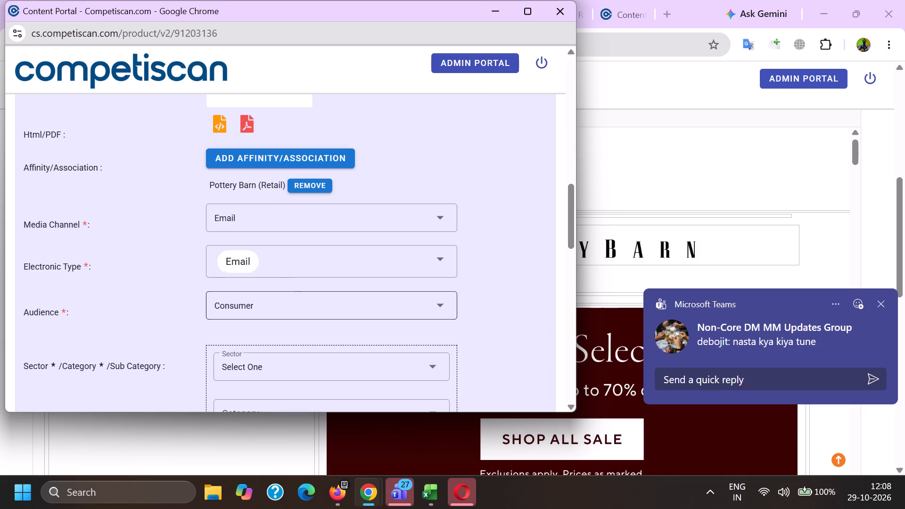
scroll(263, 226, down, 3)
click(245, 148)
scroll(246, 149, down, 8)
click(253, 223)
drag(139, 215, 169, 215)
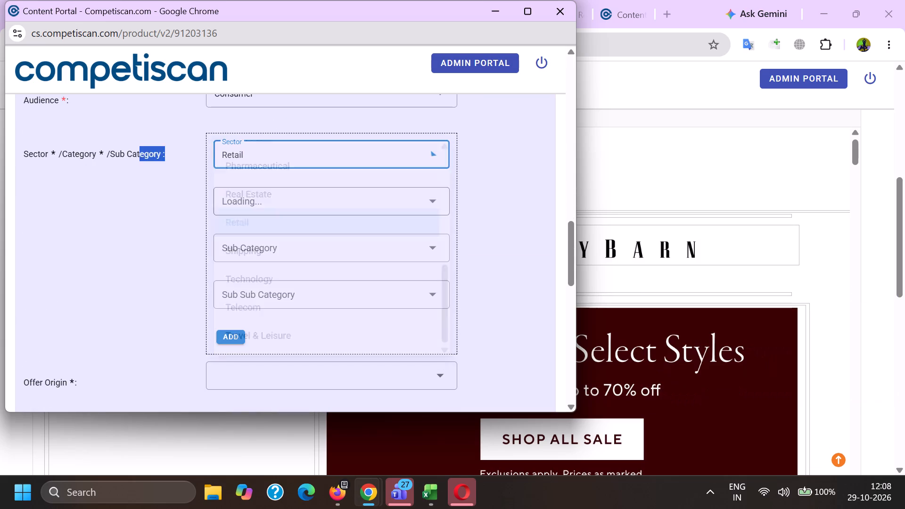
click(280, 205)
scroll(280, 204, down, 8)
scroll(270, 305, up, 7)
scroll(256, 198, down, 7)
click(250, 145)
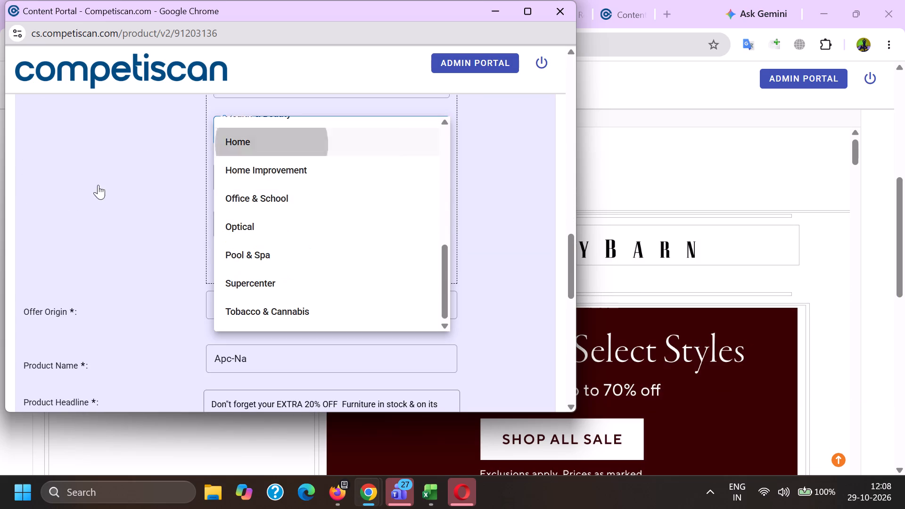
drag(85, 189, 91, 190)
key(alt+Tab)
scroll(337, 326, down, 16)
key(alt+Tab)
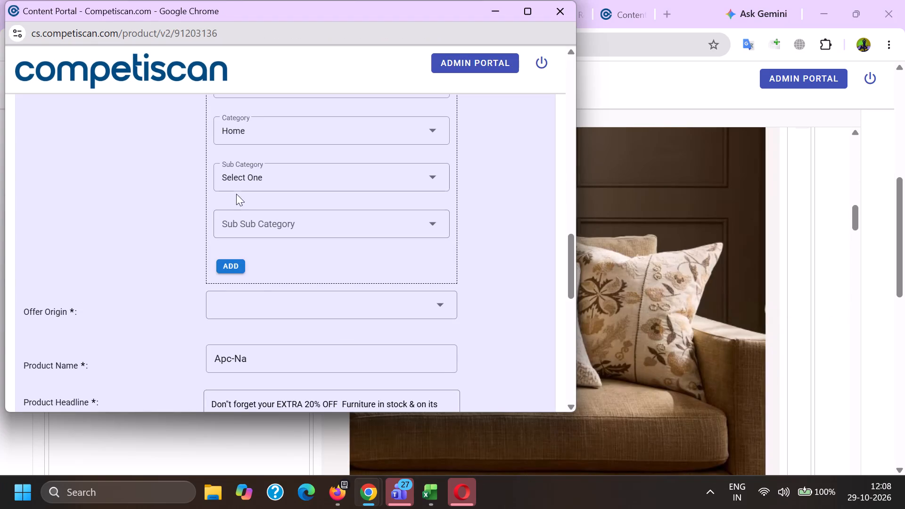
click(234, 165)
drag(259, 352, 253, 349)
drag(141, 304, 182, 298)
click(248, 222)
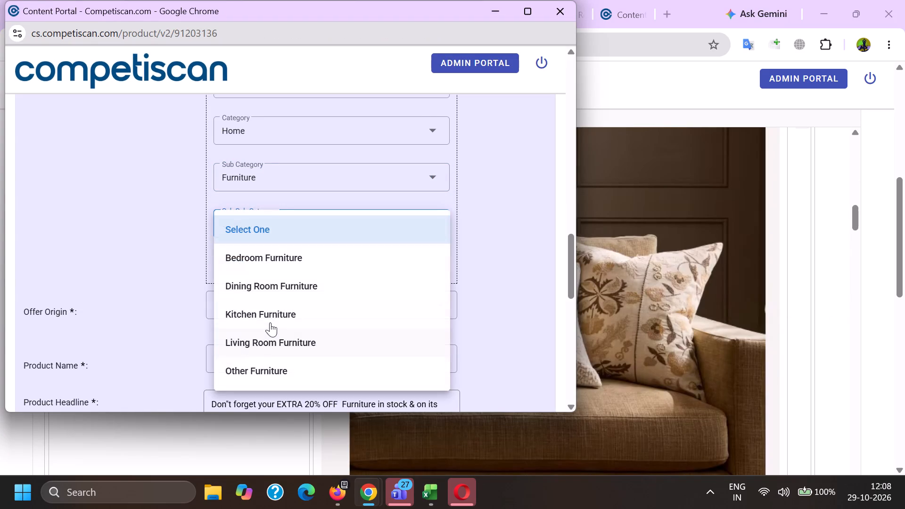
drag(286, 337, 244, 334)
drag(116, 311, 141, 311)
click(229, 267)
Add a second classification with sector Credit Cards, category Payment Cards and sub category Credit Cards.
scroll(241, 336, up, 2)
click(259, 243)
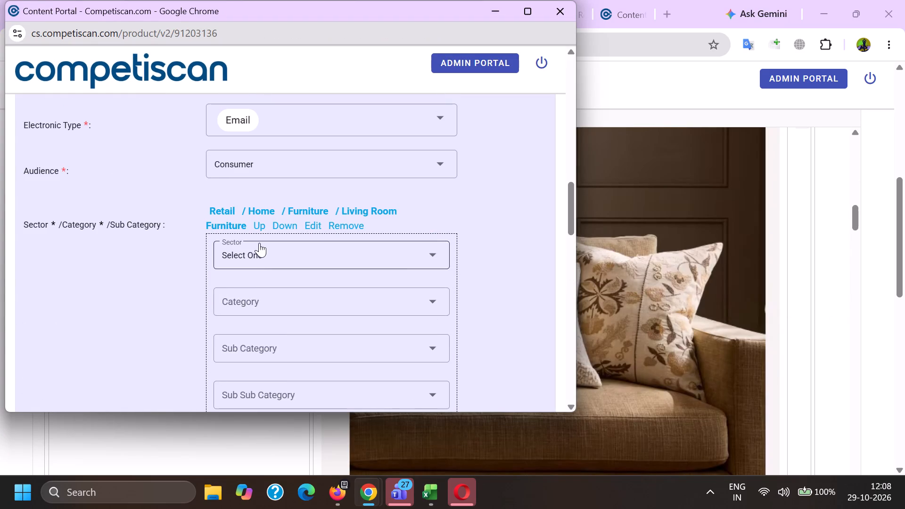
scroll(257, 335, up, 6)
click(263, 337)
drag(255, 247, 255, 254)
drag(266, 321, 265, 322)
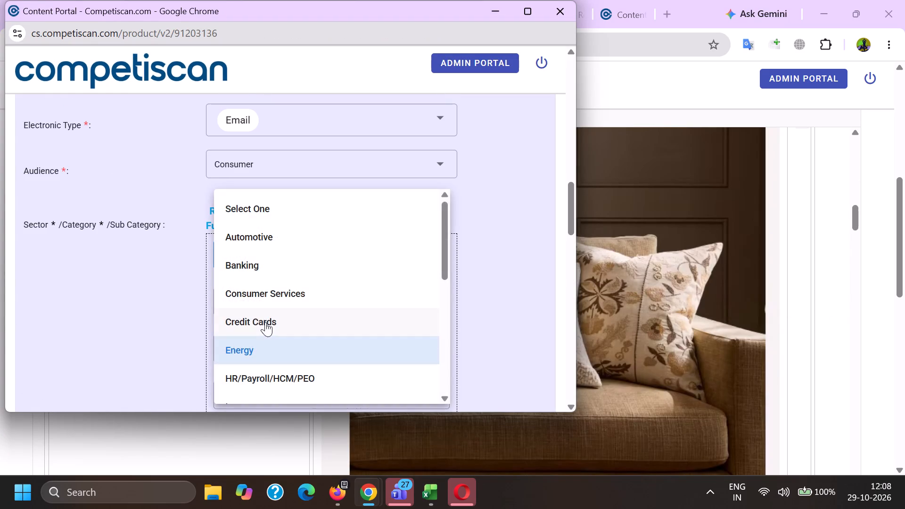
drag(265, 322, 262, 326)
drag(128, 304, 147, 306)
click(277, 302)
scroll(273, 188, up, 1)
scroll(273, 188, down, 2)
click(279, 294)
click(243, 282)
scroll(266, 217, down, 1)
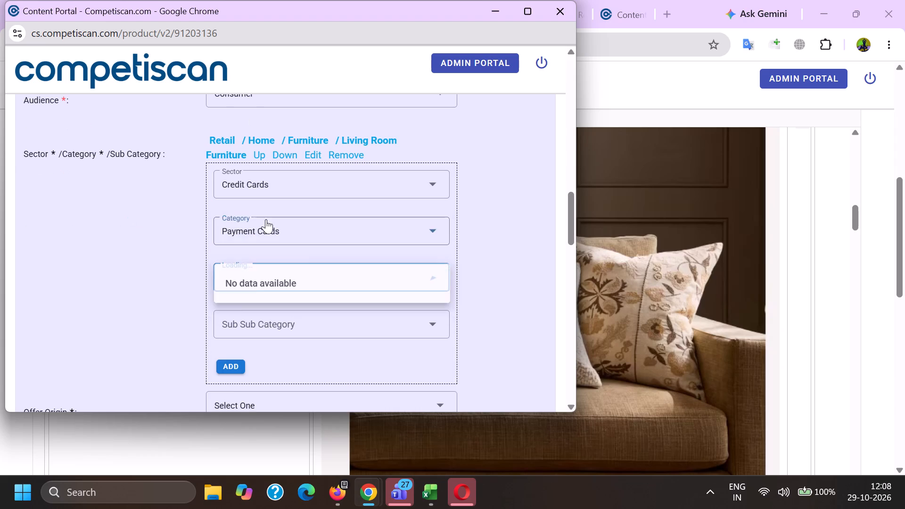
drag(280, 353, 272, 347)
drag(141, 323, 153, 319)
click(237, 293)
Set the offer origin to Provider/Bank and the product name to Pottery Barn Key Rewards Visa Credit Card.
scroll(264, 334, up, 3)
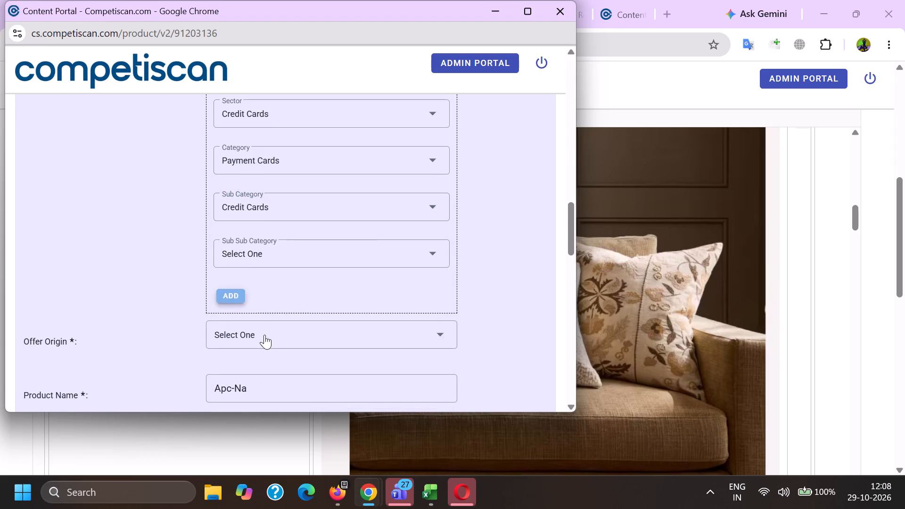
click(291, 297)
scroll(298, 279, down, 4)
click(257, 288)
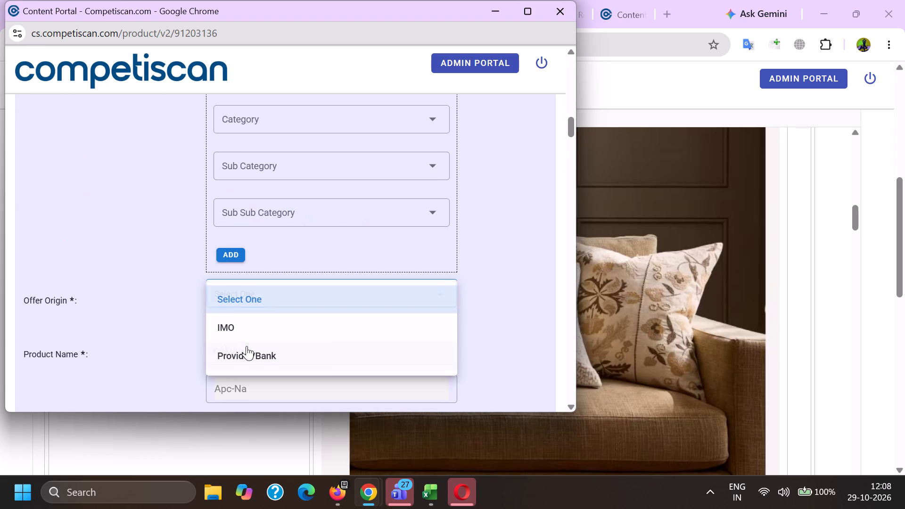
double_click(247, 346)
key(ctrl+v)
scroll(246, 219, down, 2)
click(259, 279)
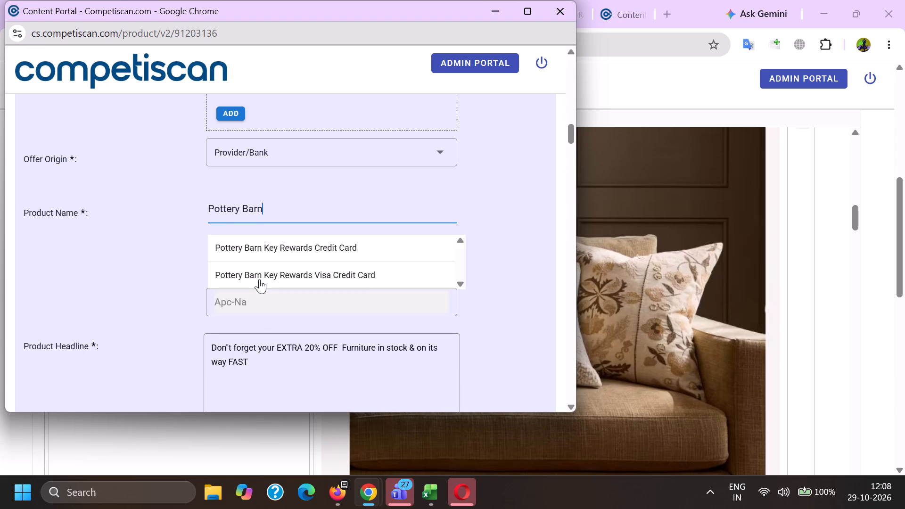
Add a third classification with sector Mortgage & Loan and category Unsecured, including its sub-category.
scroll(265, 306, up, 5)
click(276, 226)
click(260, 276)
scroll(267, 319, down, 2)
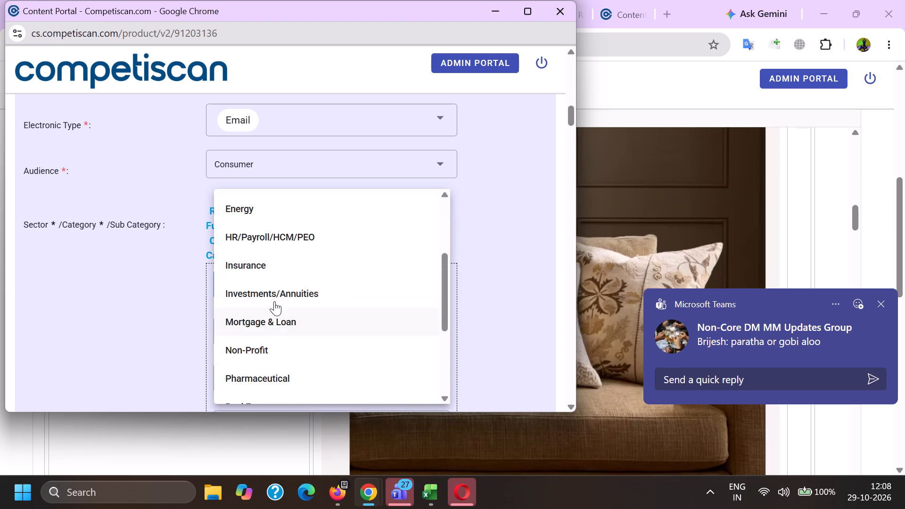
click(282, 322)
drag(138, 315, 149, 318)
click(288, 325)
scroll(281, 223, down, 2)
scroll(257, 321, down, 2)
scroll(259, 328, up, 2)
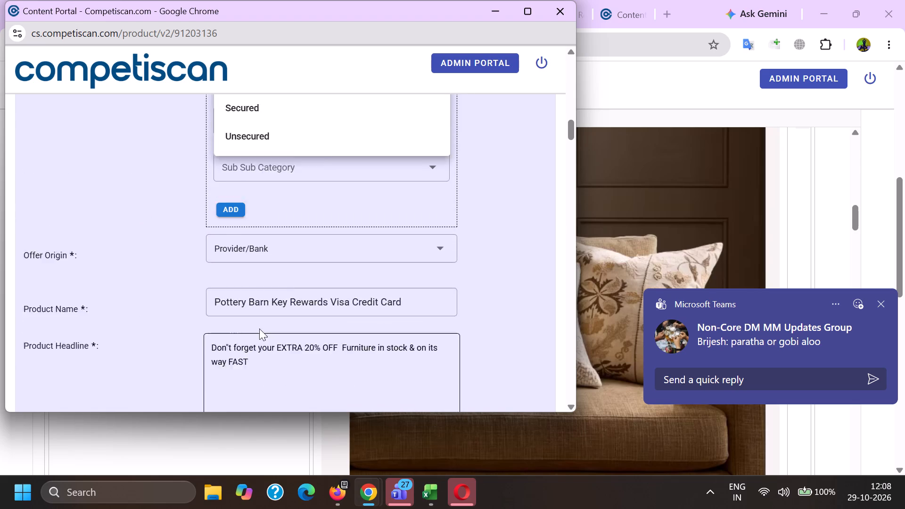
click(265, 252)
drag(147, 249, 164, 253)
click(247, 230)
scroll(256, 340, down, 5)
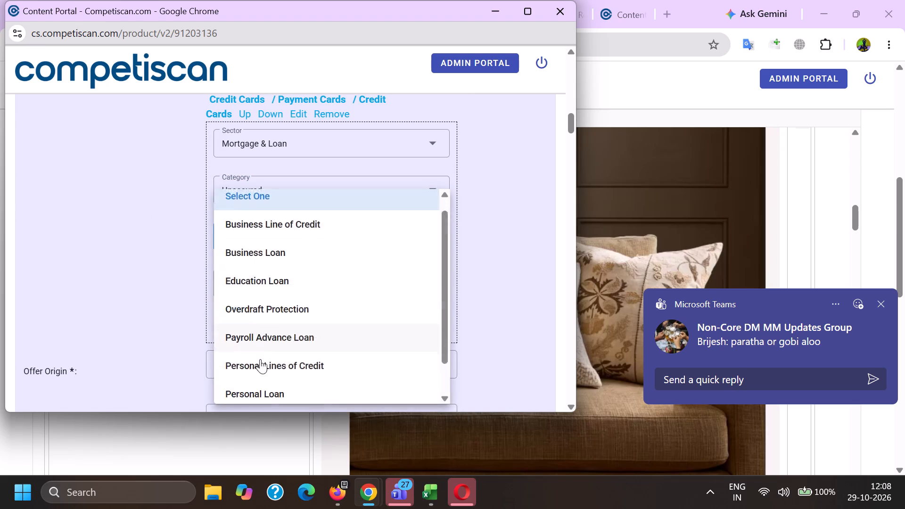
drag(274, 384, 270, 384)
drag(141, 350, 163, 349)
click(227, 328)
Replace the product headline with the subject line copied from the Pottery Barn email: "Don't forget your EXTRA 20% OFF + Furniture in stock & on its way FAST".
scroll(247, 227, down, 5)
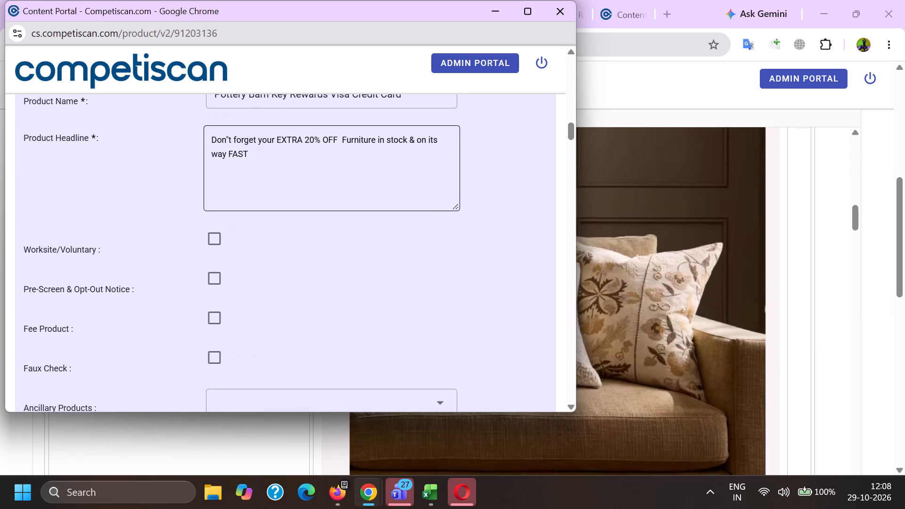
drag(364, 201, 42, 133)
key(BackSpace)
key(alt+Tab)
scroll(172, 196, up, 5)
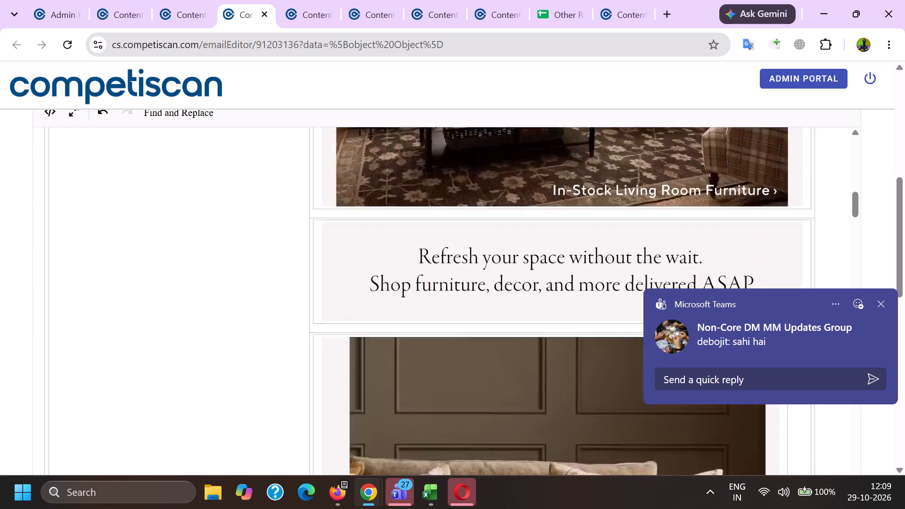
click(168, 262)
key(Page_Up)
key(Page_Up)
key(Page_Up)
key(Page_Up)
key(Page_Up)
key(Page_Up)
key(Page_Up)
key(Page_Up)
key(Page_Up)
key(Page_Up)
key(Page_Up)
key(Page_Up)
scroll(165, 256, down, 4)
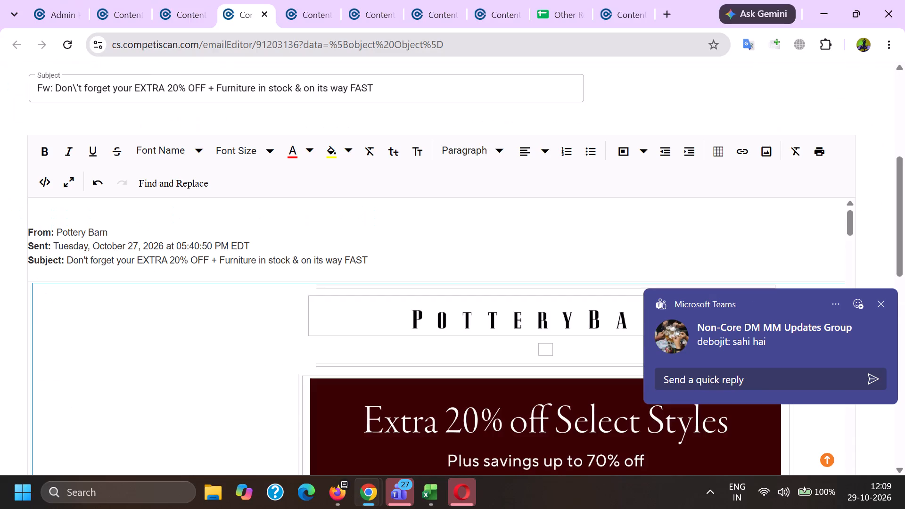
click(72, 259)
drag(72, 259, 82, 262)
shift+click(428, 262)
key(ctrl+c)
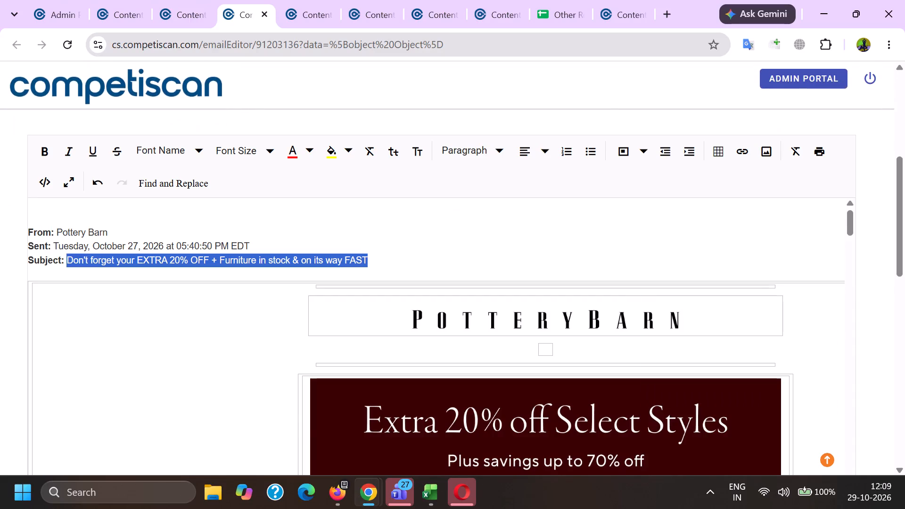
key(alt+Tab)
key(ctrl+v)
key(BackSpace)
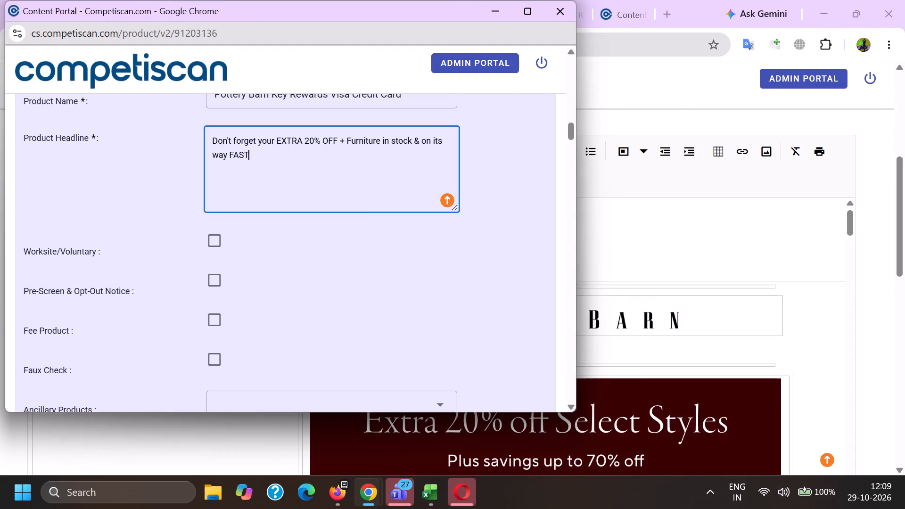
In the product headline, replace "&" with "and" and "+" with "Plus", and end the sentence with a period.
click(415, 138)
key(Right)
key(BackSpace)
text(and)
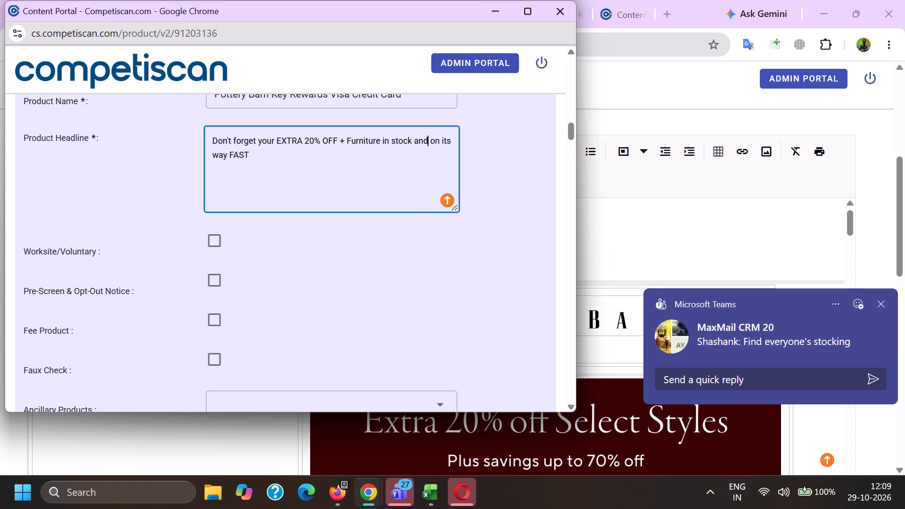
click(344, 141)
key(s)
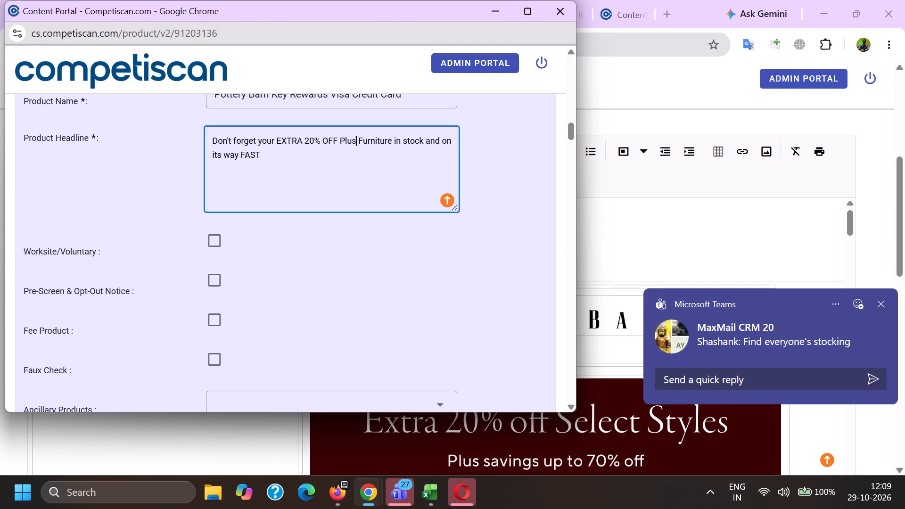
click(322, 168)
key(period)
key(space)
Append "Earn 10% back in rewards" to the product headline, copying it from the headline of the Grinch product form.
key(alt+Tab)
click(630, 0)
scroll(465, 326, up, 11)
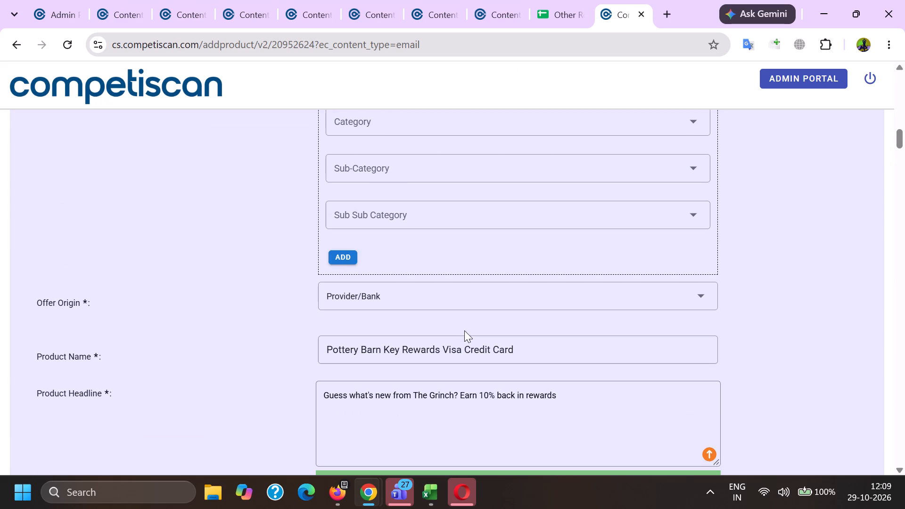
double_click(472, 397)
shift+click(635, 412)
key(ctrl+c)
key(alt+Tab)
key(ctrl+v)
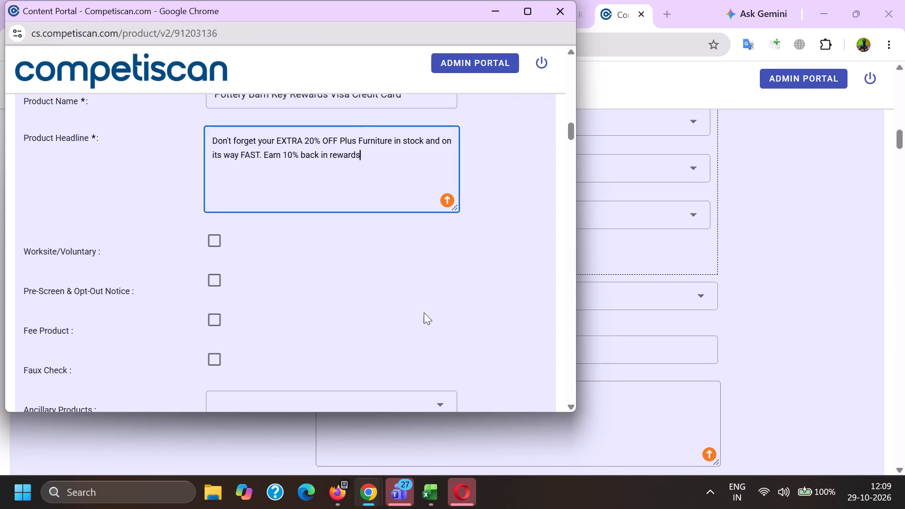
Set the response mechanism to URL/Website and the mailing type to Acquisition.
scroll(260, 193, down, 3)
click(263, 233)
scroll(268, 94, down, 2)
scroll(277, 217, down, 7)
click(291, 283)
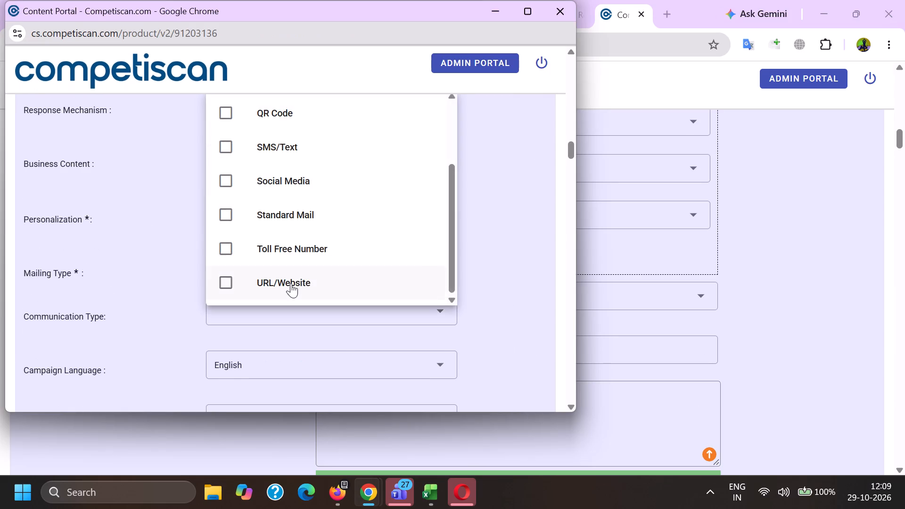
drag(118, 261, 132, 262)
click(252, 258)
click(248, 238)
drag(107, 273, 130, 284)
Select the communication types Bonuses/Contests/Incentives, Co-Brand and Mobile Application.
click(216, 318)
scroll(278, 169, down, 2)
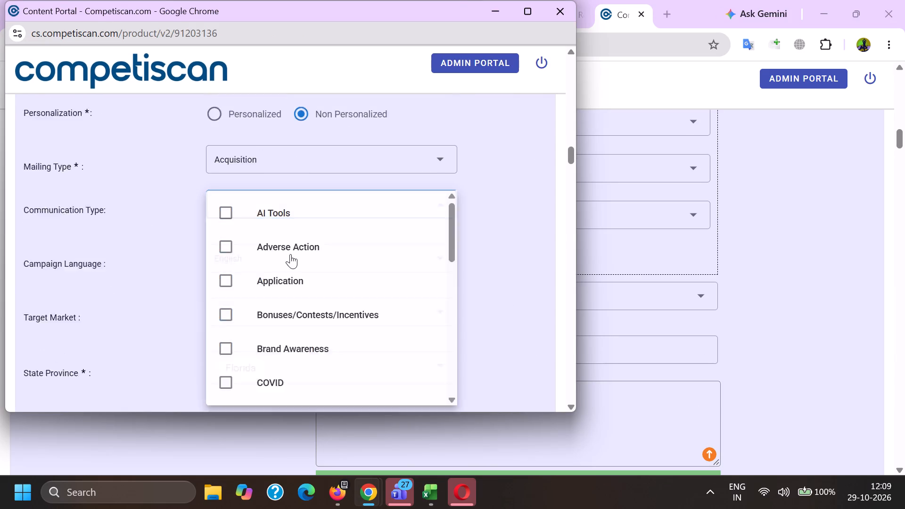
click(271, 286)
scroll(271, 278, down, 4)
click(271, 345)
scroll(269, 306, down, 8)
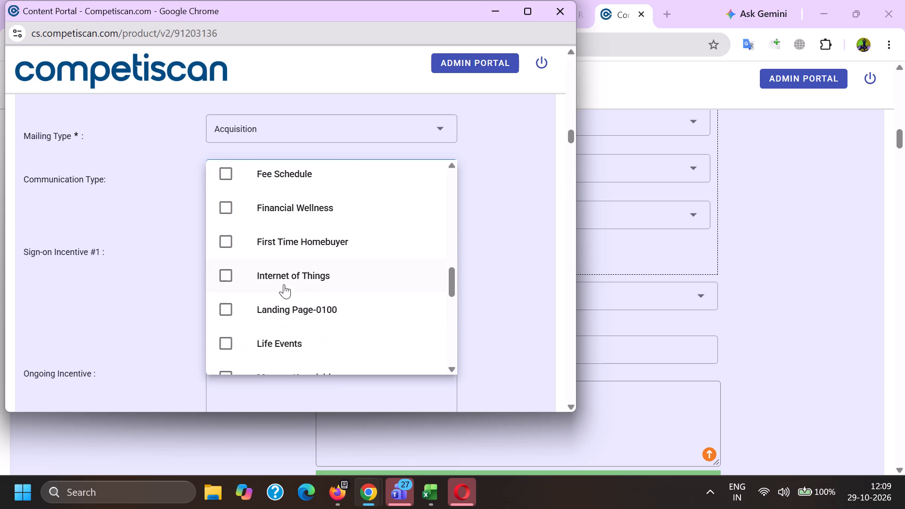
scroll(284, 314, down, 1)
click(283, 339)
click(128, 313)
Copy "10% back in rewards during the first 30 days from account opening" from the reference product form into Sign-on Incentive #1.
key(alt+Tab)
scroll(578, 276, down, 5)
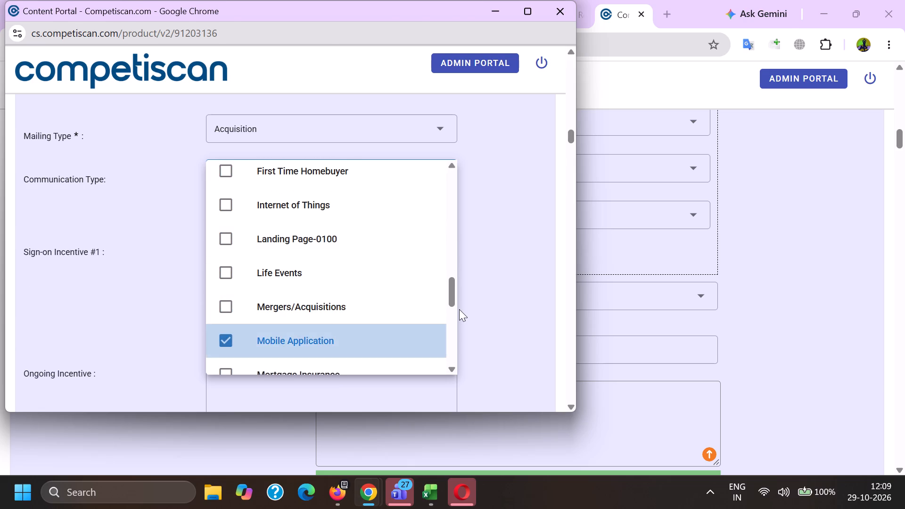
scroll(575, 303, down, 4)
drag(648, 390, 47, 375)
key(ctrl+c)
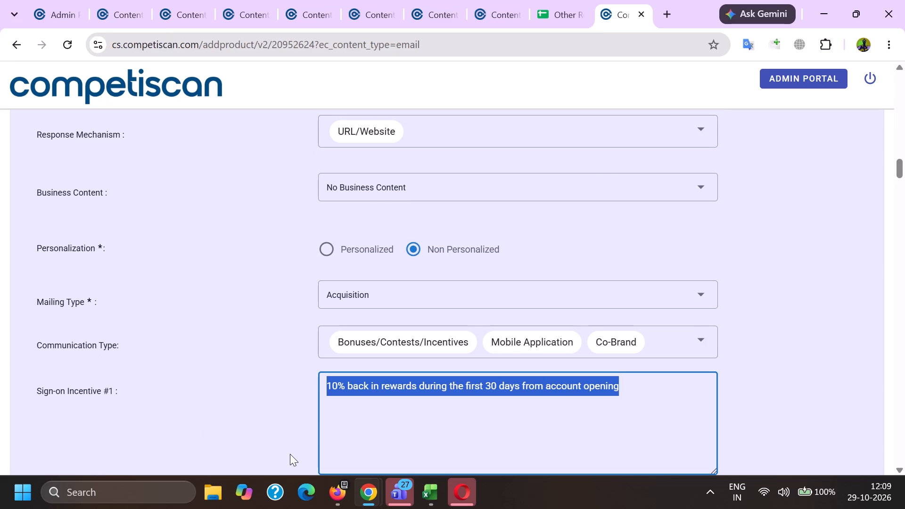
key(alt+Tab)
ctrl+click(287, 285)
key(ctrl+v)
Copy "5% back in rewards with the Pottery Barn Key Rewards Visa Credit Card" from the reference form into Ongoing Incentive.
click(326, 377)
key(alt+Tab)
scroll(625, 242, down, 4)
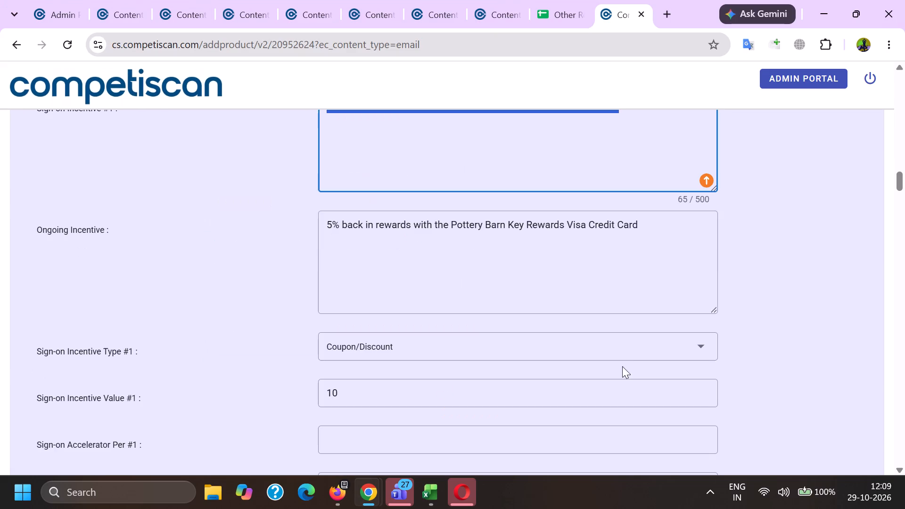
drag(668, 259, 189, 213)
key(ctrl+c)
key(alt+Tab)
key(ctrl+v)
Set Sign-on Incentive Type #1 to Coupon/Discount and Sign-on Incentive Value #1 to 10.00.
scroll(222, 210, down, 3)
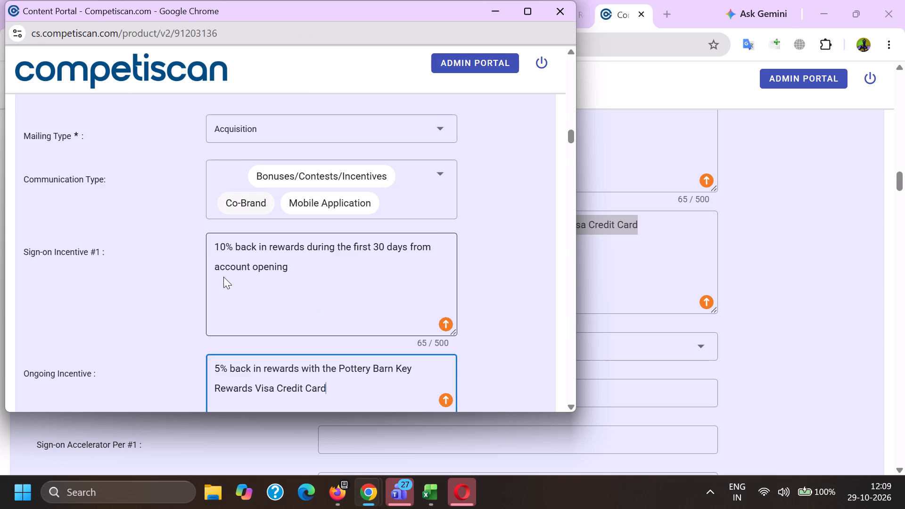
click(231, 283)
scroll(233, 282, down, 7)
scroll(250, 355, down, 2)
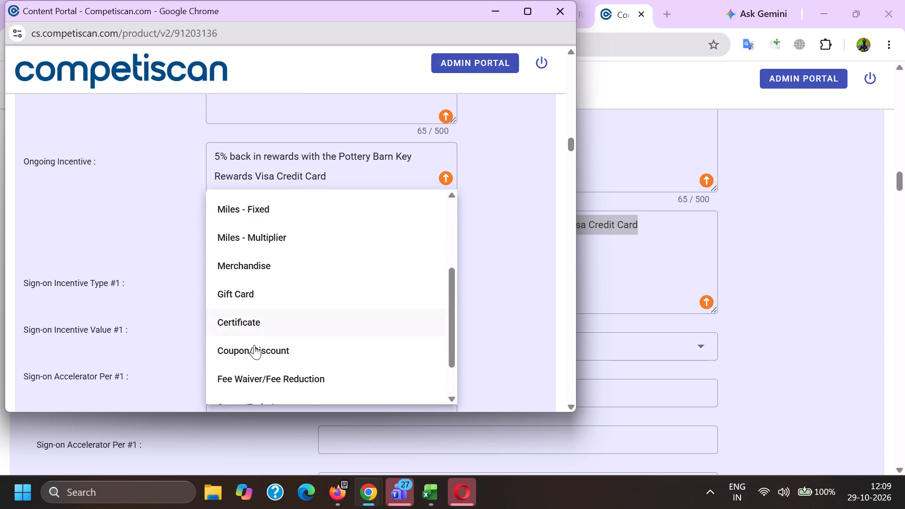
click(254, 349)
drag(136, 324, 152, 326)
click(234, 320)
key(1)
text(0.)
key(0)
key(0)
Set Sign-on Max award #1 to 10.00 and the Sign-on Incentive Window (months) #1 to 1.
key(Tab)
key(Tab)
key(Tab)
key(1)
key(0)
text(.000)
key(Tab)
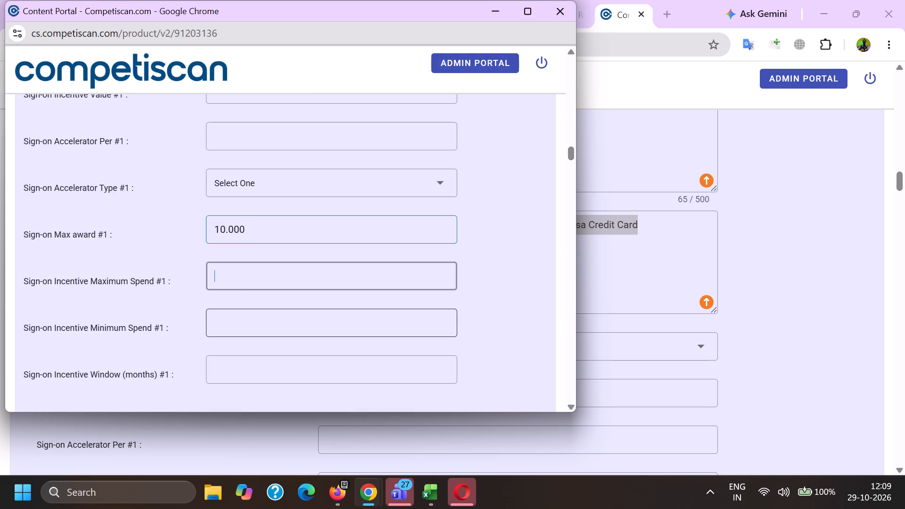
click(278, 246)
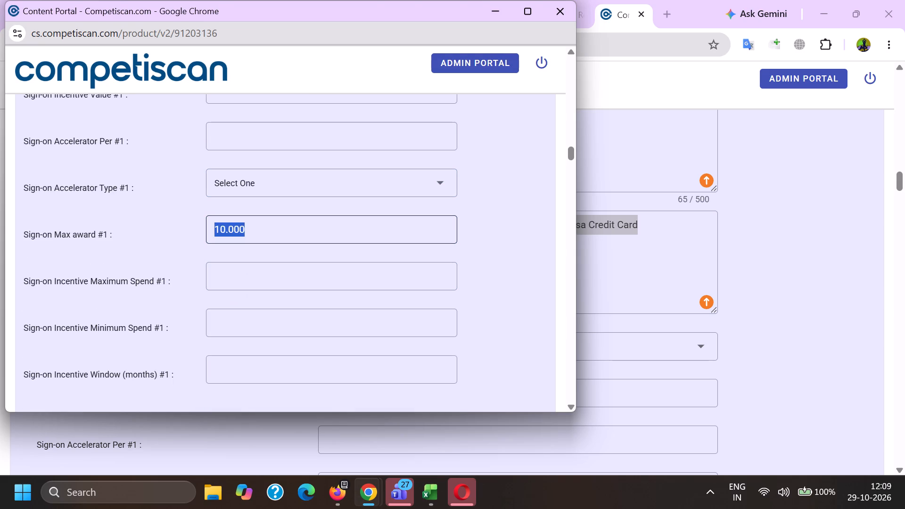
click(268, 233)
key(BackSpace)
scroll(230, 215, down, 4)
scroll(227, 287, up, 3)
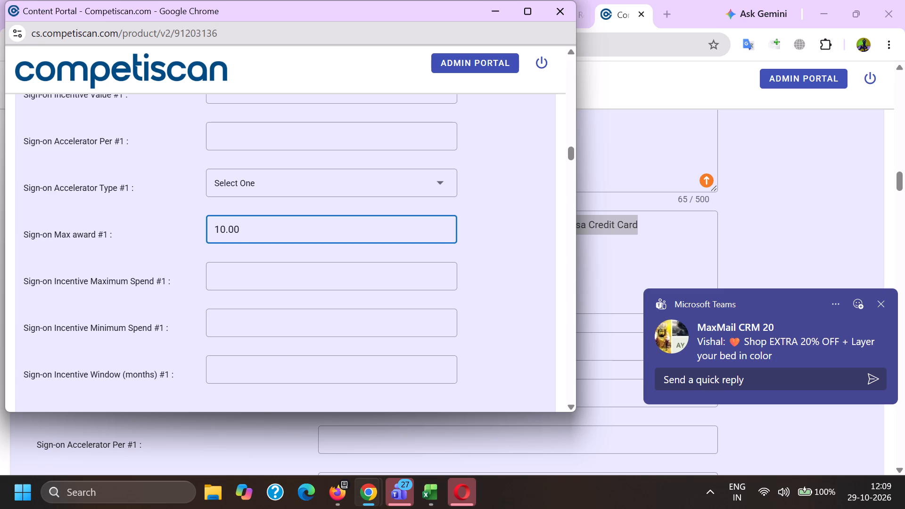
click(232, 292)
key(1)
click(207, 401)
Set the Mortgage & Loan application type to Invitation to Apply.
scroll(237, 209, down, 11)
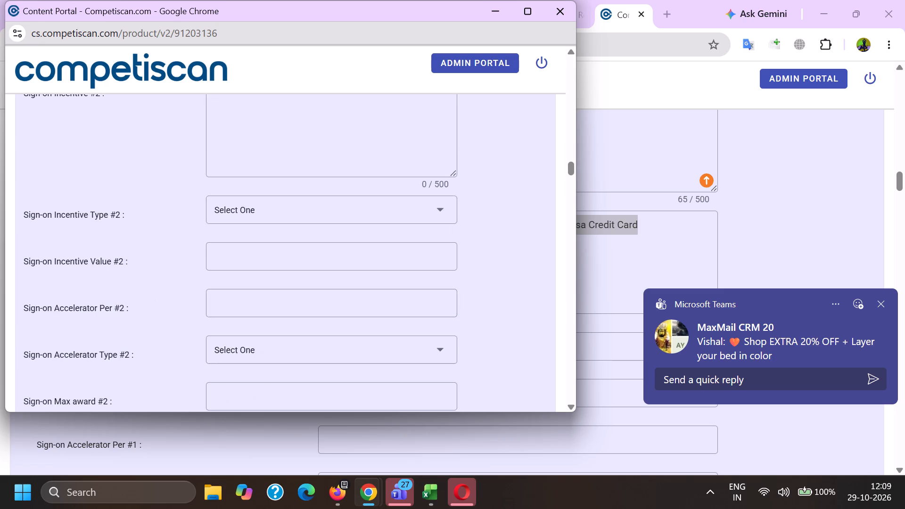
scroll(257, 238, down, 14)
click(268, 390)
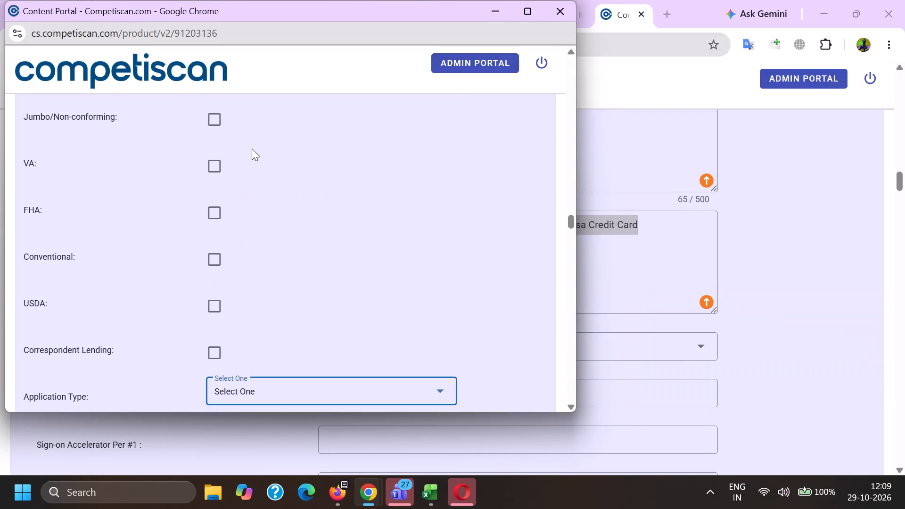
scroll(252, 148, down, 3)
scroll(237, 350, up, 3)
drag(262, 300, 255, 300)
click(154, 284)
Set the Mortgage & Loan Upper APR to 36 and the Lower APR to 0.
scroll(193, 178, down, 4)
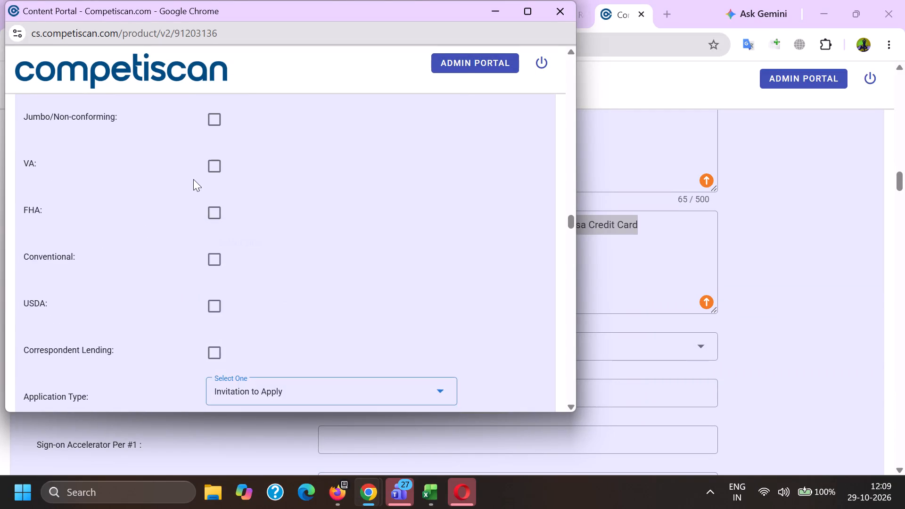
scroll(218, 325, down, 3)
click(223, 198)
text(36)
key(Tab)
key(0)
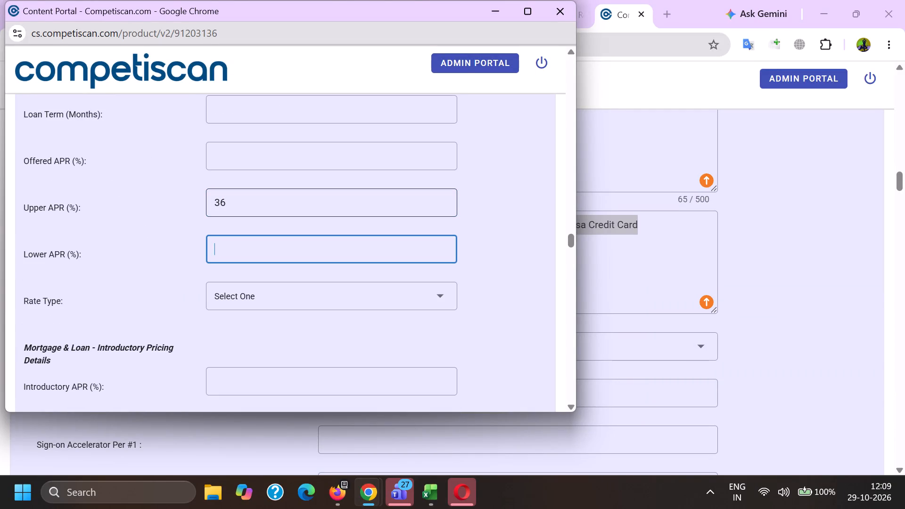
In the payment card offer details, set the application type to Invitation to Apply and the card network to Visa.
scroll(251, 221, down, 3)
click(276, 299)
scroll(267, 151, down, 2)
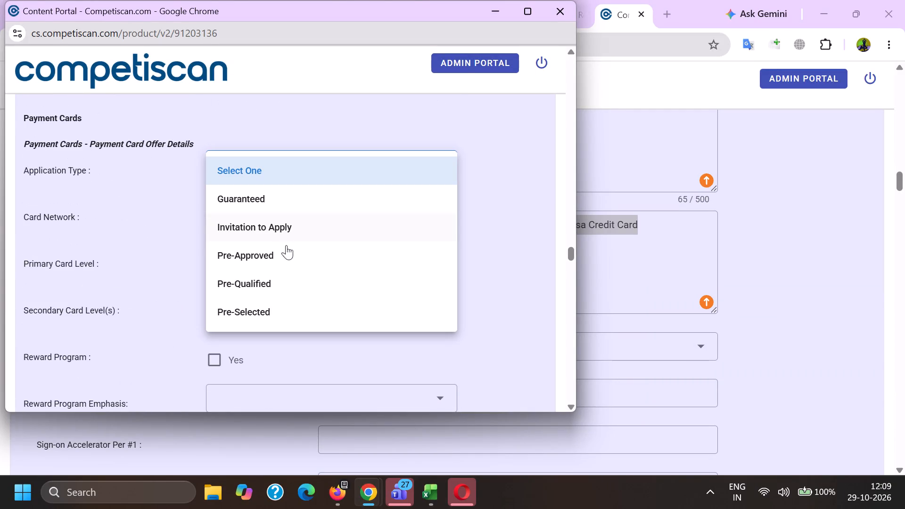
click(280, 231)
drag(43, 236, 73, 237)
click(210, 220)
scroll(258, 121, down, 1)
click(271, 283)
drag(72, 263, 86, 261)
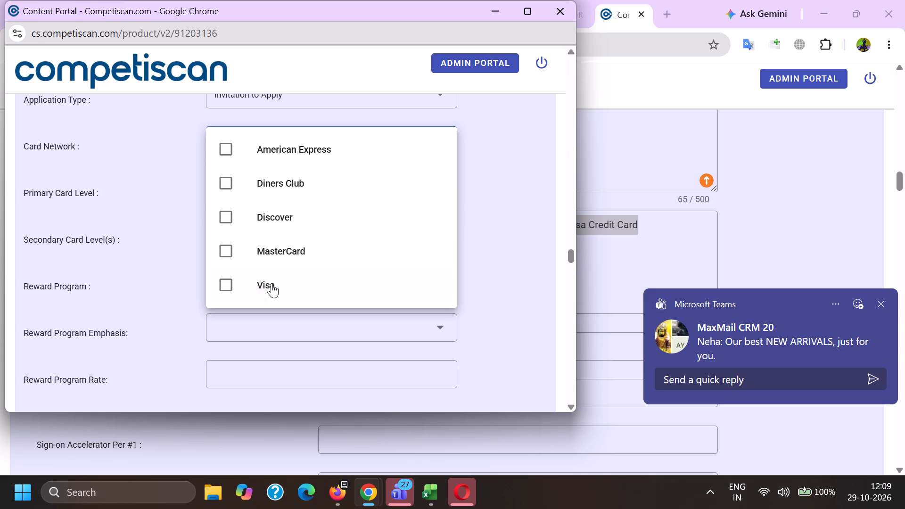
Set the primary card level to Visa Signature and mark Reward Program as Yes.
click(244, 202)
scroll(253, 201, down, 7)
click(289, 337)
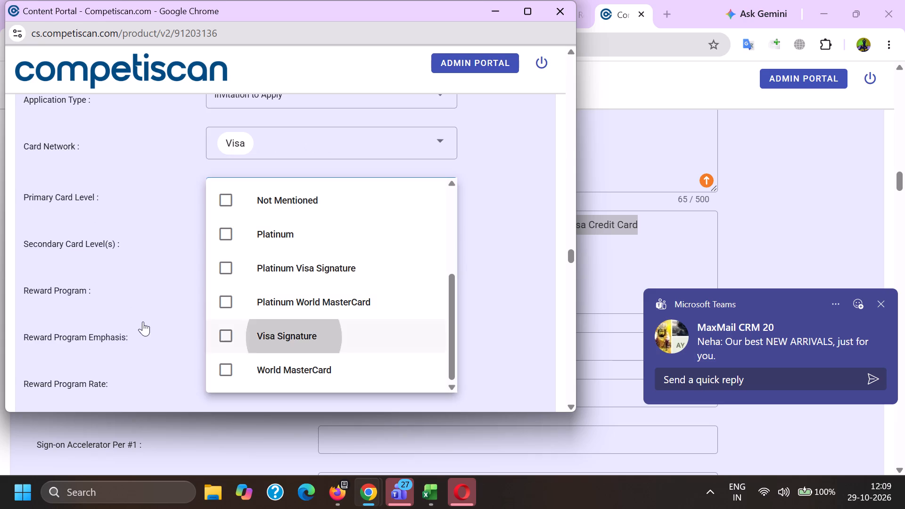
click(141, 321)
click(218, 293)
double_click(176, 318)
Mark Credit Card Mentioned in the retail credit section and submit the product form.
key(End)
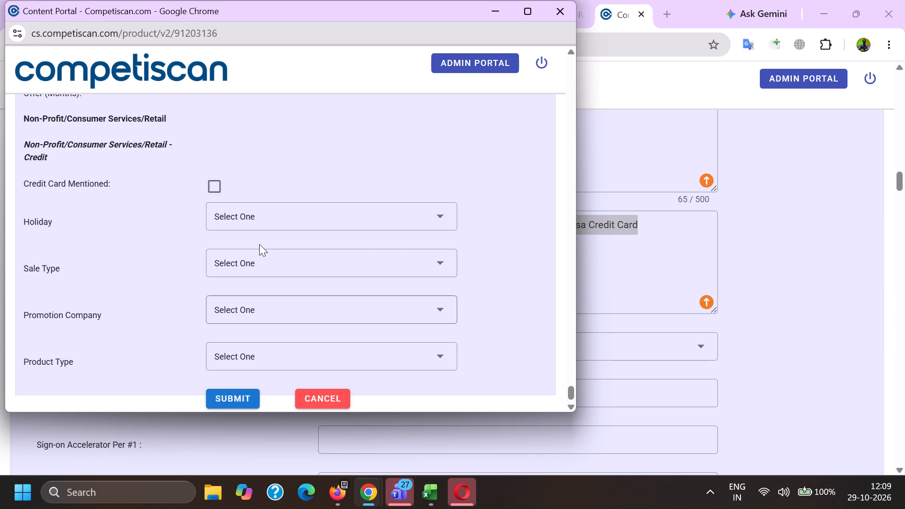
click(219, 183)
click(214, 409)
click(217, 397)
Switch to Notepad and copy from the note whose title starts with Halloween.
key(alt+Tab)
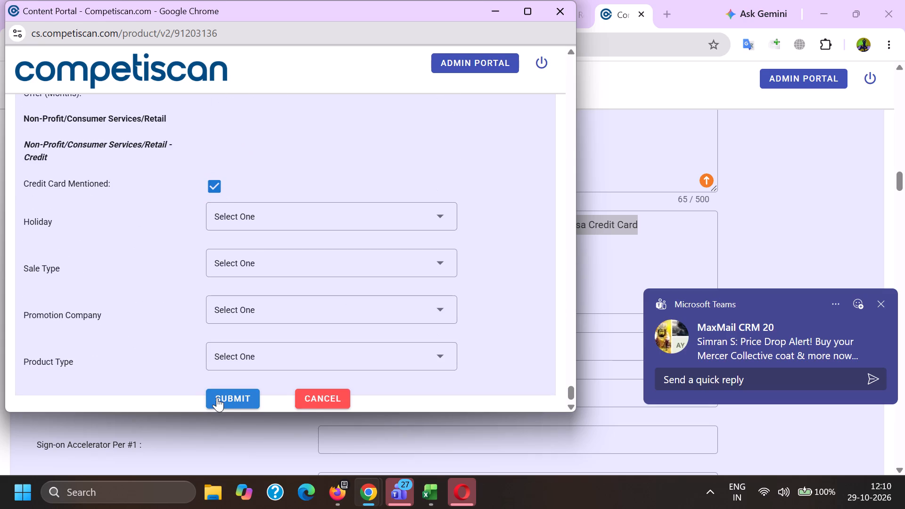
click(241, 0)
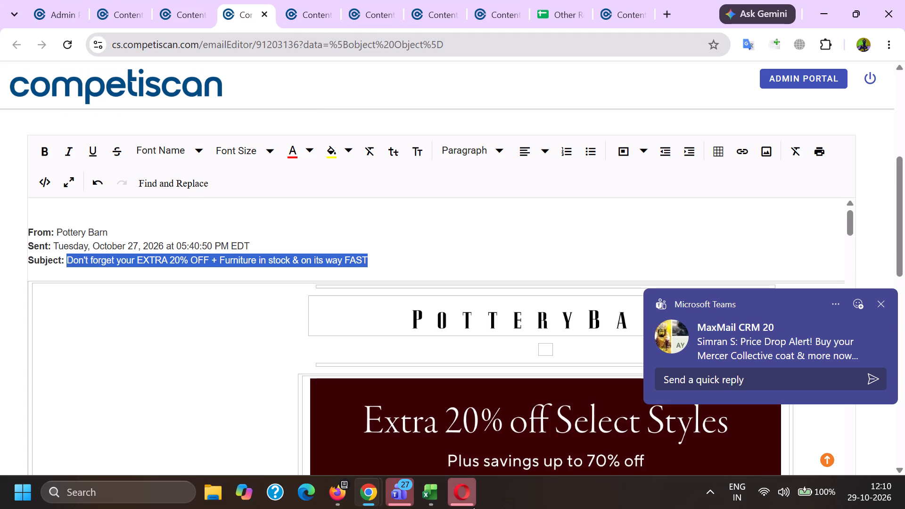
click(139, 495)
text(notepad)
key(Return)
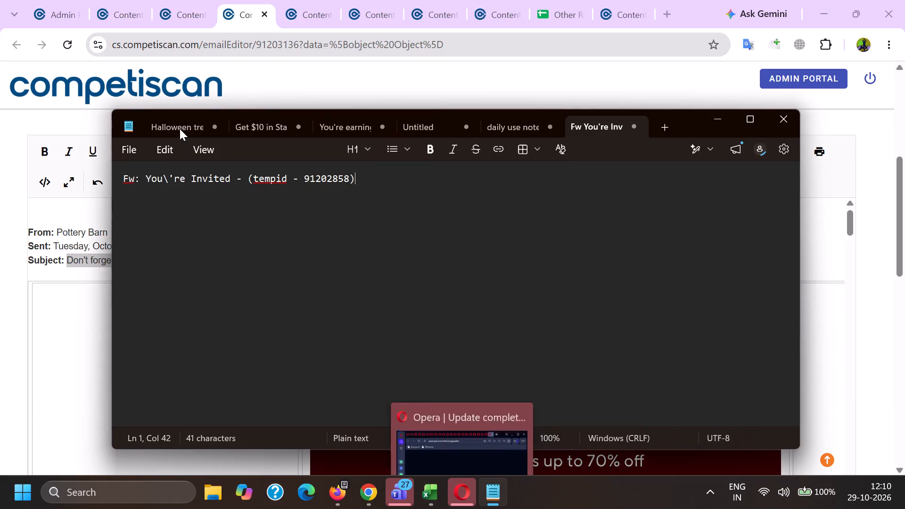
click(177, 125)
key(ctrl+c)
Copy the forwarding address from the Halloween note into Forward To and Cc of email 91203136, with Cc enabled.
key(alt+Tab)
key(alt+Tab)
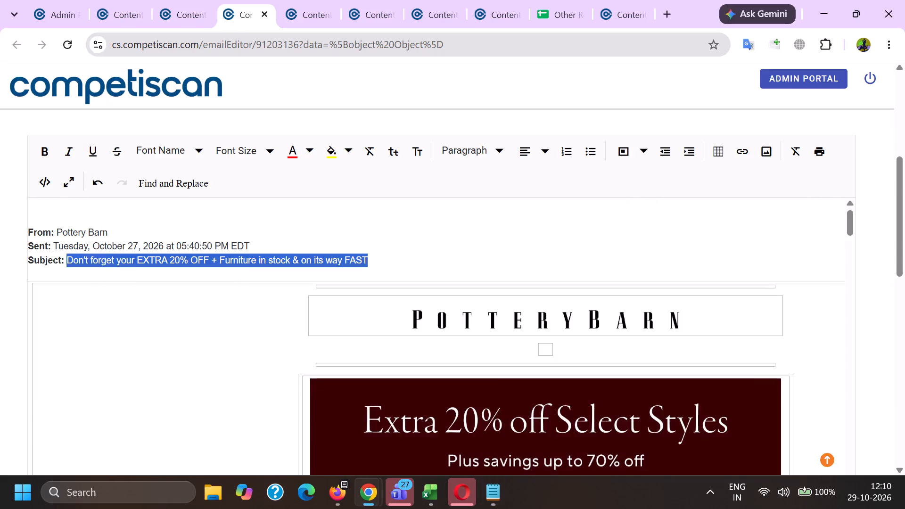
scroll(161, 300, down, 6)
triple_click(136, 395)
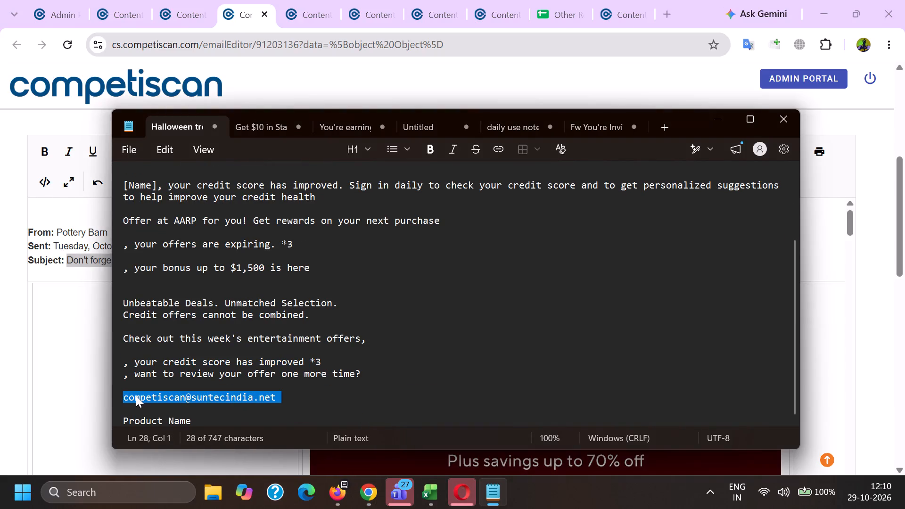
key(ctrl+c)
key(alt+Tab)
scroll(128, 378, up, 6)
drag(199, 287, 0, 290)
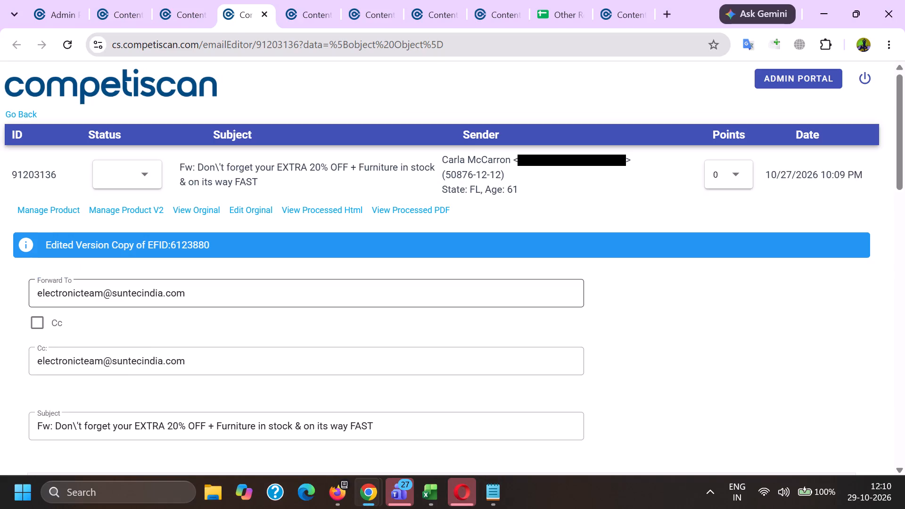
key(ctrl+v)
click(41, 324)
drag(224, 365, 6, 340)
key(ctrl+v)
Append "++HP" to the end of the forwarded email's subject.
click(419, 428)
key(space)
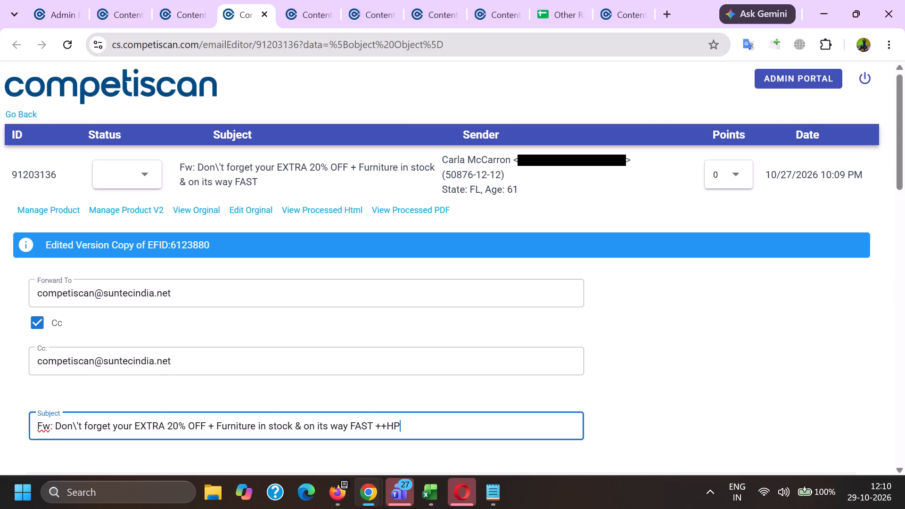
Enter the comment "fix the alignment !" below the email body, and save and send the email.
scroll(396, 415, down, 15)
click(138, 188)
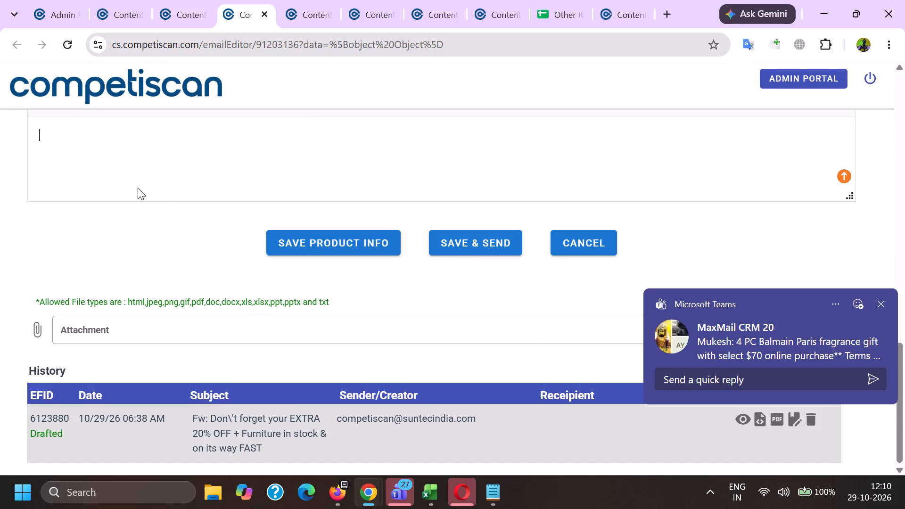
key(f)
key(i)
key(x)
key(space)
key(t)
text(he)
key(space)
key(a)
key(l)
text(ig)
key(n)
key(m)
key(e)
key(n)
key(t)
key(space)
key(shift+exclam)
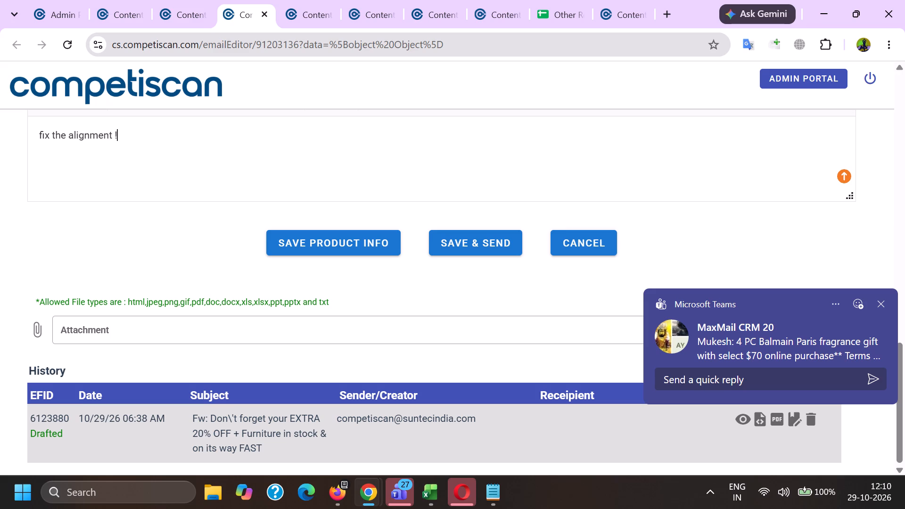
click(477, 250)
click(473, 290)
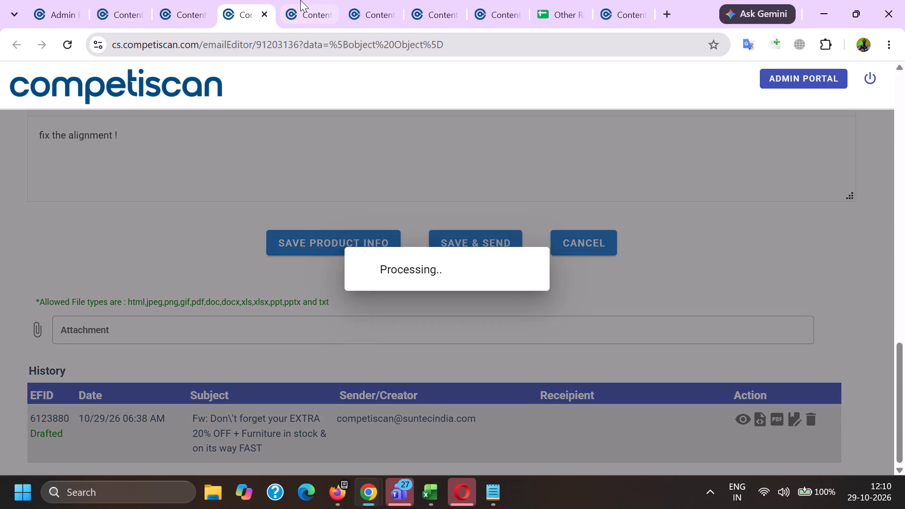
Copy ID 91227982 from the Mira Office Accessories email and search the unpublished electronic content for it as Muid.
click(300, 0)
key(ctrl+c)
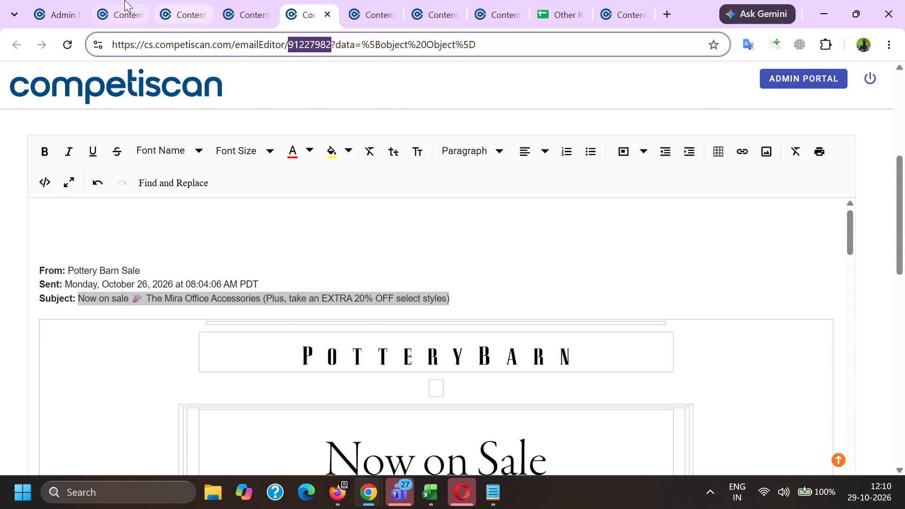
click(123, 0)
click(51, 0)
click(225, 151)
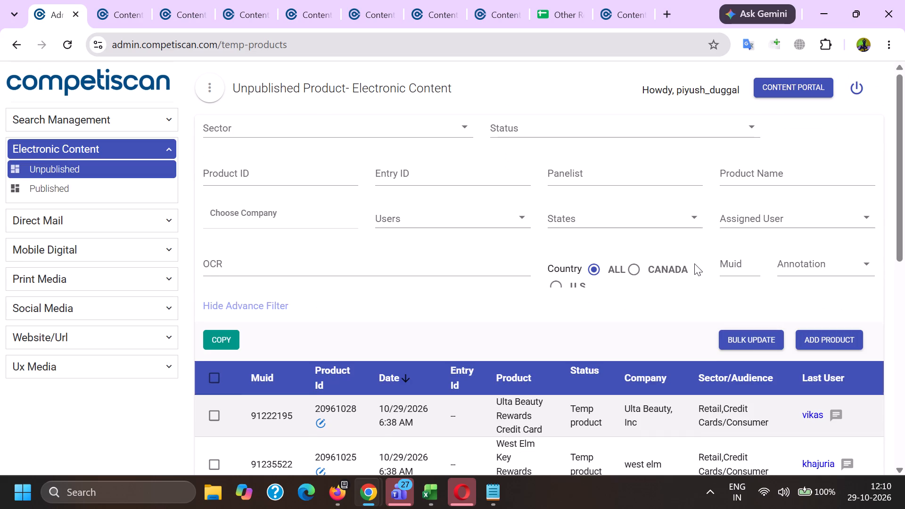
click(736, 258)
key(ctrl+v)
key(Return)
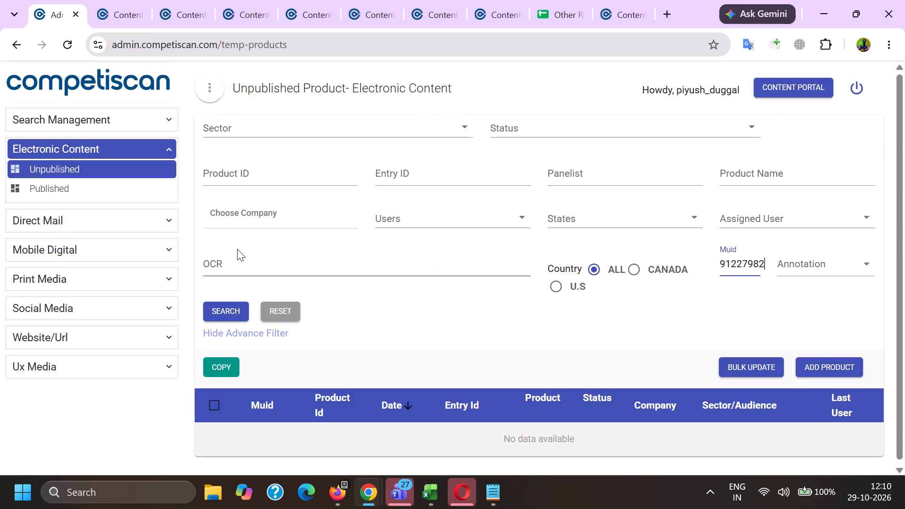
click(257, 0)
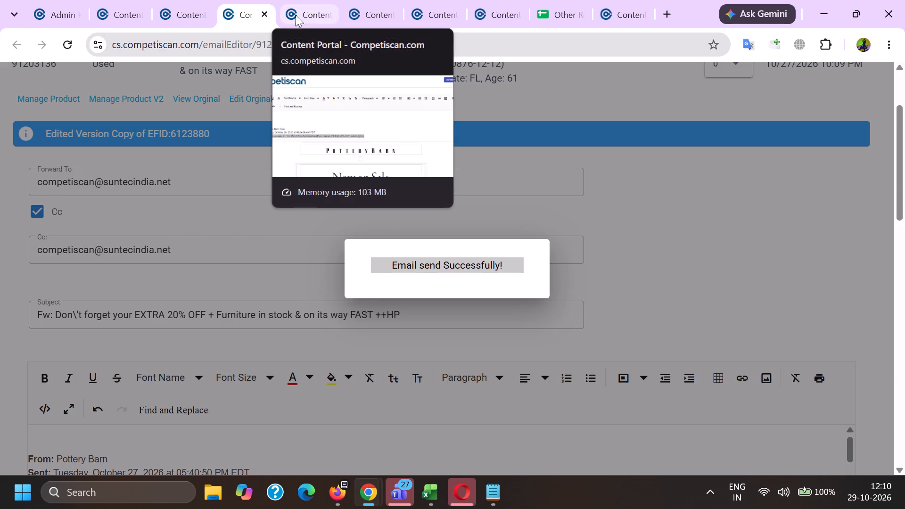
click(438, 487)
click(585, 435)
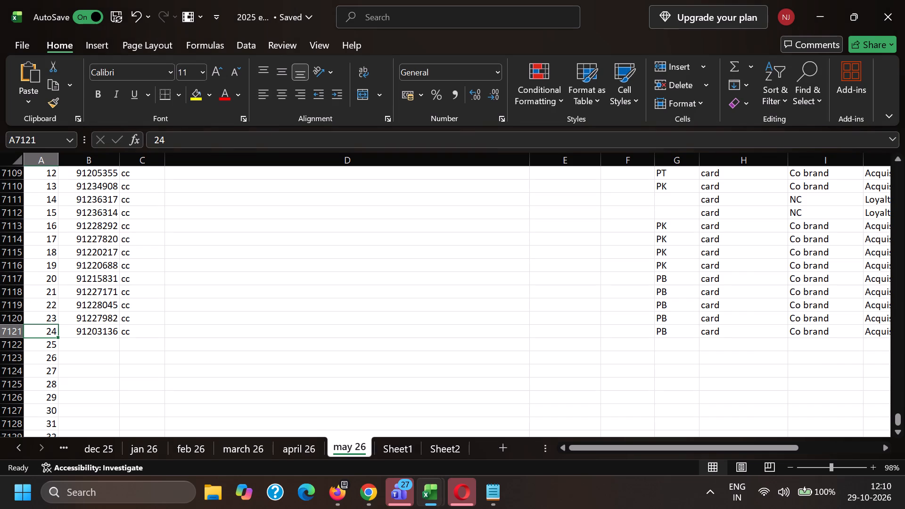
click(197, 325)
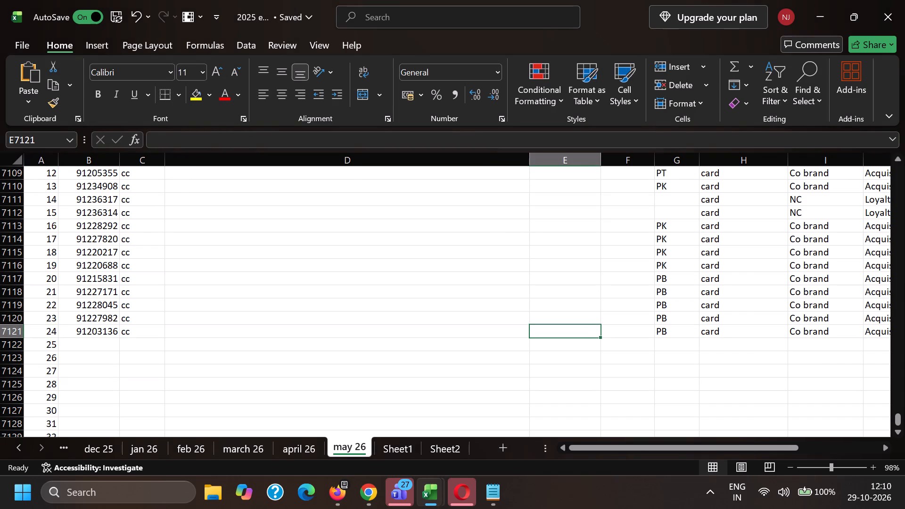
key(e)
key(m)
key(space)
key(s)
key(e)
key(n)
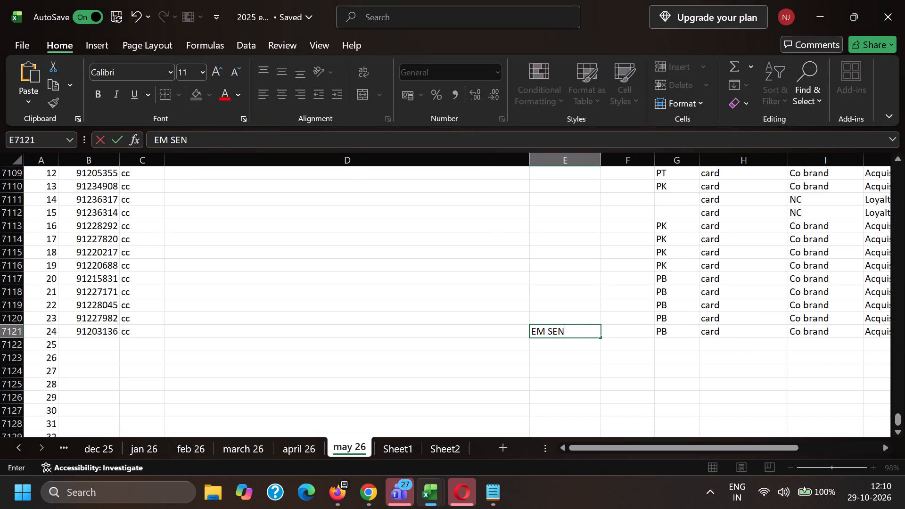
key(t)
key(Return)
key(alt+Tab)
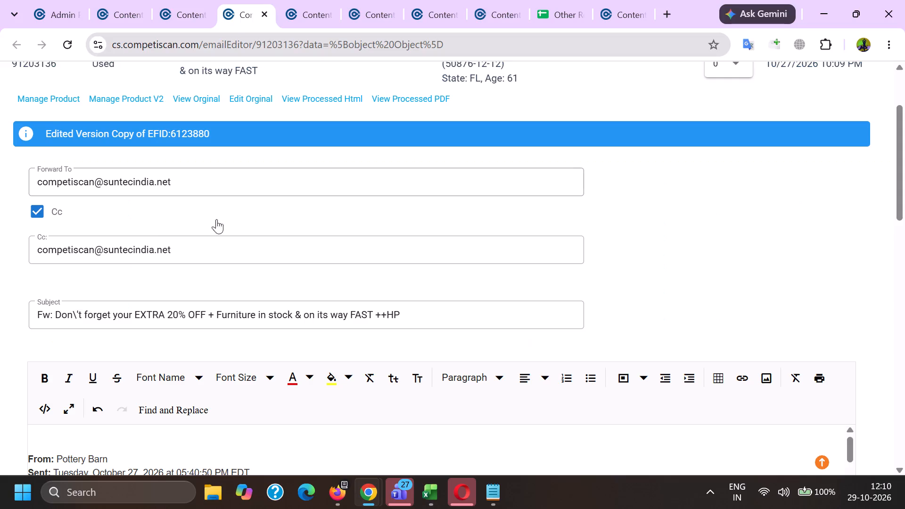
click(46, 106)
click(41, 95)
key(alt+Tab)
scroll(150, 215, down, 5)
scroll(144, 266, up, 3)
Open the product form for the "Now on sale The Mira Office Accessories" email.
click(298, 0)
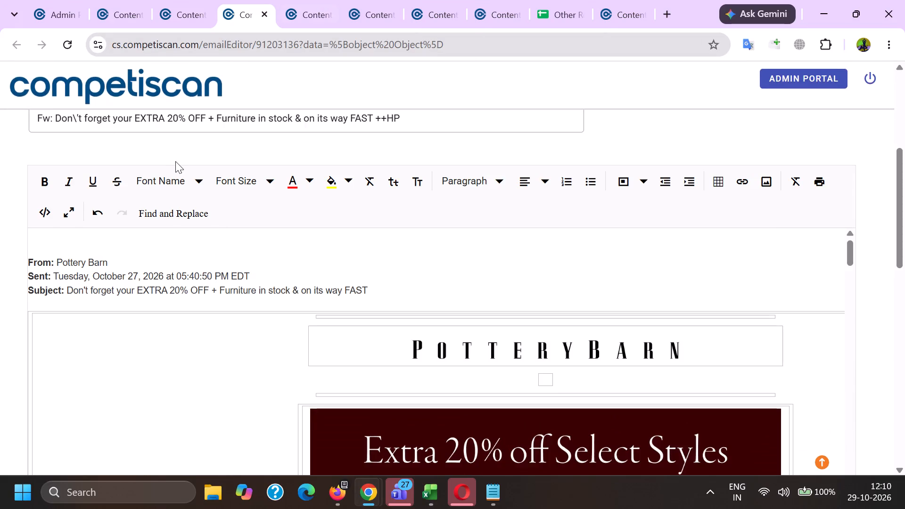
scroll(70, 216, up, 7)
click(75, 212)
Replace company apc-na with the sender's name, Pottery Barn, and add Pottery Barn (Retail) as the affinity/association.
key(alt+Tab)
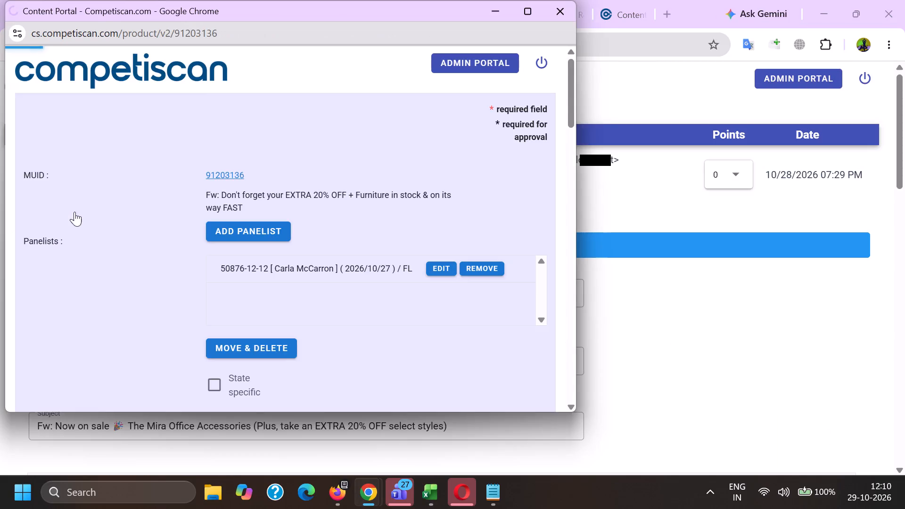
scroll(84, 179, down, 4)
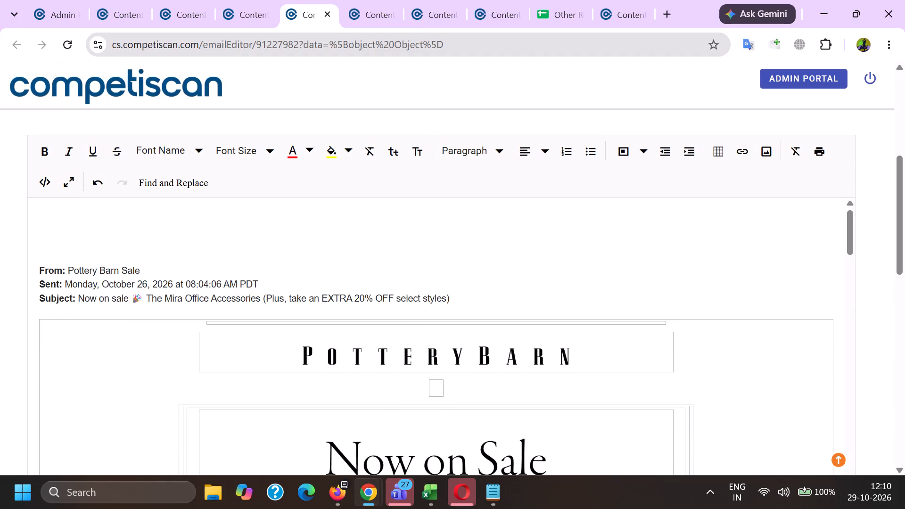
double_click(72, 271)
shift+click(106, 270)
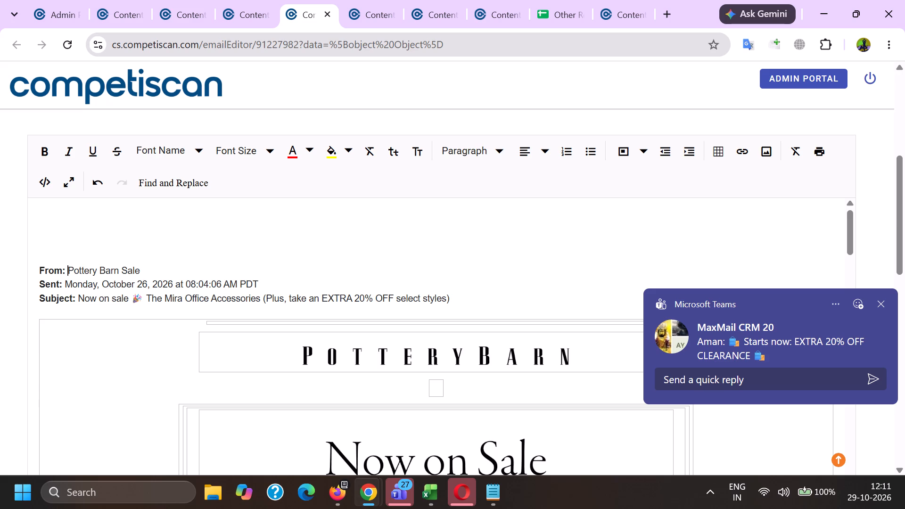
shift+click(117, 271)
key(ctrl+c)
key(alt+Tab)
scroll(263, 175, down, 5)
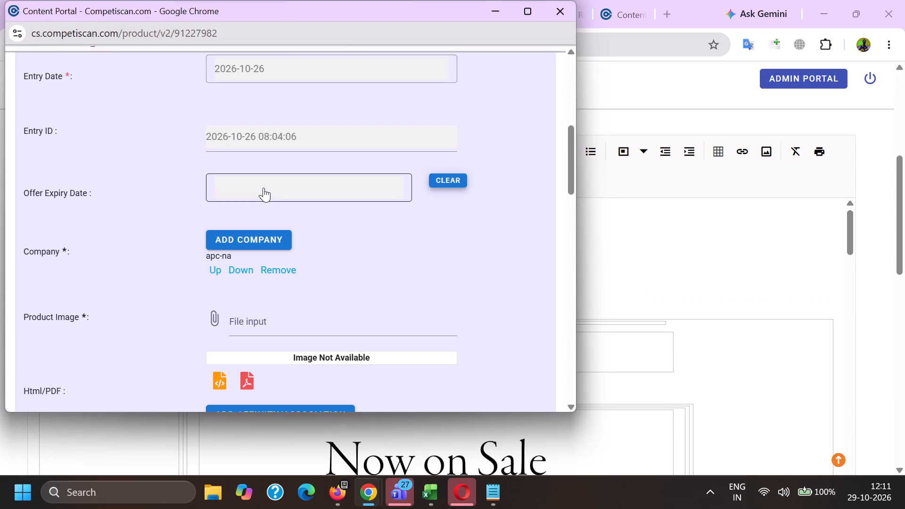
click(280, 269)
click(275, 238)
key(ctrl+v)
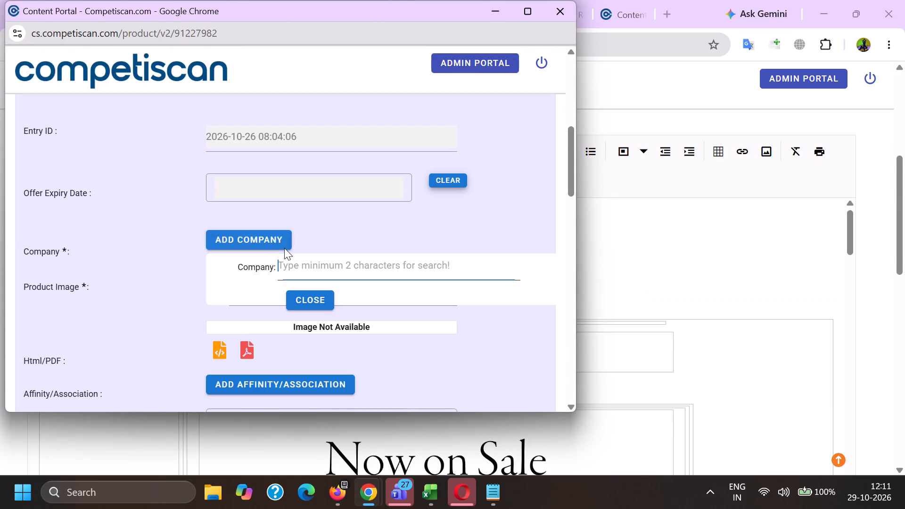
scroll(273, 169, down, 2)
click(281, 233)
click(349, 262)
key(ctrl+v)
scroll(310, 325, up, 2)
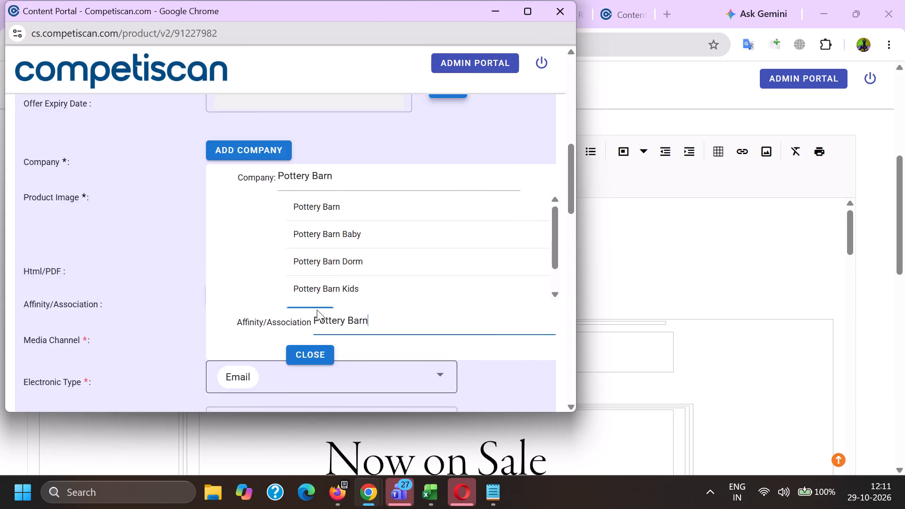
click(311, 303)
click(244, 270)
Add Capital One as a company on the product form.
click(248, 237)
text(CA)
text(PI)
text(TAL)
key(space)
text(ON)
key(e)
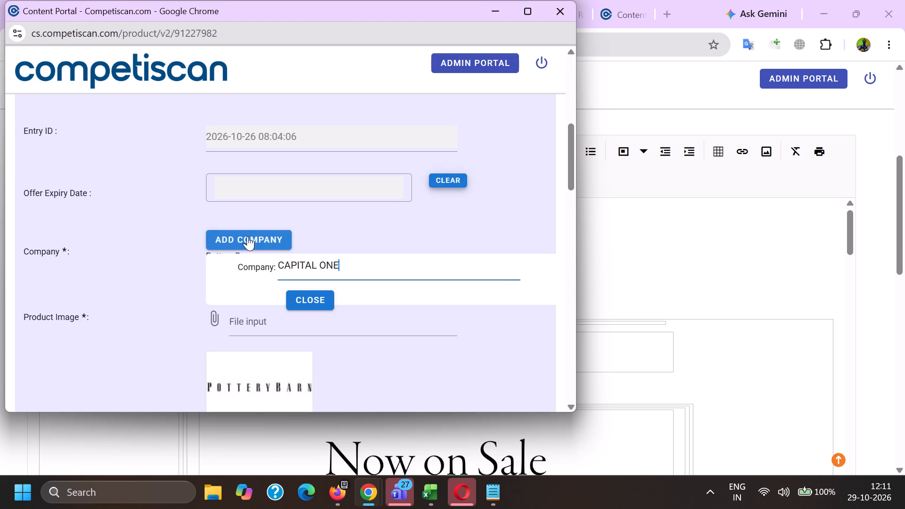
scroll(242, 288, down, 3)
click(320, 320)
scroll(322, 320, up, 4)
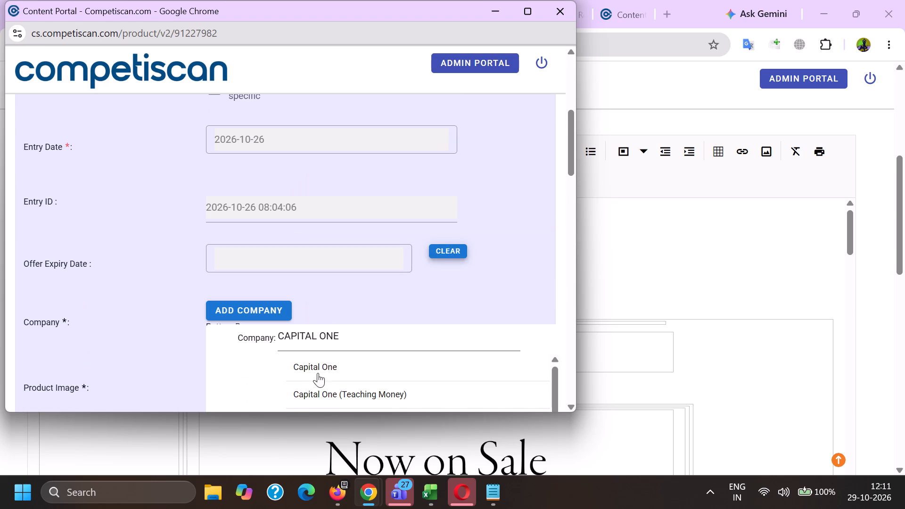
click(318, 373)
Add Affirm as a company on the product form.
click(279, 304)
key(a)
text(FFRIM)
key(BackSpace)
key(BackSpace)
key(BackSpace)
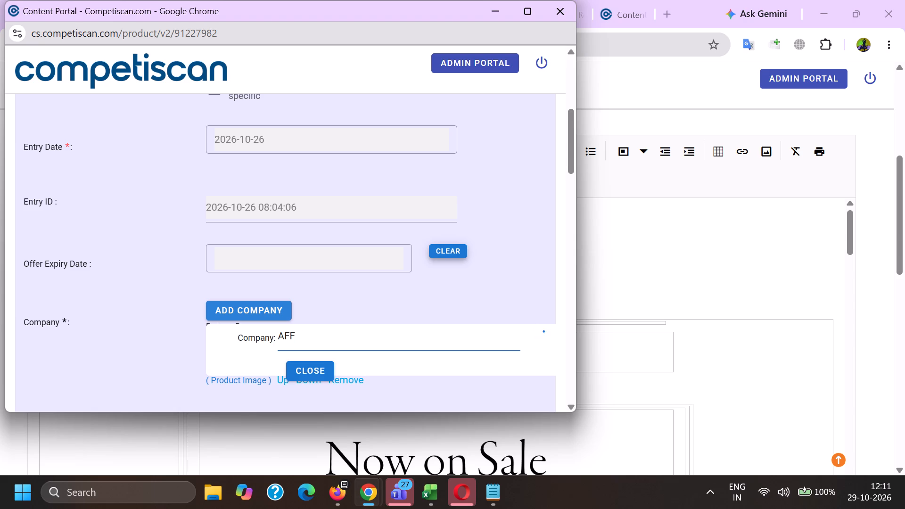
text(IRM)
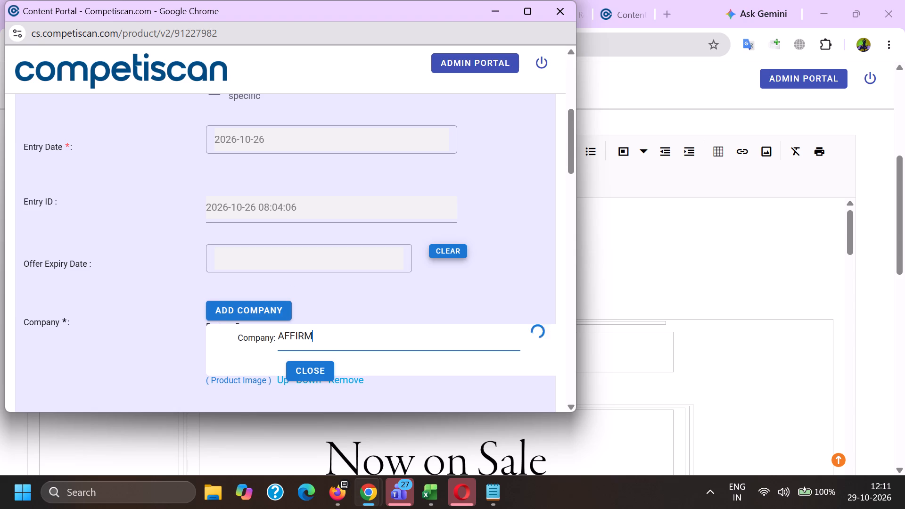
scroll(214, 212, down, 1)
click(299, 298)
Set the product's sector to Retail and its category to Home.
scroll(265, 183, down, 2)
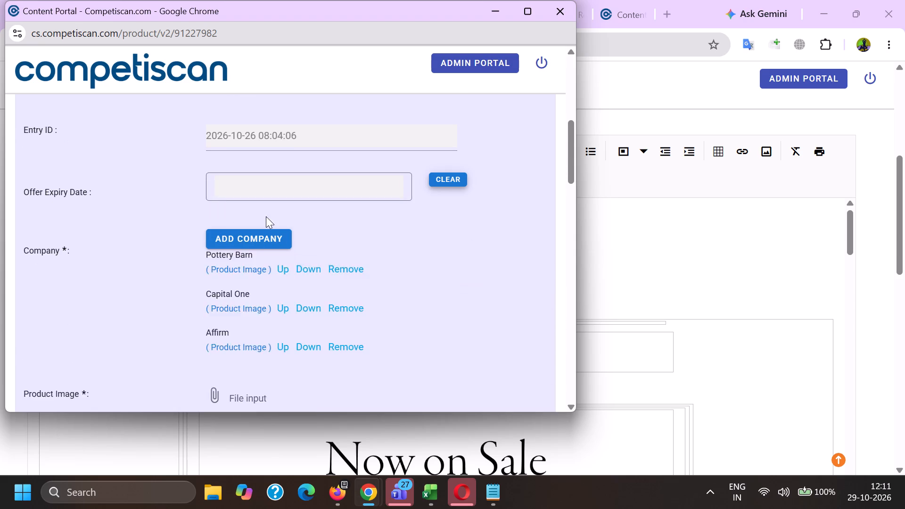
scroll(266, 216, down, 4)
click(251, 331)
scroll(251, 329, down, 6)
click(255, 282)
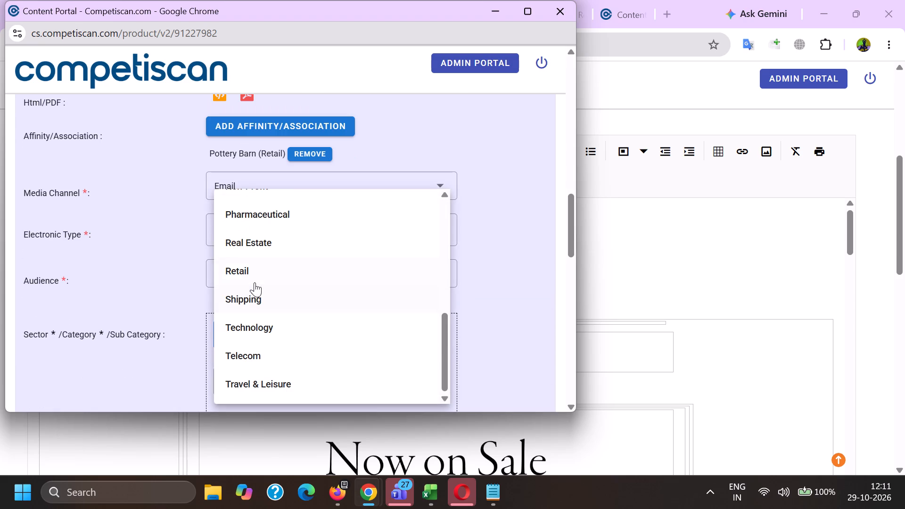
click(147, 273)
scroll(239, 196, down, 3)
click(248, 172)
scroll(247, 169, down, 7)
click(251, 182)
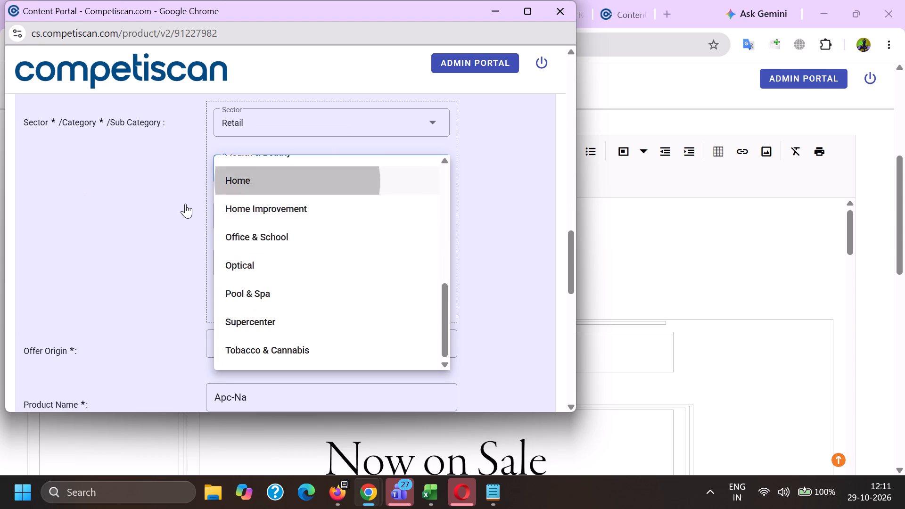
drag(173, 204, 182, 208)
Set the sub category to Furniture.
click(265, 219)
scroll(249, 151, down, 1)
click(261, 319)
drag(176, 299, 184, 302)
Check the email's products, set the sub category to Home Decor, and add the Retail / Home classification.
key(alt+Tab)
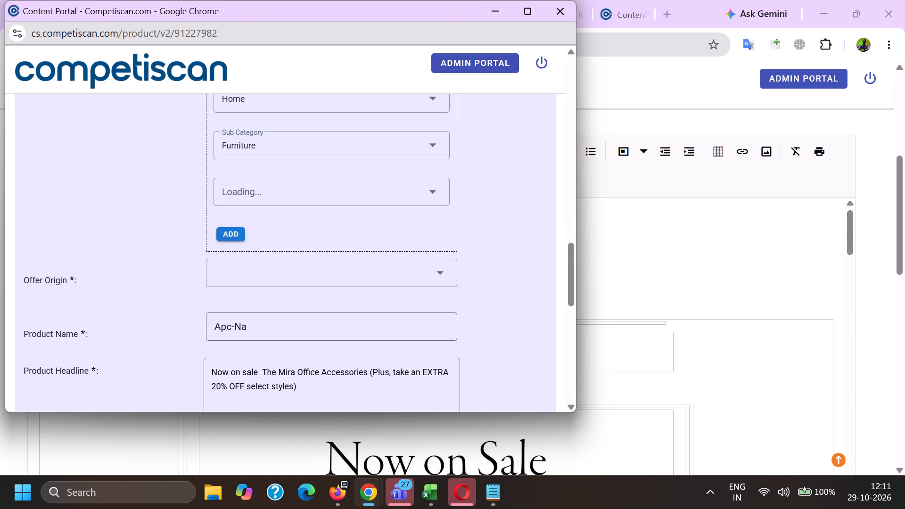
scroll(288, 322, down, 19)
key(alt+Tab)
click(245, 140)
scroll(248, 254, down, 6)
scroll(259, 274, up, 2)
click(260, 237)
drag(171, 240, 181, 241)
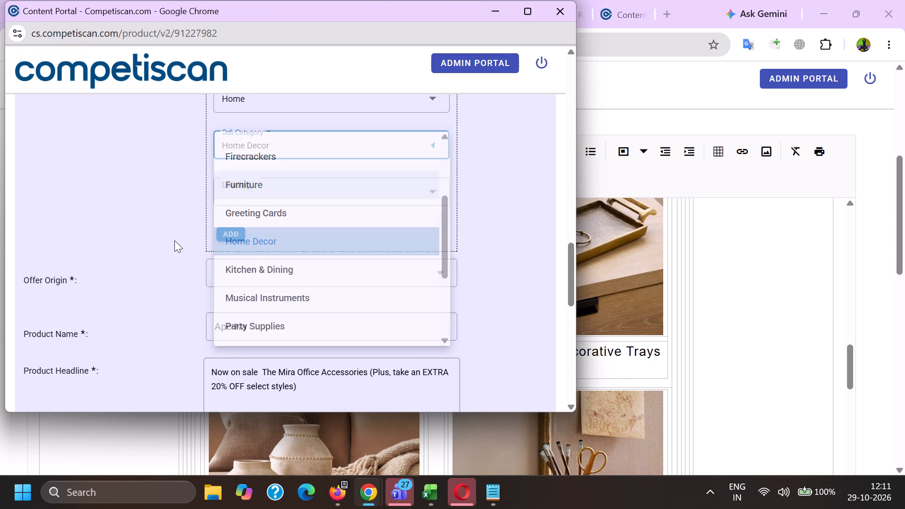
click(234, 231)
Add a second classification with sector Credit Cards, category Payment Cards and sub category Credit Cards.
scroll(246, 300, up, 3)
click(249, 297)
scroll(271, 315, up, 7)
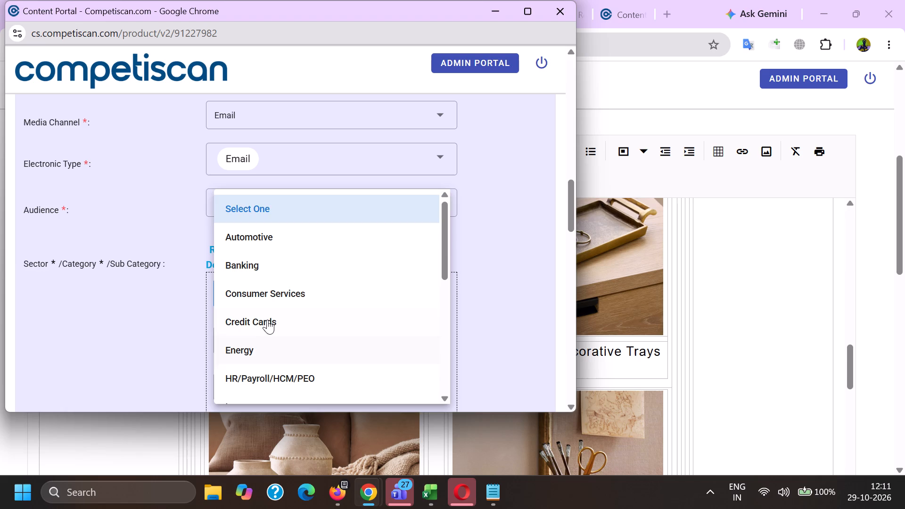
click(267, 319)
drag(155, 306, 165, 311)
click(248, 330)
scroll(247, 205, down, 1)
click(261, 315)
click(255, 301)
scroll(253, 195, down, 2)
click(247, 176)
click(263, 319)
drag(173, 304, 178, 304)
click(230, 267)
Move the Retail / Home / Home Decor classification below the Credit Cards one.
scroll(242, 323, up, 3)
click(271, 271)
scroll(266, 254, down, 5)
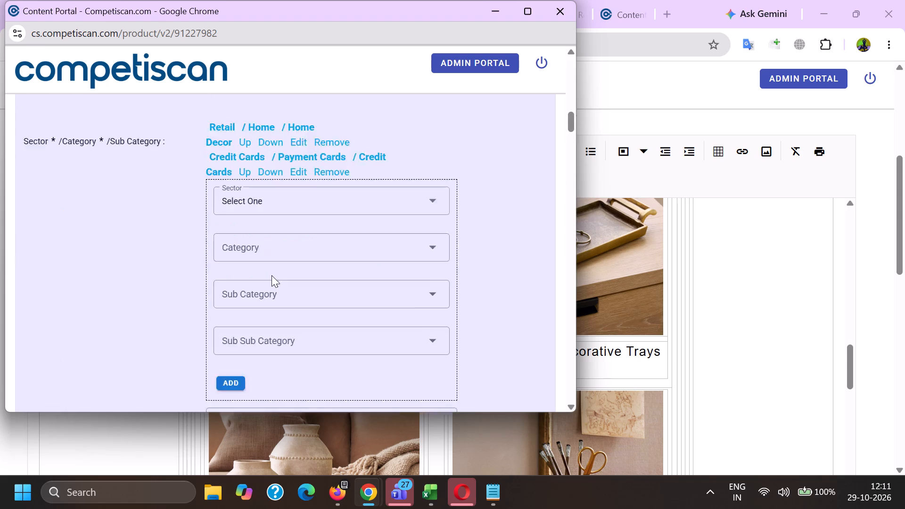
scroll(272, 275, up, 5)
click(273, 265)
scroll(265, 236, down, 6)
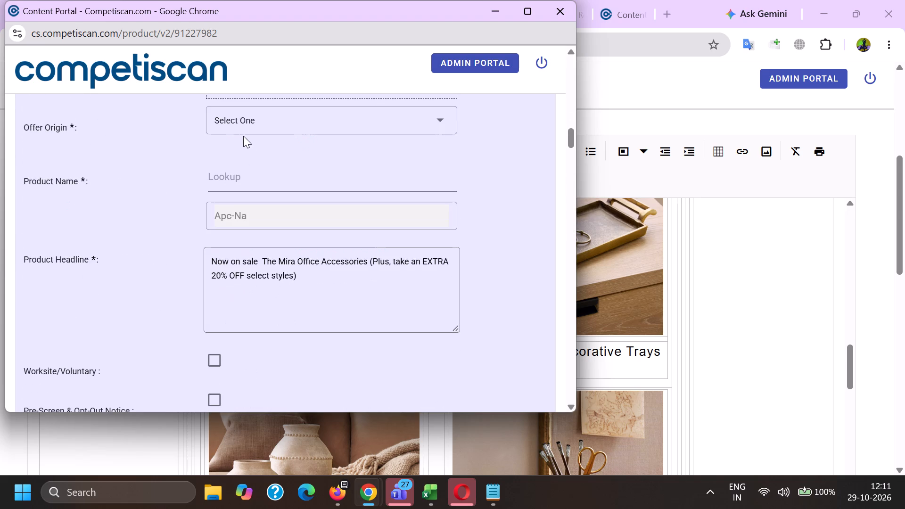
Set the offer origin to Provider/Bank and look up Pottery Barn Key Rewards Visa Credit Card as the product name.
click(240, 125)
double_click(242, 189)
key(ctrl+v)
click(263, 246)
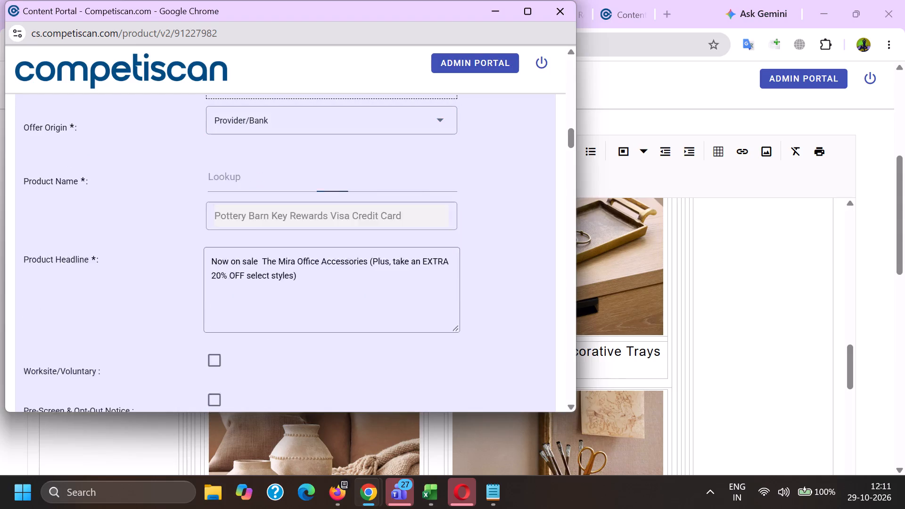
Move the Credit Cards classification back below Retail / Home / Home Decor.
scroll(263, 267, up, 5)
click(269, 194)
scroll(268, 186, down, 5)
Replace the Product Headline with the subject line copied from the Mira Office Accessories email.
drag(320, 252, 34, 208)
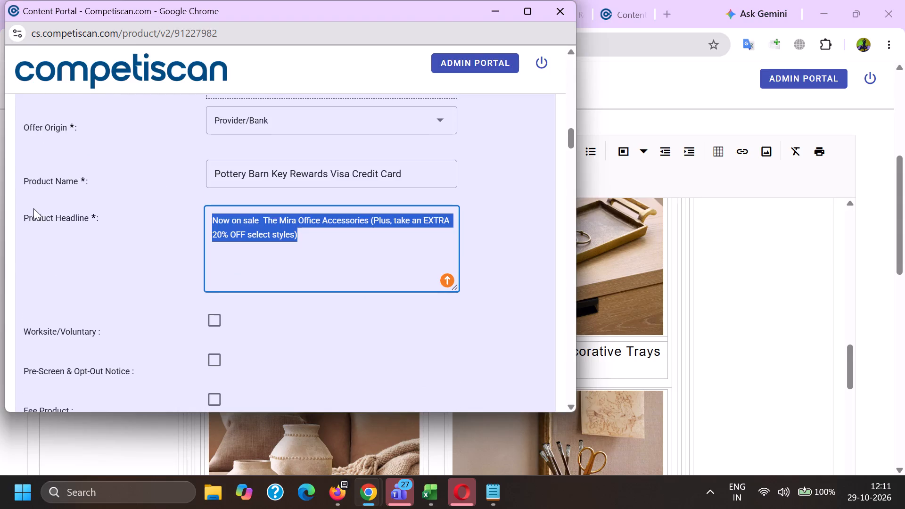
key(BackSpace)
key(alt+Tab)
click(129, 273)
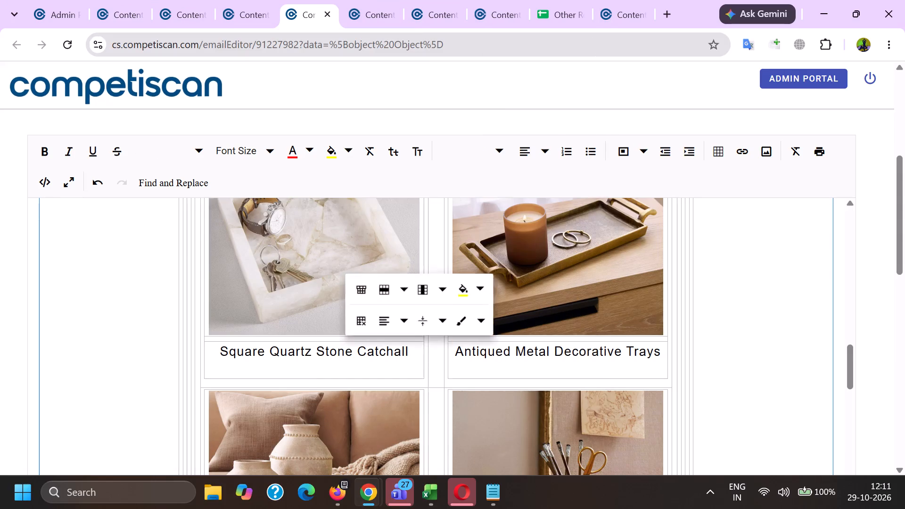
key(Page_Up)
key(Page_Up)
key(Page_Up)
key(Page_Up)
key(Page_Up)
key(Page_Up)
key(Page_Up)
scroll(129, 269, down, 4)
double_click(90, 299)
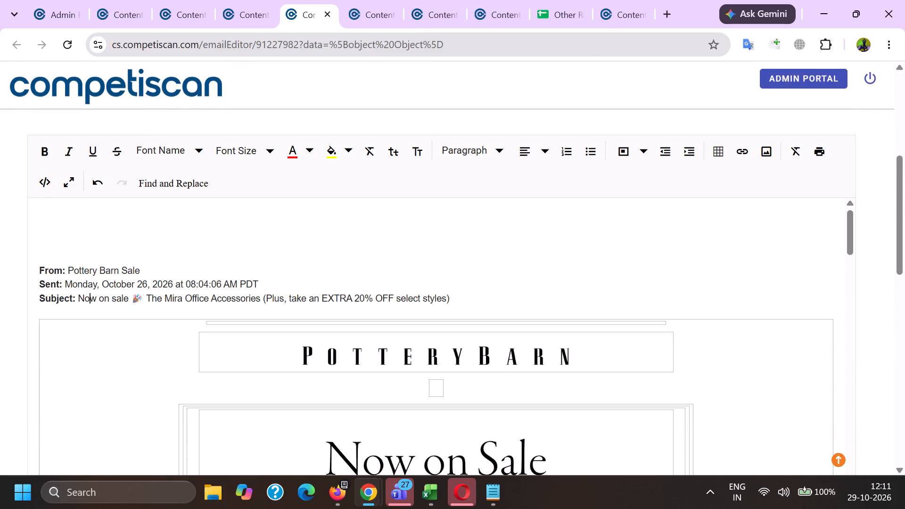
shift+click(507, 297)
key(ctrl+c)
key(alt+Tab)
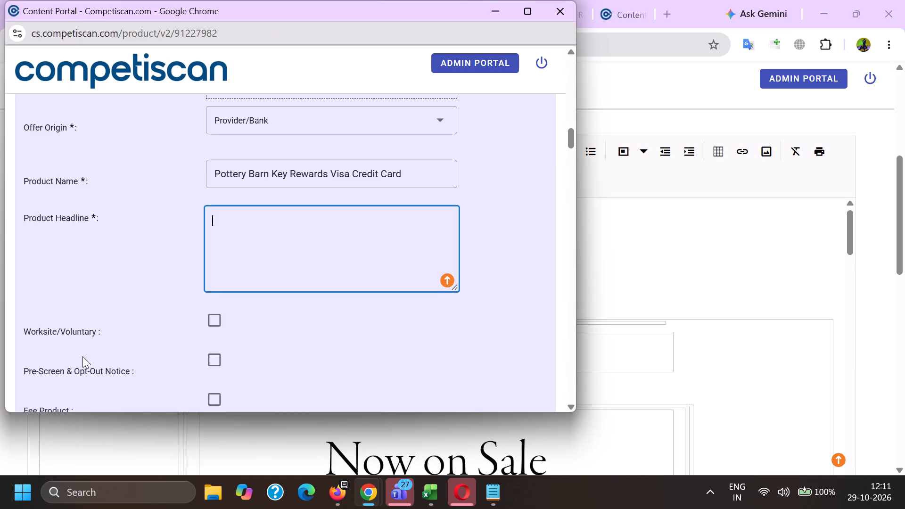
key(ctrl+v)
Remove the surplus space before "The Mira" in the headline and end it with a period and a space.
click(270, 219)
key(BackSpace)
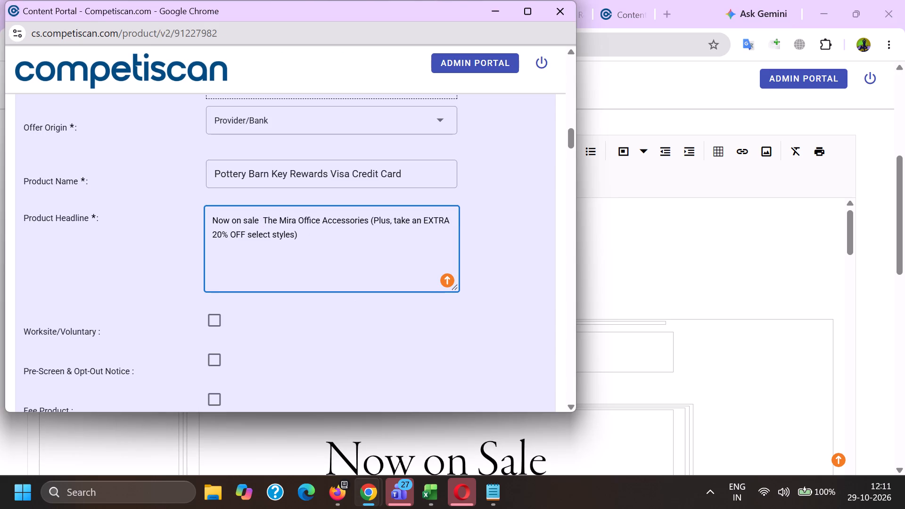
key(BackSpace)
key(Down)
key(Down)
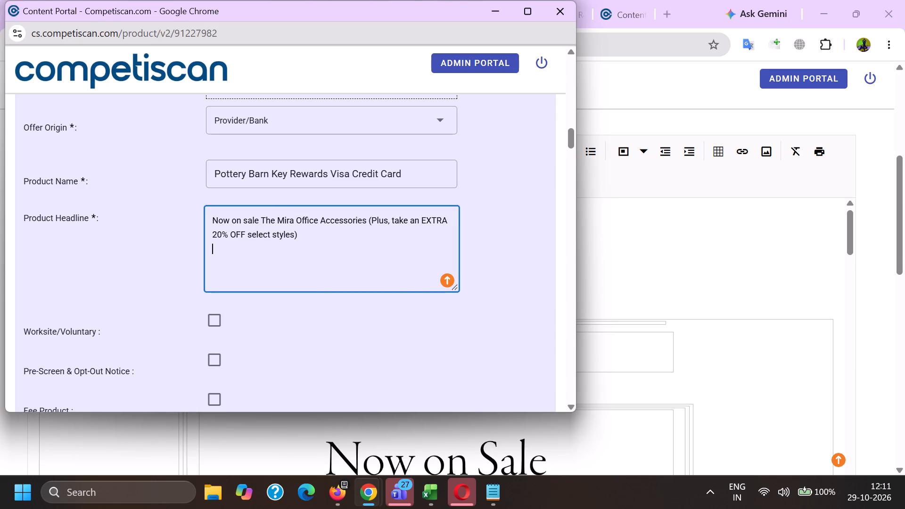
key(BackSpace)
text(.)
key(space)
Append "Earn 10% back in rewards" to the headline, copied from the headline of the Grinch product.
key(alt+Tab)
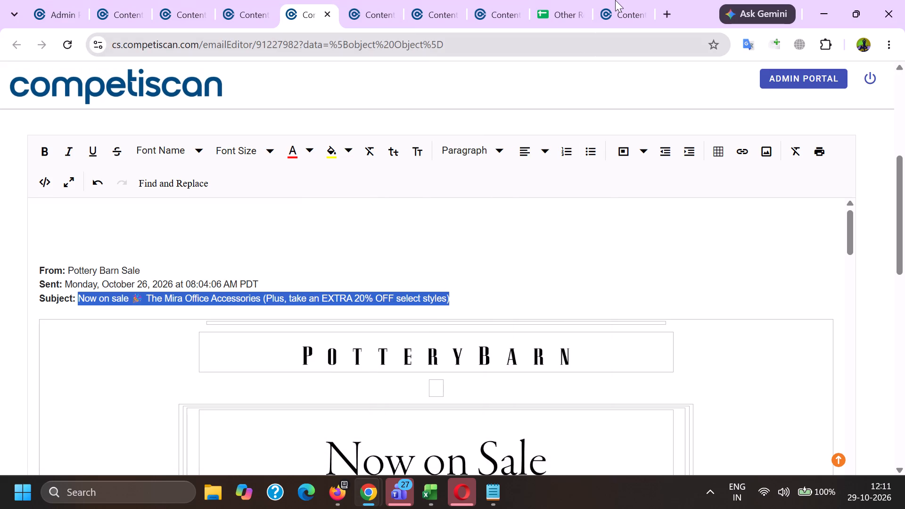
click(615, 0)
scroll(546, 261, up, 9)
scroll(489, 256, up, 1)
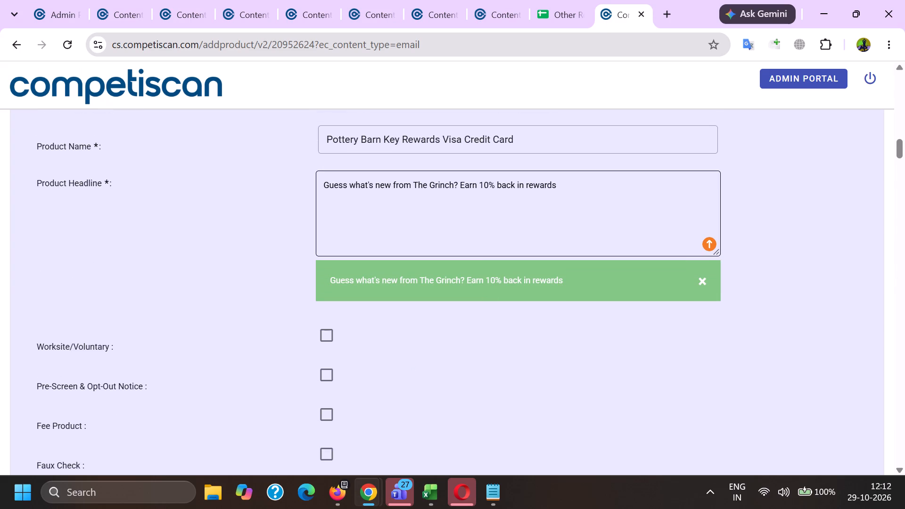
click(469, 186)
drag(469, 186, 474, 188)
shift+click(632, 218)
key(ctrl+c)
key(alt+Tab)
key(ctrl+v)
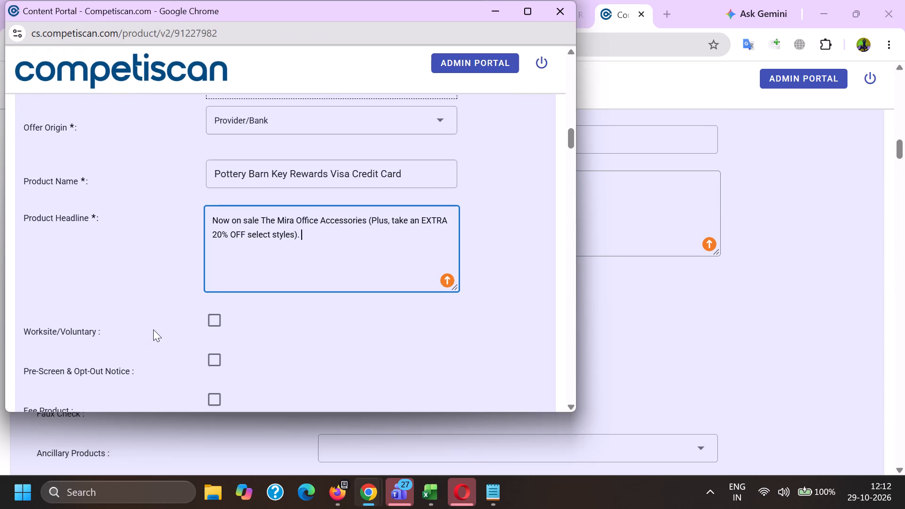
Set the Response Mechanism to URL/Website.
scroll(194, 253, down, 5)
click(239, 190)
scroll(279, 270, down, 7)
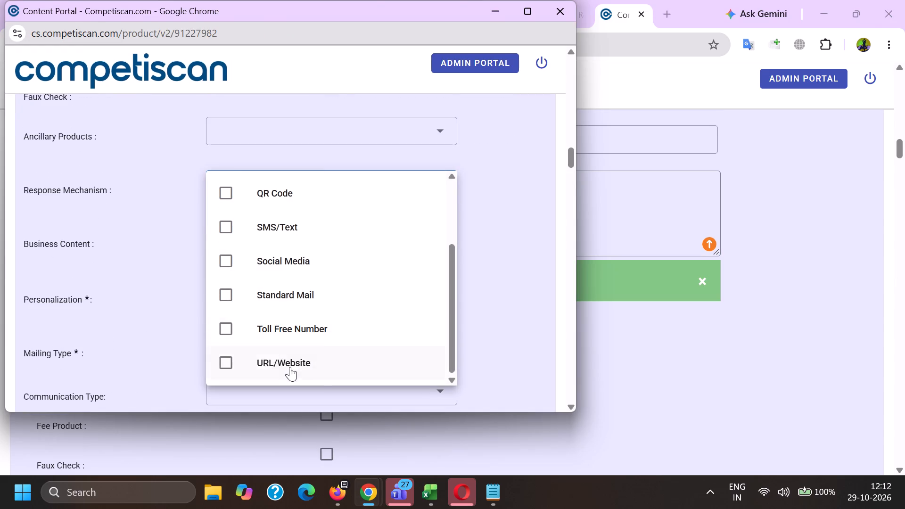
drag(291, 365, 285, 364)
drag(115, 343, 130, 343)
Choose the Mailing Type for the product.
click(244, 348)
drag(265, 243, 265, 248)
drag(107, 257, 116, 257)
Set the Communication Type to Bonuses/Contests/Incentives, Co-Brand and Mobile Application.
scroll(215, 199, down, 2)
click(240, 262)
scroll(259, 180, down, 2)
click(263, 228)
scroll(264, 228, down, 5)
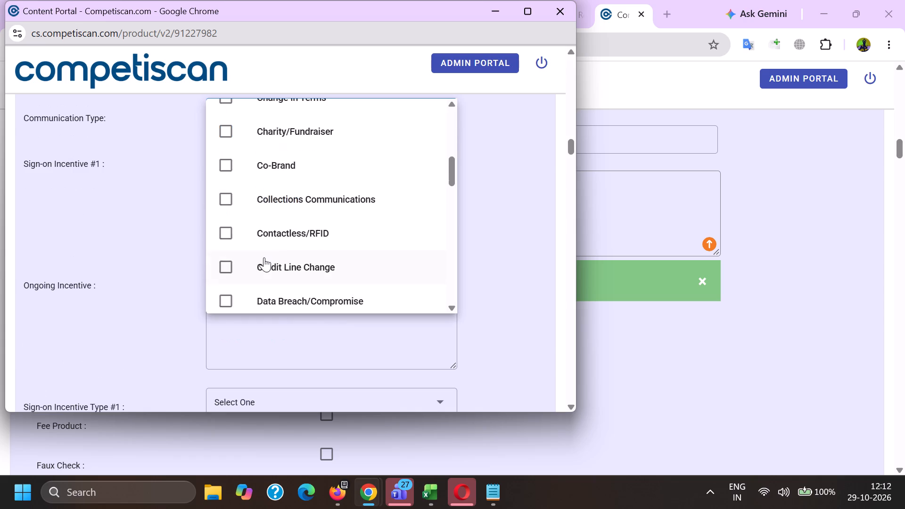
scroll(268, 248, down, 4)
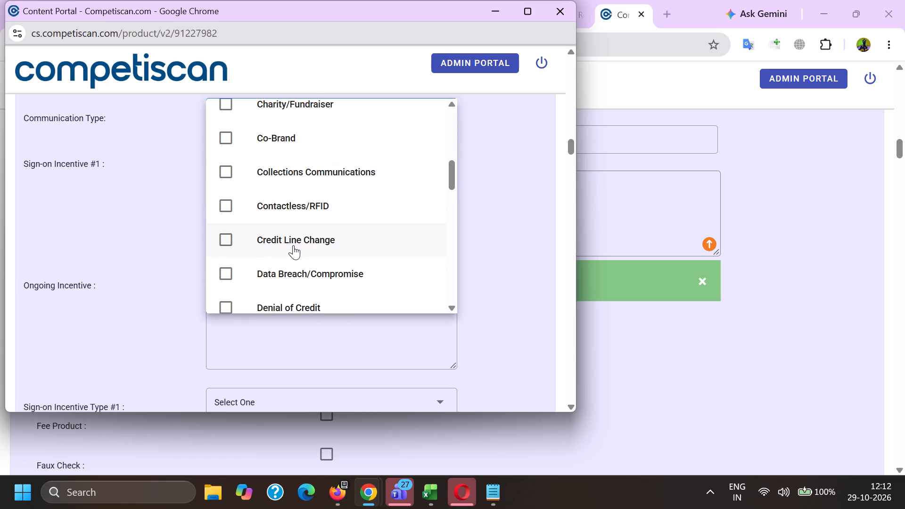
scroll(294, 229, up, 1)
click(286, 215)
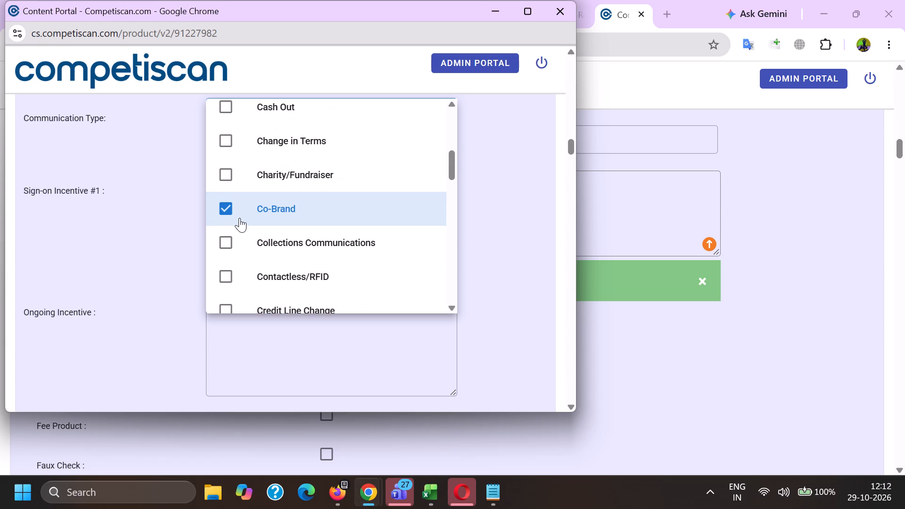
scroll(239, 218, down, 2)
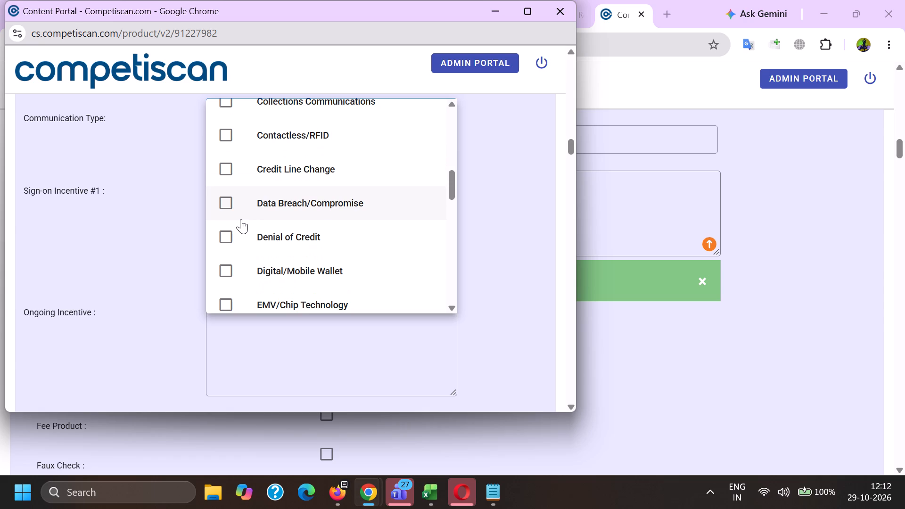
scroll(241, 219, down, 5)
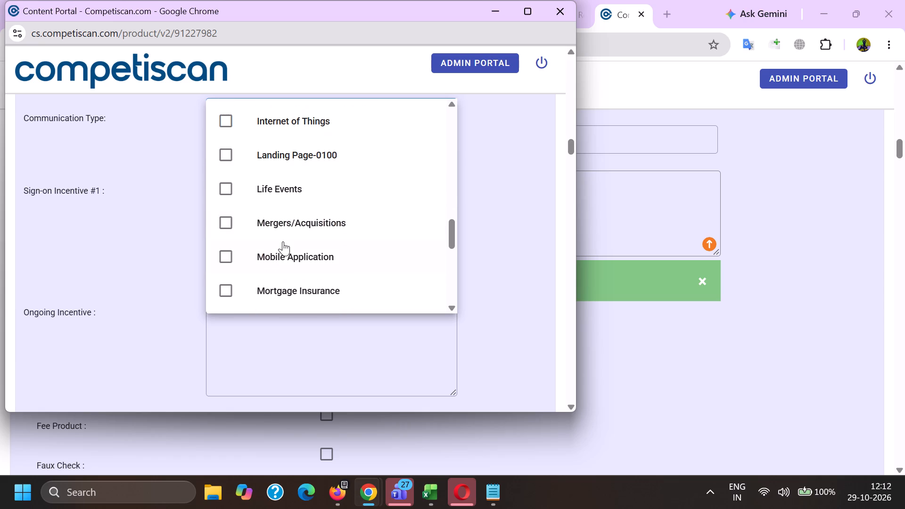
click(286, 257)
click(167, 237)
Copy "10% back in rewards during the first 30 days from account opening" from the Grinch product into Sign-on Incentive #1.
key(alt+Tab)
scroll(571, 240, down, 5)
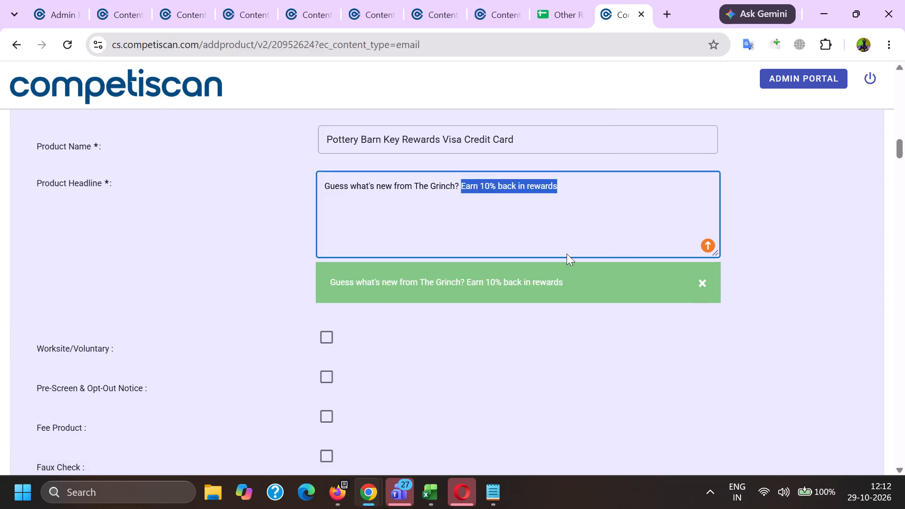
scroll(586, 333, down, 4)
drag(642, 197, 5, 172)
key(ctrl+c)
key(alt+Tab)
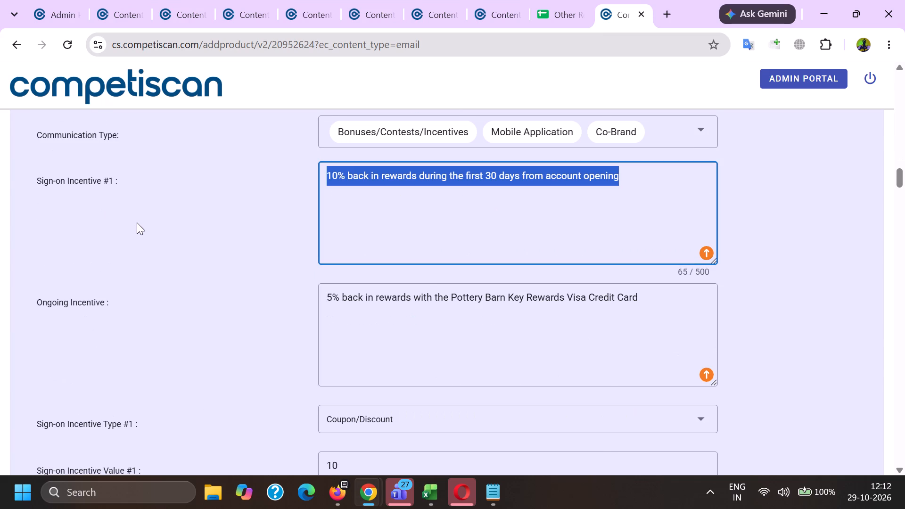
click(234, 215)
key(ctrl+v)
Select the Grinch product's Ongoing Incentive text, "5% back in rewards with the Pottery Barn Key Rewards Visa Credit Card", for reuse in this product.
click(249, 358)
key(alt+Tab)
drag(672, 342, 0, 236)
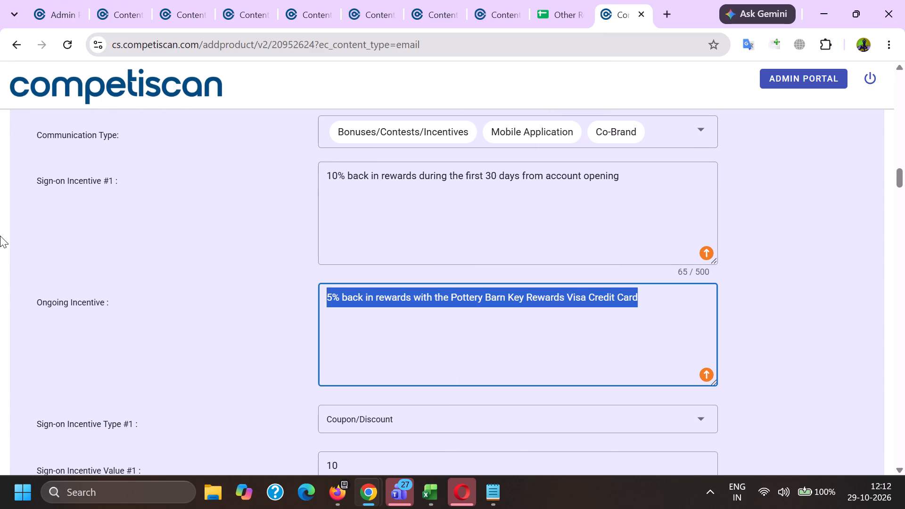
Copy "5% back in rewards with the Pottery Barn Key Rewards Visa Credit Card" from the Grinch product into this product's Ongoing Incentive.
drag(0, 236, 2, 240)
key(ctrl+c)
key(alt+Tab)
key(ctrl+v)
Set Sign-on Incentive Type #1 to Coupon/Discount, with an incentive value of 10.00 and a max award of 10.00.
scroll(86, 154, down, 3)
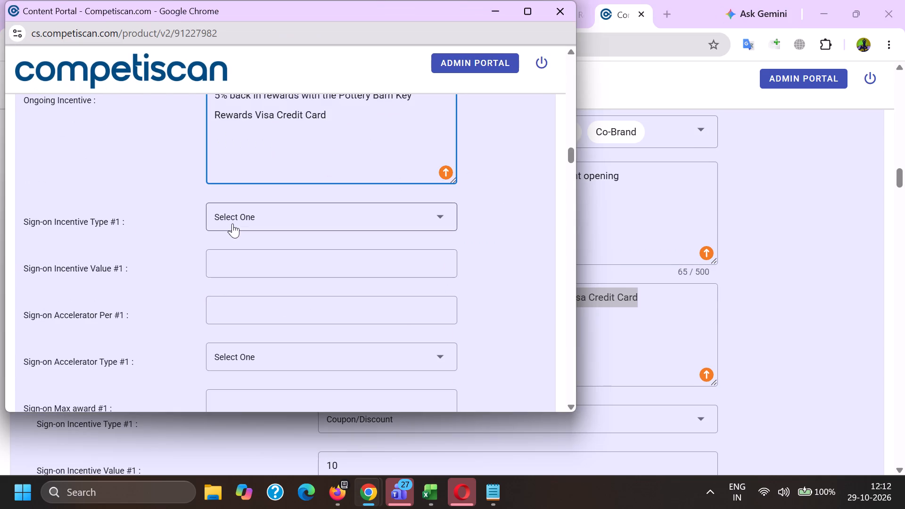
click(232, 223)
scroll(230, 229, down, 6)
scroll(228, 268, up, 1)
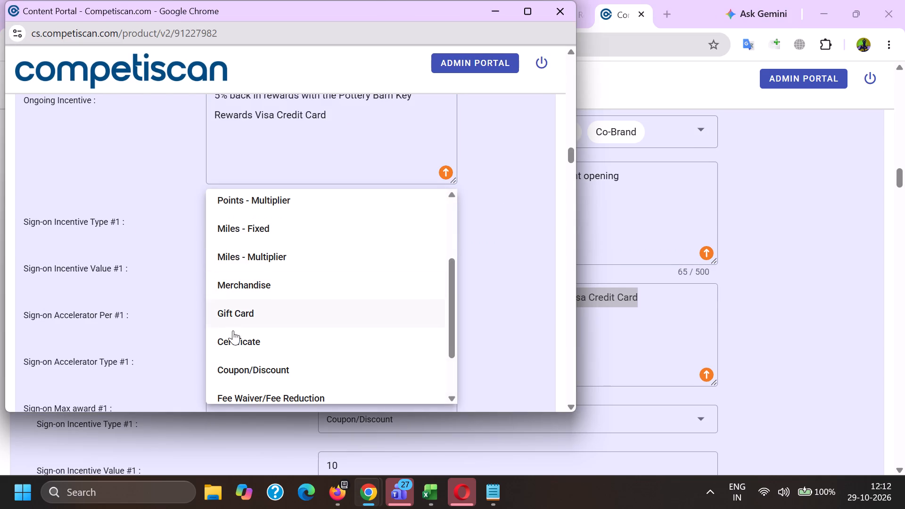
click(247, 366)
drag(130, 338, 148, 338)
click(239, 252)
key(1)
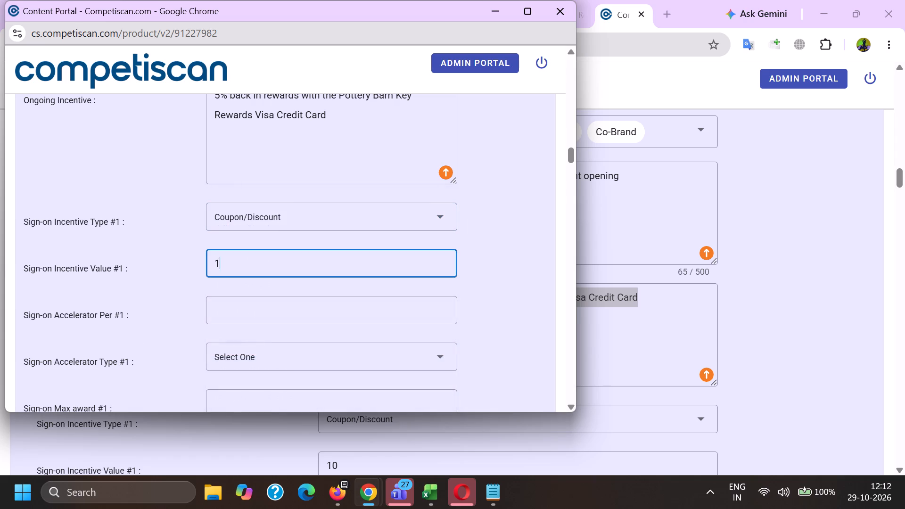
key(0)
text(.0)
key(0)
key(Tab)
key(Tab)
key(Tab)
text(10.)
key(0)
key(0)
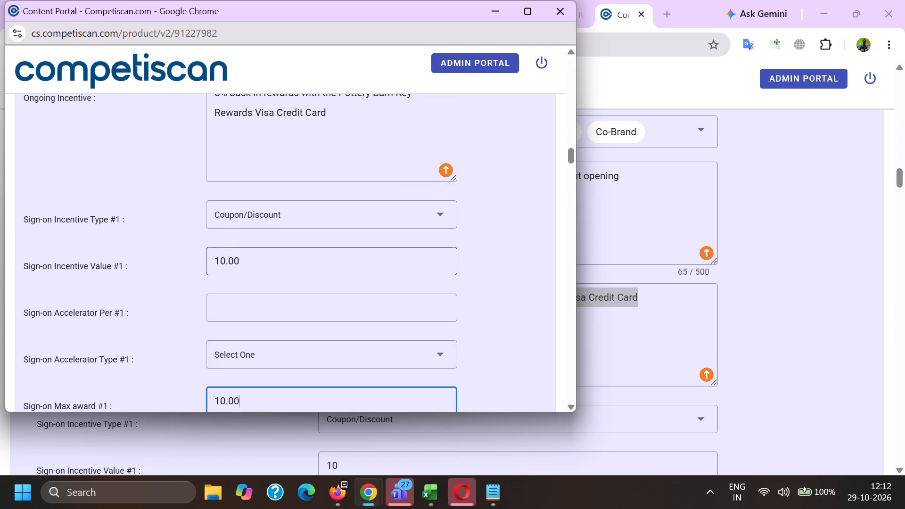
Set Sign-on Incentive Window #1 to 1 month and Sign-on Fixed date #1 to Yes.
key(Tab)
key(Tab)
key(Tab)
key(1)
scroll(260, 251, down, 2)
click(229, 298)
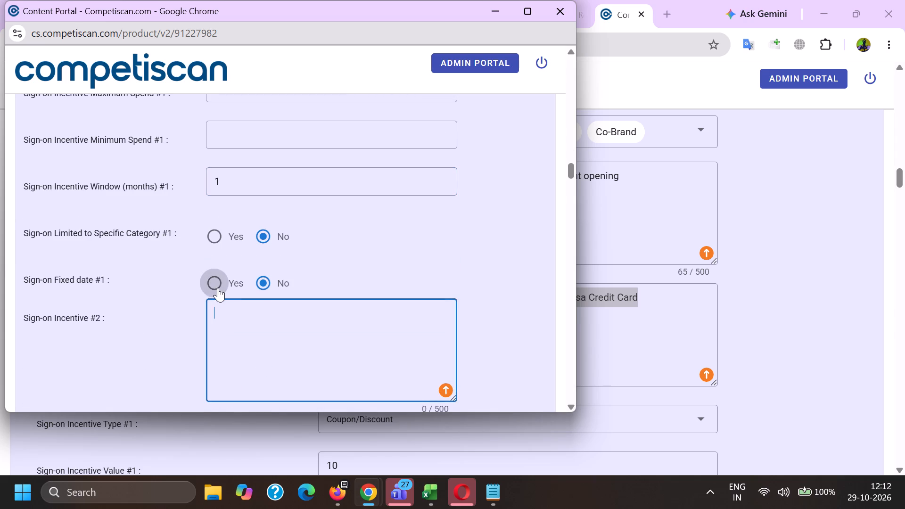
click(218, 287)
Set the payment card offer's Application Type to Invitation to Apply.
scroll(220, 262, down, 20)
scroll(220, 262, down, 5)
scroll(214, 172, up, 4)
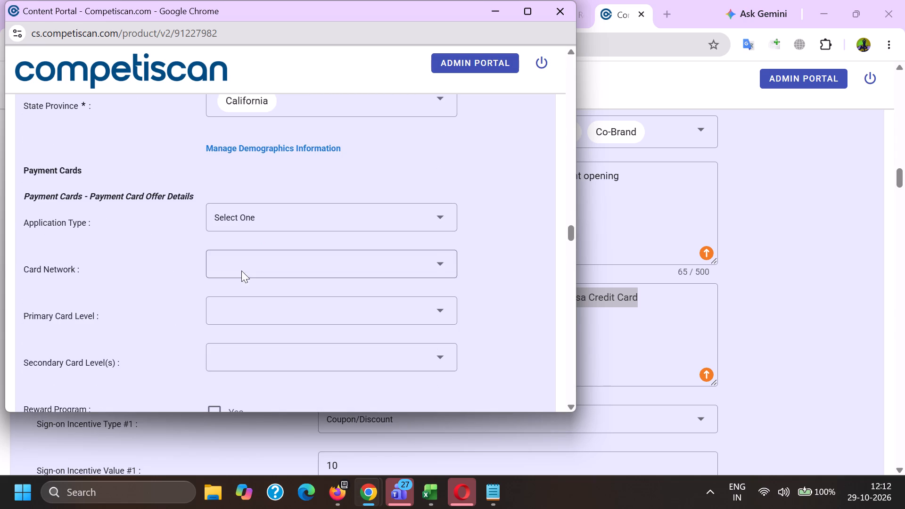
click(243, 219)
scroll(235, 144, up, 1)
scroll(234, 144, down, 1)
click(275, 279)
click(142, 273)
Set the Card Network to Visa and the Primary Card Level to Visa Signature, and enable Reward Program.
click(245, 258)
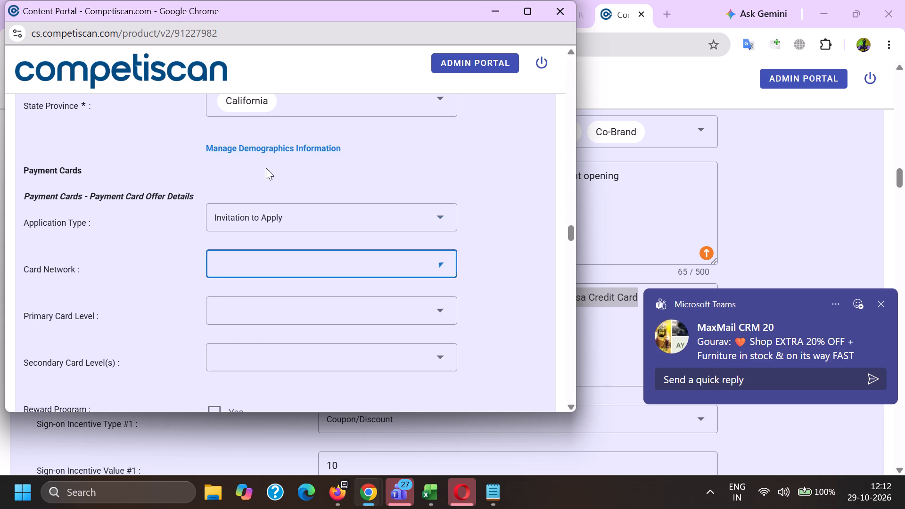
scroll(266, 169, down, 1)
click(271, 322)
click(134, 318)
click(254, 233)
scroll(267, 181, down, 7)
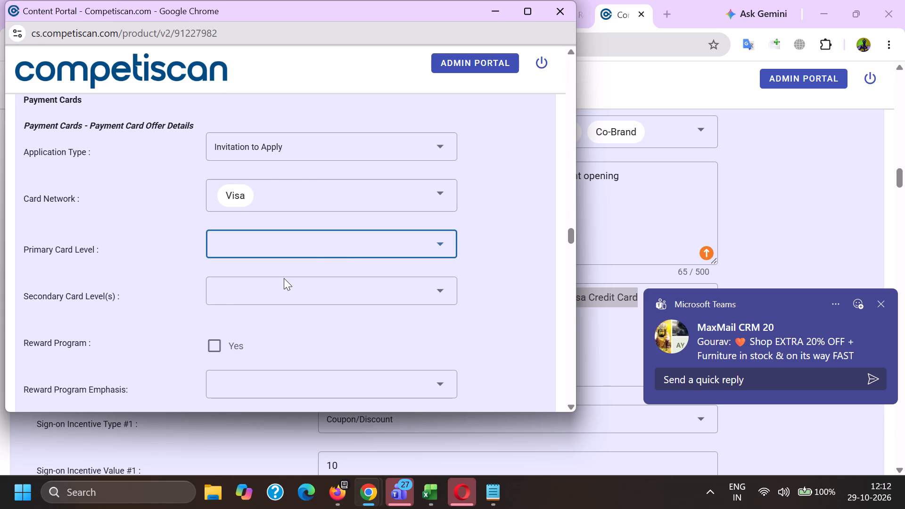
click(284, 317)
drag(155, 307, 161, 306)
click(219, 273)
double_click(132, 307)
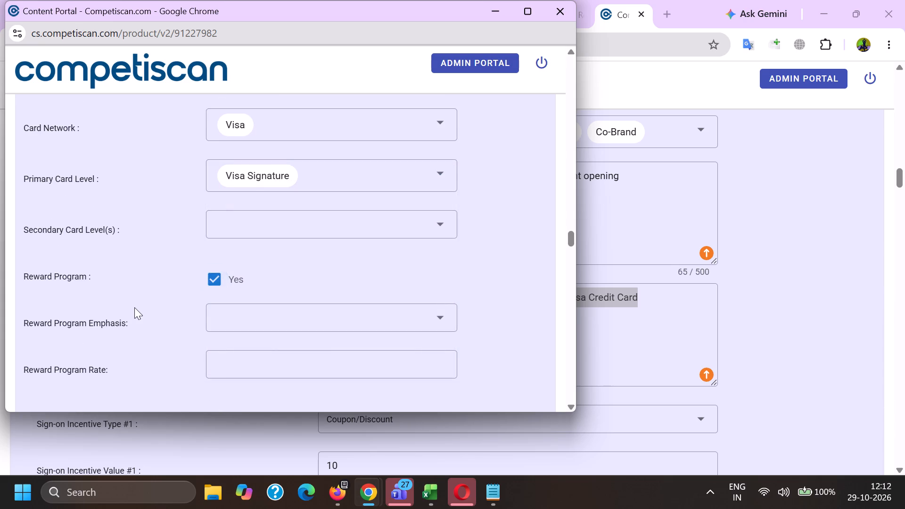
Mark Credit Card Mentioned in the retail credit section and submit the product.
key(End)
click(212, 193)
click(248, 396)
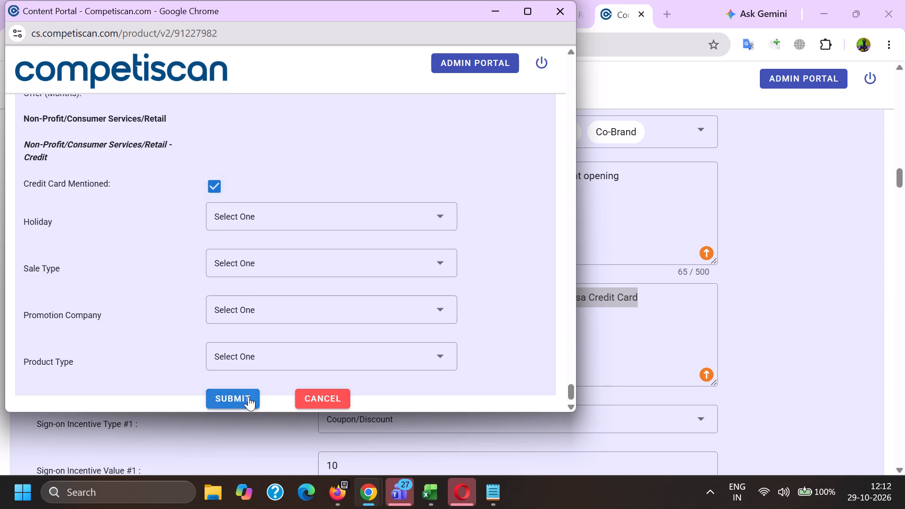
In Firefox, refresh the Capital One email search results and examine the "Your requested balance summary" email.
click(341, 495)
click(82, 0)
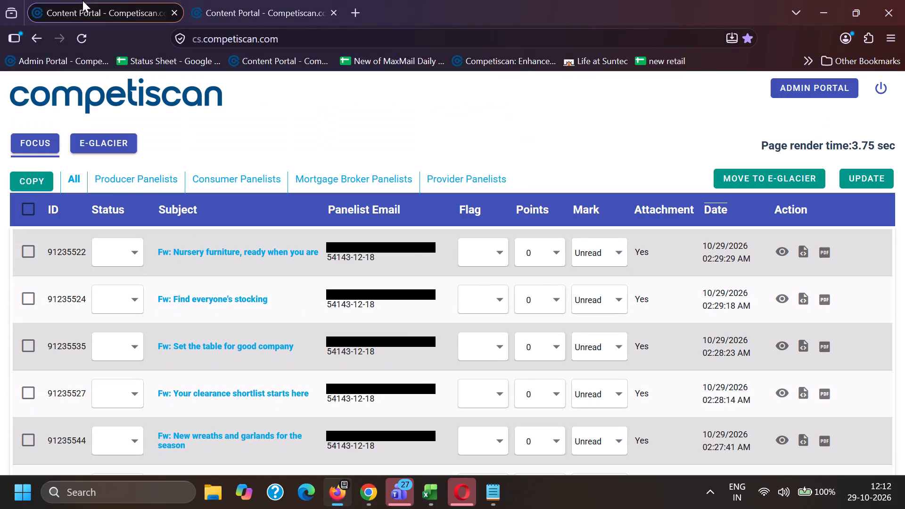
click(43, 146)
click(237, 0)
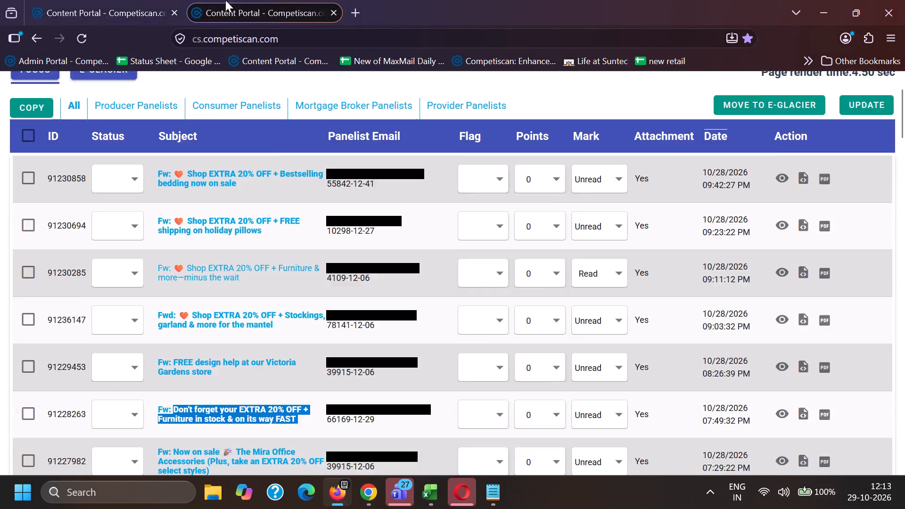
click(126, 0)
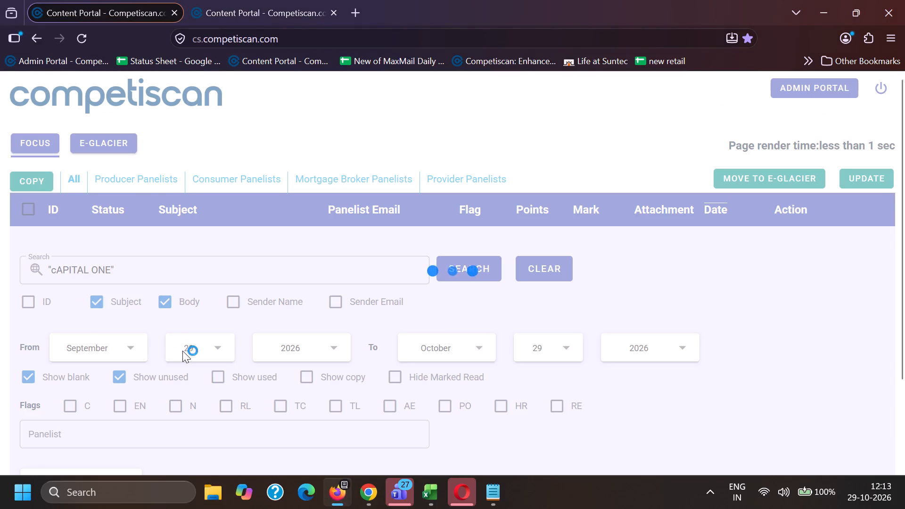
scroll(182, 349, down, 1)
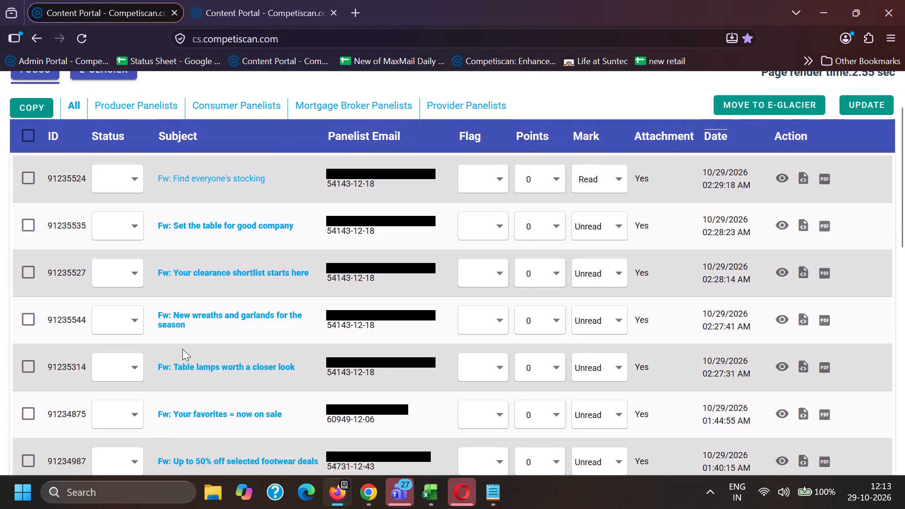
scroll(182, 349, down, 2)
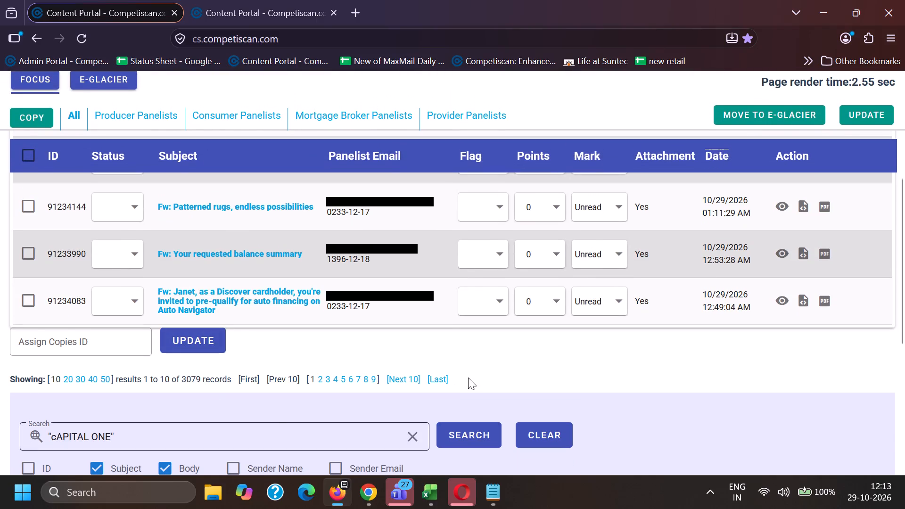
click(779, 260)
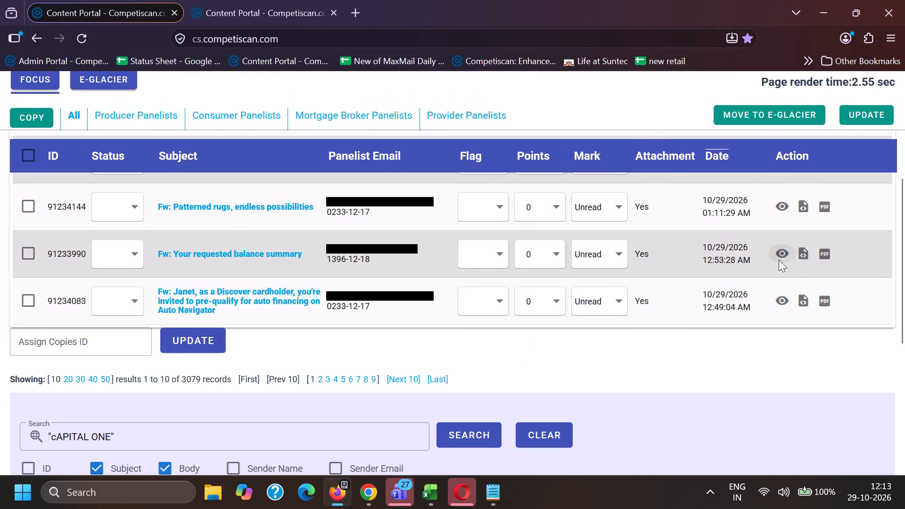
scroll(378, 177, down, 7)
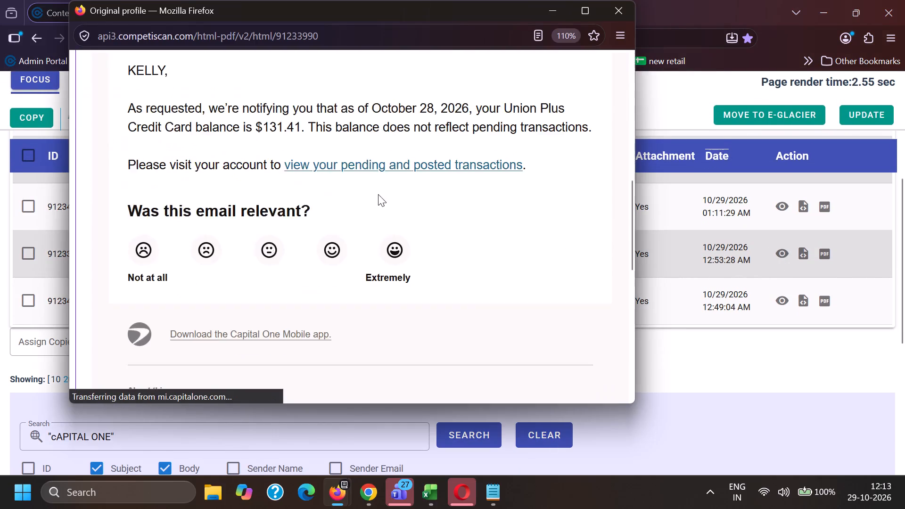
scroll(378, 194, down, 3)
scroll(378, 220, up, 12)
key(alt+Tab)
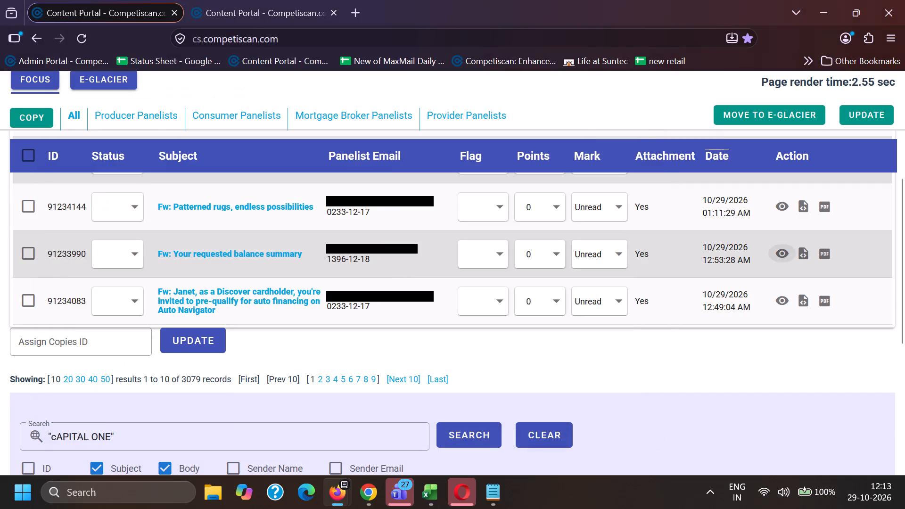
Search the panelist emails for the Capital One Shopping sender address.
click(214, 434)
key(ctrl+z)
key(ctrl+z)
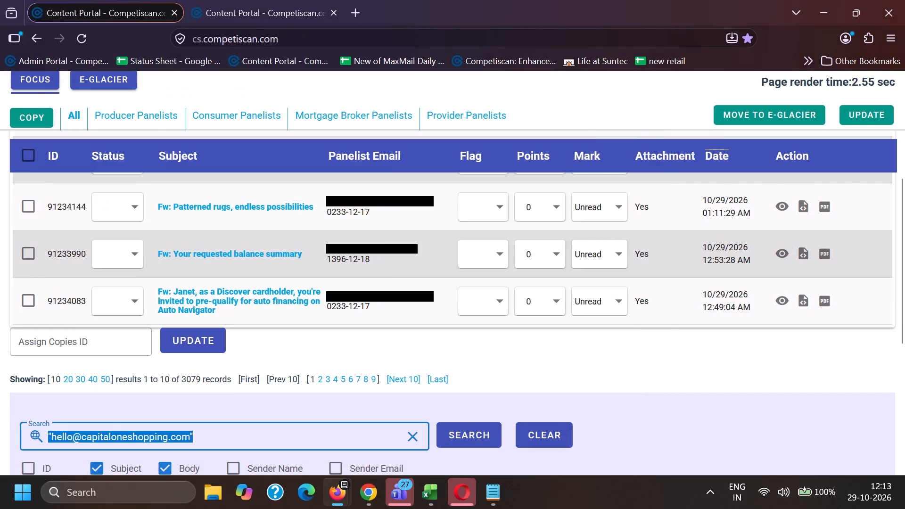
key(Return)
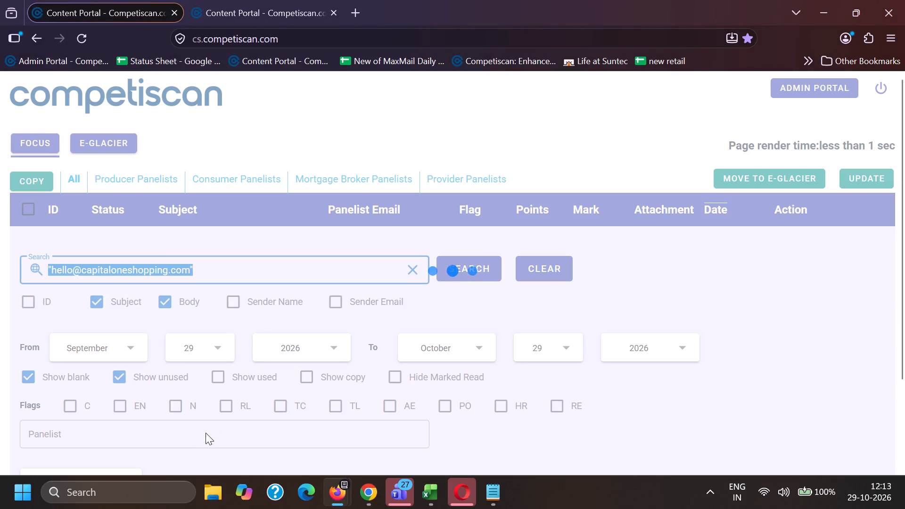
Copy the "e.westelm.com" search string from the Other Retail Records sheet in Chrome for use in the second Firefox email search.
click(375, 503)
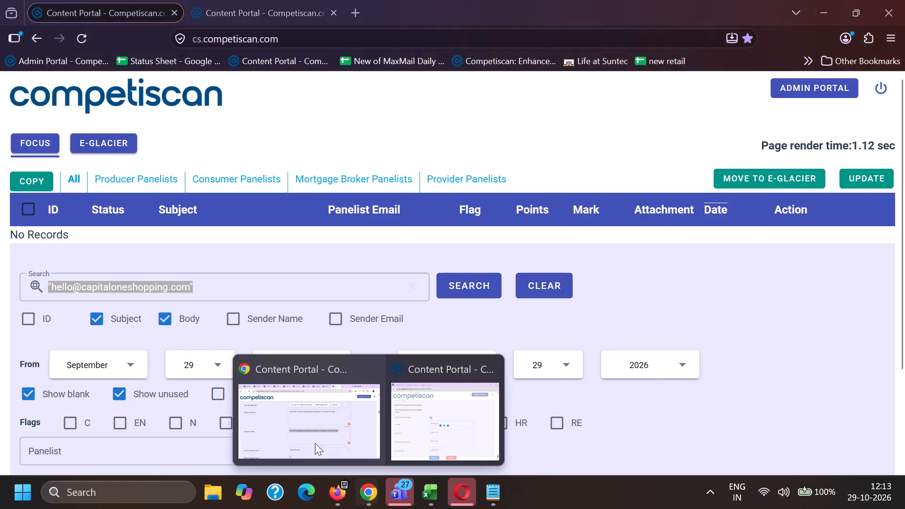
click(300, 425)
click(547, 0)
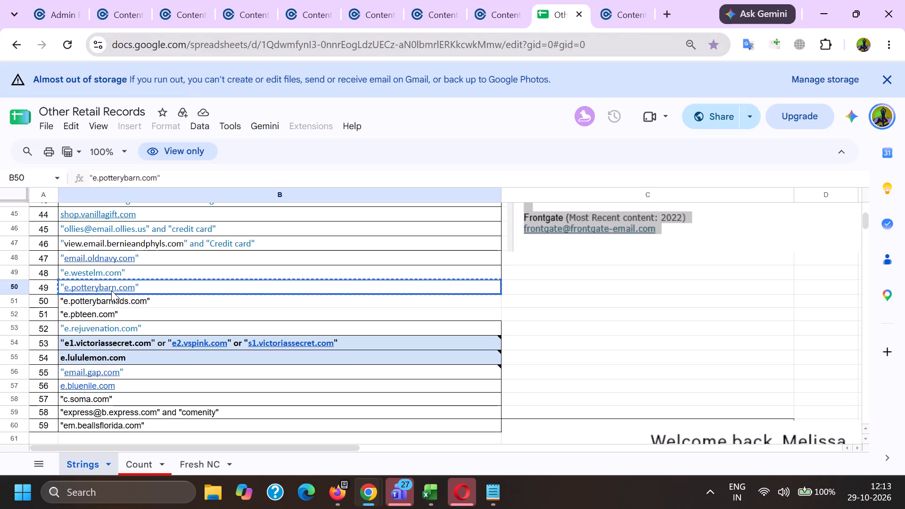
click(66, 273)
key(ctrl+c)
click(346, 496)
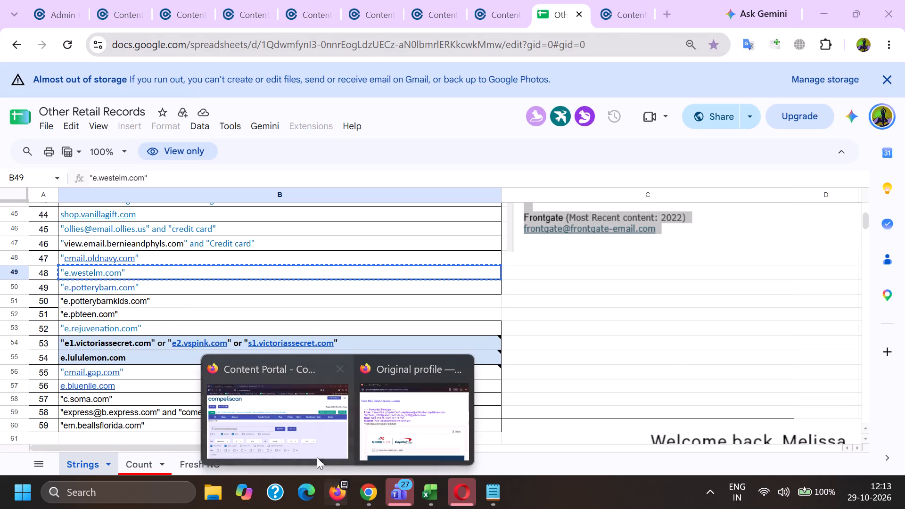
click(271, 429)
click(288, 0)
scroll(258, 369, down, 6)
scroll(257, 319, down, 5)
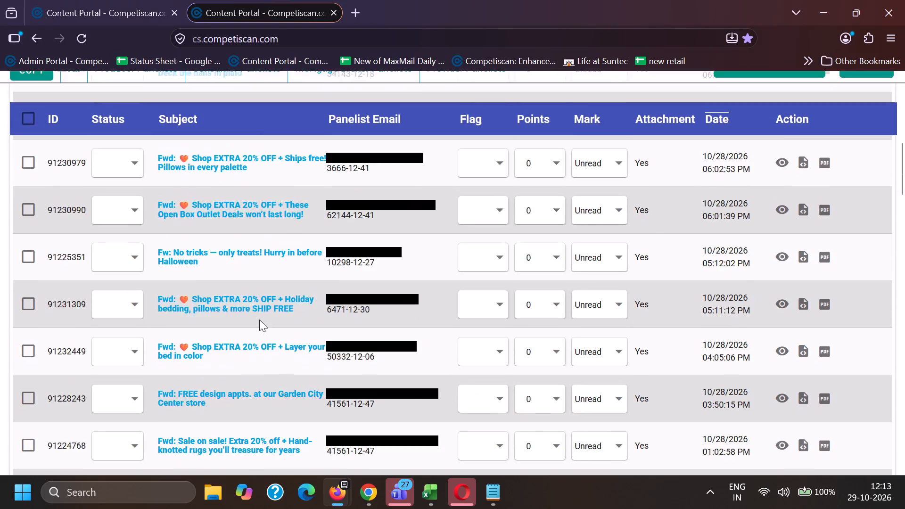
Search the panelist emails in Firefox for "e.westelm.com" in place of the Pottery Barn domain.
scroll(259, 320, down, 4)
scroll(264, 358, down, 15)
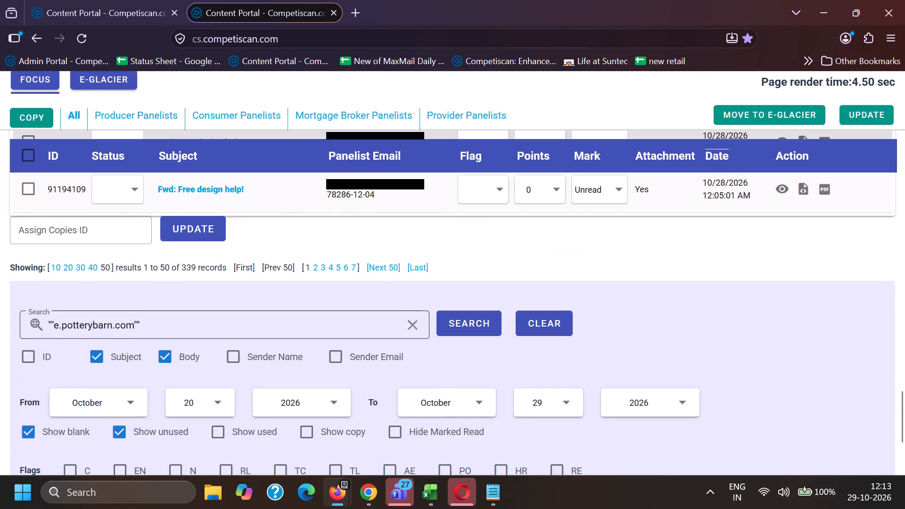
drag(270, 328, 0, 328)
key(BackSpace)
key(shift+quotedbl)
key(ctrl+v)
key(shift+quotedbl)
key(Return)
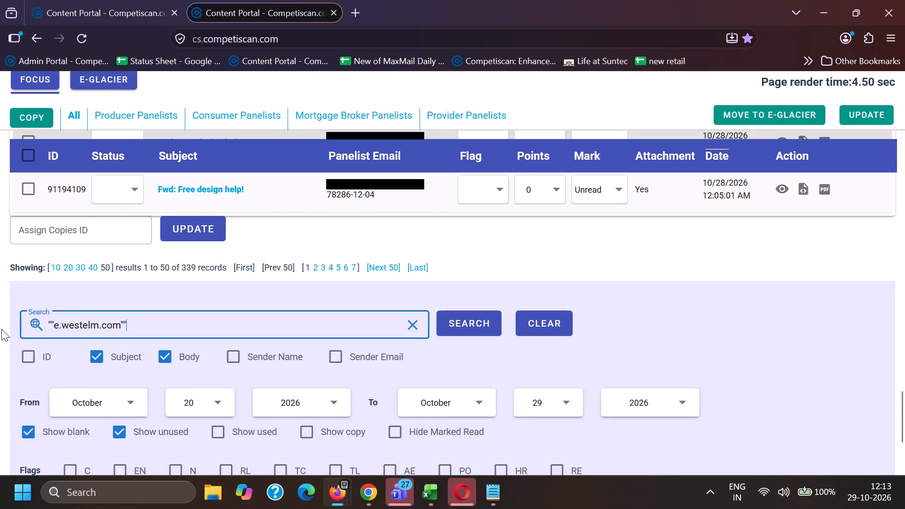
Copy the link to WL product 20954494 from the may 26 sheet in Excel and open it in Chrome.
key(alt+Tab)
click(432, 498)
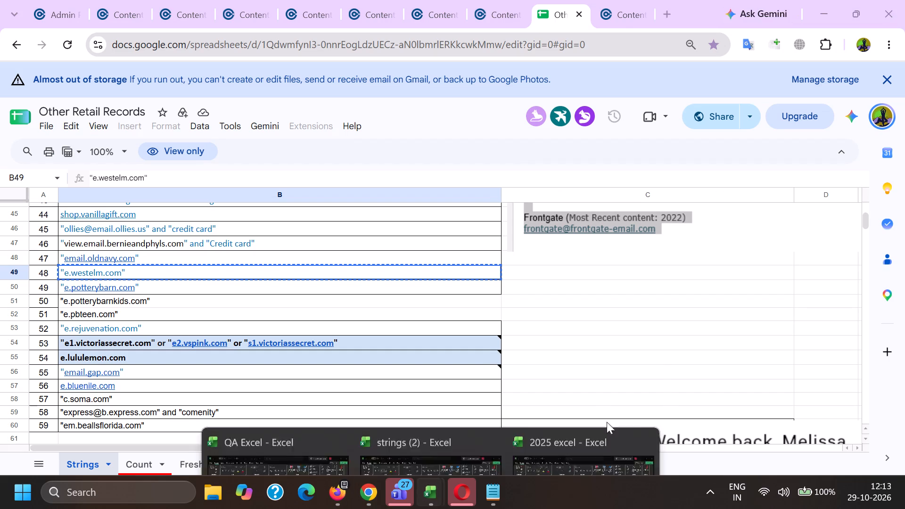
click(609, 419)
scroll(460, 321, up, 16)
click(460, 311)
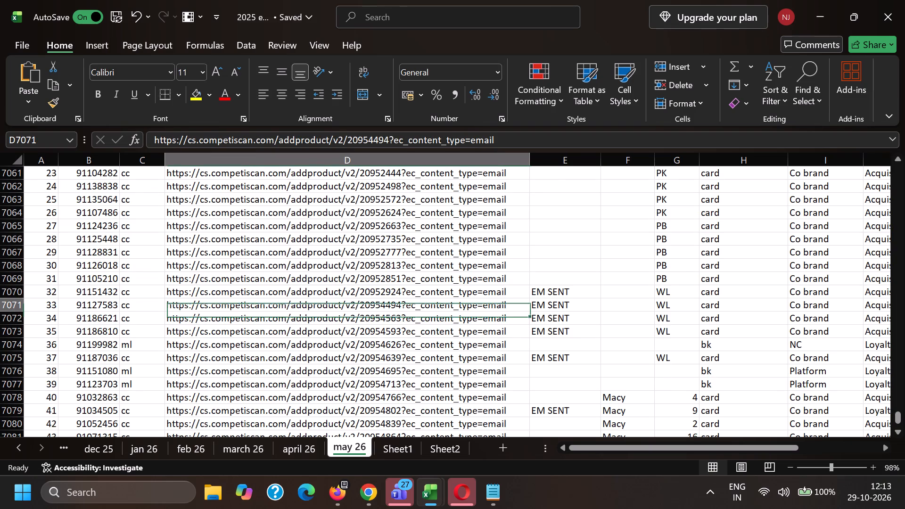
key(ctrl+c)
key(alt+Tab)
click(631, 0)
triple_click(617, 39)
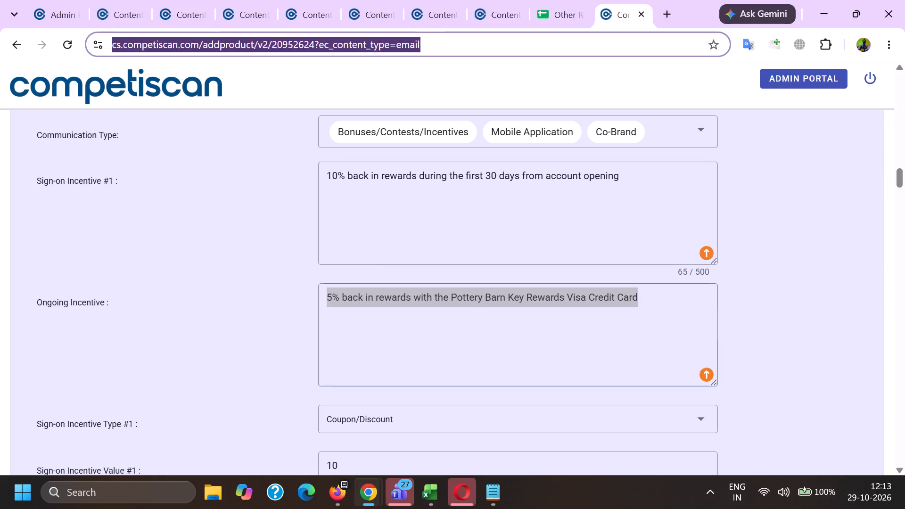
key(ctrl+v)
key(Return)
Copy the subject "Set the table for good company" from the West Elm results in Firefox and open that email in the editor.
click(149, 0)
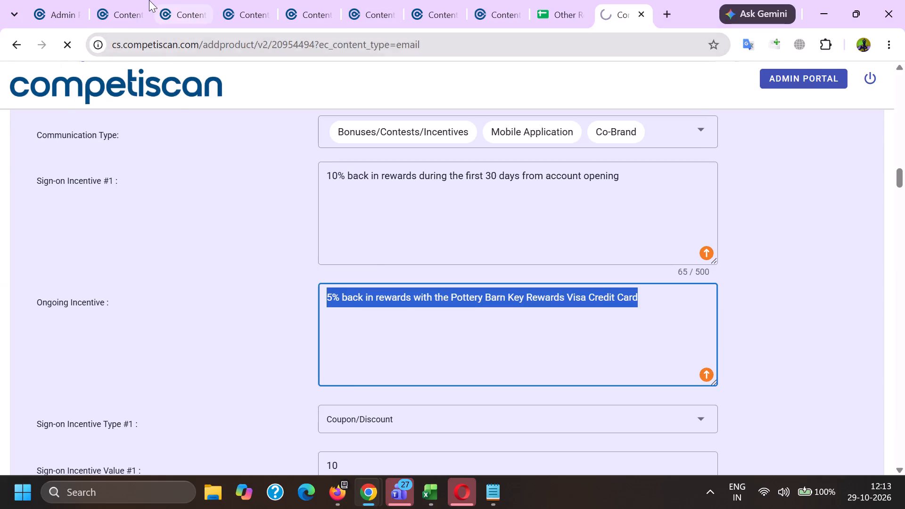
click(178, 0)
click(345, 494)
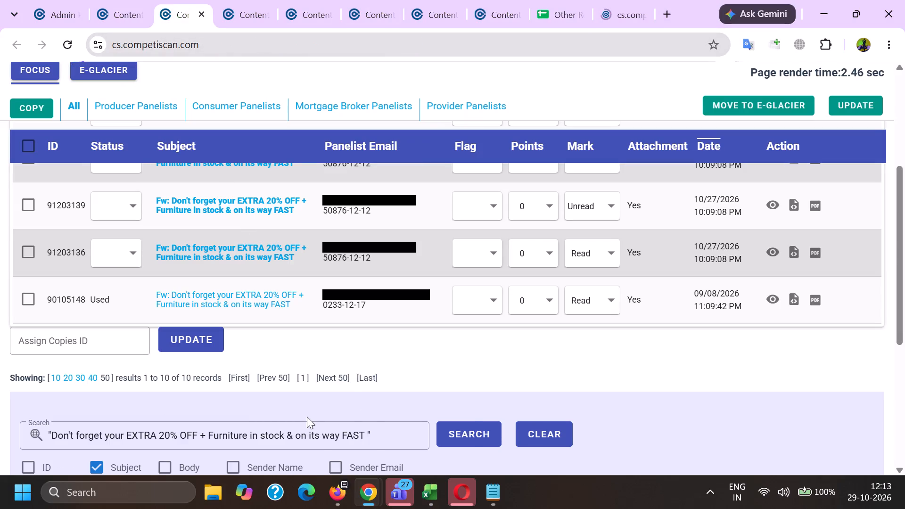
click(253, 429)
drag(173, 250, 215, 254)
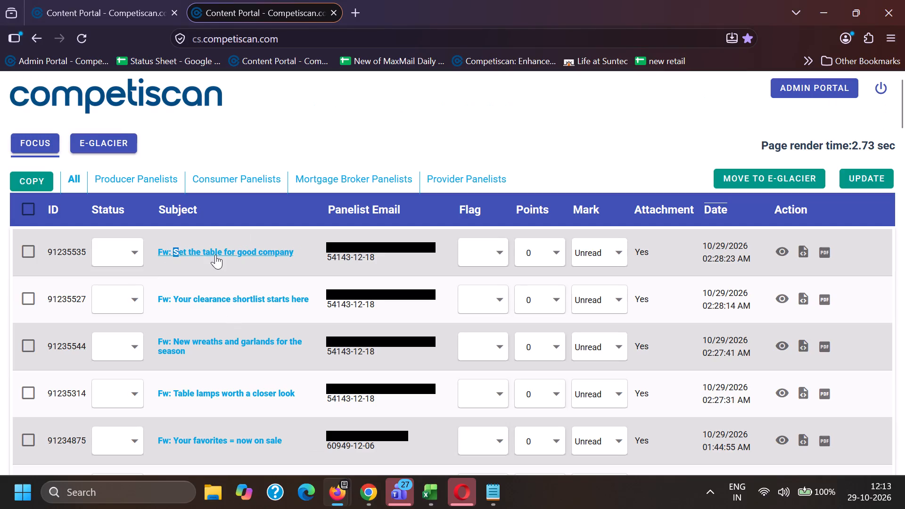
drag(215, 254, 292, 254)
key(ctrl+c)
click(311, 0)
key(ctrl+c)
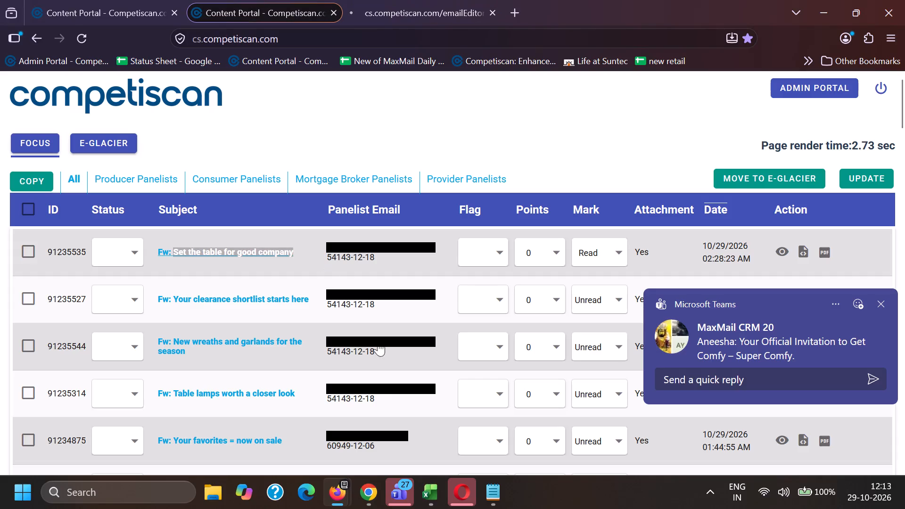
Check for duplicates by searching email subjects in Chrome for "Set the table for good company".
click(377, 503)
click(288, 433)
drag(368, 438, 0, 436)
key(BackSpace)
key(shift+quotedbl)
key(ctrl+v)
key(Return)
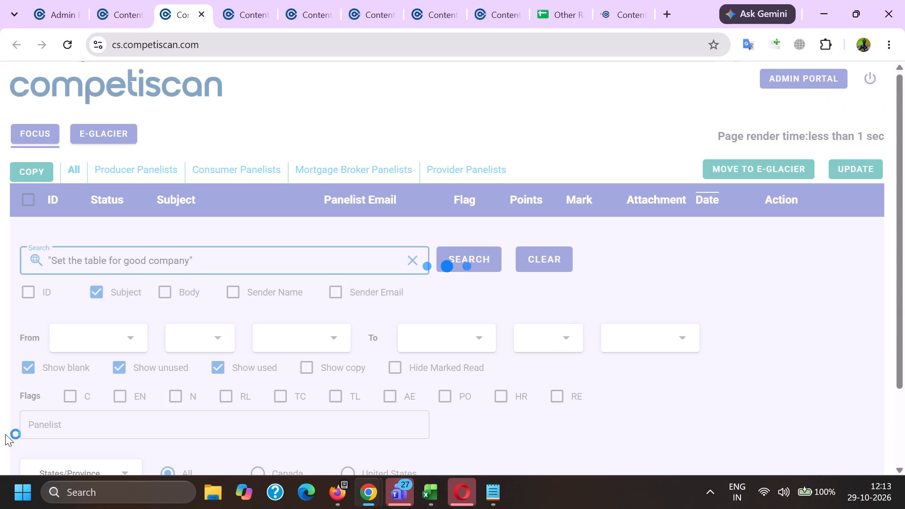
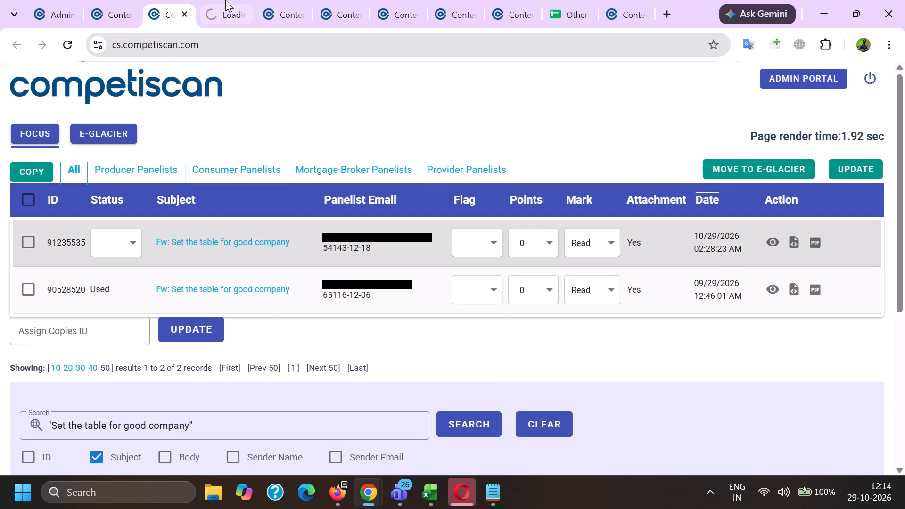
Copy the email ID 91235535 from the address of the "Set the table for good company" email.
click(208, 0)
double_click(269, 39)
key(ctrl+c)
Close the five leftover Pottery Barn email editor tabs and return to the "Set the table for good company" email.
click(279, 0)
click(295, 18)
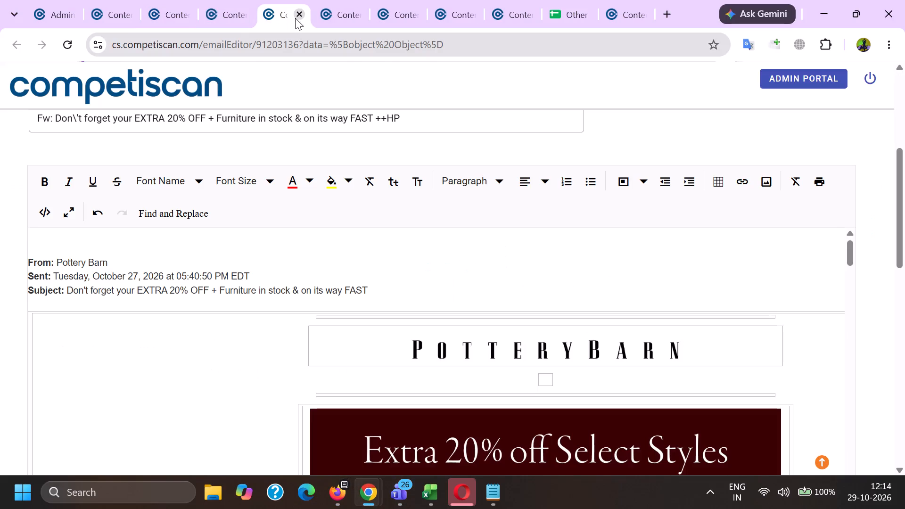
click(295, 18)
click(295, 18)
click(295, 18)
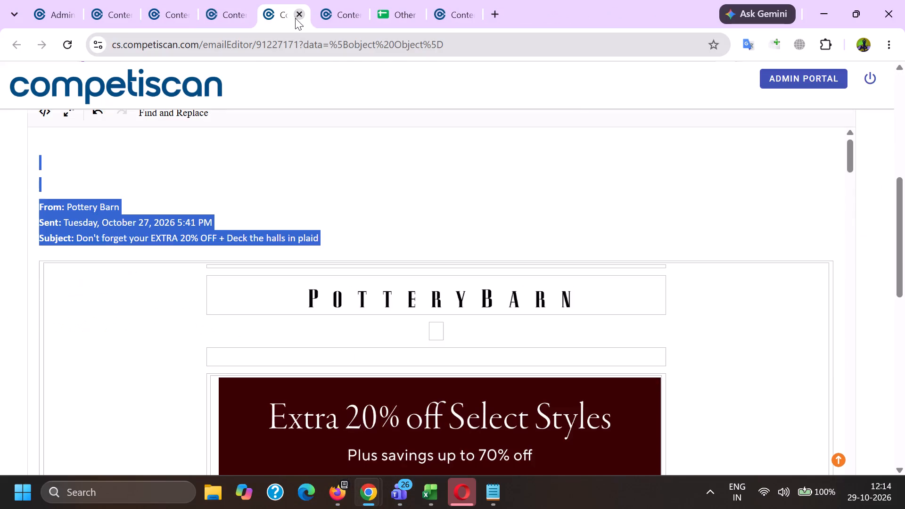
click(295, 18)
click(231, 0)
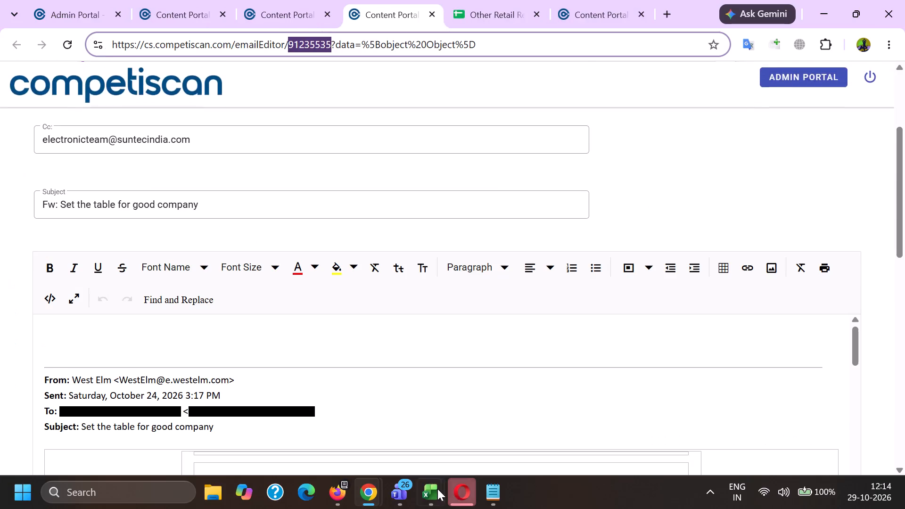
click(437, 488)
click(542, 444)
scroll(183, 223, down, 18)
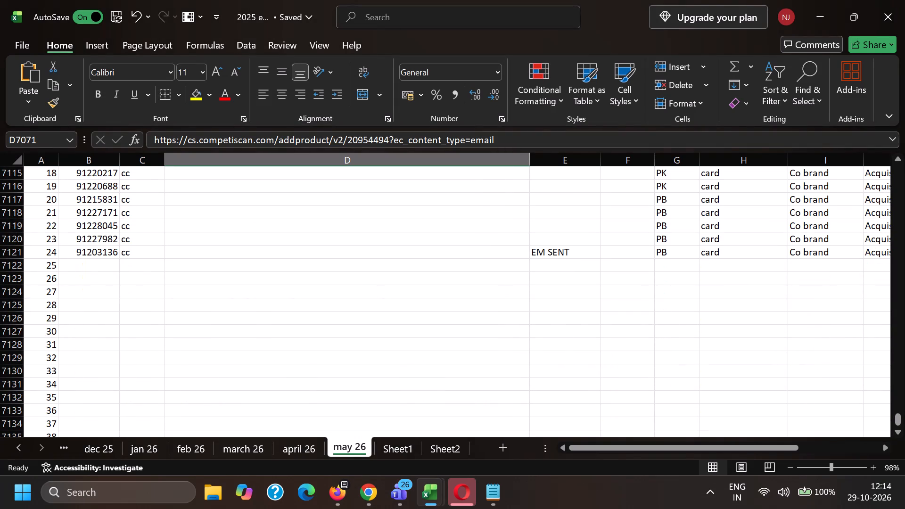
click(83, 265)
key(ctrl+v)
click(141, 260)
key(c)
key(c)
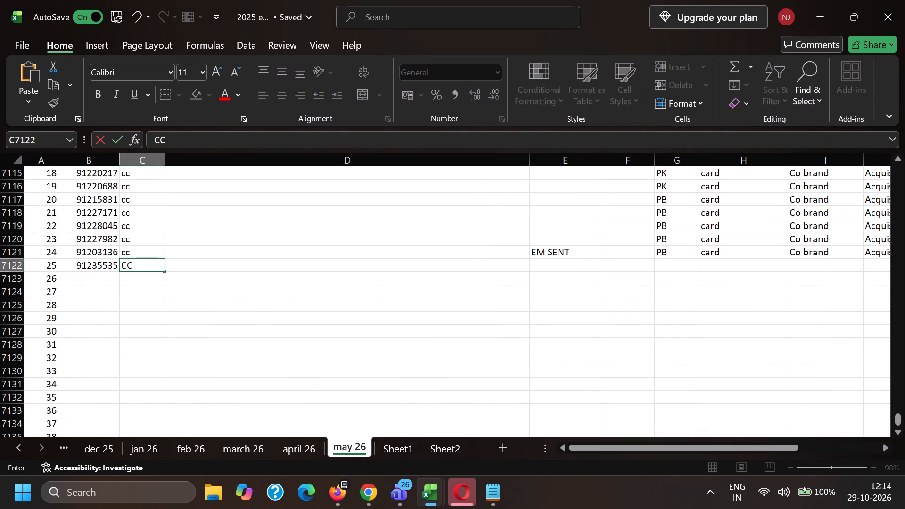
key(BackSpace)
text(cc)
Complete the new row's product details with wl, card, Co brand and Acquisition.
key(Right)
key(Right)
key(Right)
key(Right)
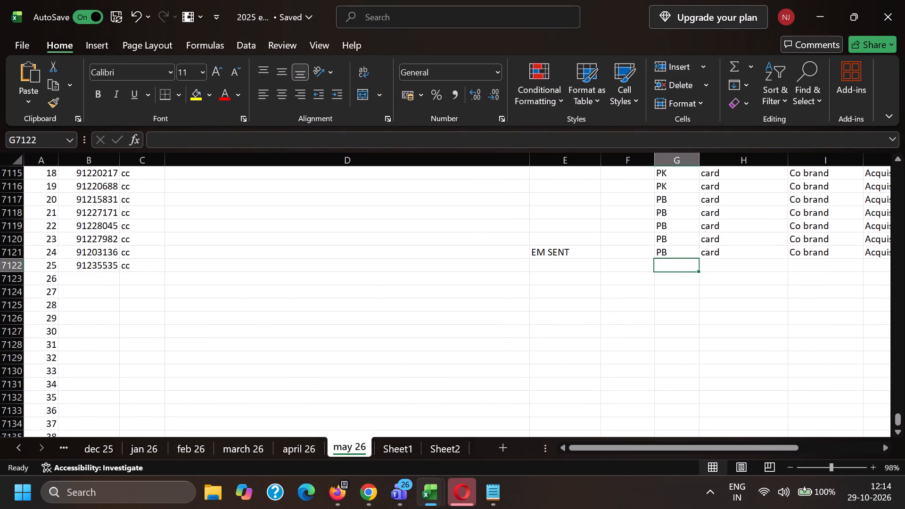
key(Right)
key(c)
key(Right)
key(c)
key(Right)
key(a)
key(Left)
key(Left)
key(Left)
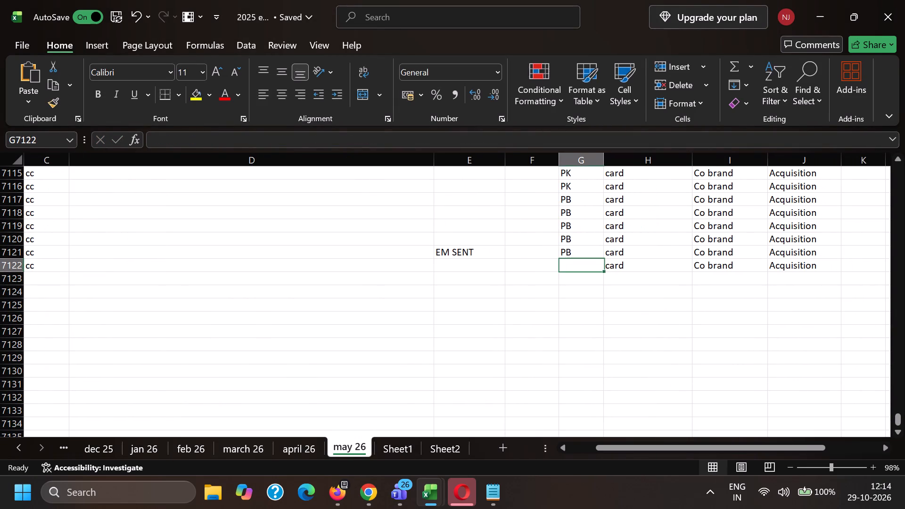
text(wl)
key(Left)
key(Left)
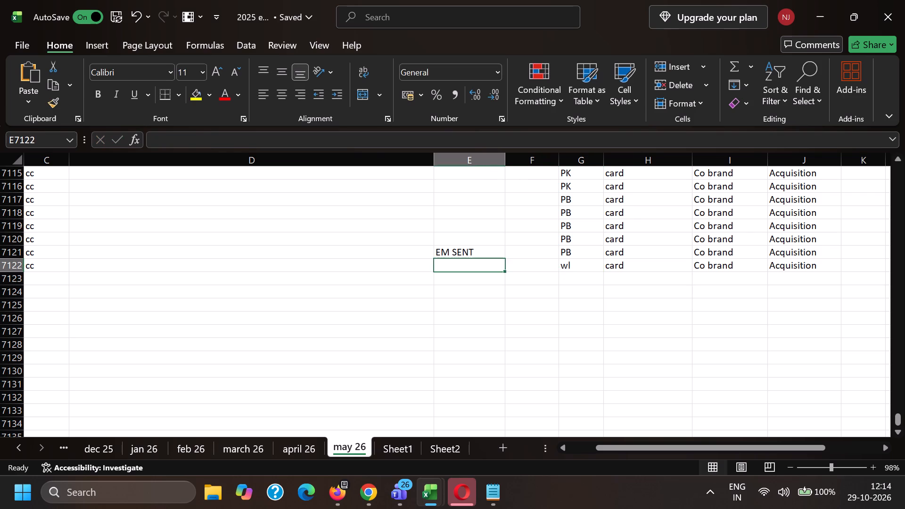
key(Up)
key(ctrl+c)
key(Down)
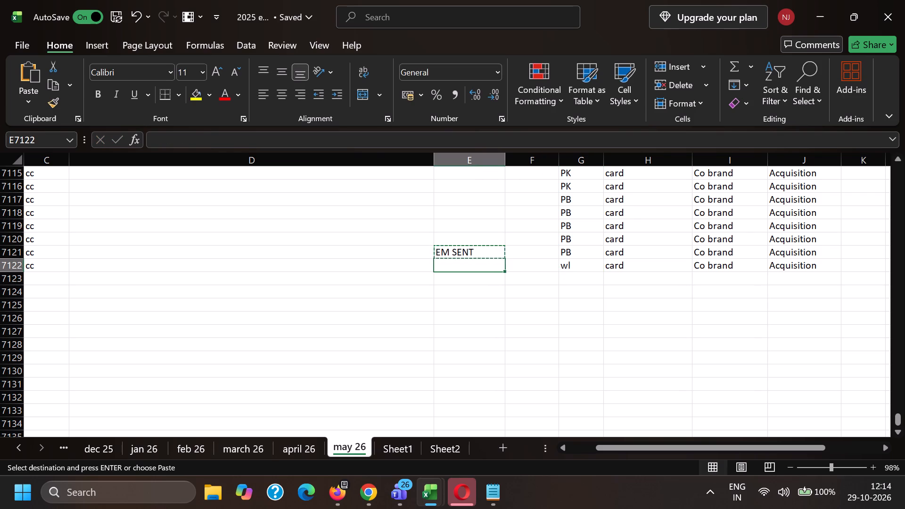
key(ctrl+v)
Copy the row's EM SENT, wl, card, Co brand and Acquisition entries into the next four rows.
key(Right)
key(Right)
key(shift+Right)
key(shift+Right)
key(shift+Right)
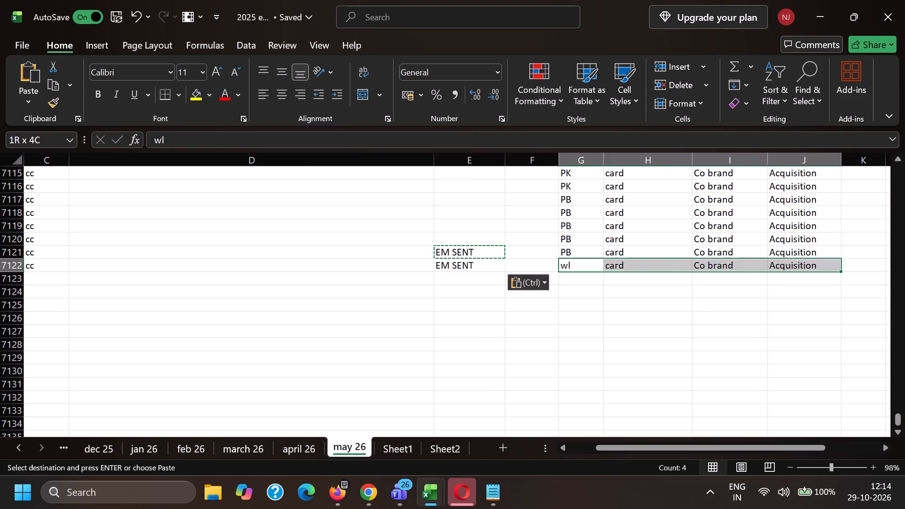
key(ctrl+c)
key(Left)
key(Left)
key(shift+Right)
key(shift+Right)
key(shift+Right)
key(shift+Right)
key(shift+Right)
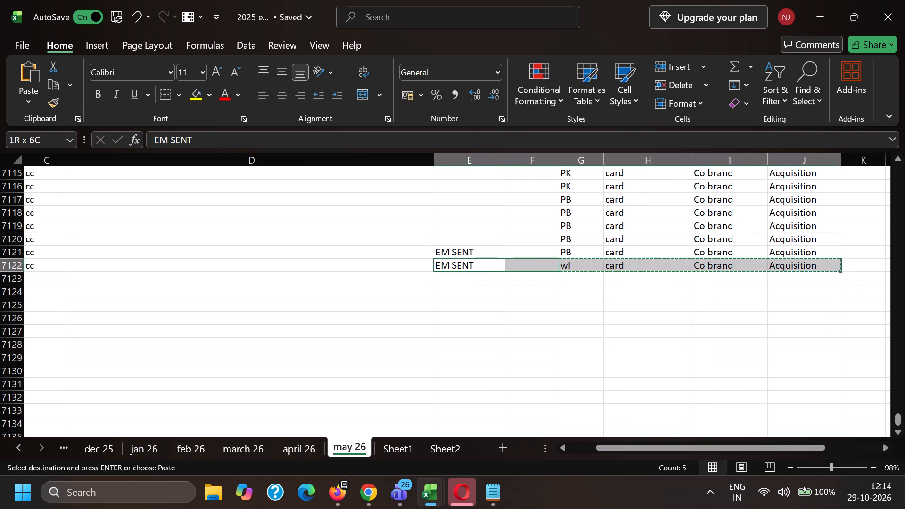
key(shift+Right)
key(ctrl+c)
key(Down)
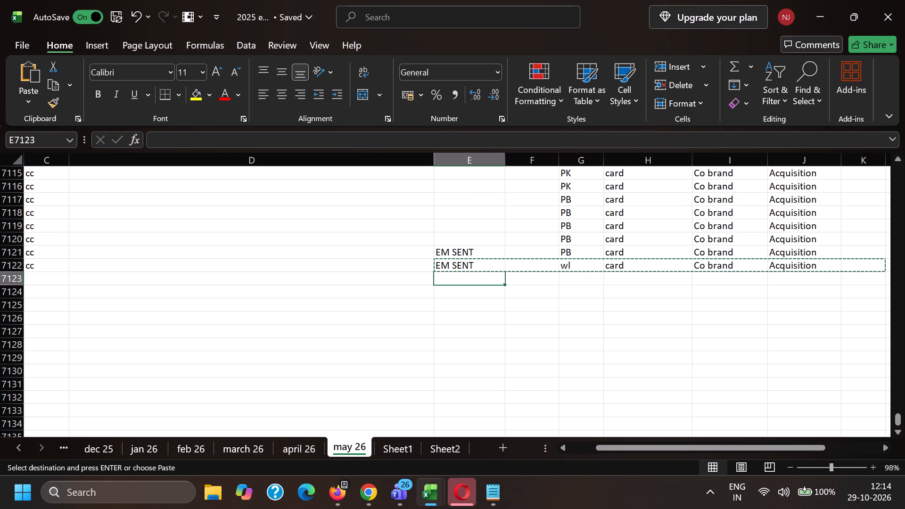
key(ctrl+v)
key(Down)
key(ctrl+v)
key(Down)
key(ctrl+v)
key(Down)
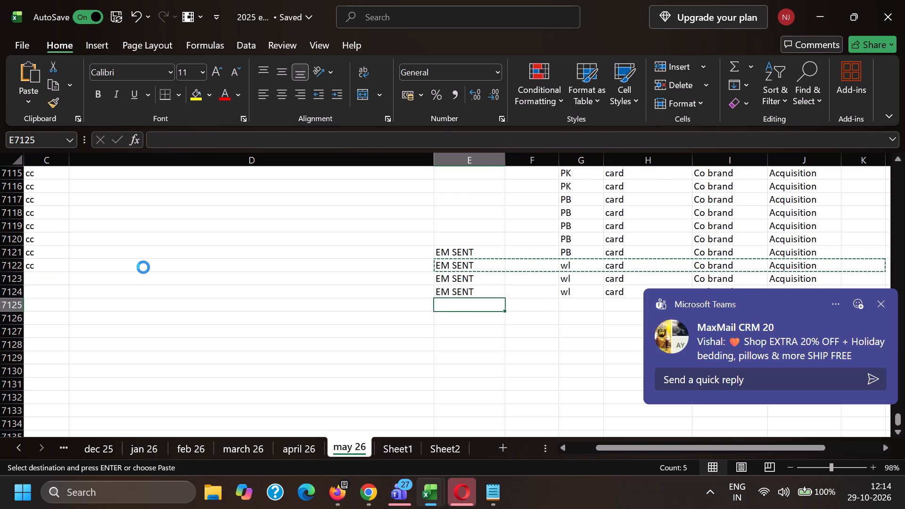
key(ctrl+v)
key(Left)
key(Left)
key(Left)
key(Left)
key(Left)
key(Left)
key(Left)
key(Left)
key(Left)
key(Left)
key(Left)
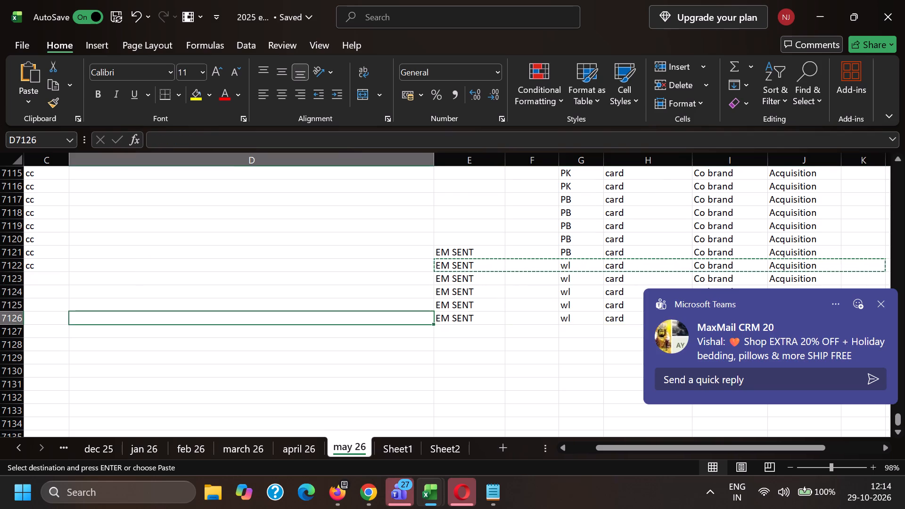
Clean the West Elm email's header in Chrome by deleting the divider line, the recipient line and the sender's address.
key(alt+Tab)
scroll(96, 211, down, 2)
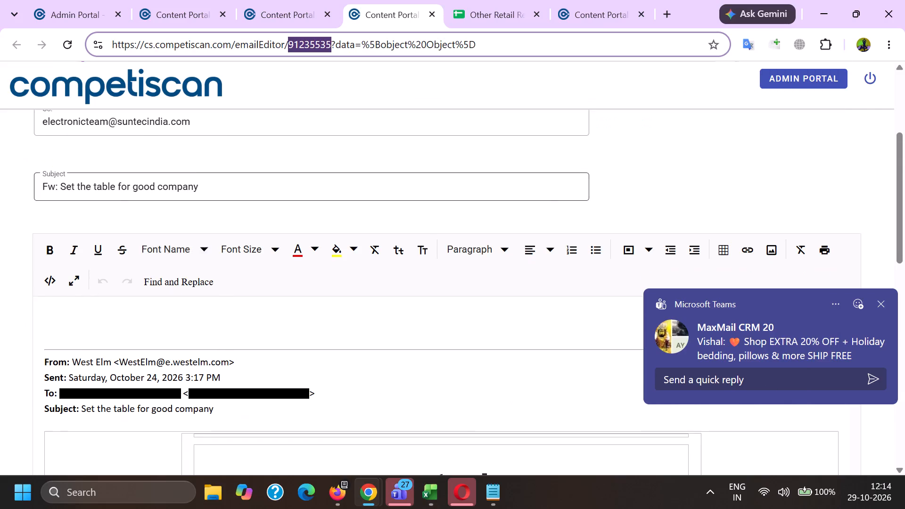
click(41, 239)
key(Return)
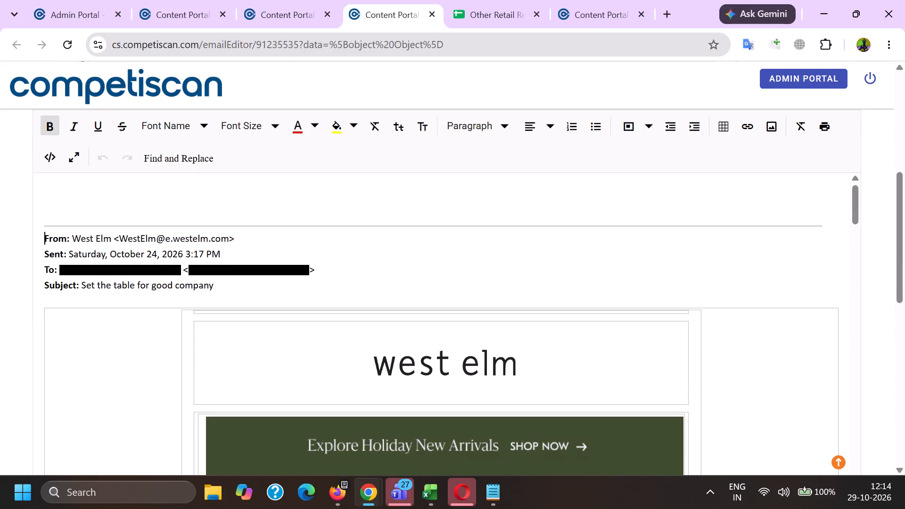
key(Return)
key(Return)
click(37, 237)
key(BackSpace)
key(BackSpace)
key(BackSpace)
drag(35, 283, 265, 284)
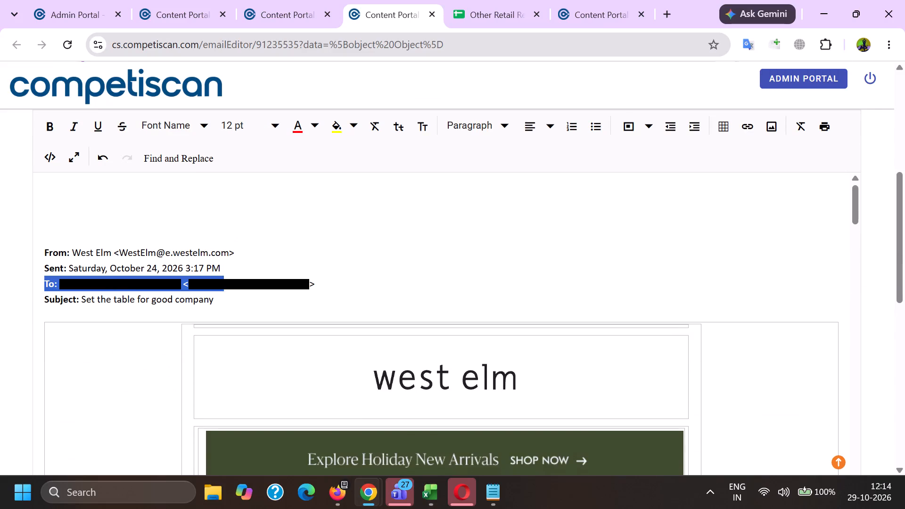
drag(265, 284, 338, 286)
key(BackSpace)
key(BackSpace)
drag(114, 252, 297, 252)
key(BackSpace)
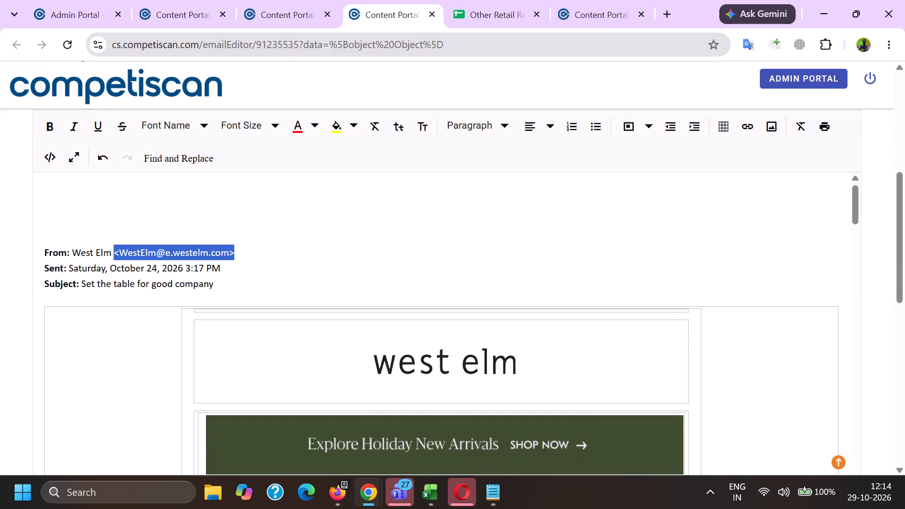
Remove the links from the app download image, "view this email with images" and the email-preferences "click here" text.
scroll(452, 357, down, 11)
scroll(495, 395, up, 1)
scroll(497, 395, down, 11)
scroll(650, 302, down, 11)
scroll(437, 284, up, 1)
scroll(437, 284, down, 11)
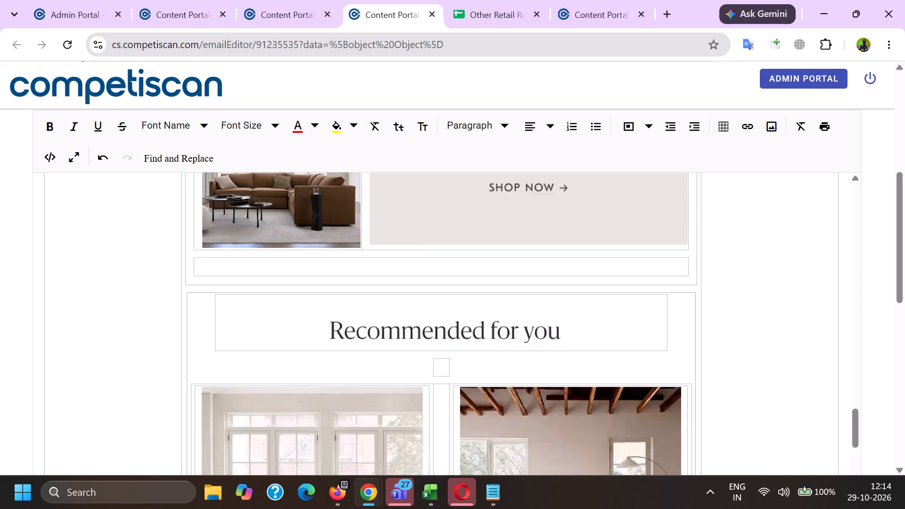
scroll(445, 299, down, 12)
click(316, 382)
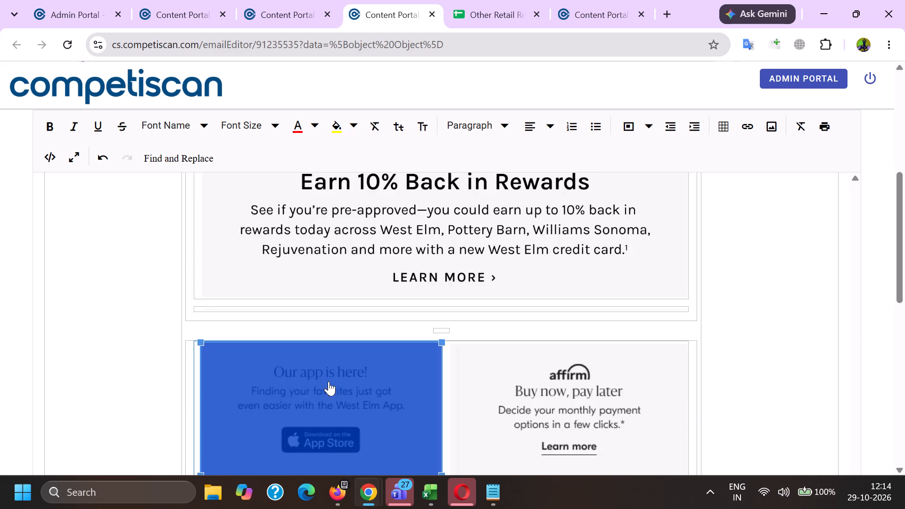
click(304, 416)
click(317, 409)
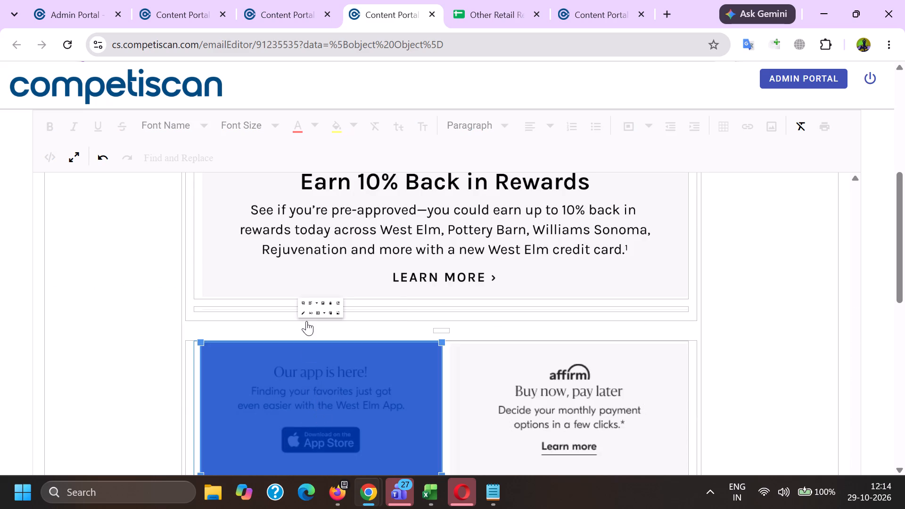
click(290, 314)
scroll(453, 203, down, 6)
click(432, 324)
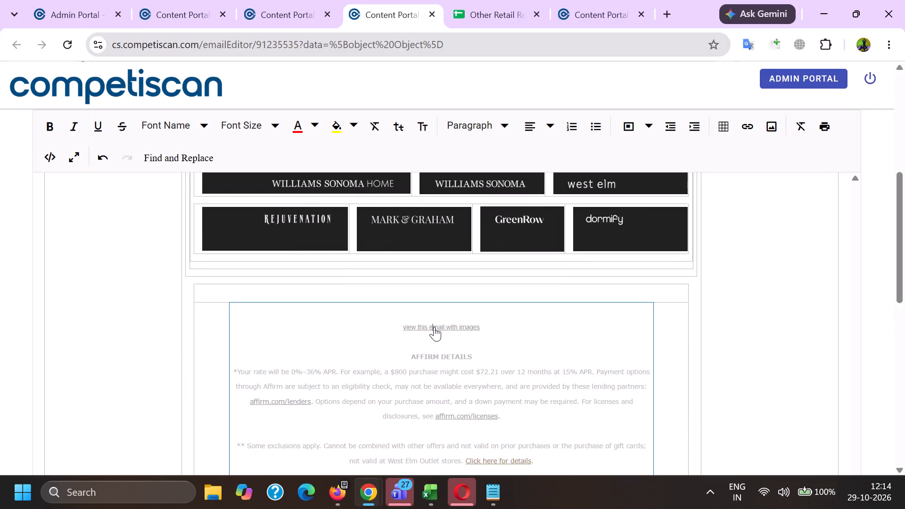
click(508, 354)
scroll(465, 287, down, 4)
scroll(435, 358, down, 2)
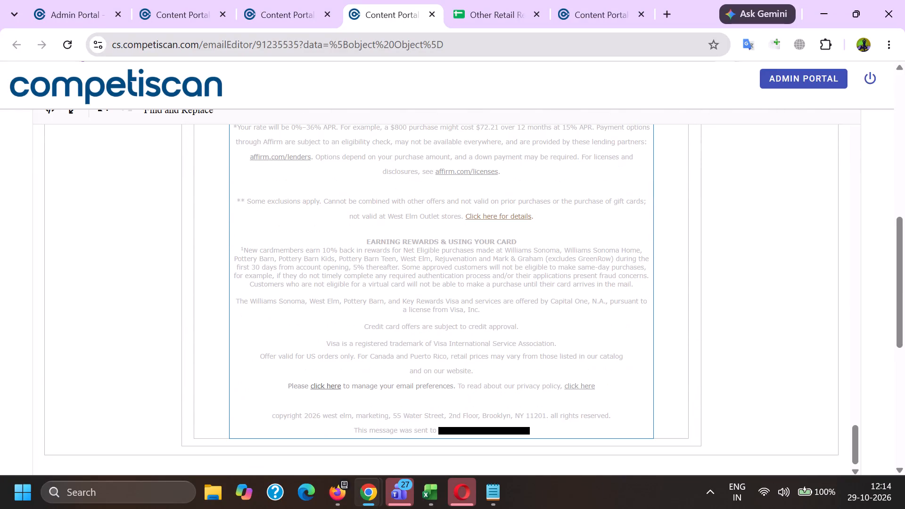
click(333, 383)
click(407, 409)
Delete the recipient's email address after "This message was sent to" in the email's footer.
scroll(423, 304, down, 1)
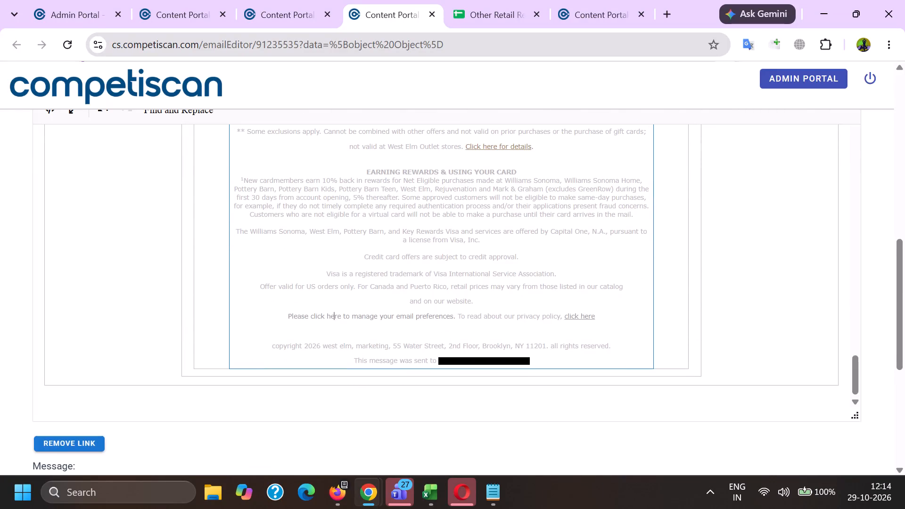
drag(440, 357, 560, 357)
key(BackSpace)
Save the cleaned email with its product info.
scroll(406, 281, down, 7)
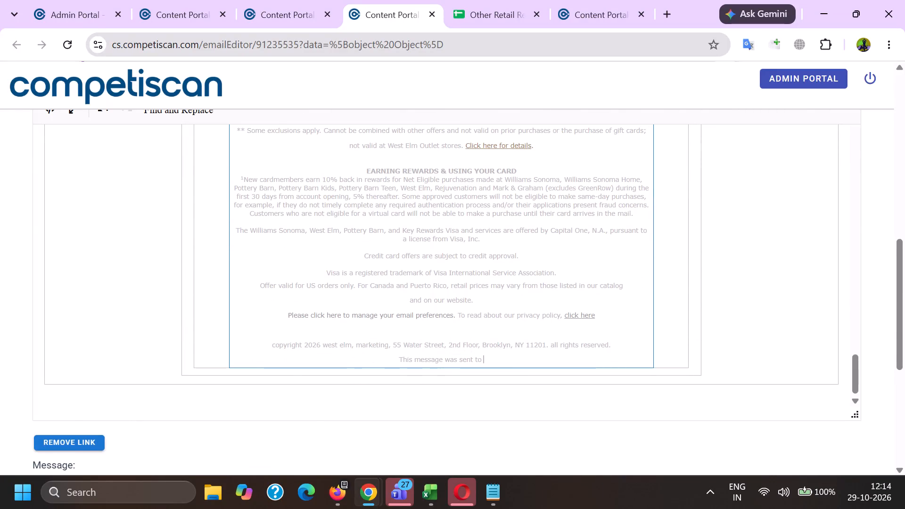
scroll(414, 326, down, 6)
click(360, 357)
click(479, 296)
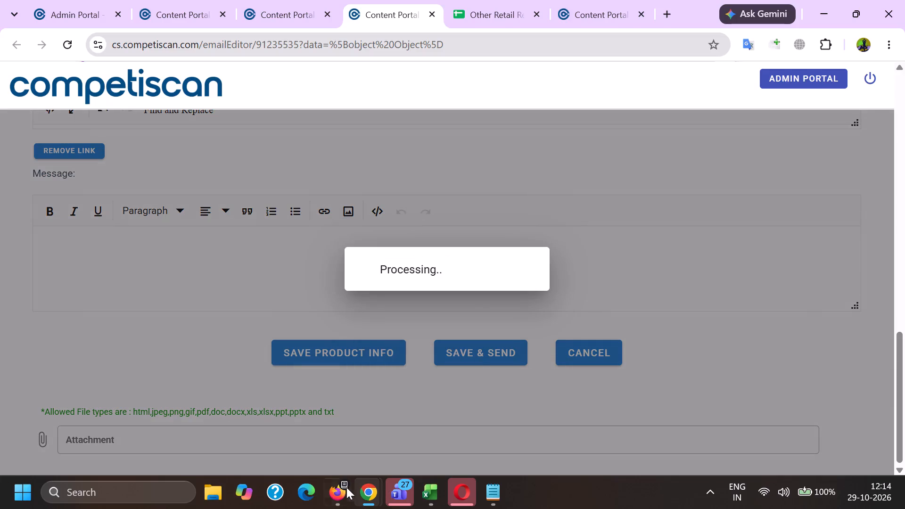
Copy the subject "Your clearance shortlist starts here" from Firefox and search email subjects in Chrome for duplicates of it.
click(341, 492)
click(251, 433)
drag(174, 294, 183, 295)
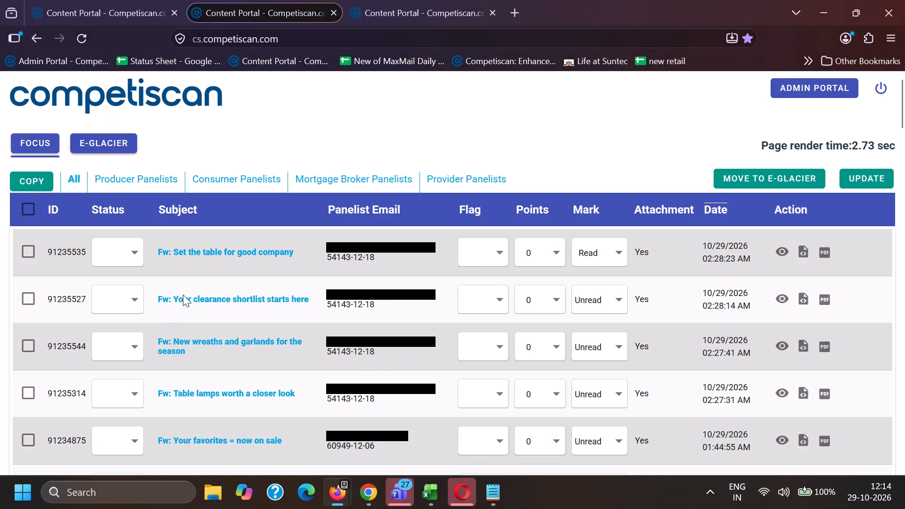
drag(183, 295, 318, 305)
key(ctrl+c)
click(374, 493)
click(296, 433)
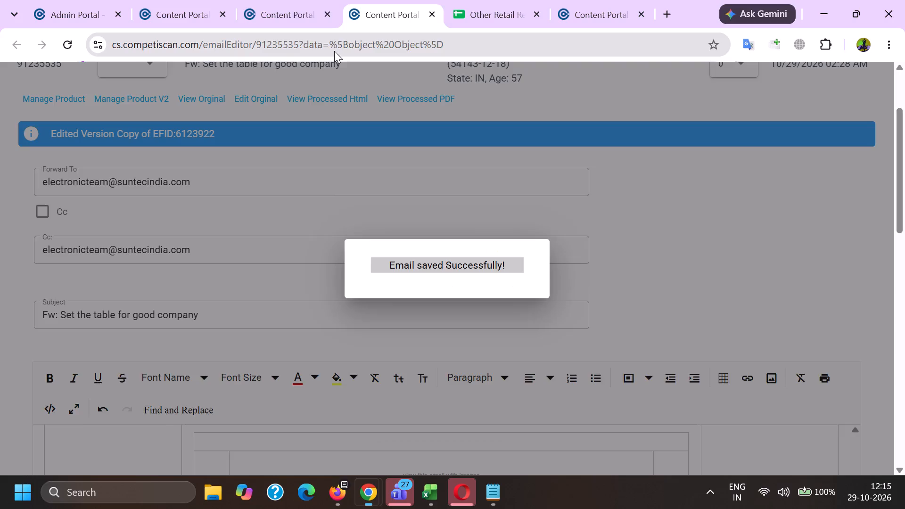
click(296, 0)
drag(269, 424, 0, 436)
key(BackSpace)
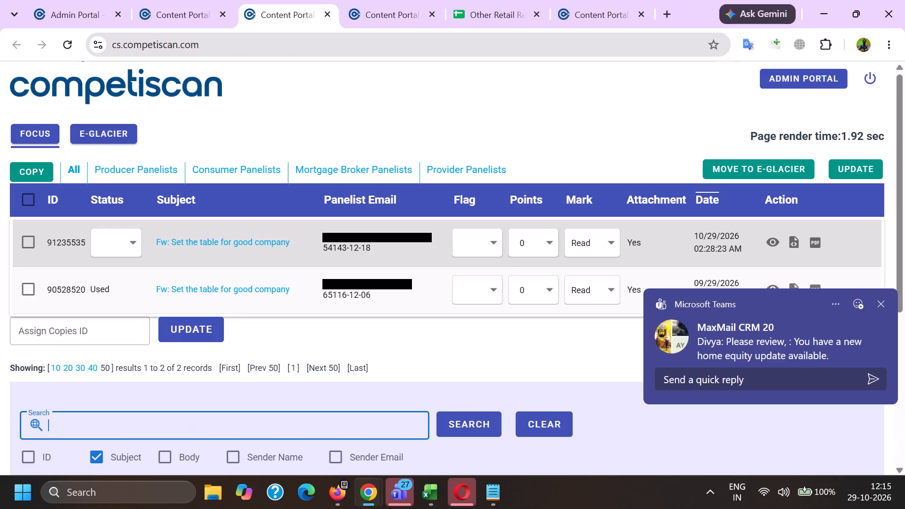
key(shift+quotedbl)
key(ctrl+v)
key(shift+quotedbl)
key(Return)
Open the product management form for email 91235535, "Set the table for good company".
click(374, 0)
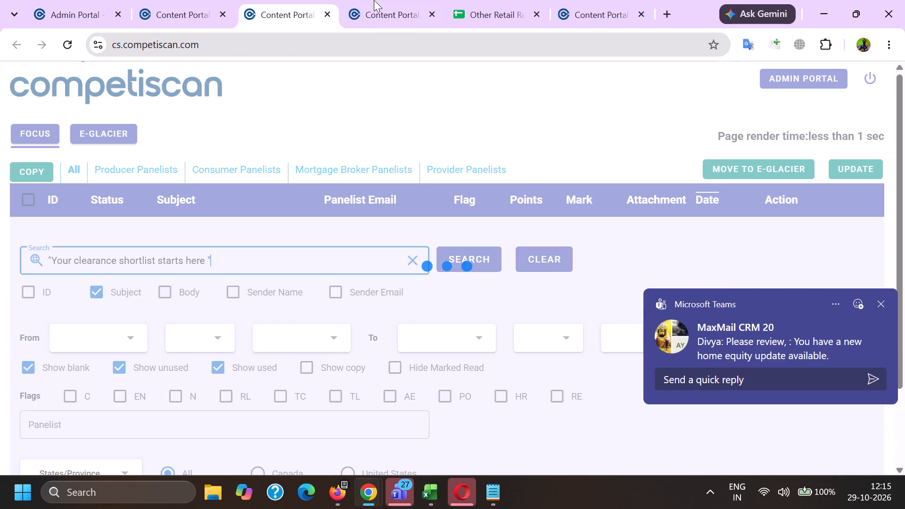
scroll(94, 257, up, 7)
click(67, 208)
key(alt+Tab)
click(261, 0)
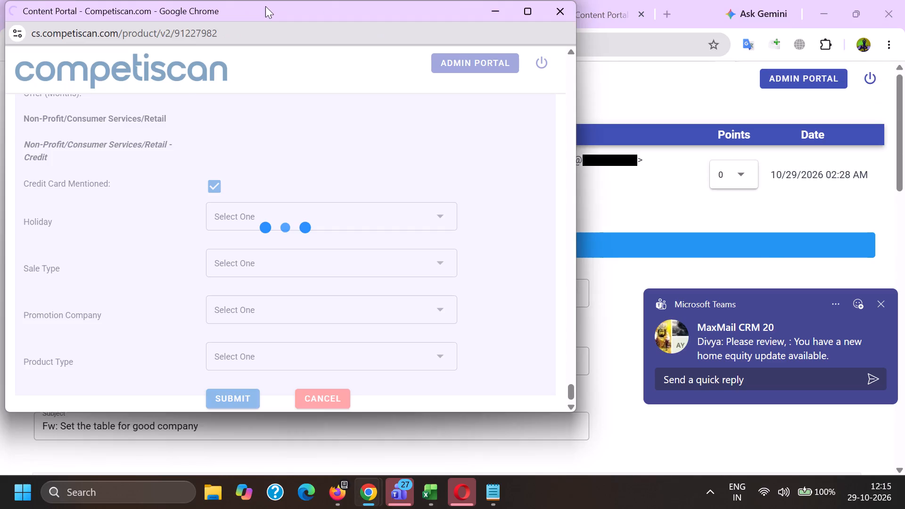
click(398, 0)
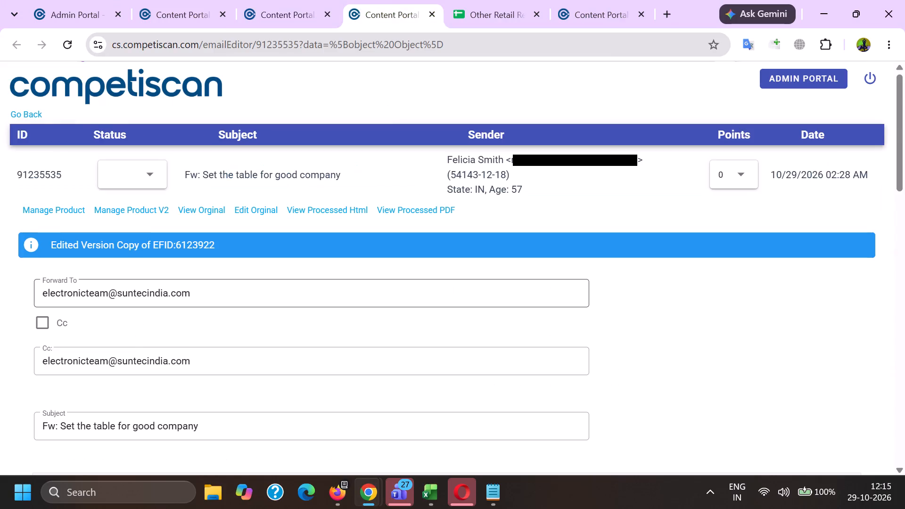
Copy the sender name "West Elm" from the From line at the top of the email body.
scroll(193, 291, down, 5)
click(158, 309)
key(Page_Up)
key(Page_Up)
key(Page_Up)
key(Page_Up)
key(Page_Up)
key(Page_Up)
key(Page_Up)
key(Page_Up)
key(Page_Up)
key(Page_Up)
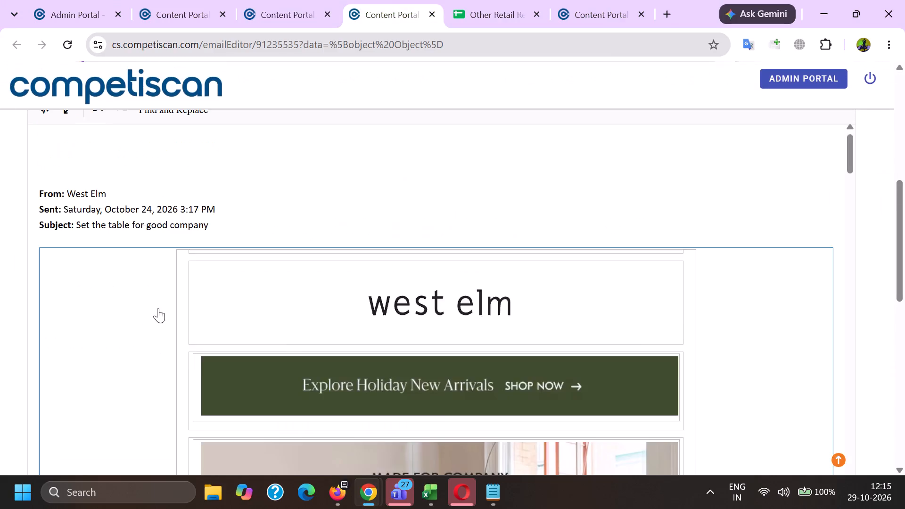
scroll(119, 287, down, 4)
double_click(68, 277)
shift+click(106, 275)
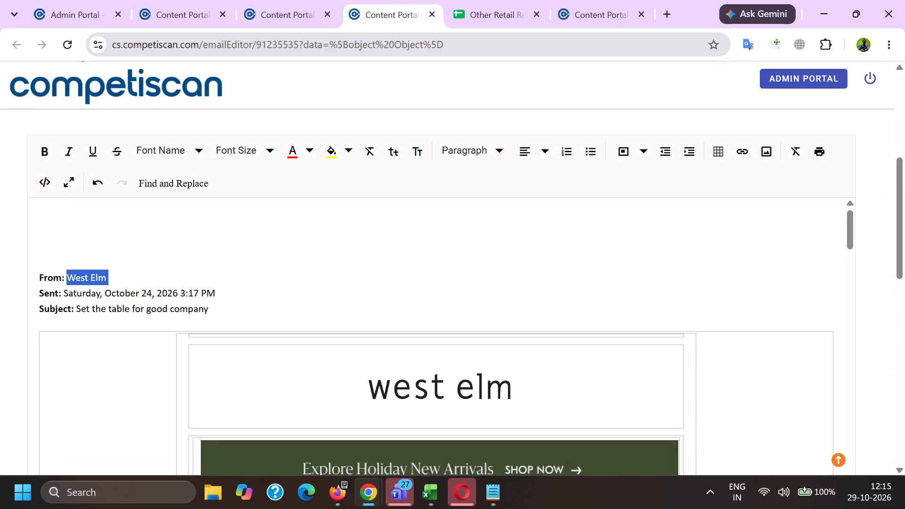
key(ctrl+c)
key(shift+Left)
key(ctrl+c)
Add Capital One as a company and West Elm as the affinity/association in the product form.
key(alt+Tab)
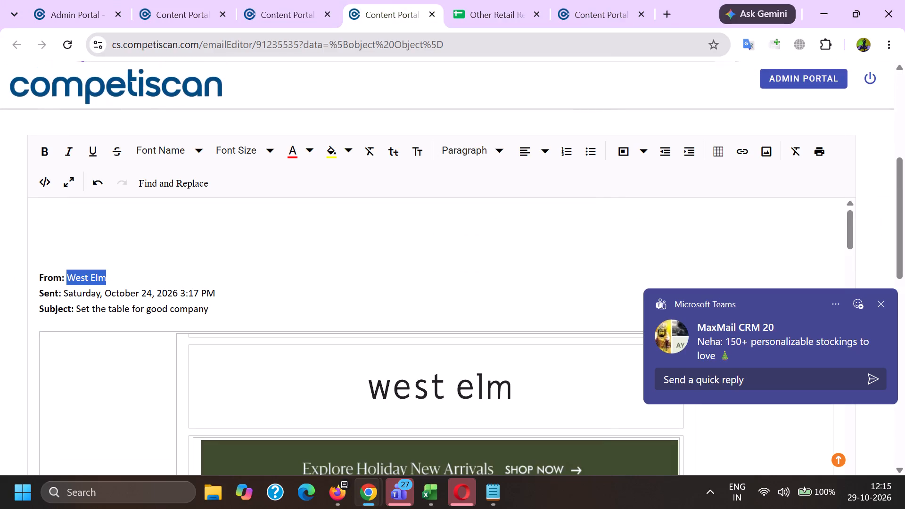
scroll(192, 169, down, 6)
click(248, 188)
click(254, 154)
key(c)
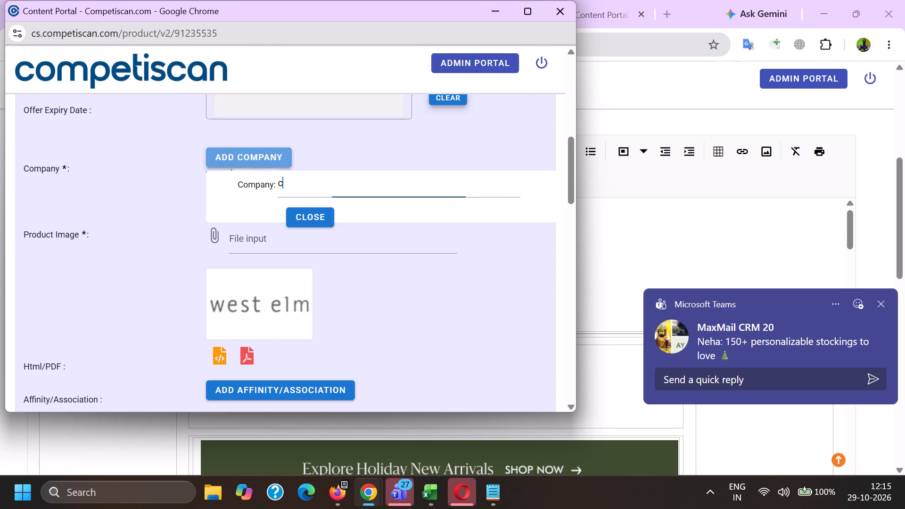
key(a)
text(pital one)
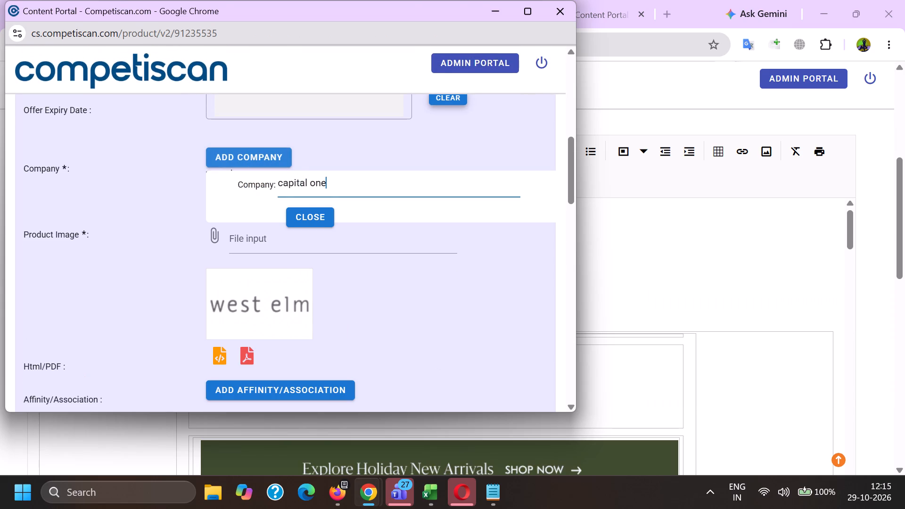
scroll(239, 201, down, 1)
click(257, 244)
click(367, 281)
click(292, 254)
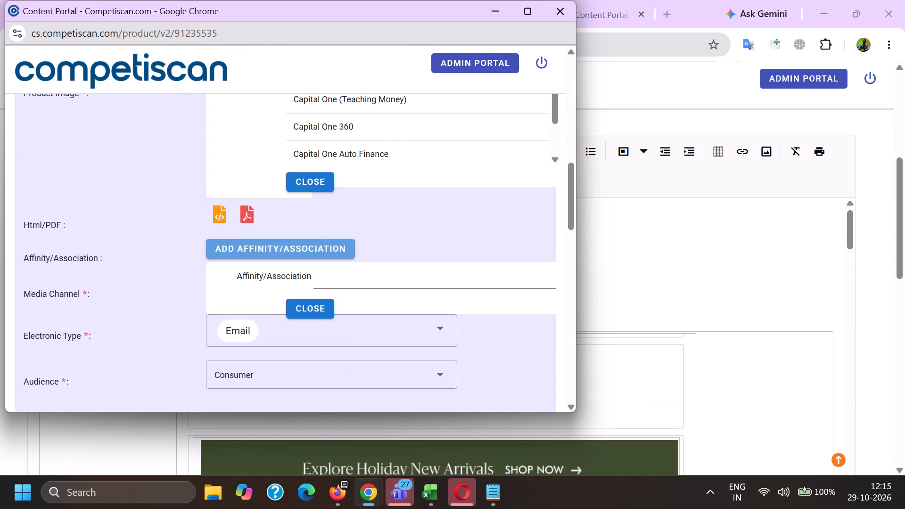
ctrl+click(337, 274)
key(ctrl+v)
scroll(337, 275, up, 4)
click(317, 354)
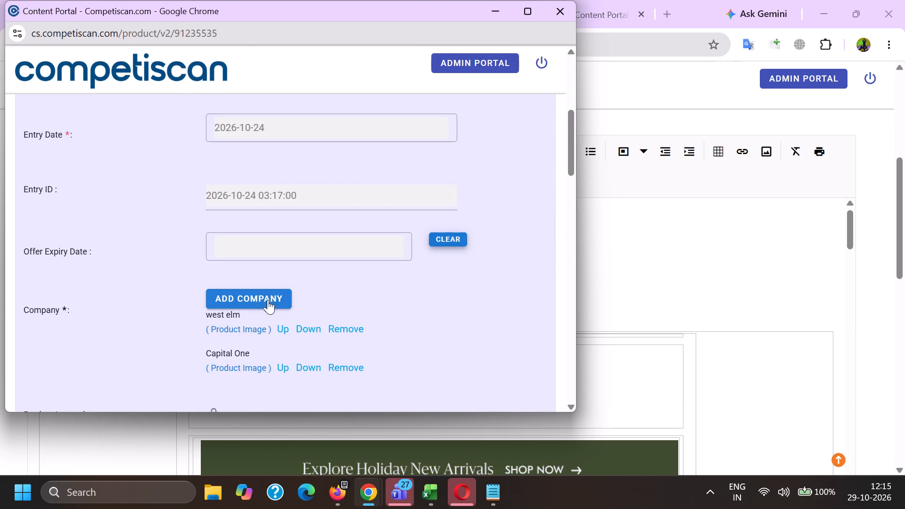
Add Affirm as a further company in the product form.
click(266, 298)
key(a)
text(ffirm)
scroll(294, 353, down, 2)
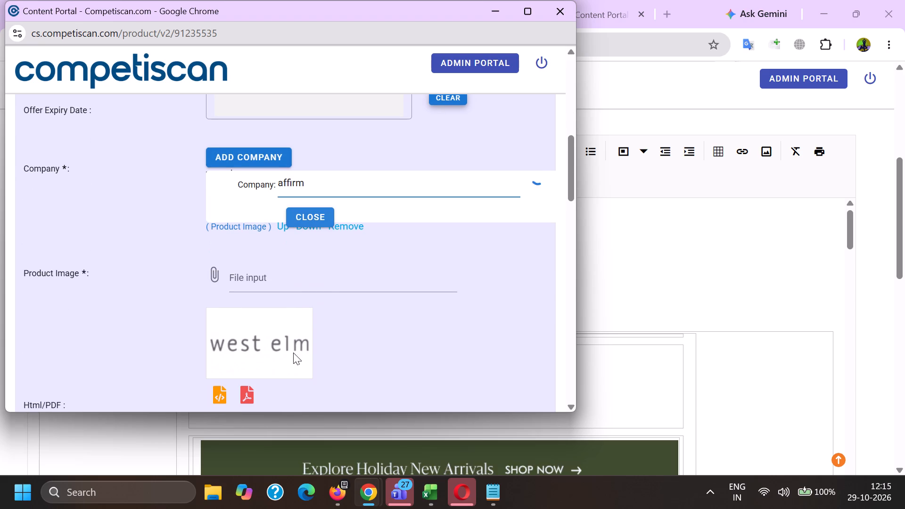
click(310, 221)
Add a sector classification of Retail / Home / Furniture.
scroll(283, 172, down, 5)
scroll(288, 222, down, 3)
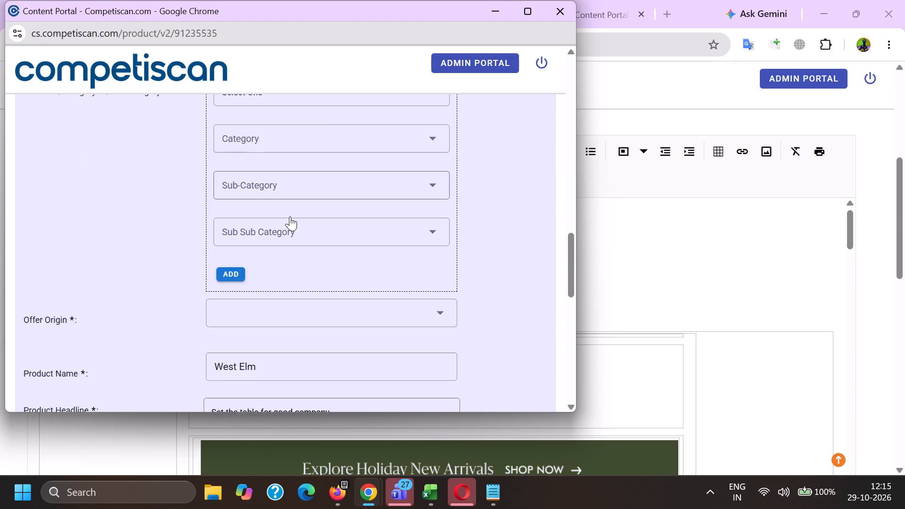
scroll(292, 264, up, 4)
click(296, 243)
scroll(244, 135, down, 3)
click(252, 174)
scroll(250, 179, down, 5)
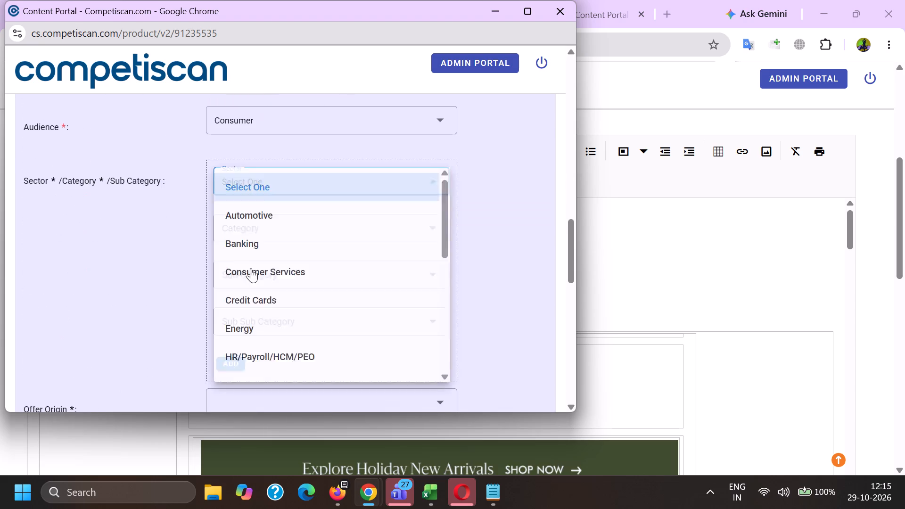
scroll(251, 268, down, 2)
click(250, 253)
drag(174, 242, 189, 243)
click(296, 224)
scroll(286, 236, down, 7)
click(261, 217)
drag(174, 249, 193, 256)
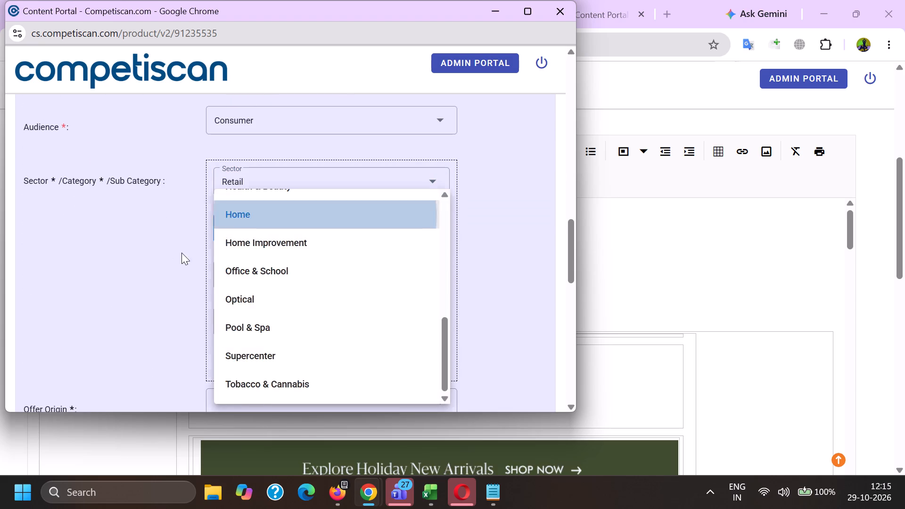
click(276, 275)
scroll(257, 180, down, 2)
click(262, 242)
drag(137, 227, 169, 228)
click(233, 221)
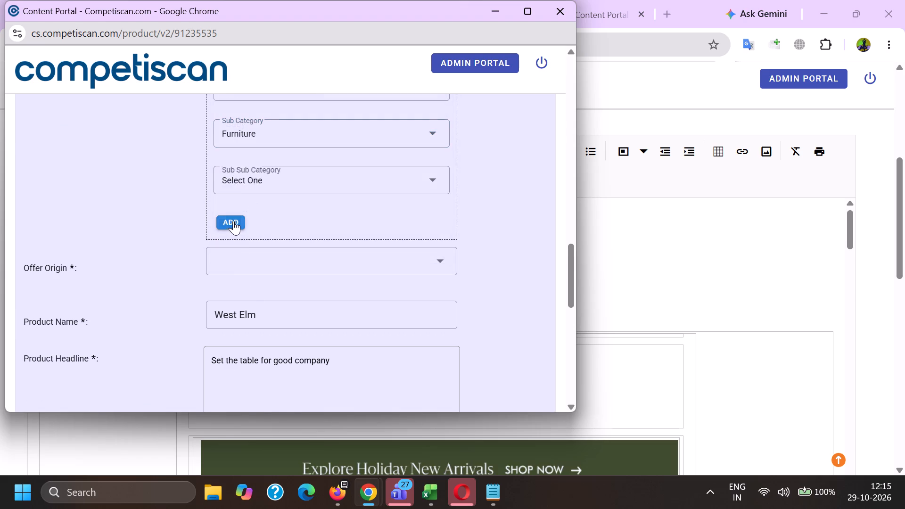
Add a Credit Cards / Payment Cards / Credit Cards classification and move the Retail / Home / Furniture row down.
scroll(252, 287, up, 3)
click(259, 265)
scroll(270, 348, up, 6)
click(268, 308)
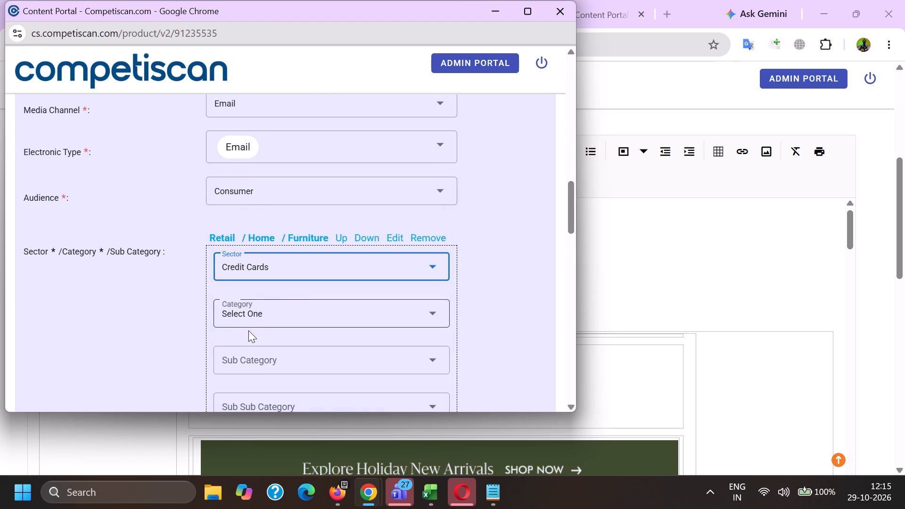
click(247, 312)
scroll(269, 180, down, 2)
click(267, 239)
click(249, 216)
scroll(246, 151, down, 1)
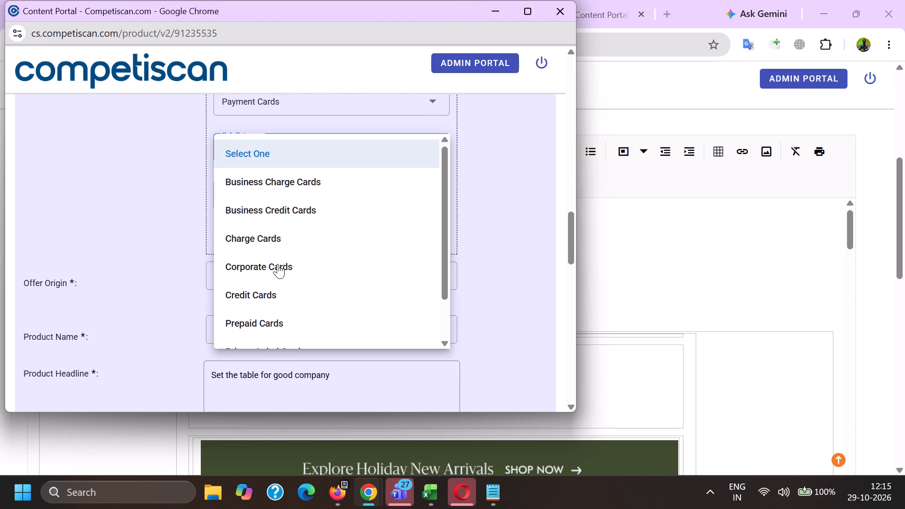
click(270, 302)
drag(105, 257, 115, 258)
click(236, 239)
scroll(236, 295, up, 4)
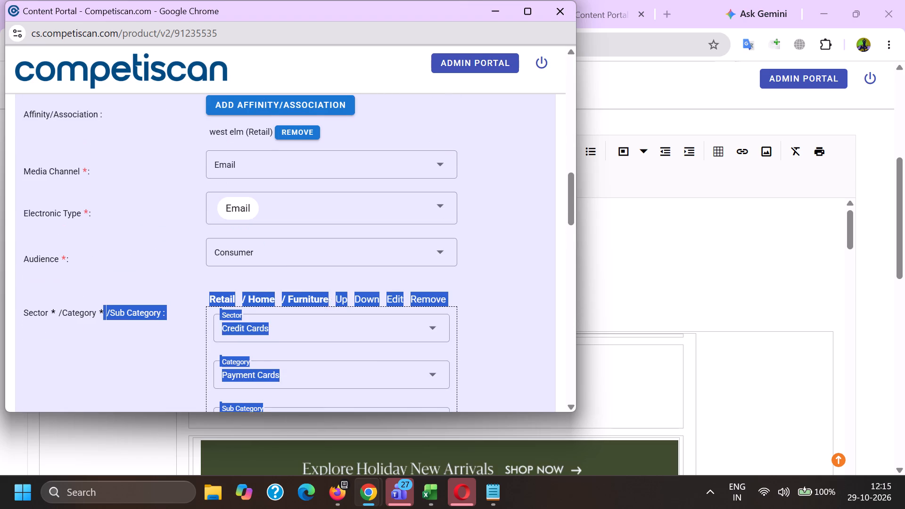
click(378, 306)
Set the offer origin to Provider/Bank and look up the product name "West Elm Key Rewards Visa Card".
scroll(316, 248, down, 4)
click(255, 320)
drag(244, 300, 244, 306)
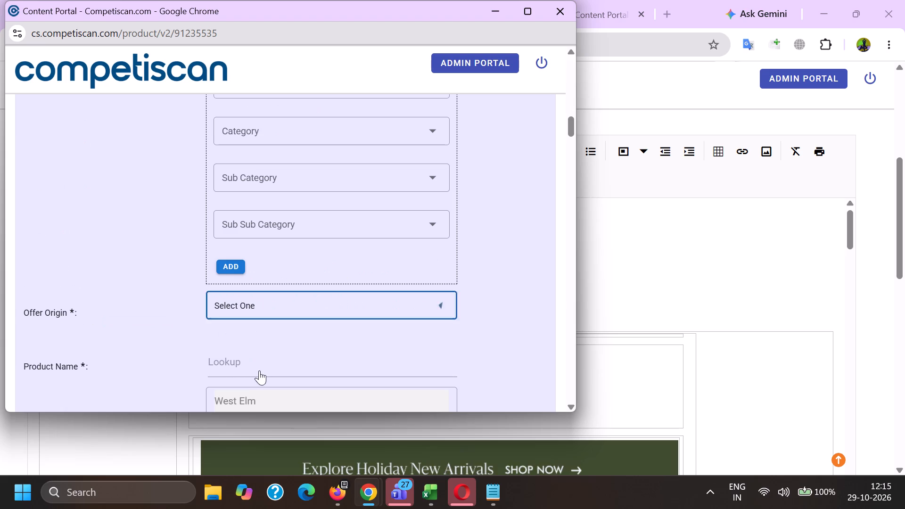
click(255, 367)
click(256, 363)
key(ctrl+v)
scroll(232, 248, down, 2)
click(253, 295)
scroll(254, 295, up, 2)
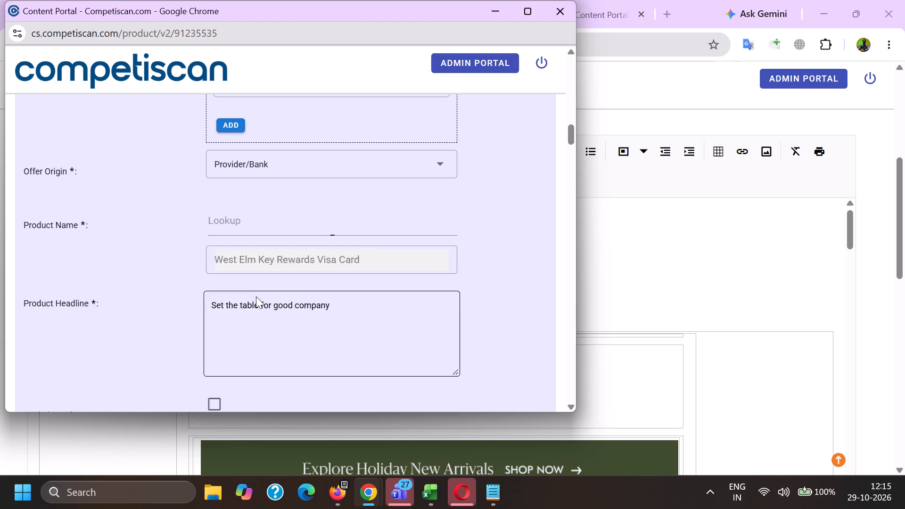
scroll(256, 296, up, 3)
click(279, 251)
scroll(265, 224, down, 5)
Replace the product headline with the subject copied from the email, "Set the table for good company", followed by a period.
drag(368, 281, 9, 279)
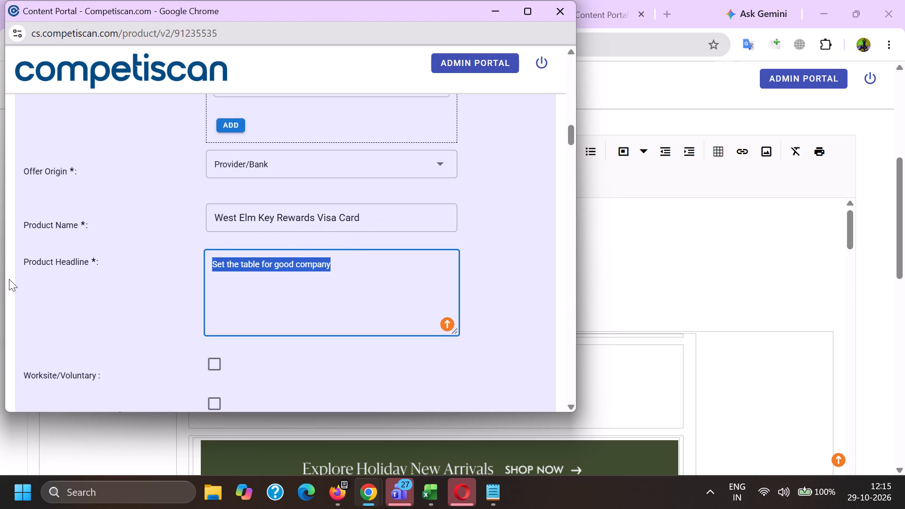
key(BackSpace)
key(alt+Tab)
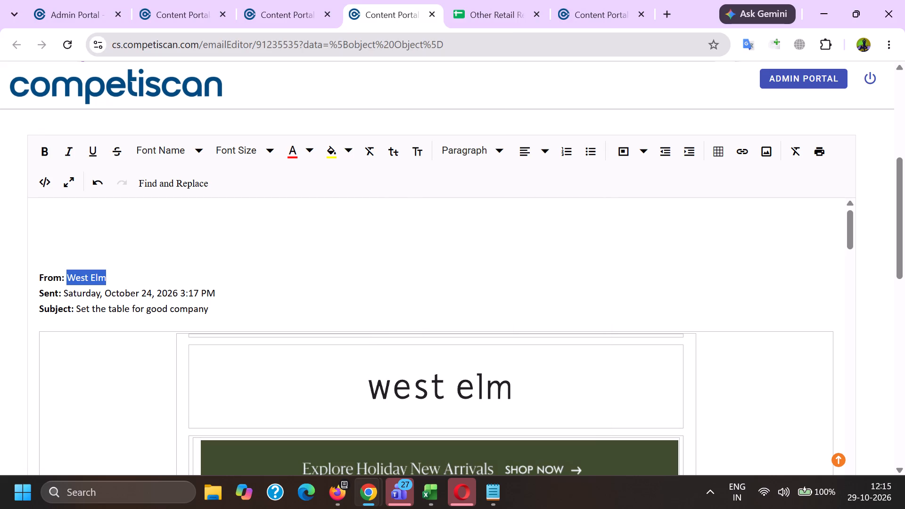
drag(76, 308, 230, 314)
key(ctrl+c)
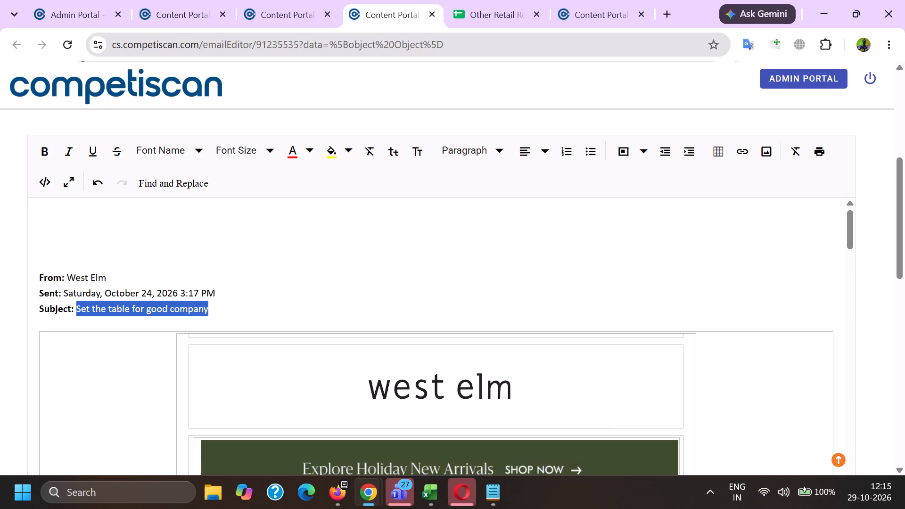
key(alt+Tab)
key(ctrl+v)
text(.)
key(space)
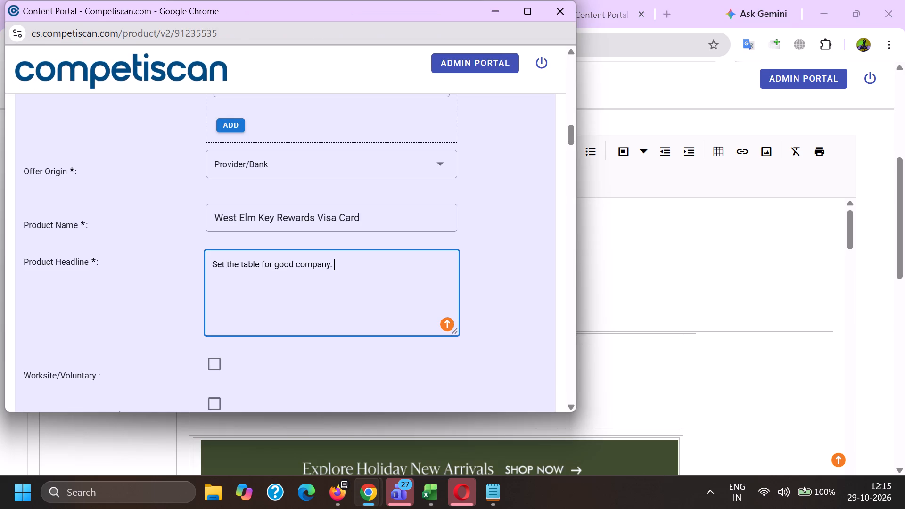
Append "Earn 10% Back in Rewards" to the product headline, copied from the headline of reference product record 20954494.
key(alt+Tab)
click(595, 0)
scroll(527, 277, up, 9)
scroll(489, 275, down, 20)
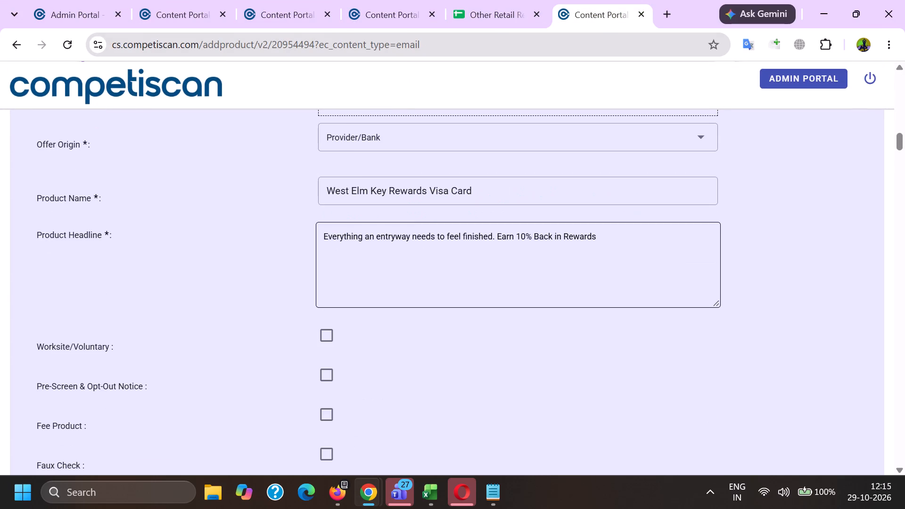
double_click(506, 238)
shift+click(613, 253)
key(ctrl+c)
key(alt+Tab)
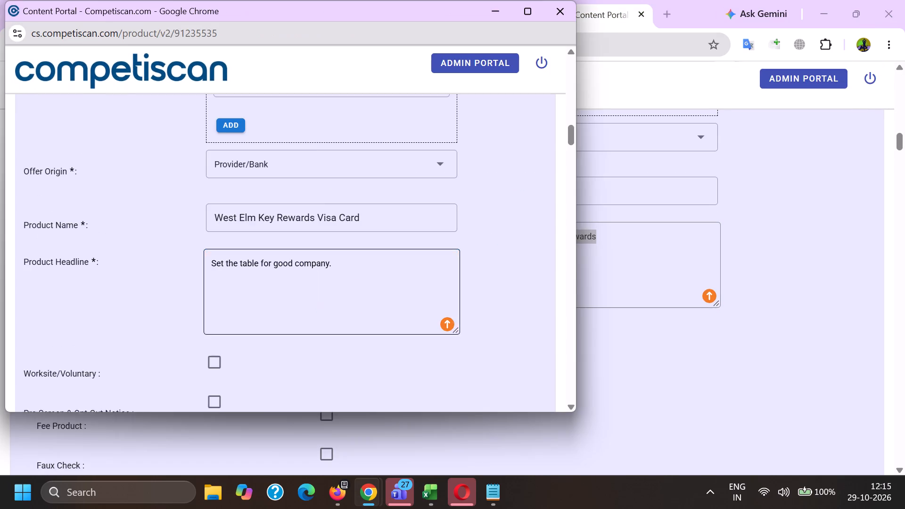
key(ctrl+v)
Set the response mechanism to URL/Website and the mailing type to Acquisition.
scroll(232, 242, down, 4)
click(262, 288)
scroll(283, 168, down, 9)
drag(279, 323, 69, 331)
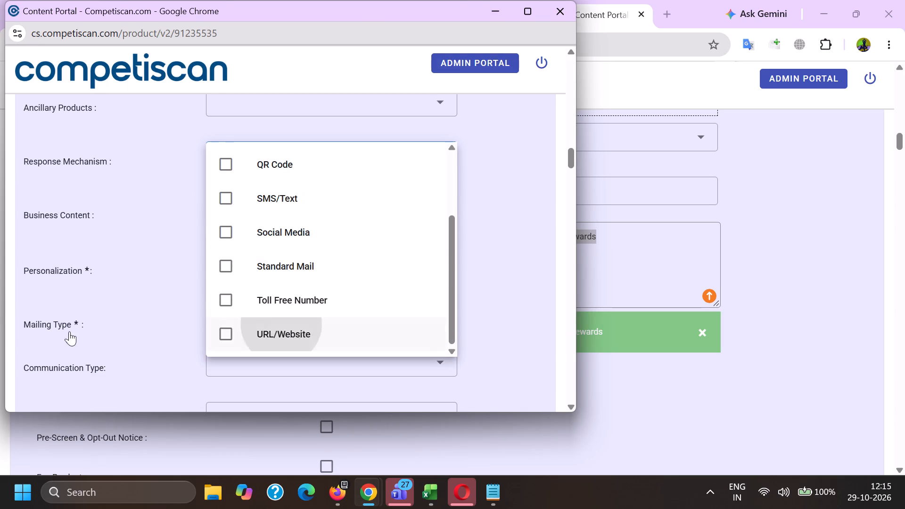
drag(69, 331, 269, 328)
drag(69, 331, 97, 336)
click(222, 331)
click(246, 254)
drag(157, 269, 167, 271)
scroll(262, 192, down, 2)
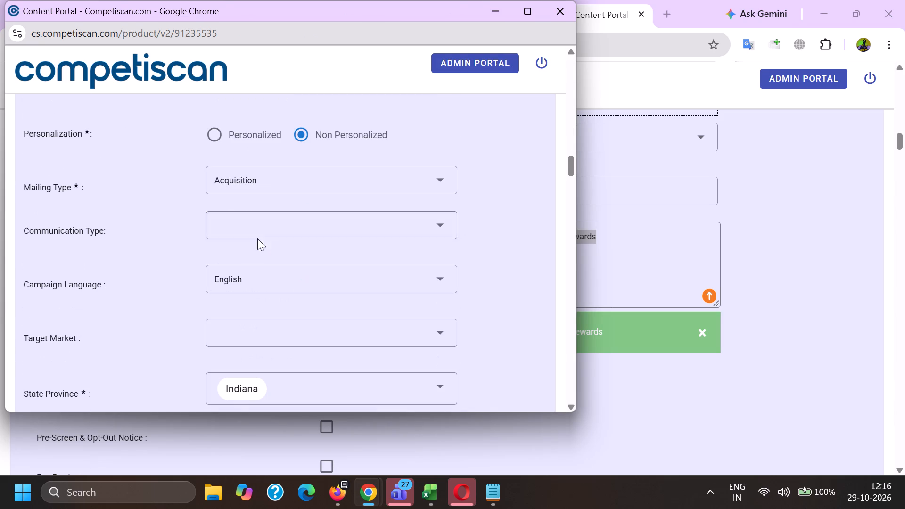
Select the reference product's communication types: Bonuses/Contests/Incentives, Co-Brand and Mobile Application.
click(249, 225)
click(273, 328)
scroll(273, 326, down, 4)
click(269, 389)
scroll(272, 337, down, 2)
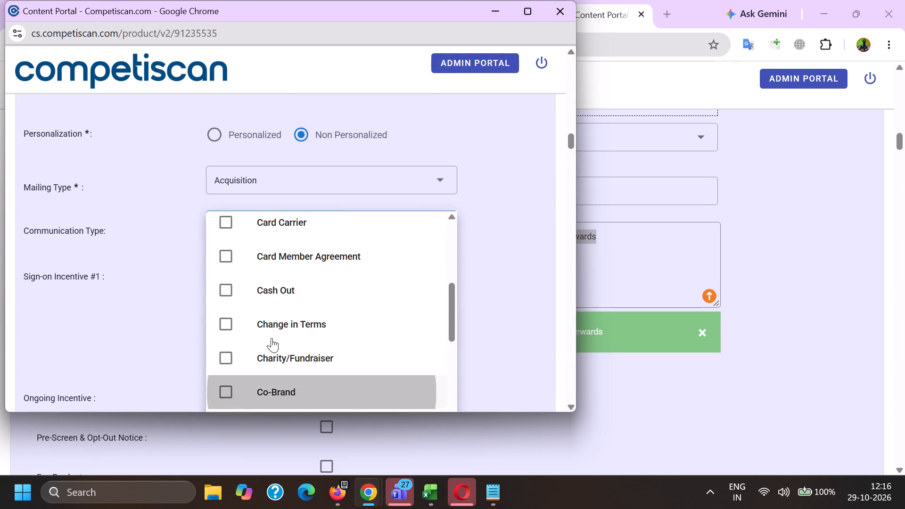
scroll(271, 338, down, 8)
click(291, 373)
click(204, 357)
Copy the reference product's Sign-on Incentive #1, "10% back in reward during the first 30 days from account opening", into the form.
key(alt+Tab)
scroll(544, 289, down, 5)
scroll(591, 291, down, 3)
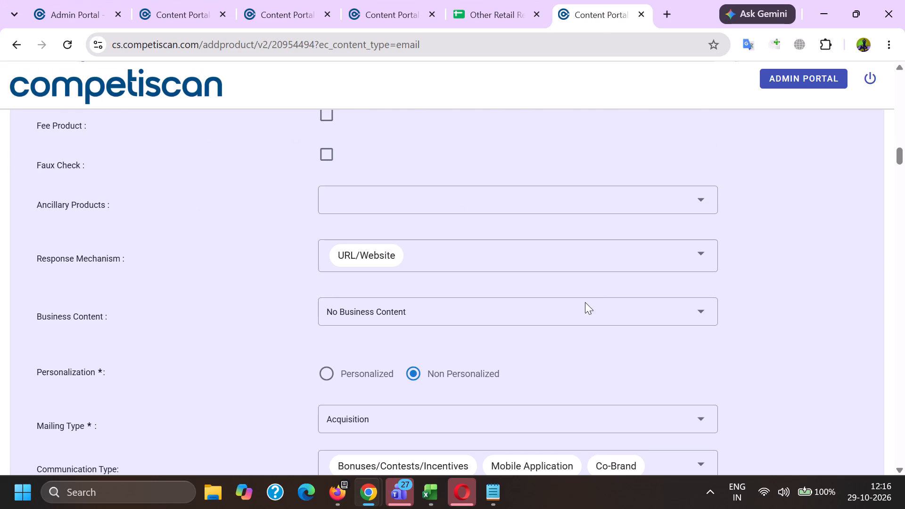
scroll(585, 302, down, 2)
drag(648, 224, 318, 209)
key(ctrl+c)
key(alt+Tab)
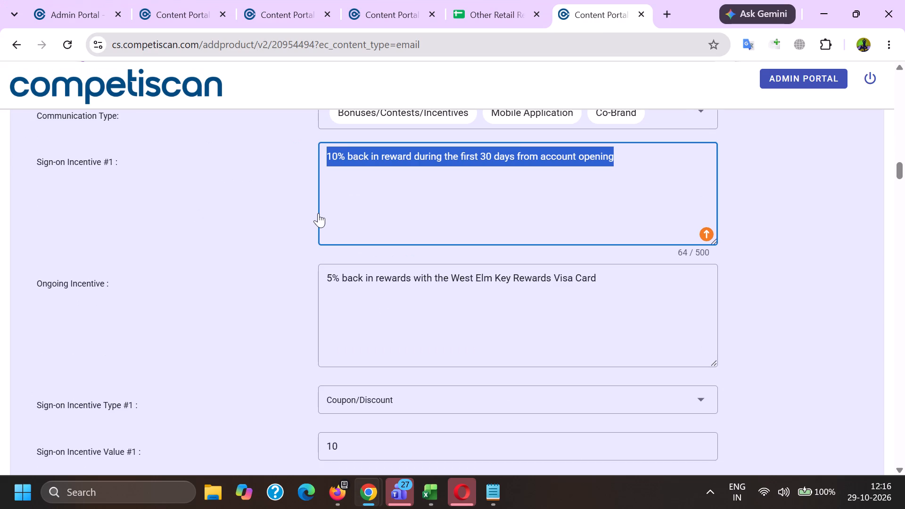
click(293, 320)
key(ctrl+v)
Copy the reference product's Ongoing Incentive, "5% back in rewards with the West Elm Key Rewards Visa Card", into the form.
scroll(279, 201, down, 2)
click(294, 277)
key(alt+Tab)
drag(653, 311, 294, 258)
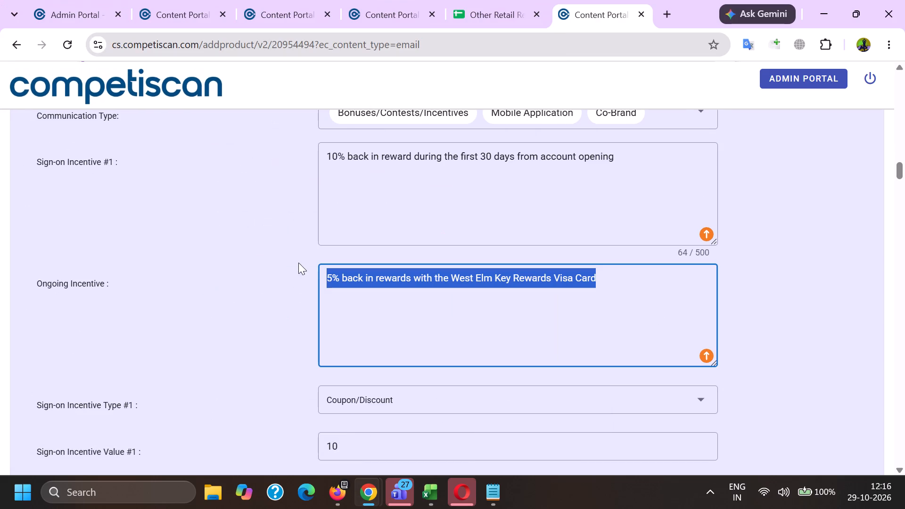
key(ctrl+c)
key(alt+Tab)
key(ctrl+v)
Set Sign-on Incentive Type #1 to Coupon/Discount.
scroll(230, 231, down, 3)
click(249, 194)
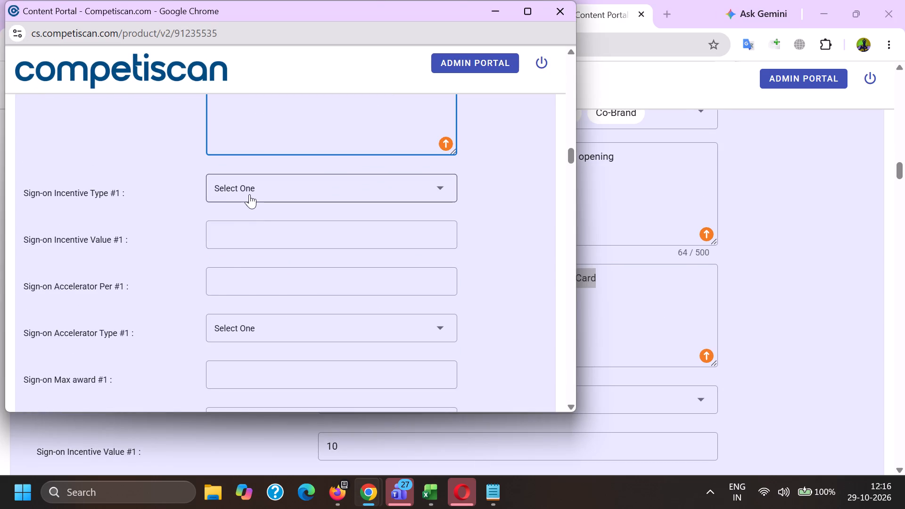
scroll(249, 192, down, 7)
drag(275, 282, 264, 280)
drag(157, 270, 184, 270)
Set Sign-on Incentive Value #1 and Sign-on Max award #1 to 10.00, and enter 1 in the third field after the max award.
click(239, 238)
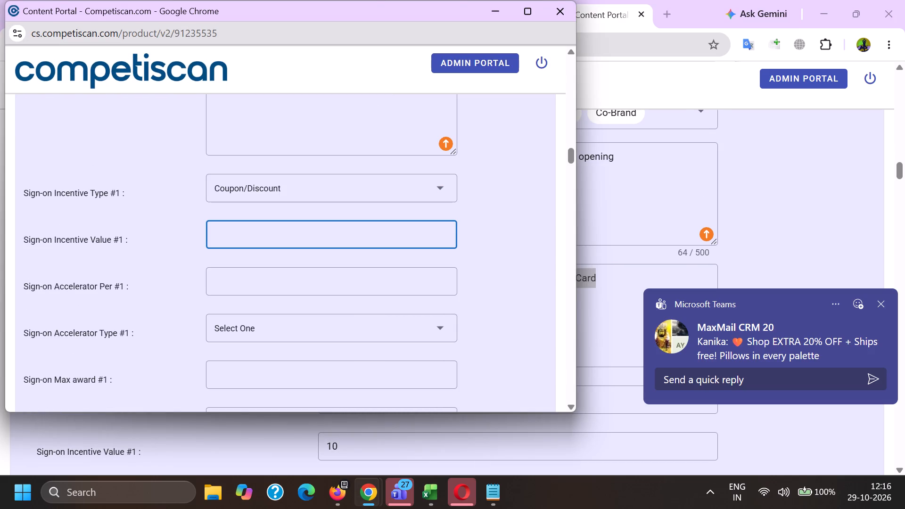
text(10.0)
key(0)
key(Tab)
key(Tab)
key(Tab)
key(1)
text(0.00)
key(Tab)
key(Tab)
key(Tab)
key(1)
scroll(732, 0, down, 2)
scroll(404, 143, down, 4)
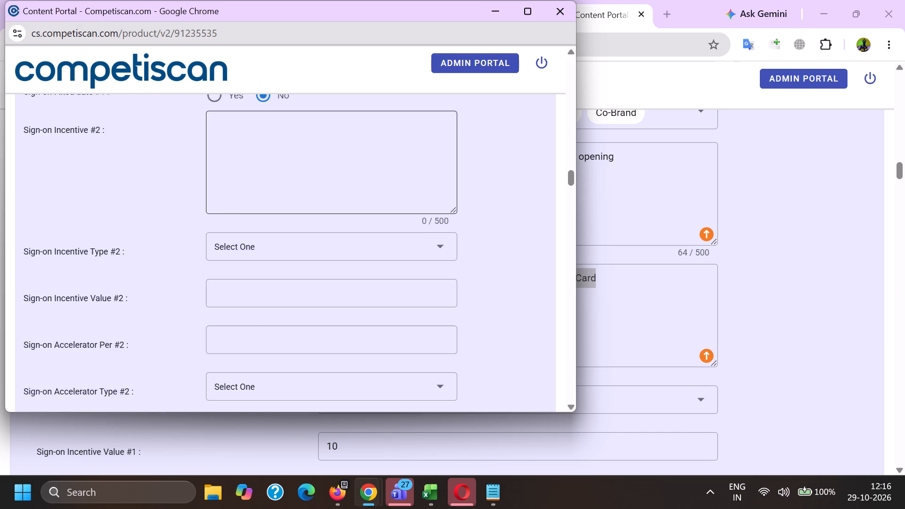
Set Sign-on Fixed date #1 to Yes.
scroll(234, 207, up, 2)
click(204, 234)
Set the payment card Application Type to Invitation to Apply and the Card Network to Visa.
scroll(206, 229, down, 8)
scroll(227, 224, up, 1)
scroll(227, 224, down, 20)
scroll(227, 224, down, 2)
scroll(226, 228, up, 2)
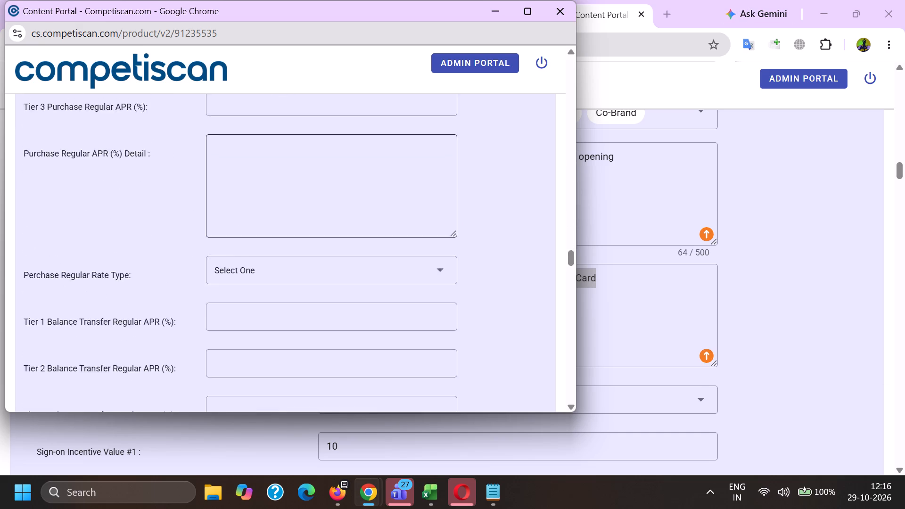
scroll(225, 239, up, 8)
click(231, 300)
scroll(243, 177, down, 1)
click(249, 297)
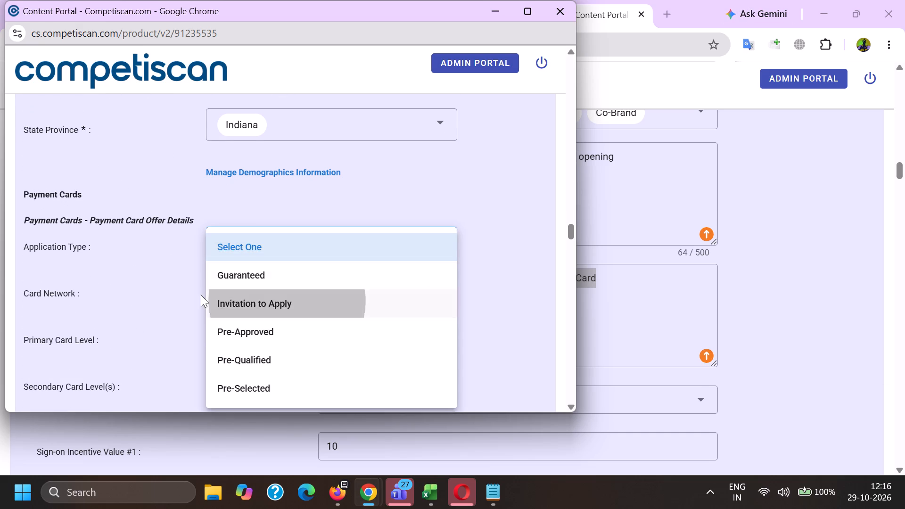
click(201, 295)
click(234, 282)
scroll(242, 165, down, 3)
click(254, 224)
drag(160, 208, 169, 211)
Set the Primary Card Level to Visa Signature and mark Reward Program as Yes.
scroll(228, 249, up, 2)
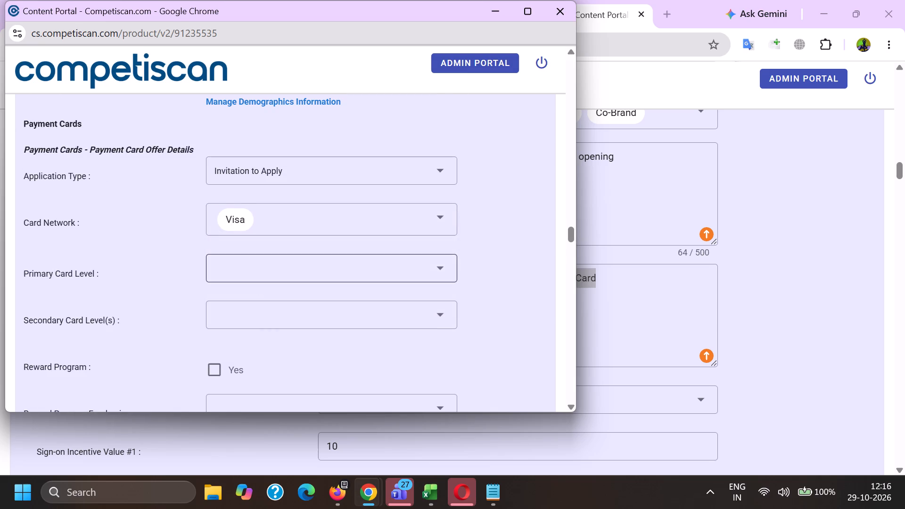
click(239, 272)
scroll(236, 194, down, 9)
click(284, 279)
drag(173, 257, 182, 259)
click(219, 236)
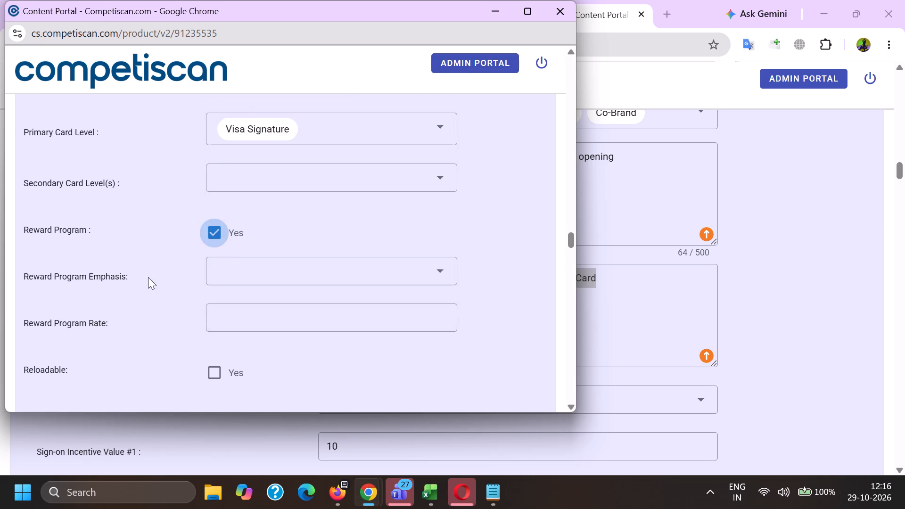
Add a Mortgage & Loan entry with its category to the product's Sector/Category/Sub Category list.
scroll(170, 263, up, 20)
scroll(170, 263, up, 20)
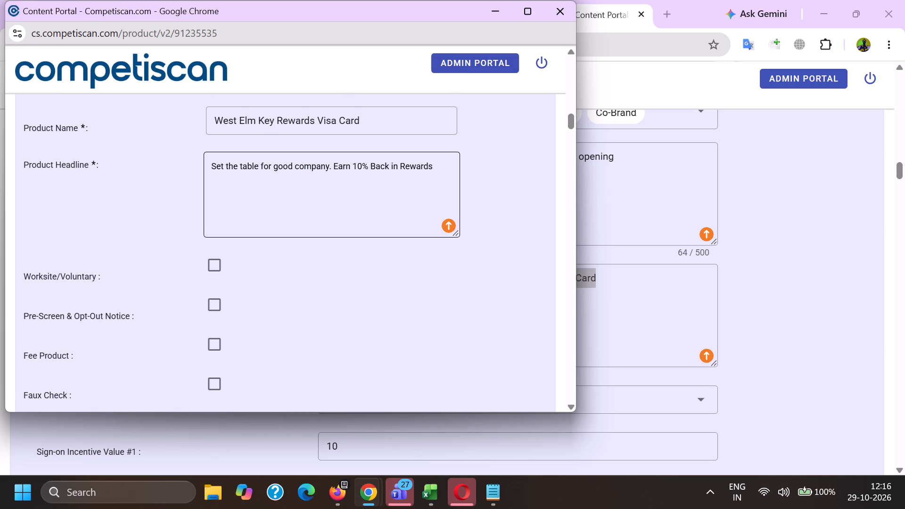
scroll(239, 197, up, 7)
click(252, 339)
scroll(255, 338, down, 4)
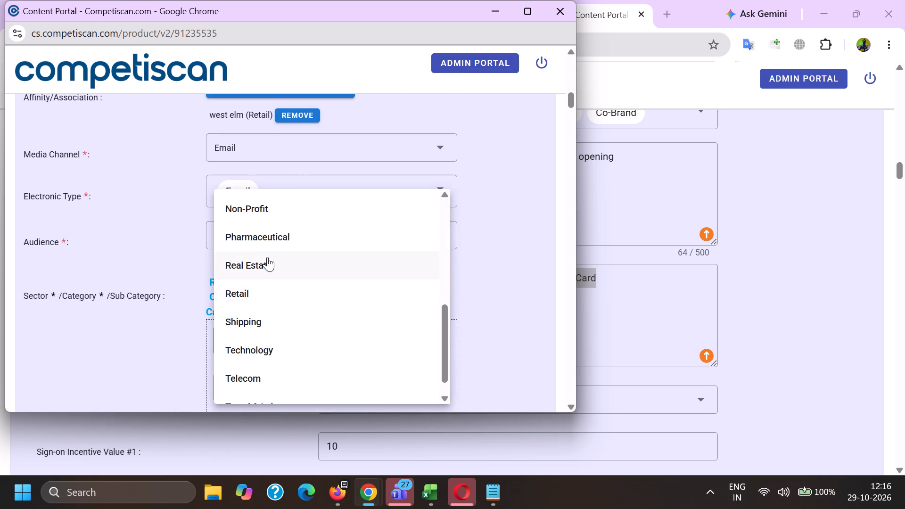
scroll(273, 324, up, 2)
drag(278, 319, 272, 319)
drag(172, 319, 196, 308)
scroll(280, 159, down, 2)
click(253, 243)
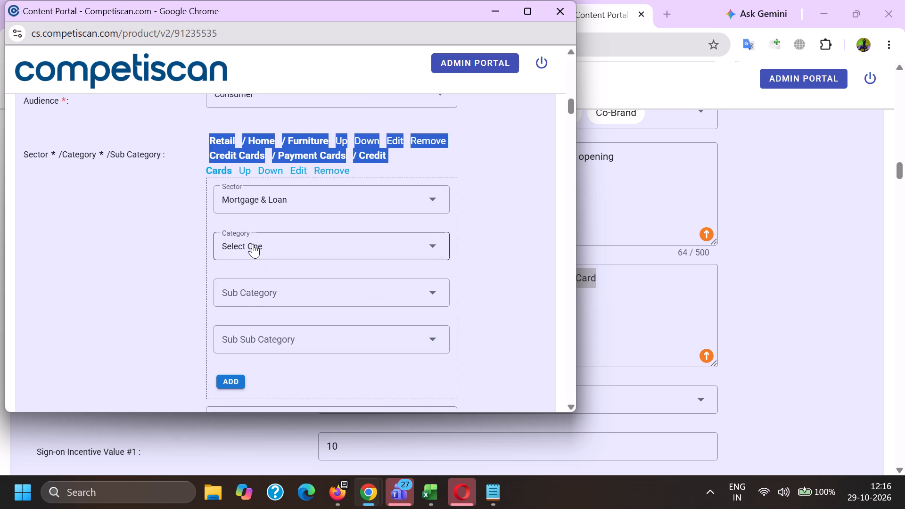
click(268, 323)
click(248, 301)
click(242, 283)
scroll(254, 177, down, 2)
scroll(302, 287, down, 8)
drag(299, 337, 293, 339)
click(162, 312)
click(229, 238)
click(171, 258)
Set the Application Type for Mortgage & Loan to Invitation to Apply.
scroll(185, 255, down, 5)
scroll(185, 264, up, 1)
scroll(186, 265, down, 19)
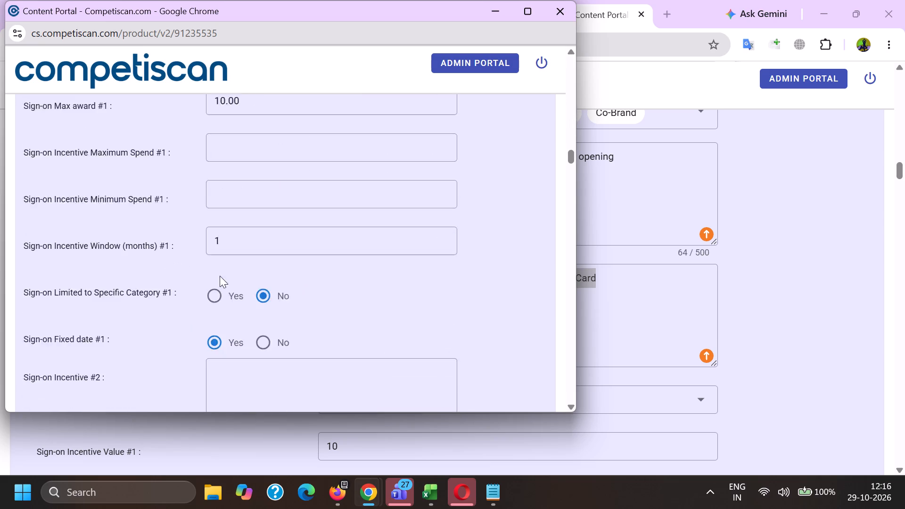
scroll(220, 276, down, 4)
scroll(212, 294, up, 1)
scroll(212, 294, down, 20)
scroll(212, 294, down, 1)
click(267, 126)
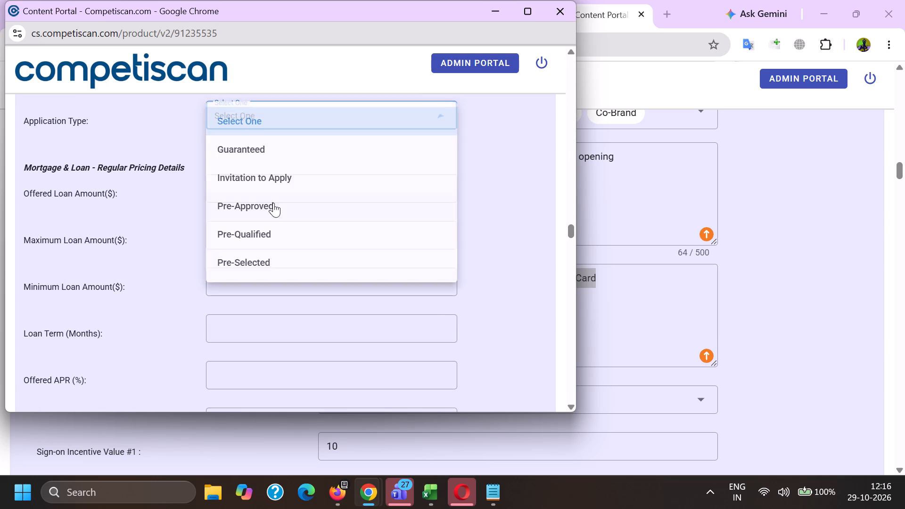
click(271, 181)
drag(173, 199, 178, 200)
Enter 36 as the Upper APR and 0 as the Lower APR in the Mortgage & Loan regular pricing details.
scroll(245, 203, down, 5)
scroll(252, 258, up, 2)
click(241, 218)
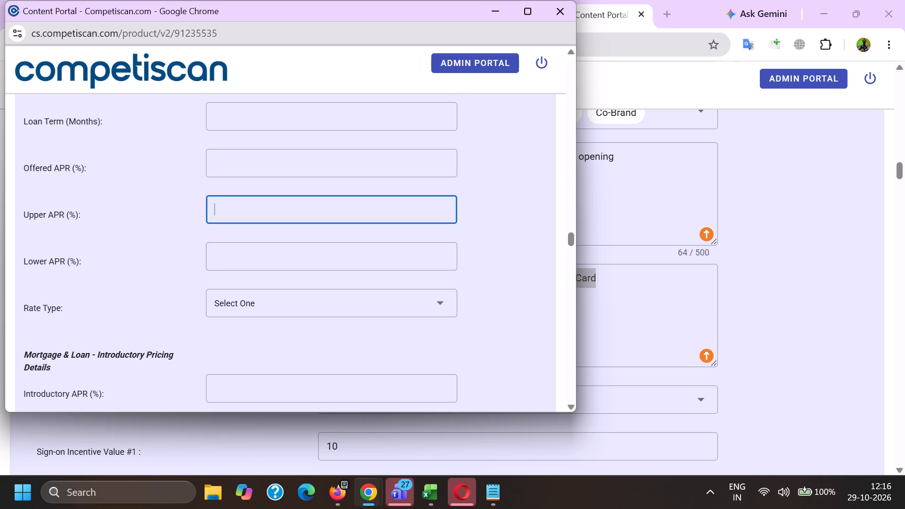
text(36)
key(Tab)
key(0)
Mark Credit Card Mentioned in the Non-Profit/Consumer Services/Retail credit section and submit the product form.
scroll(263, 205, up, 1)
scroll(259, 212, down, 6)
scroll(230, 260, down, 6)
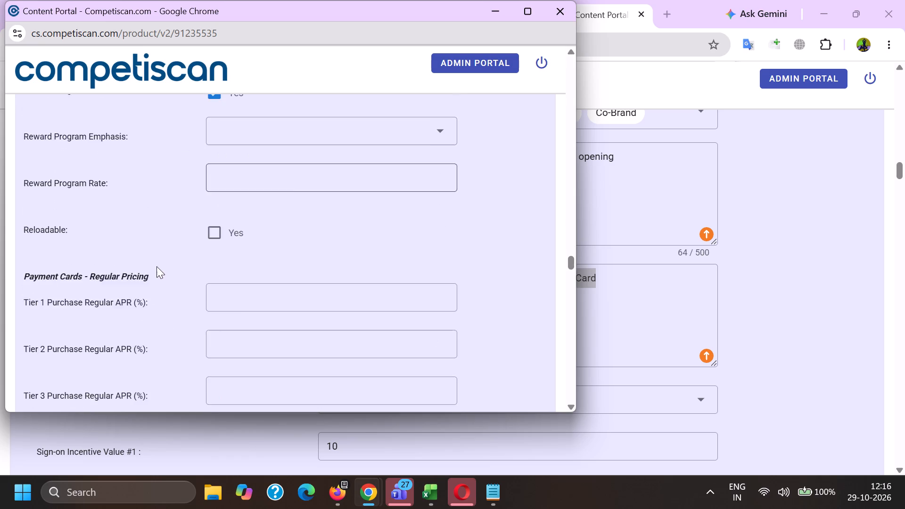
scroll(156, 266, down, 4)
click(152, 278)
key(End)
click(206, 185)
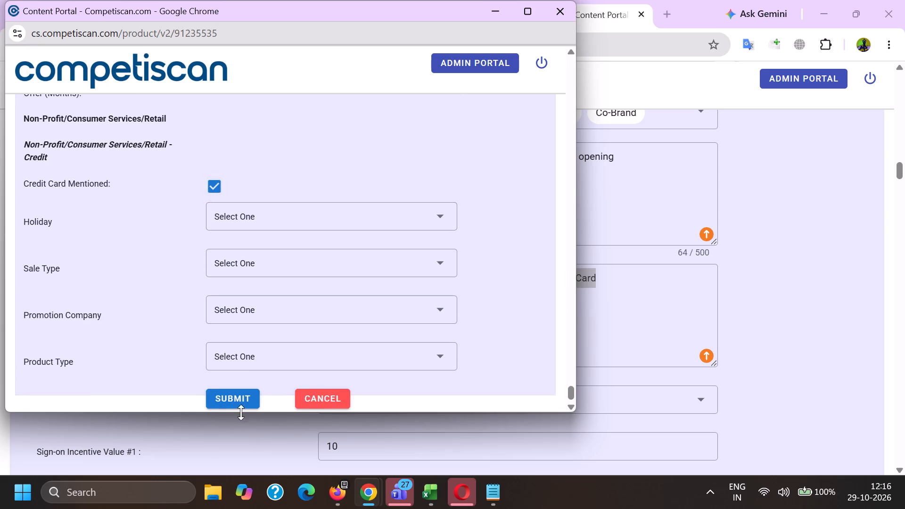
click(239, 407)
Switch to the email list in Firefox and copy the subject "New wreaths and garlands for the season".
click(343, 504)
click(261, 431)
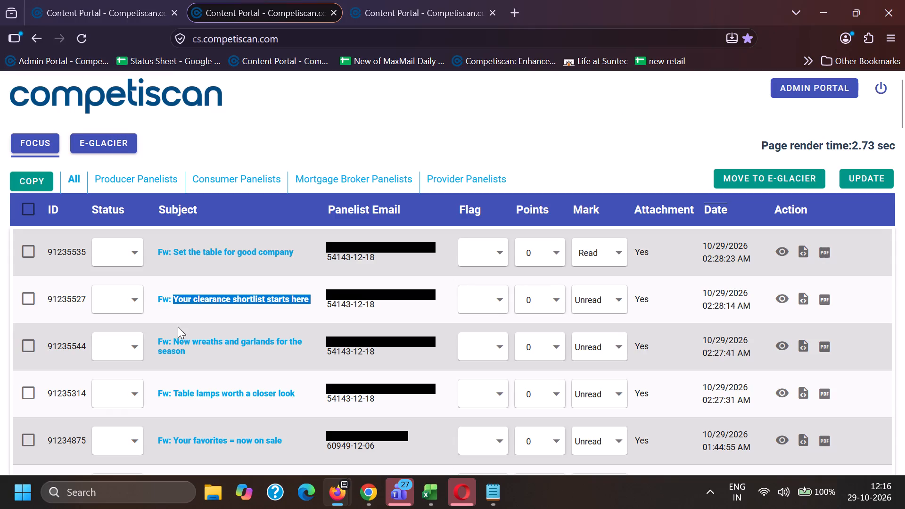
drag(172, 333, 239, 371)
shift+click(228, 362)
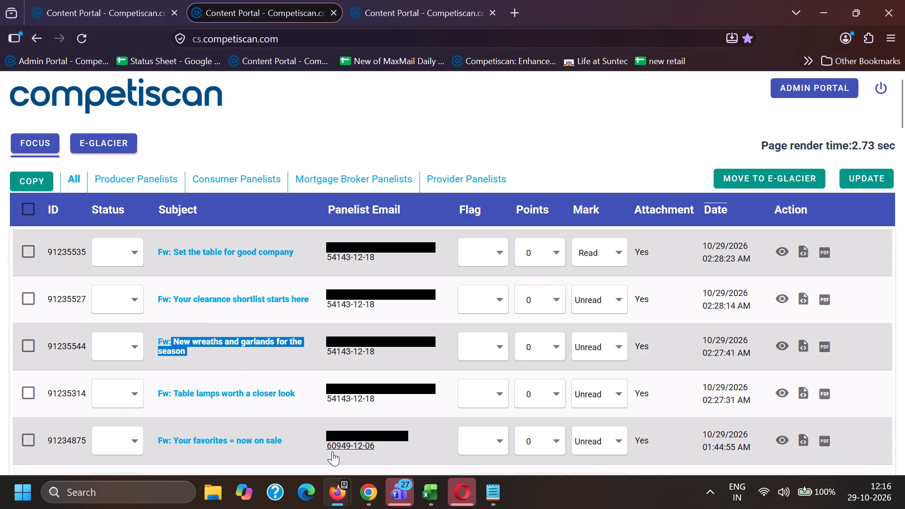
key(ctrl+c)
In Chrome's duplicate-check Content Portal, search email subjects for the quoted phrase "New wreaths and garlands for the season".
click(372, 493)
click(302, 443)
click(194, 0)
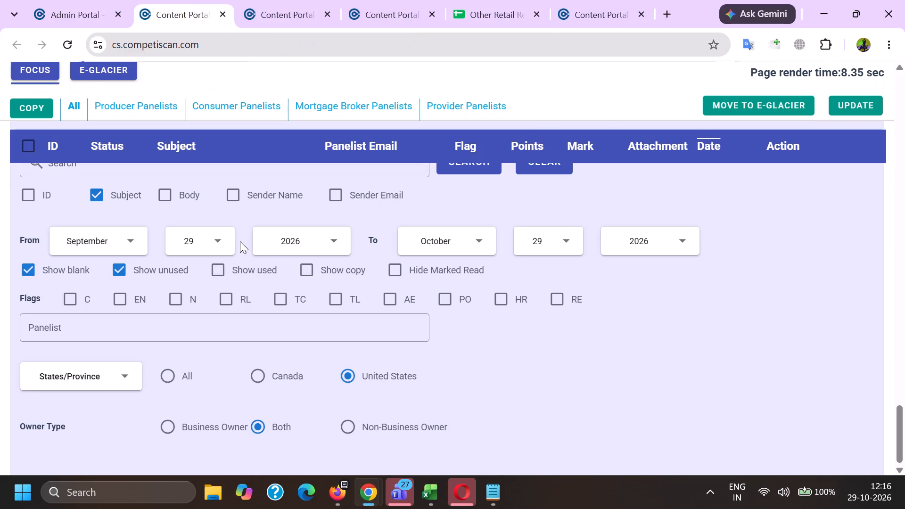
click(263, 0)
scroll(254, 351, down, 2)
drag(299, 371, 289, 376)
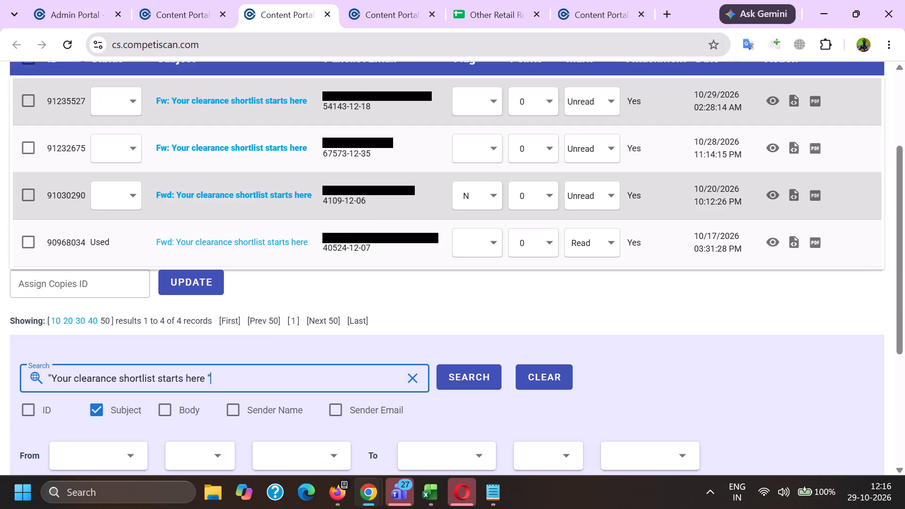
drag(289, 376, 8, 410)
key(BackSpace)
key(shift+quotedbl)
key(ctrl+v)
key(shift+quotedbl)
key(Return)
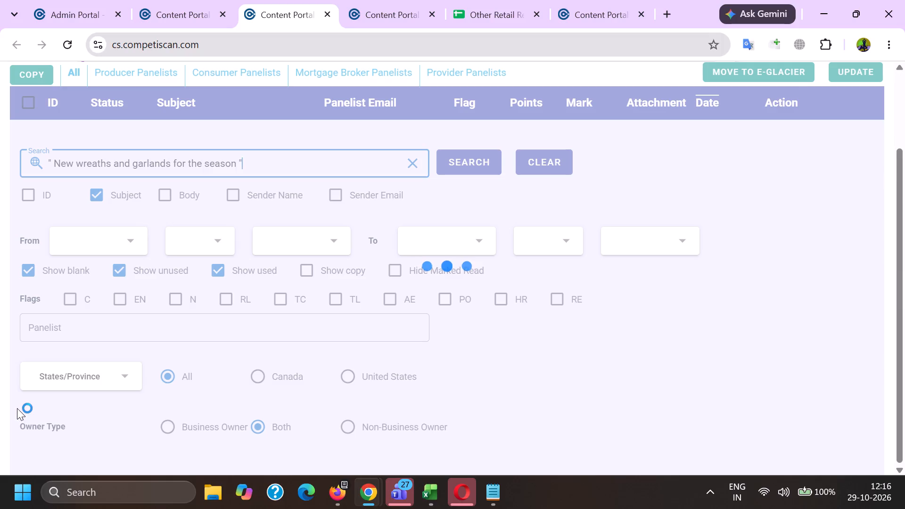
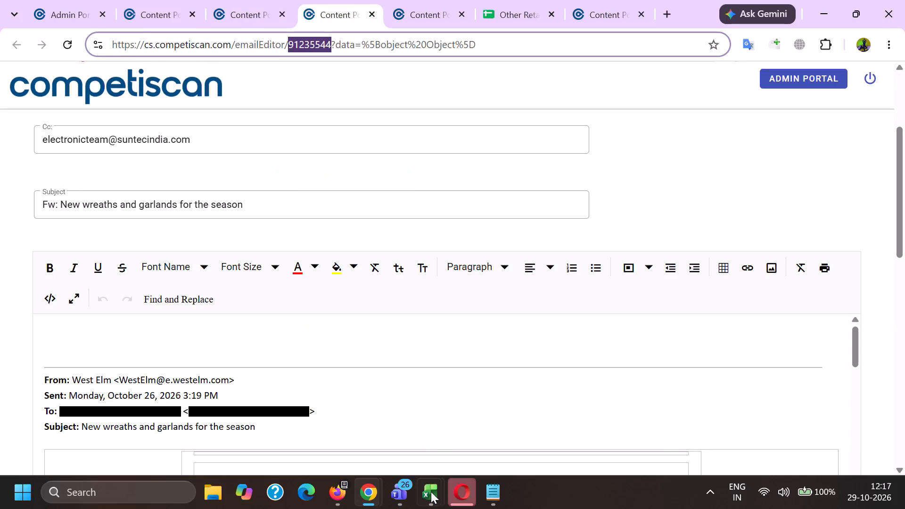
click(554, 444)
click(85, 283)
key(ctrl+v)
click(146, 284)
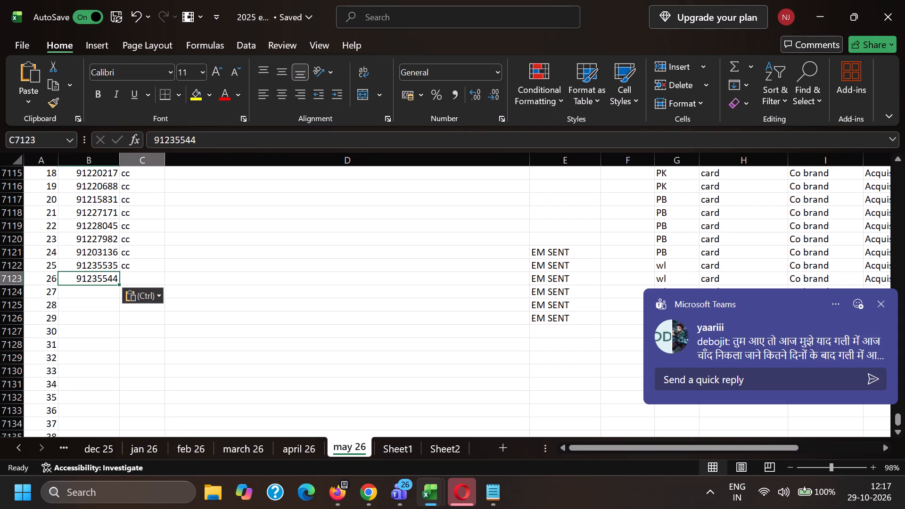
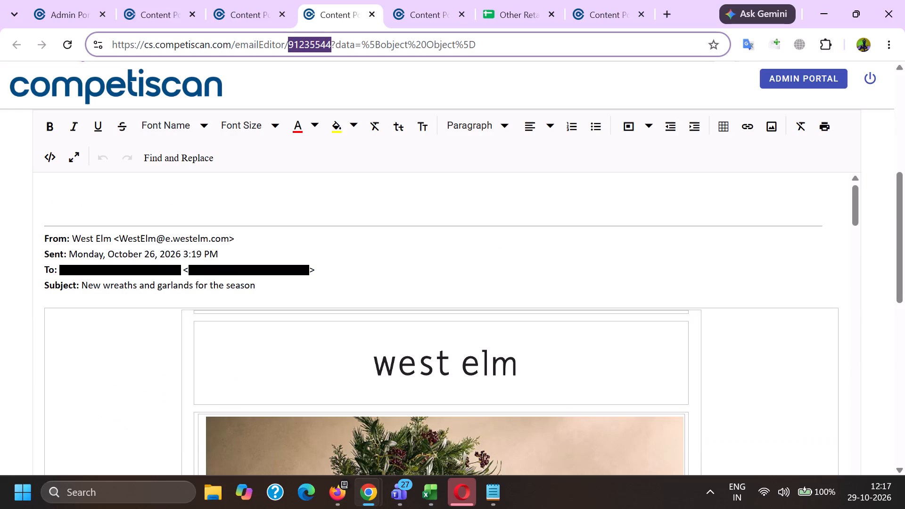
Delete the horizontal divider above the West Elm email's header, leaving blank space there.
click(46, 243)
key(Return)
key(Return)
key(Return)
click(48, 243)
key(BackSpace)
key(BackSpace)
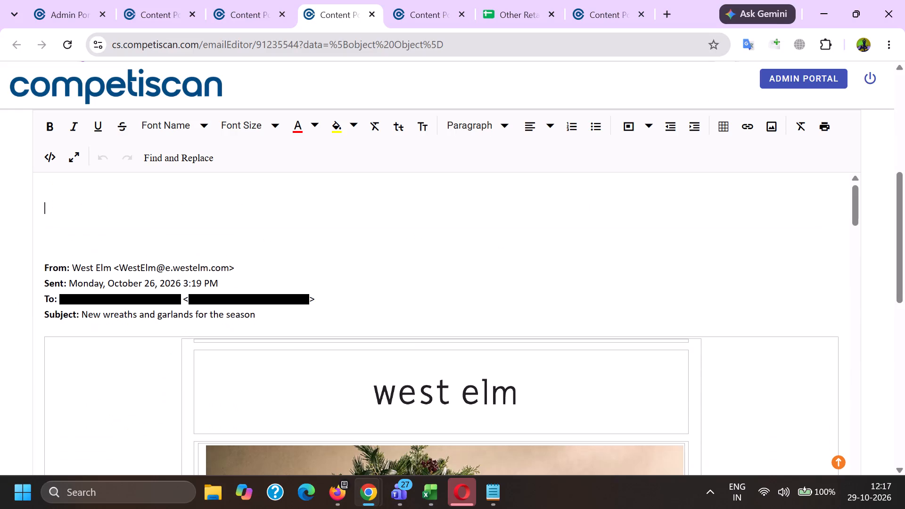
Delete the recipient line and the sender's email address from the West Elm email's header.
drag(41, 304, 336, 298)
key(BackSpace)
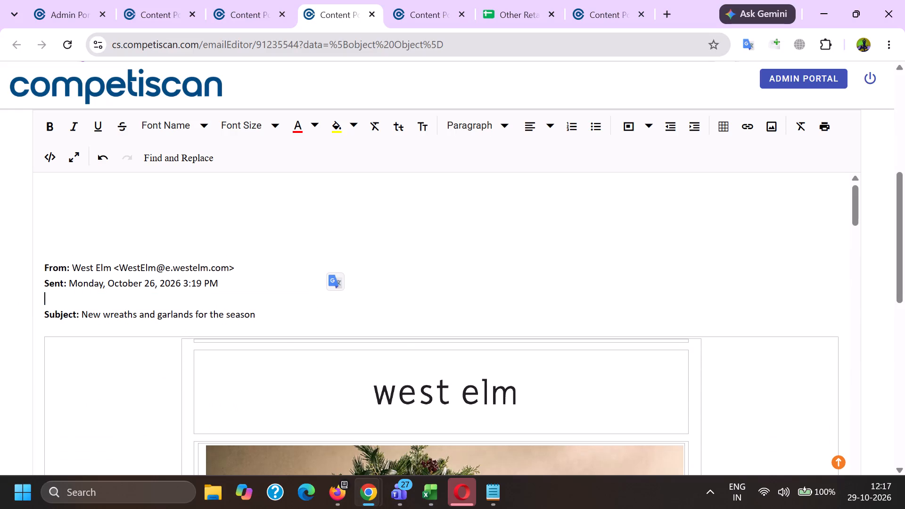
key(BackSpace)
drag(114, 271, 239, 272)
key(BackSpace)
Remove the hyperlink from the "view this email with images" text above the Affirm details.
scroll(435, 312, down, 11)
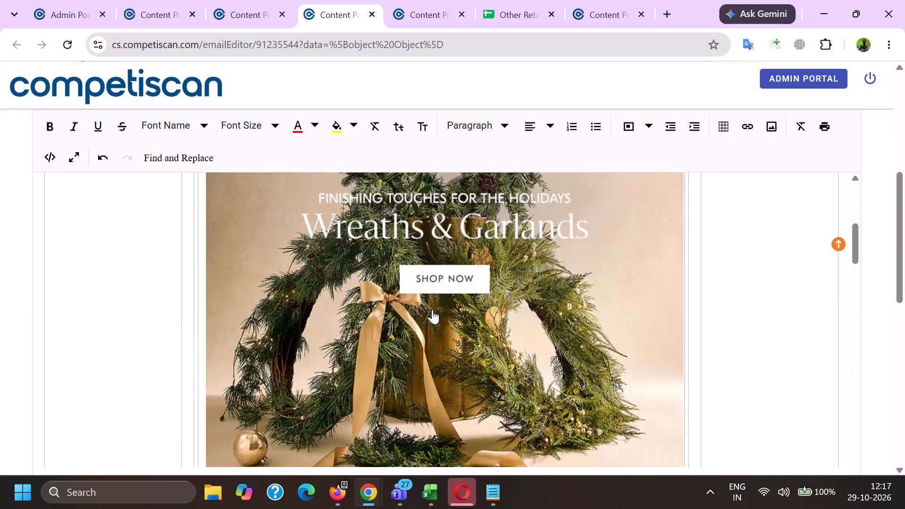
scroll(432, 310, down, 20)
scroll(432, 310, down, 17)
scroll(405, 304, down, 4)
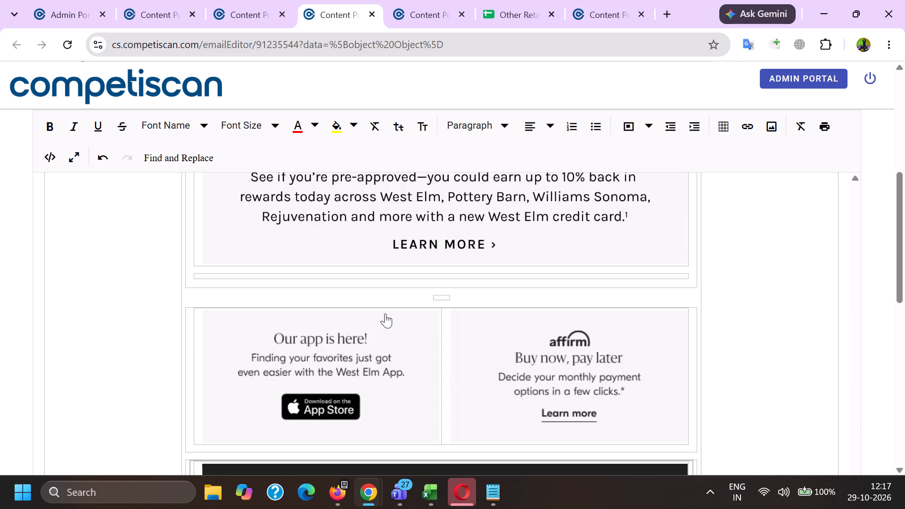
click(302, 378)
click(286, 297)
scroll(376, 252, down, 5)
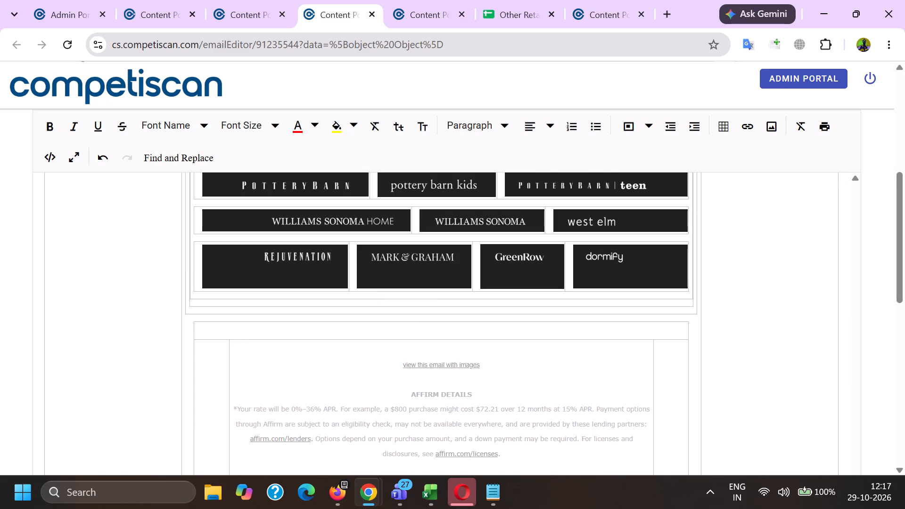
click(416, 362)
click(494, 389)
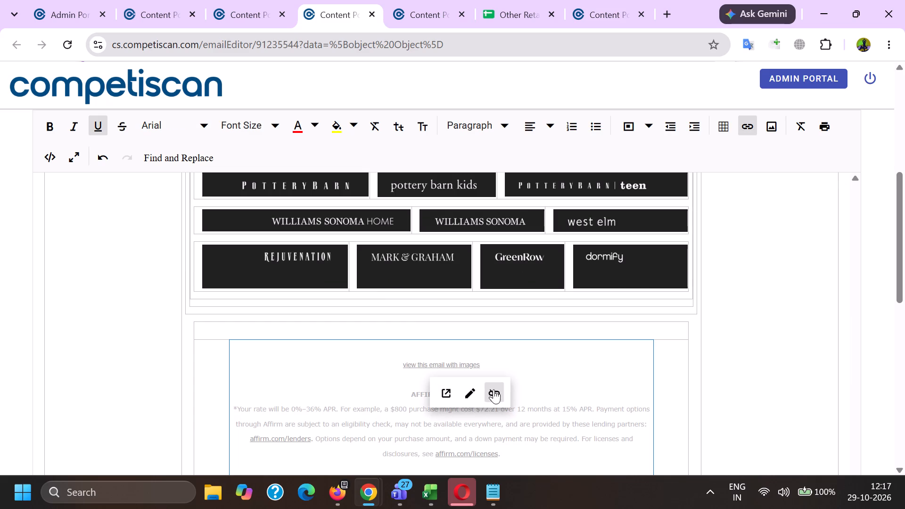
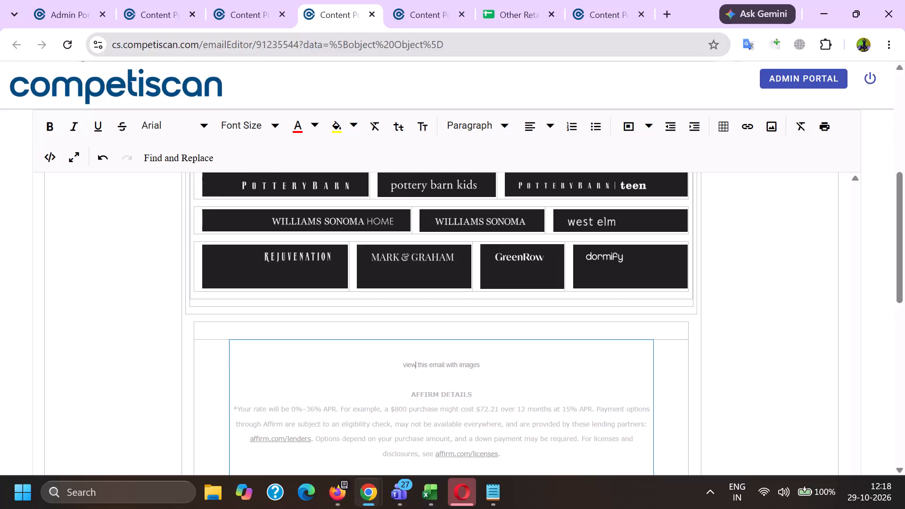
Remove the hyperlink from "click here" in the email preferences sentence of the West Elm footer.
scroll(397, 213, down, 4)
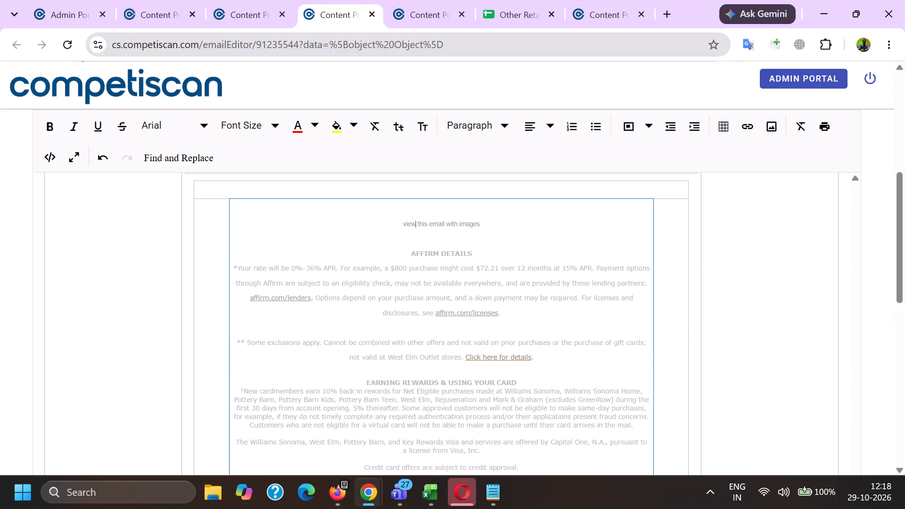
scroll(444, 325, down, 3)
click(322, 317)
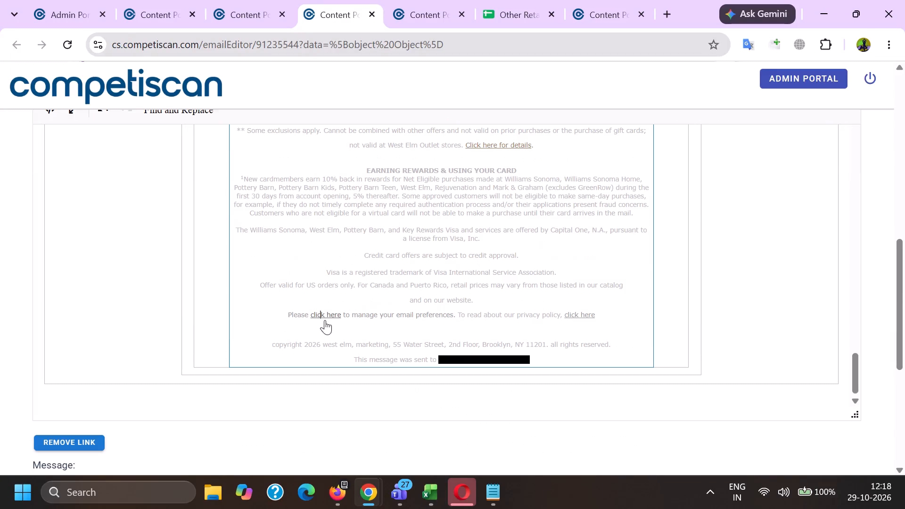
Delete the recipient's email address after "This message was sent to" at the end of the email.
click(407, 347)
drag(439, 361, 519, 366)
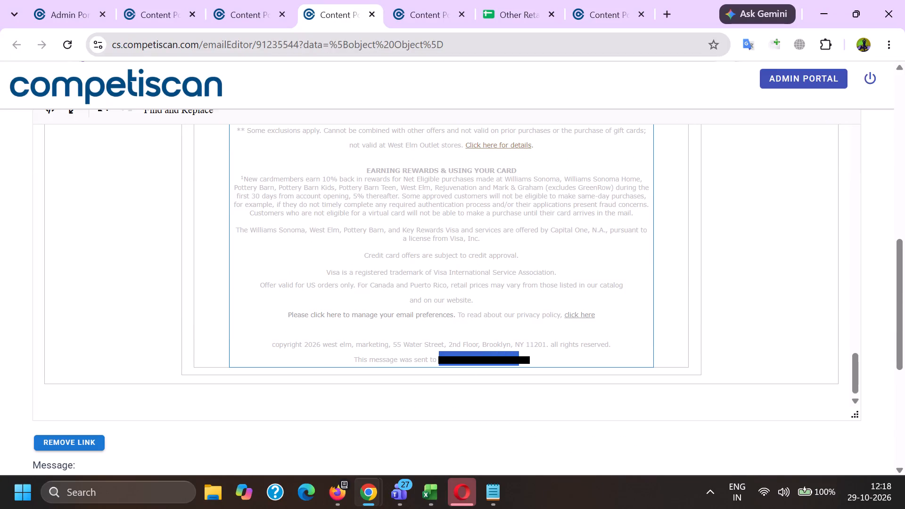
drag(519, 366, 538, 366)
key(BackSpace)
Save the edited West Elm email's product info and confirm the save.
scroll(381, 315, down, 13)
click(346, 345)
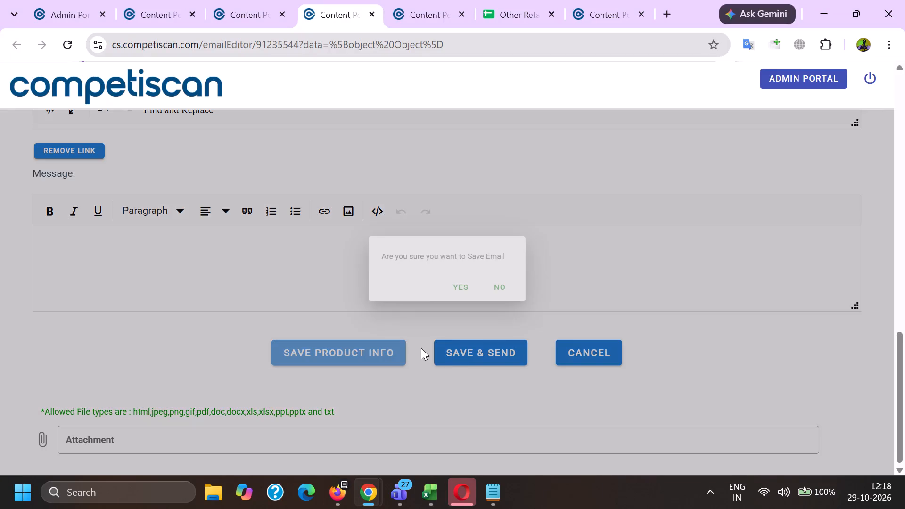
click(460, 296)
click(42, 307)
Open the product management form for the West Elm email.
scroll(1, 266, up, 13)
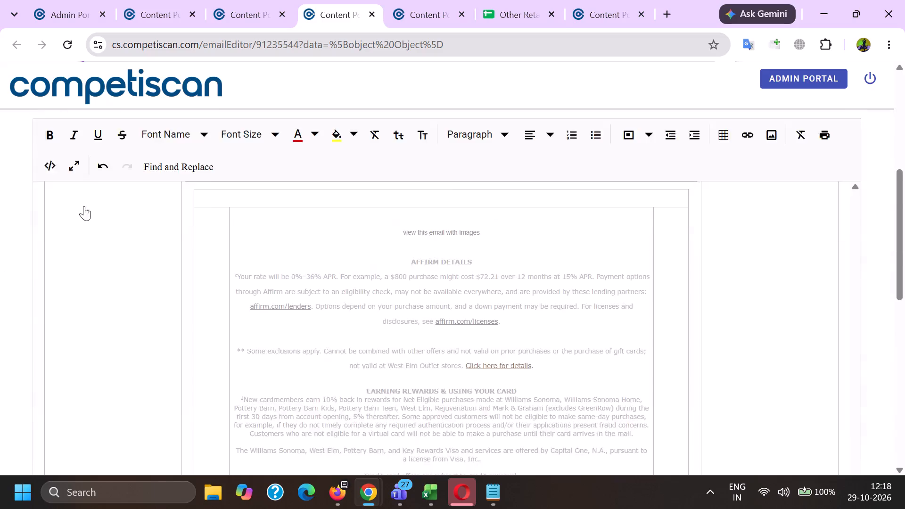
scroll(63, 216, up, 6)
click(50, 210)
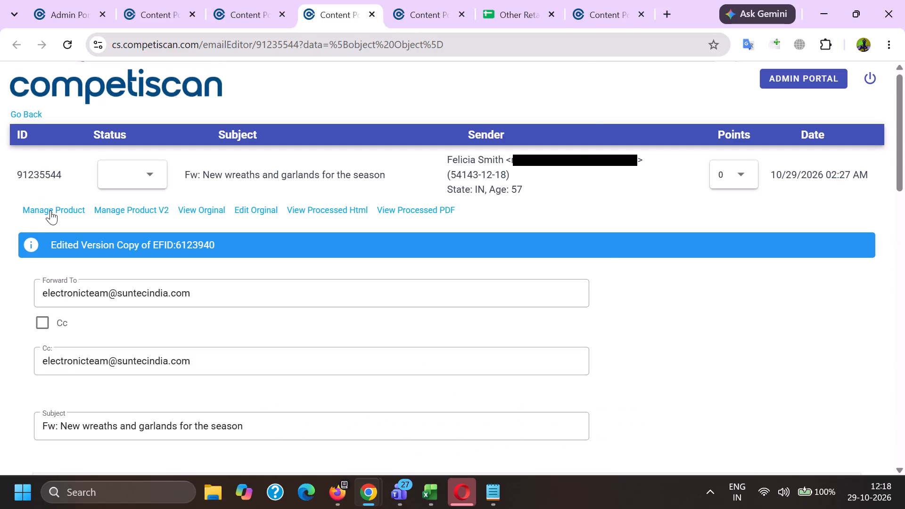
Copy the sender name West Elm from the From line of the email header.
key(alt+Tab)
scroll(356, 233, down, 6)
scroll(257, 299, up, 2)
click(183, 313)
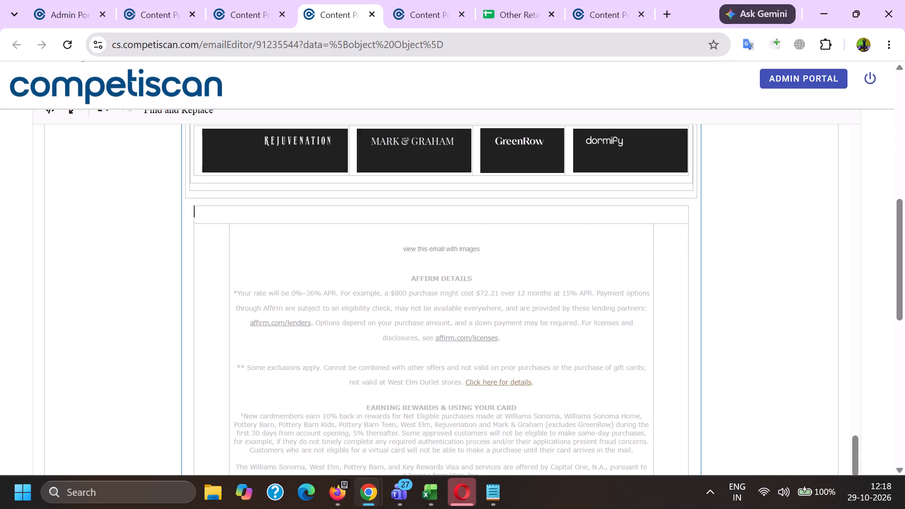
key(Page_Up)
key(Page_Up)
key(Page_Up)
key(Page_Up)
key(Page_Up)
key(Page_Up)
key(Page_Up)
key(Page_Up)
key(Page_Up)
key(Page_Up)
key(Page_Up)
key(Page_Up)
key(Page_Up)
key(Page_Up)
key(Page_Up)
key(Page_Up)
key(Page_Up)
key(Page_Up)
key(Page_Up)
key(Page_Up)
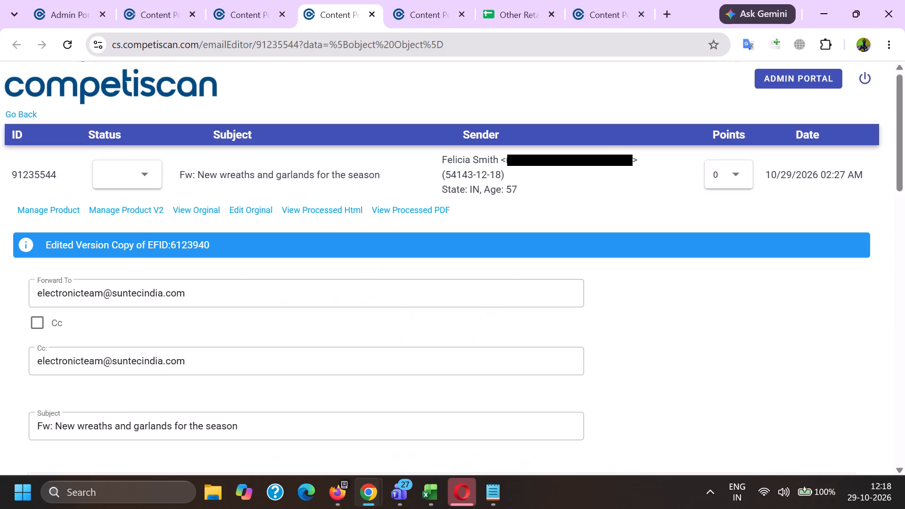
scroll(190, 275, down, 4)
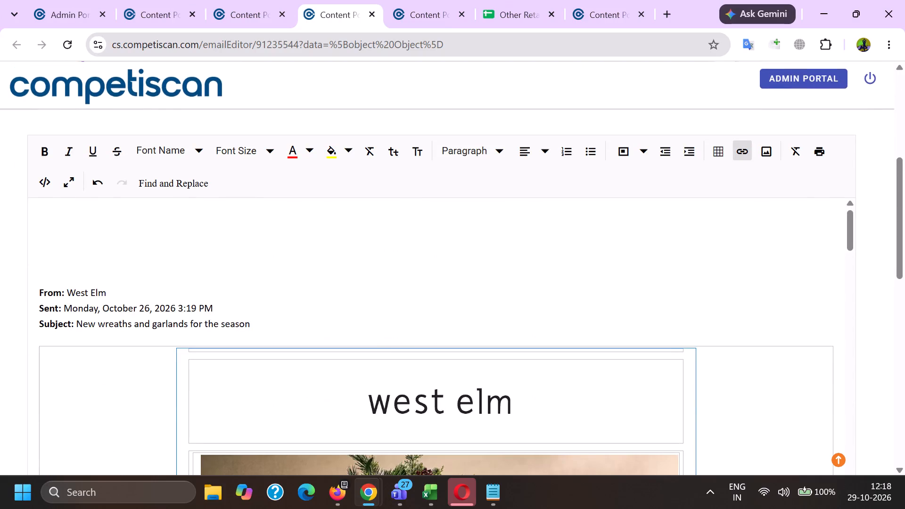
double_click(75, 295)
shift+click(98, 294)
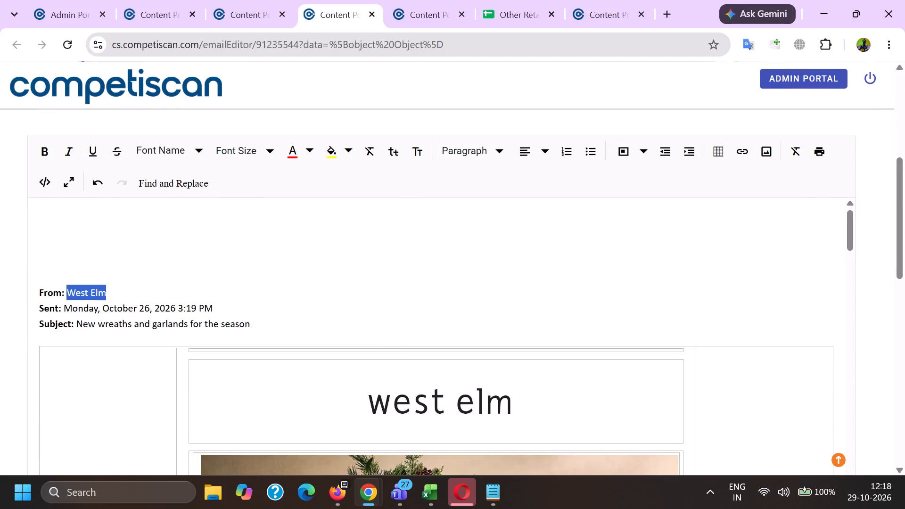
key(ctrl+c)
Use the west elm company logo as the product image in the product form.
key(alt+Tab)
scroll(278, 178, down, 6)
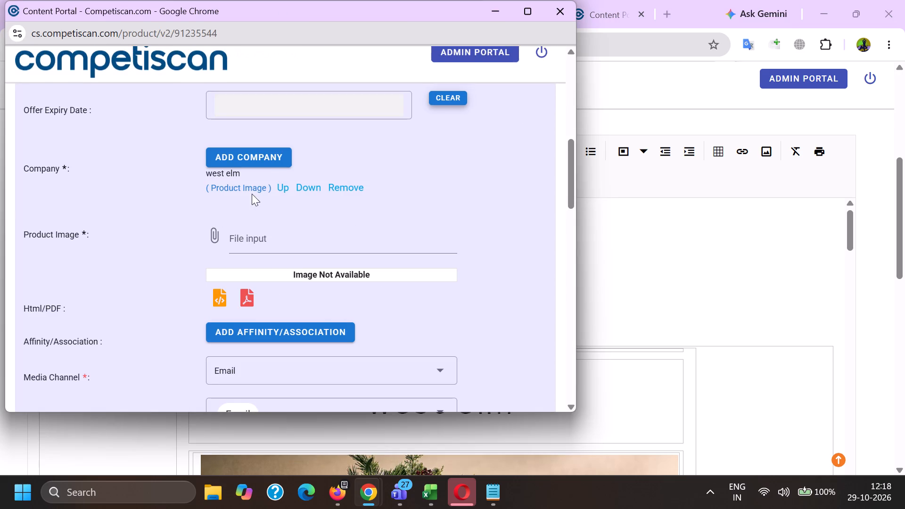
click(248, 186)
Add Capital One as a company and look up West Elm as an affinity/association.
click(263, 153)
key(c)
key(a)
key(p)
text(it)
key(a)
key(l)
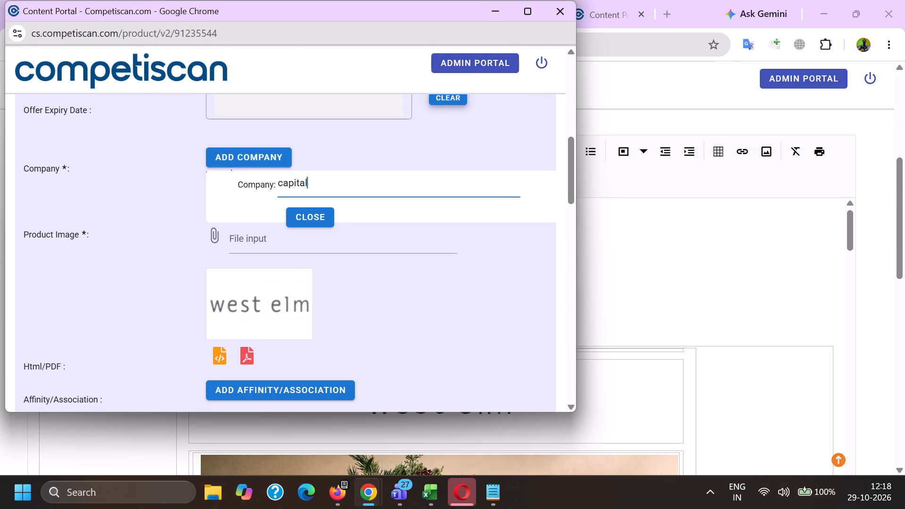
key(space)
text(one)
scroll(280, 172, down, 3)
click(268, 169)
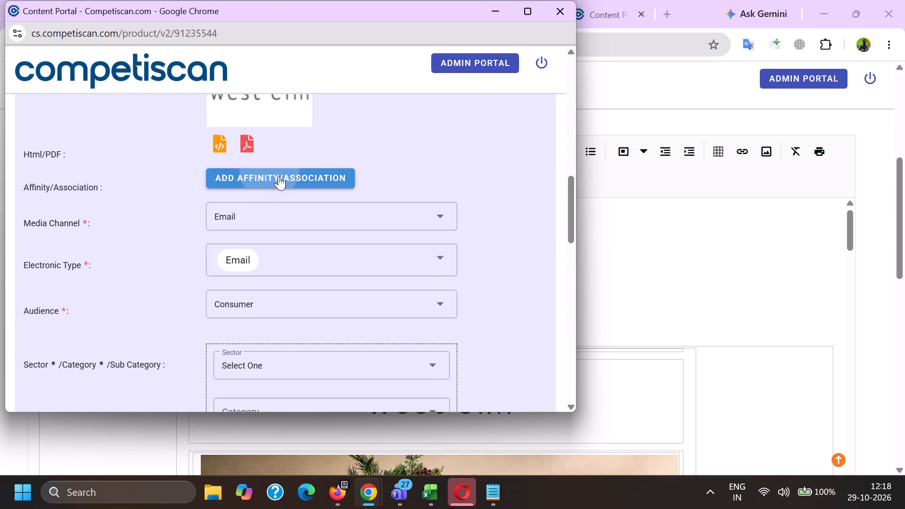
click(339, 209)
key(ctrl+v)
scroll(271, 306, up, 4)
click(316, 290)
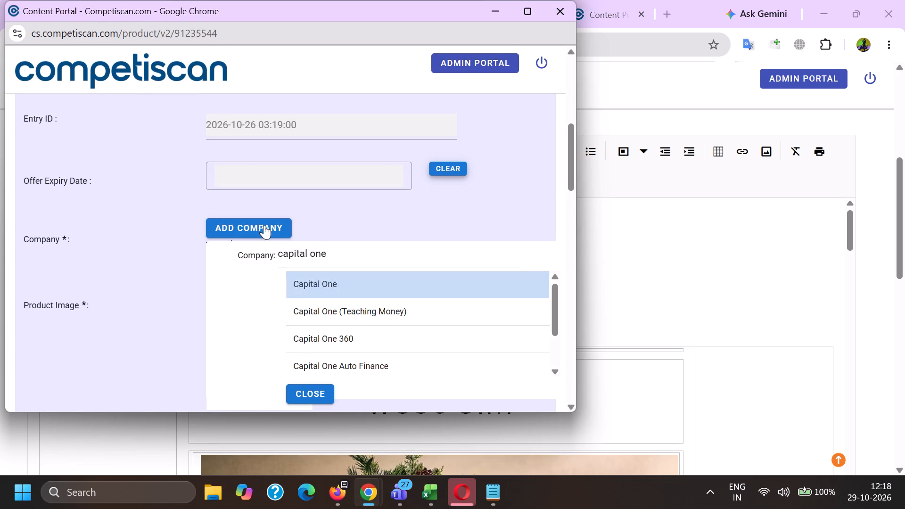
Add Affirm as another company and select West Elm as the affinity/association.
click(262, 223)
key(a)
key(f)
text(fi)
key(r)
key(m)
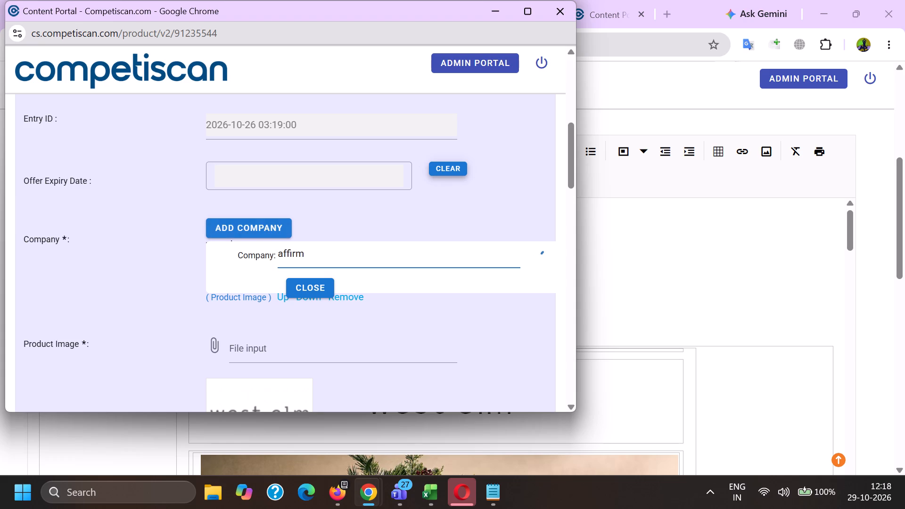
scroll(309, 229, down, 3)
click(340, 352)
scroll(340, 352, up, 3)
click(309, 288)
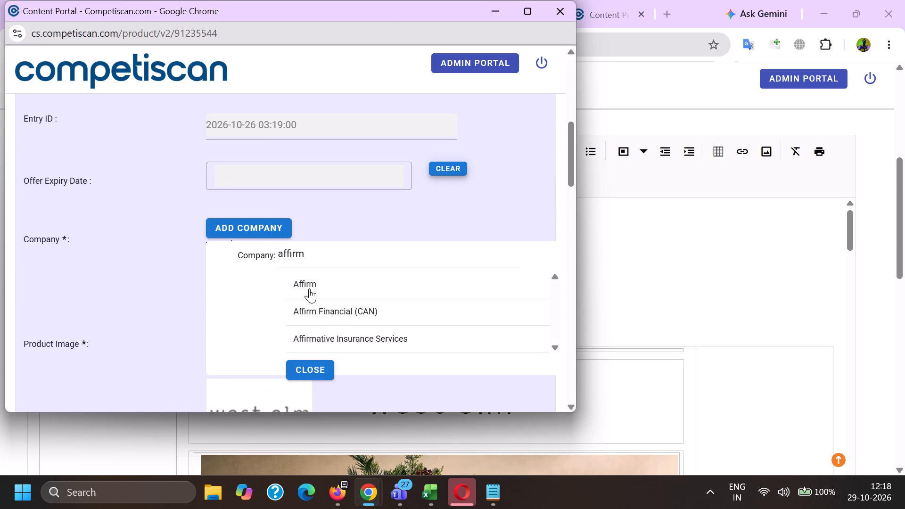
Add the sector classification Retail / Home / Furniture to the product.
scroll(288, 192, down, 5)
scroll(271, 288, down, 2)
click(256, 253)
scroll(254, 249, down, 6)
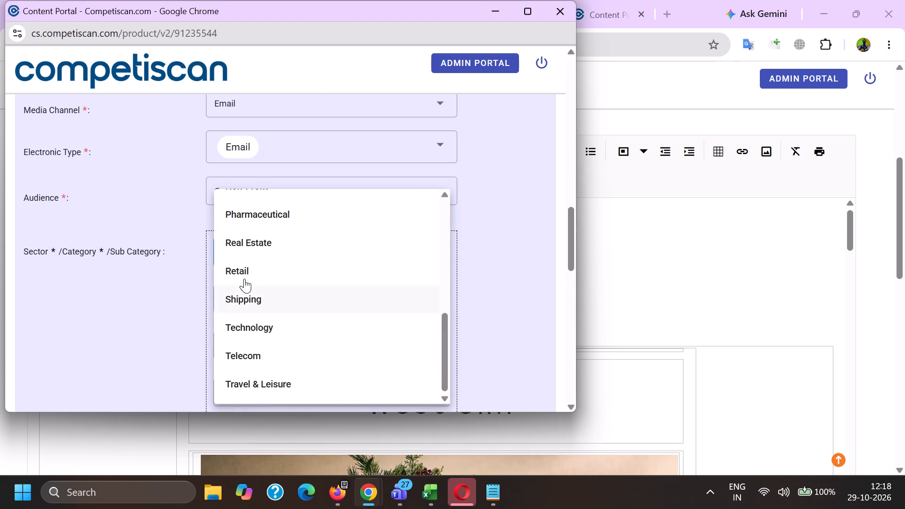
click(248, 273)
drag(172, 277, 176, 279)
click(226, 307)
scroll(249, 166, down, 9)
click(255, 174)
drag(154, 198, 166, 201)
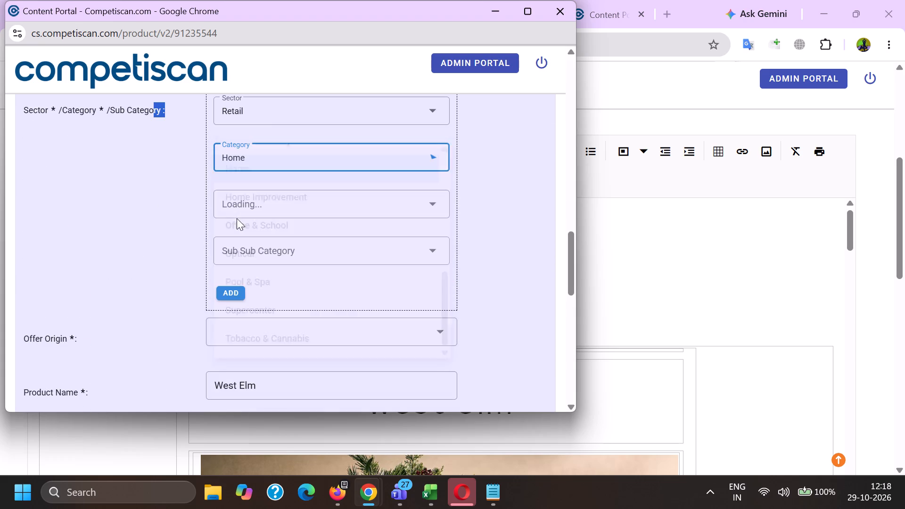
click(238, 217)
click(240, 199)
click(247, 213)
click(268, 378)
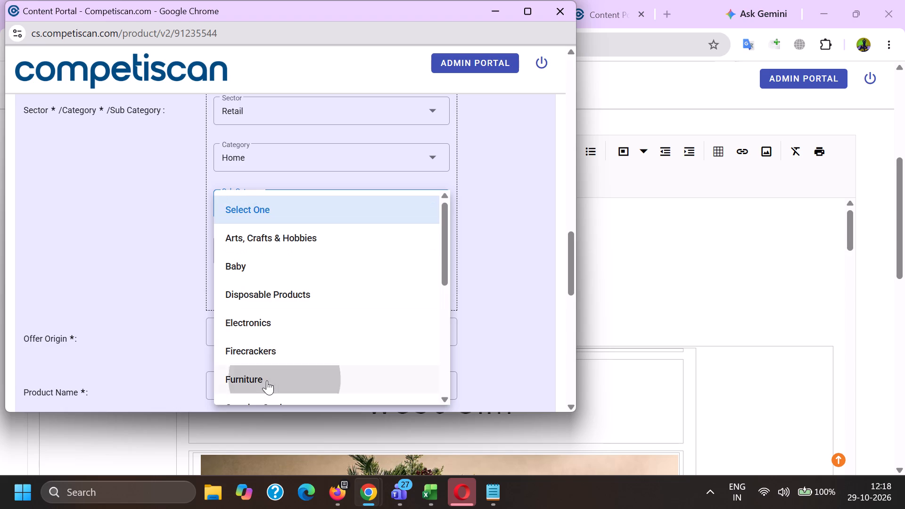
drag(148, 352, 157, 351)
click(225, 295)
Add a second sector classification of Credit Cards / Payment Cards / Credit Cards.
scroll(239, 326, up, 2)
click(249, 264)
scroll(257, 345, up, 6)
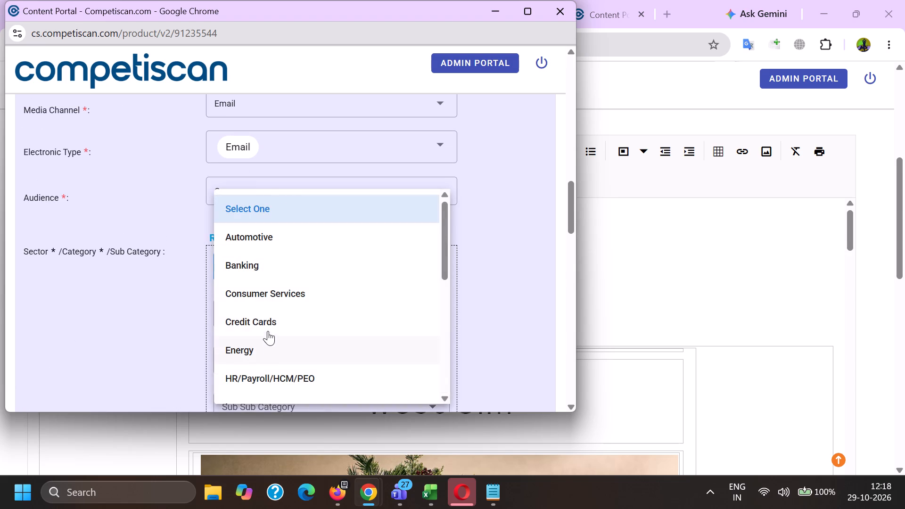
click(268, 316)
drag(139, 319, 156, 320)
click(263, 304)
scroll(245, 220, down, 1)
click(265, 313)
click(230, 285)
scroll(243, 215, down, 1)
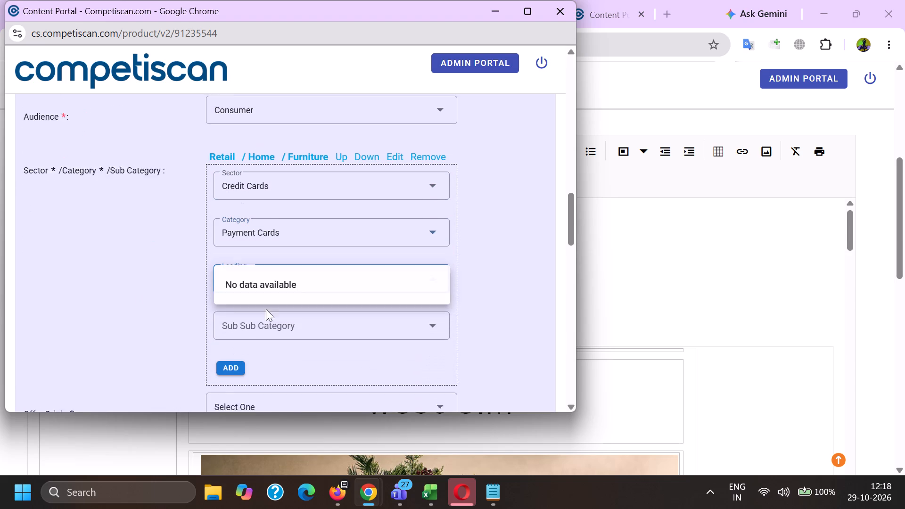
click(271, 367)
drag(155, 335, 172, 334)
click(237, 309)
scroll(250, 340, up, 2)
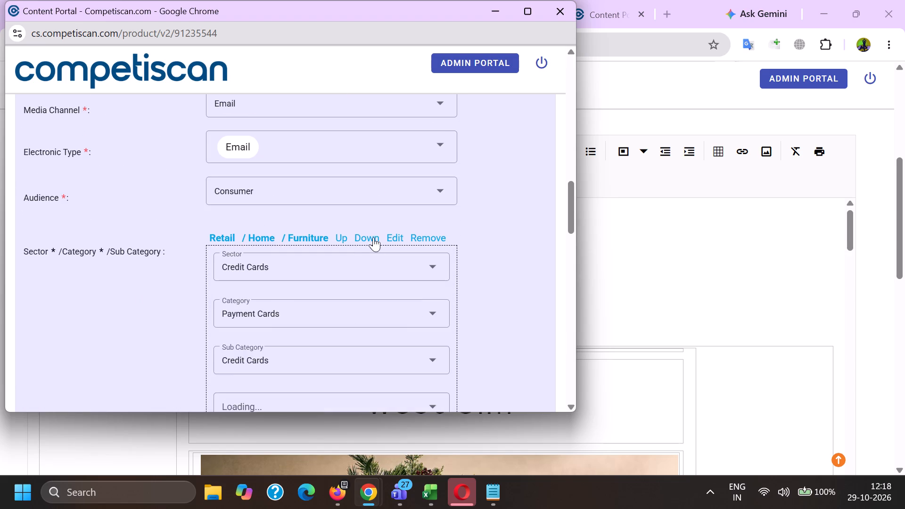
click(364, 239)
Set the offer origin to Provider/Bank and choose West Elm Key Rewards Visa Card as the product name.
scroll(337, 215, down, 3)
click(245, 318)
double_click(245, 374)
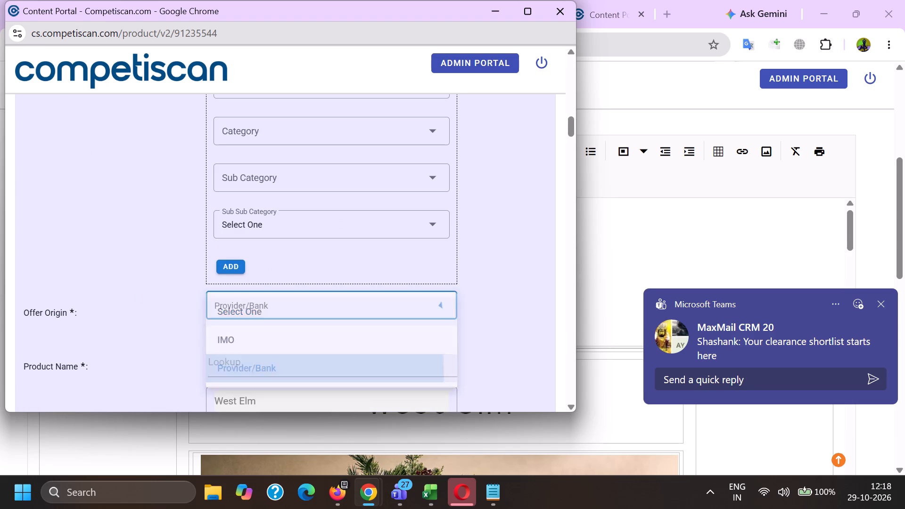
key(ctrl+v)
scroll(261, 242, down, 2)
click(247, 297)
Add a third sector classification under Mortgage & Loan / Unsecured, including its subcategory.
scroll(247, 297, up, 5)
click(267, 246)
click(261, 300)
scroll(261, 313, down, 3)
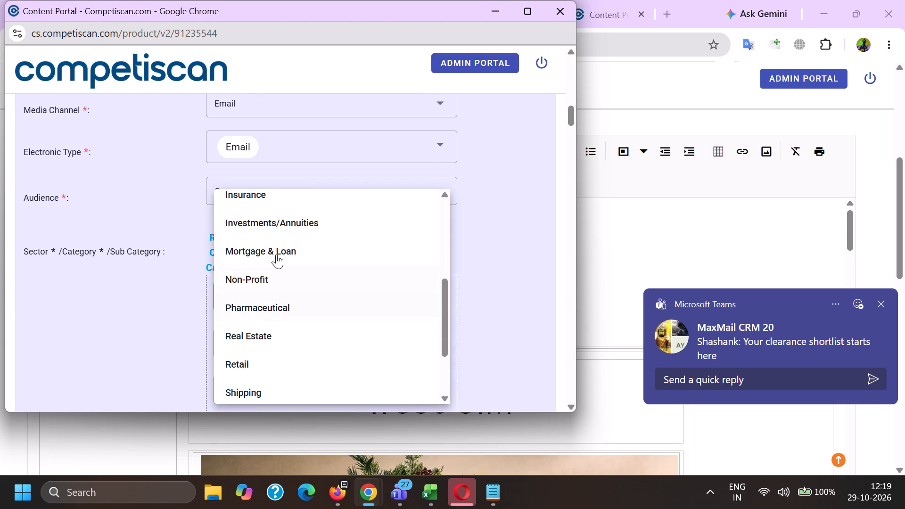
drag(276, 254, 272, 261)
drag(182, 282, 192, 290)
click(247, 330)
scroll(255, 226, down, 2)
click(256, 271)
click(237, 254)
scroll(253, 171, down, 2)
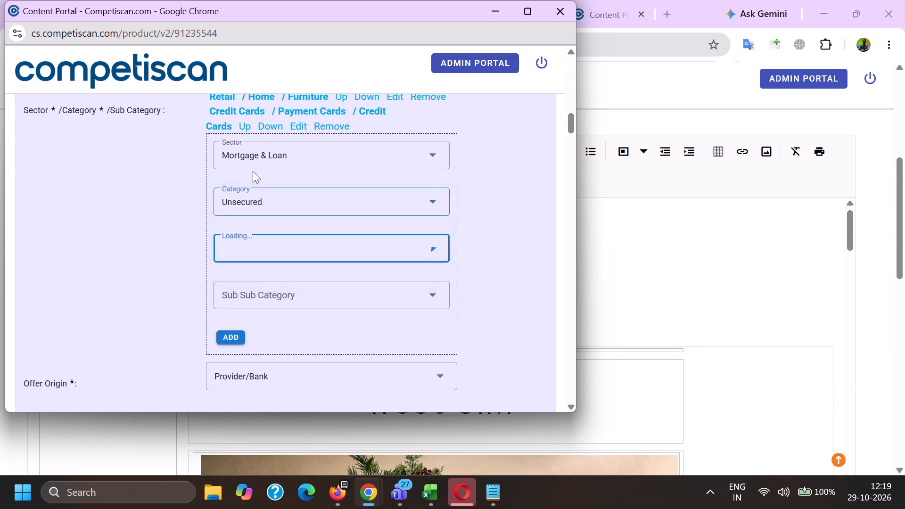
scroll(269, 261, down, 7)
click(298, 292)
drag(184, 264, 202, 257)
click(228, 189)
Replace the product headline with the email's subject, "New wreaths and garlands for the season.", ending in a period and space.
scroll(327, 174, down, 2)
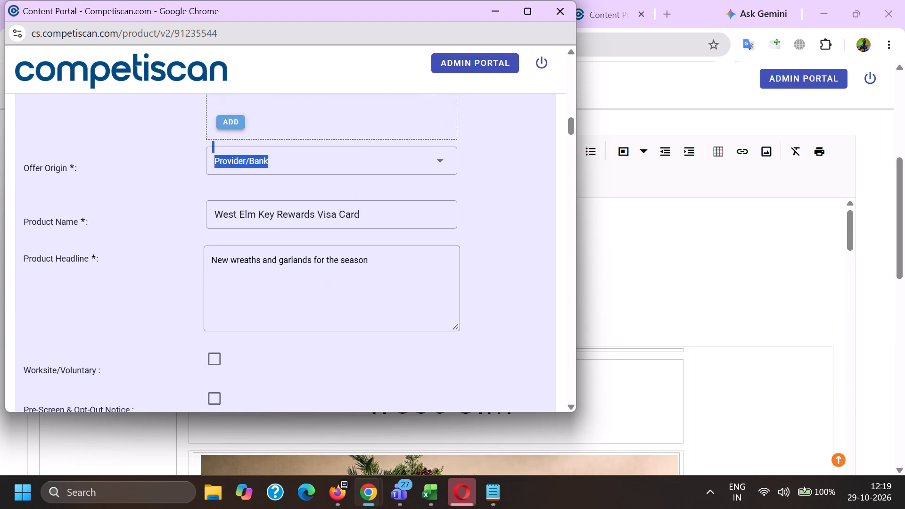
drag(404, 253, 7, 233)
key(BackSpace)
key(alt+Tab)
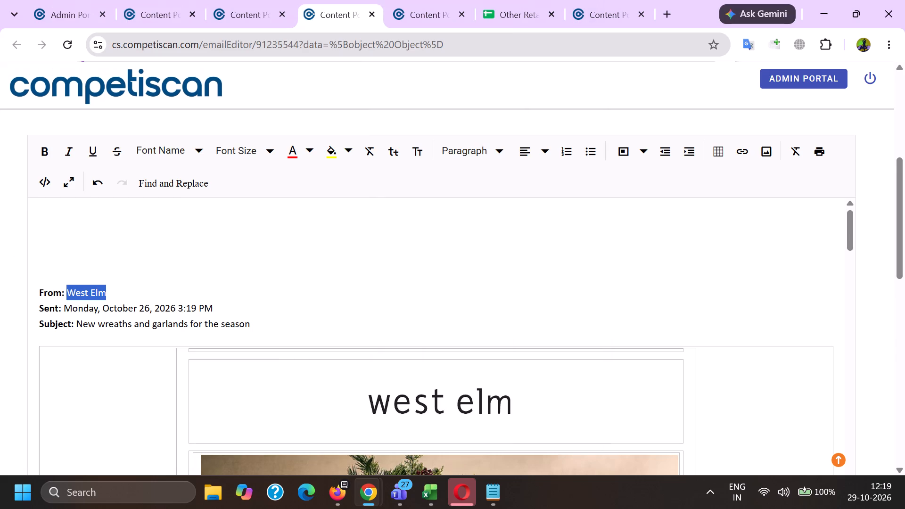
drag(76, 323, 288, 320)
key(ctrl+c)
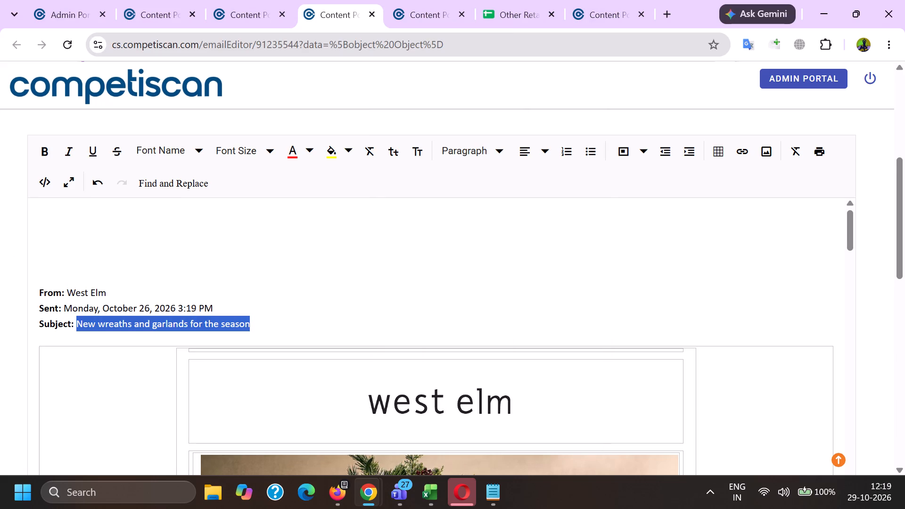
key(alt+Tab)
key(ctrl+v)
key(period)
key(space)
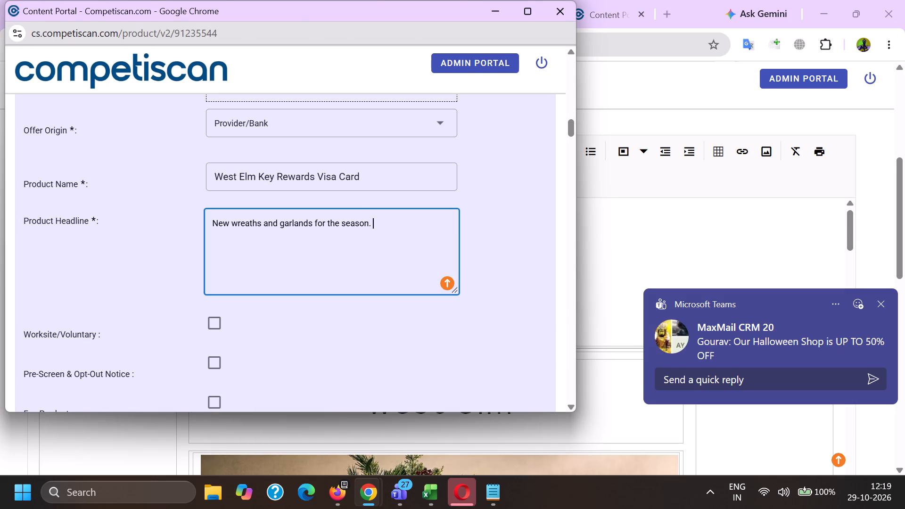
Append "Earn 10% Back in Rewards" to the product headline, copied from the earlier West Elm product record.
key(alt+Tab)
click(601, 0)
scroll(497, 320, up, 9)
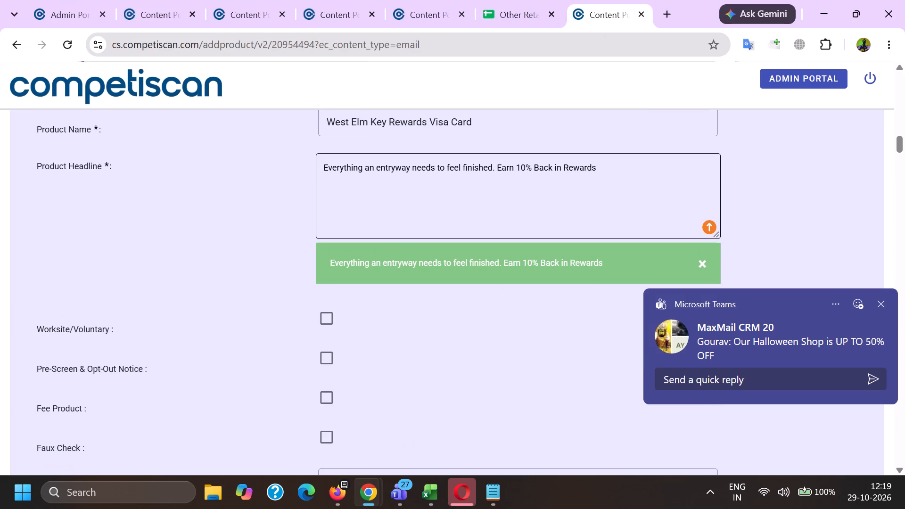
click(503, 166)
drag(503, 166, 527, 173)
shift+click(696, 186)
key(ctrl+c)
key(alt+Tab)
key(ctrl+v)
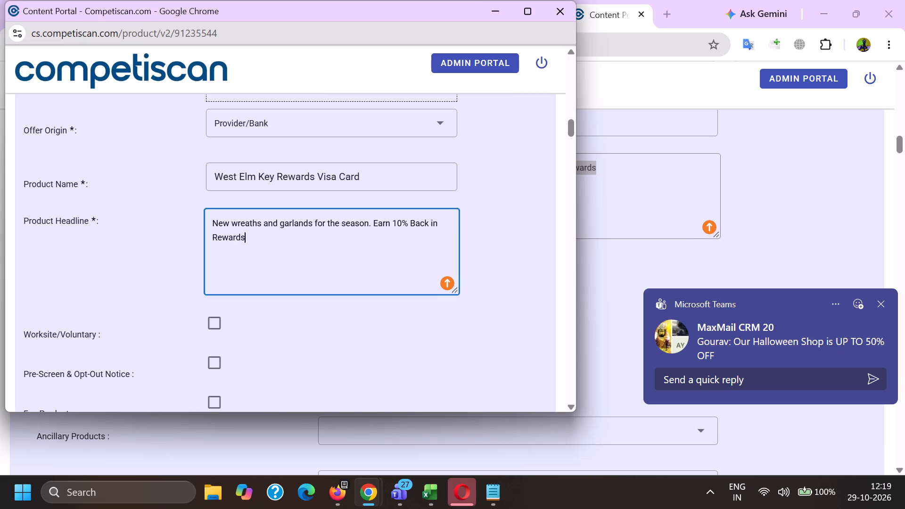
Set the response mechanism to URL/Website and the mailing type to Acquisition.
scroll(210, 242, down, 5)
click(259, 185)
scroll(258, 294, down, 7)
click(297, 362)
drag(158, 347, 173, 349)
click(238, 350)
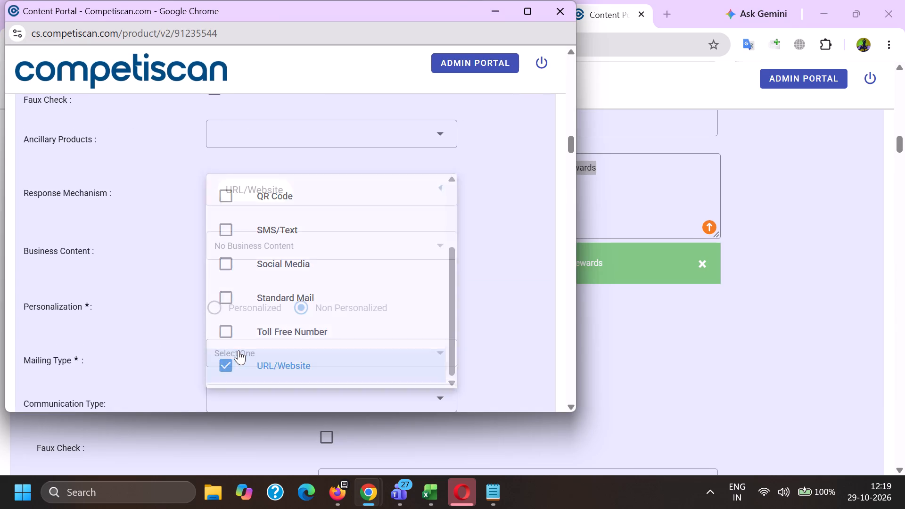
click(253, 243)
drag(155, 259, 170, 259)
scroll(227, 207, down, 2)
Set the communication type to Bonuses/Contests/Incentives, Co-Brand and Mobile Application.
click(247, 256)
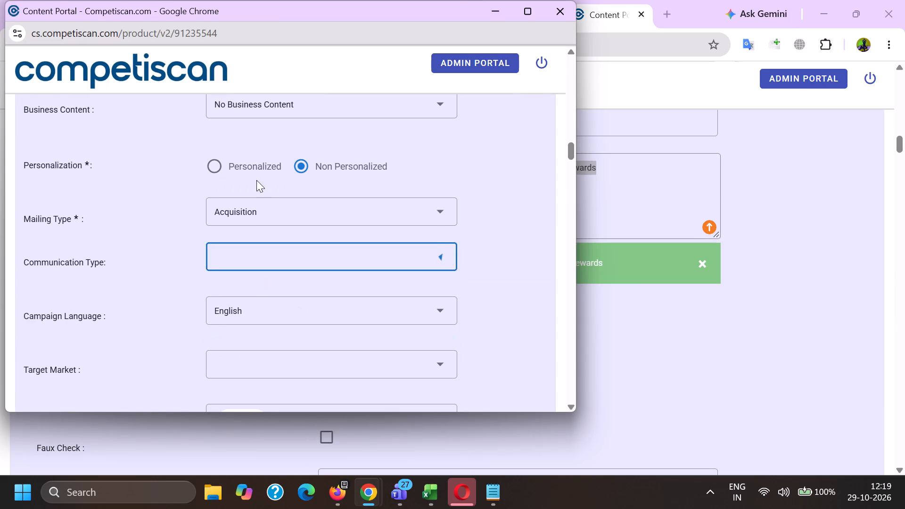
scroll(256, 180, down, 2)
click(275, 231)
scroll(275, 230, down, 5)
click(276, 213)
scroll(276, 217, down, 9)
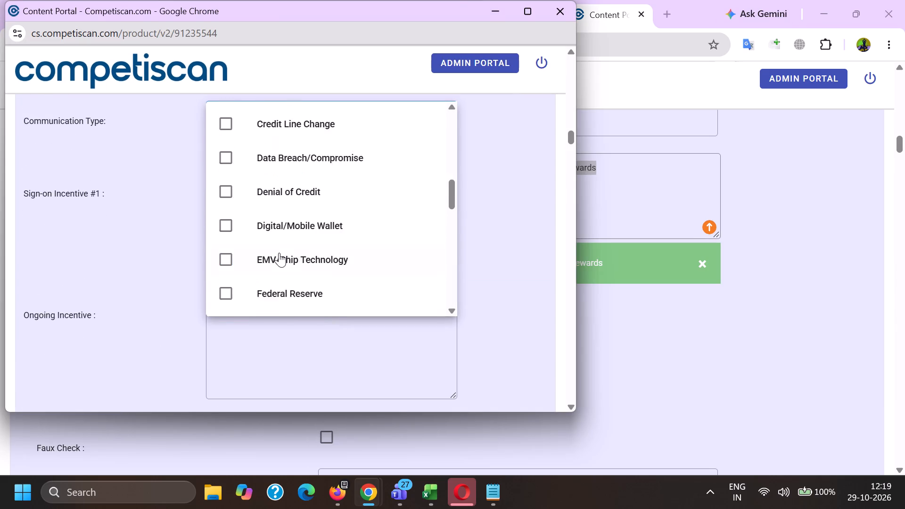
scroll(279, 253, down, 1)
click(296, 282)
click(149, 256)
Fill Sign-on Incentive #1 with "10% back in reward during the first 30 days from account opening", copied from the earlier West Elm record.
key(alt+Tab)
scroll(666, 237, down, 5)
scroll(595, 308, down, 4)
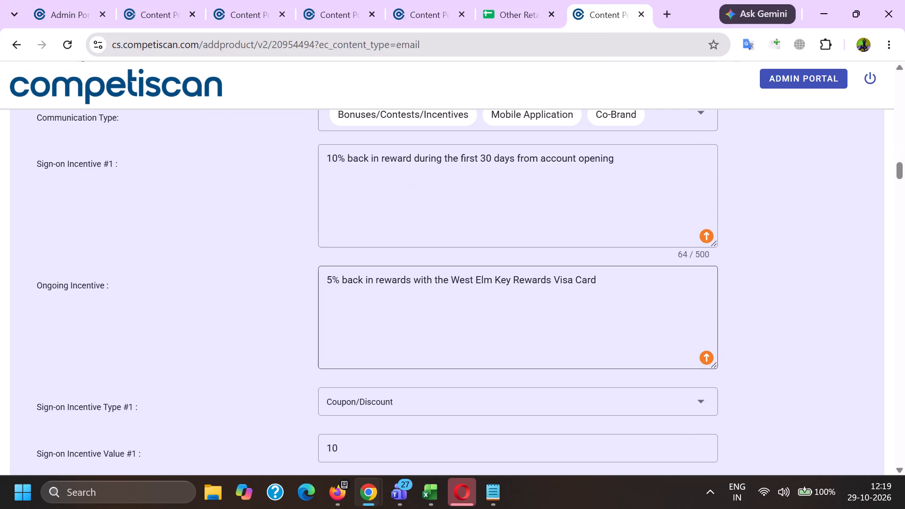
drag(672, 184, 247, 152)
key(ctrl+c)
key(alt+Tab)
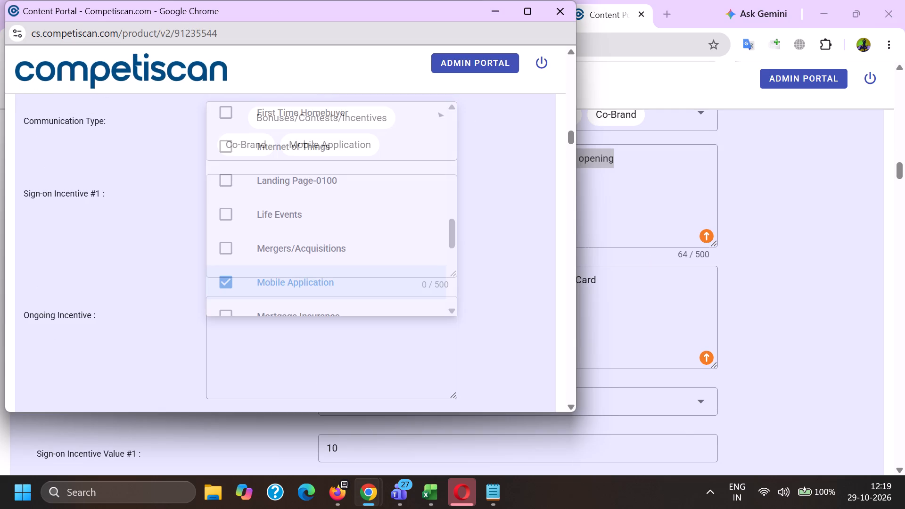
click(271, 228)
key(ctrl+v)
Fill Ongoing Incentive with "5% back in rewards with the West Elm Key Rewards Visa Card", copied from the earlier record.
click(323, 345)
key(alt+Tab)
drag(647, 316, 239, 246)
key(ctrl+c)
key(alt+Tab)
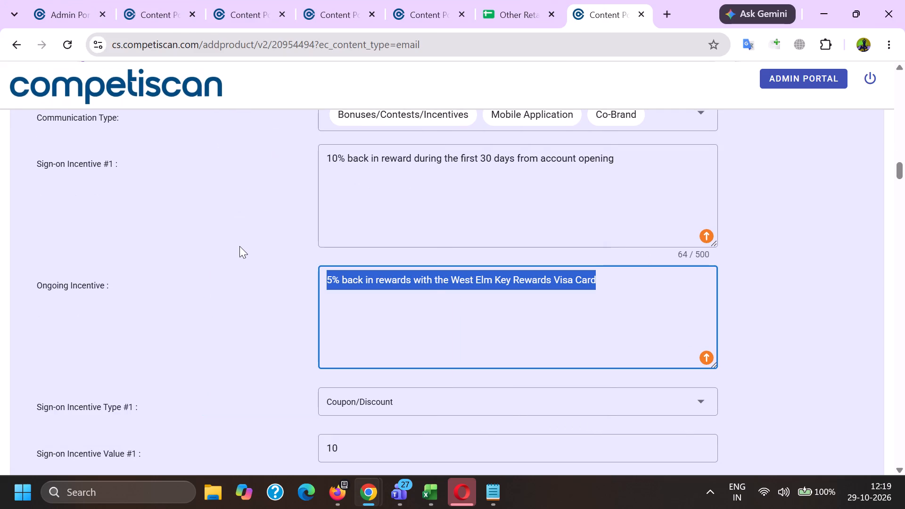
key(ctrl+v)
Set Sign-on Incentive Type #1 to Coupon/Discount with an incentive value of 10.00.
scroll(262, 184, down, 2)
click(267, 294)
scroll(266, 294, down, 7)
click(250, 305)
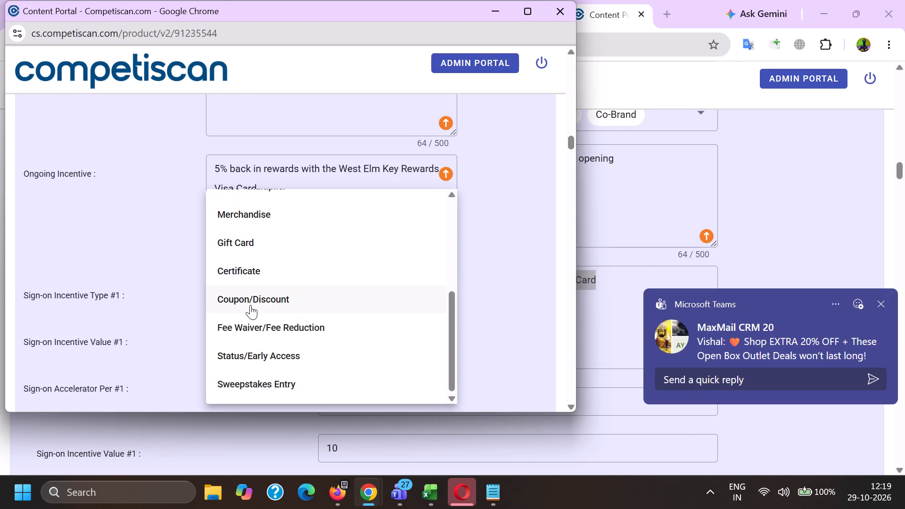
drag(159, 311, 170, 312)
click(247, 327)
key(1)
text(0.)
key(0)
key(0)
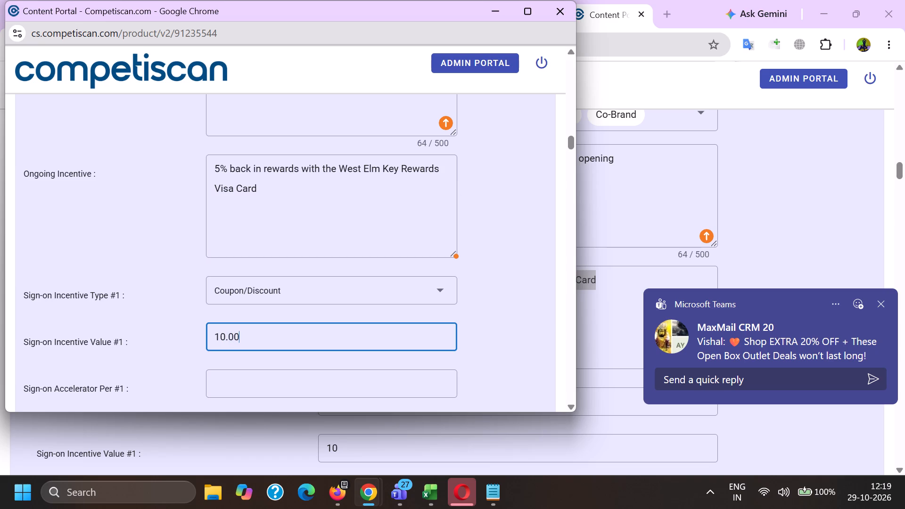
Set Sign-on Max Award #1 to 10.00 and the sign-on incentive window to 1 month.
key(Tab)
key(Tab)
key(Tab)
text(10.00)
key(Tab)
key(Tab)
key(Tab)
key(1)
Choose the application type in the Mortgage & Loan details.
scroll(245, 326, down, 3)
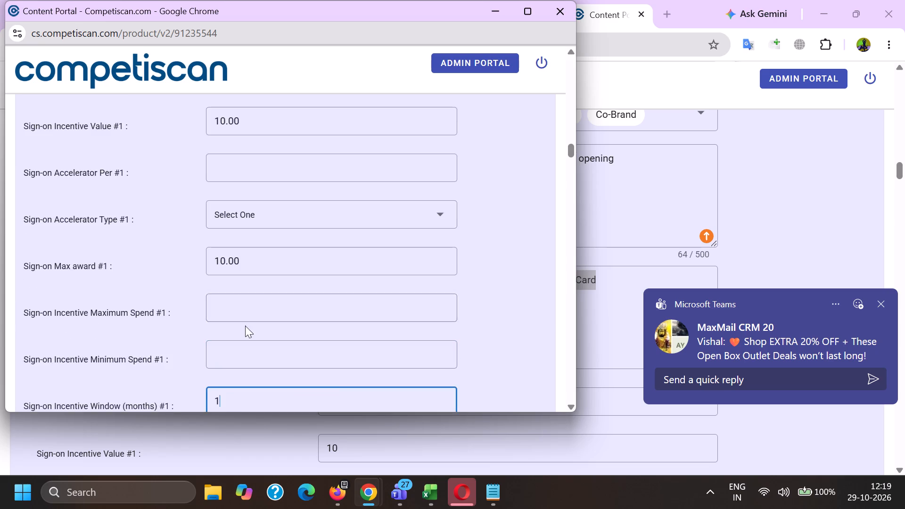
click(219, 285)
scroll(219, 285, down, 20)
scroll(219, 285, down, 5)
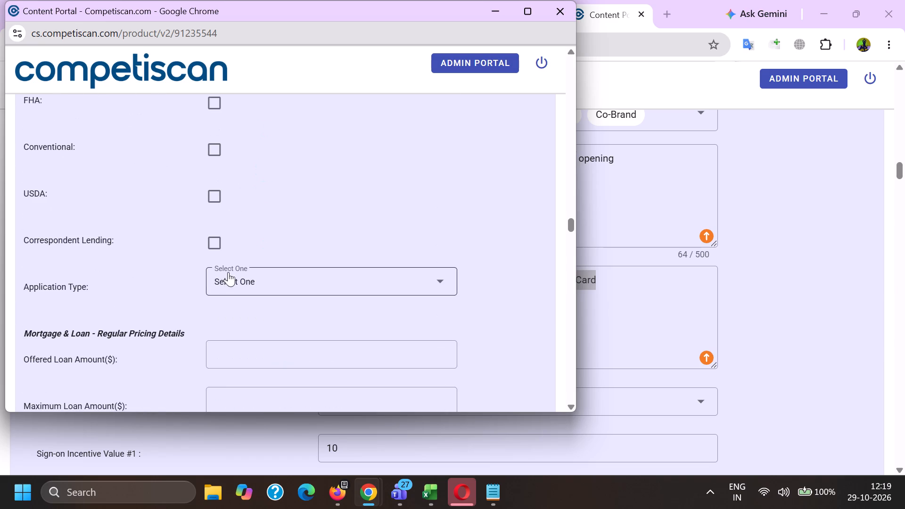
drag(228, 269, 233, 268)
drag(280, 287, 279, 295)
click(198, 290)
Set the Mortgage & Loan regular pricing to an upper APR of 36% and a lower APR of 0%.
scroll(209, 221, down, 3)
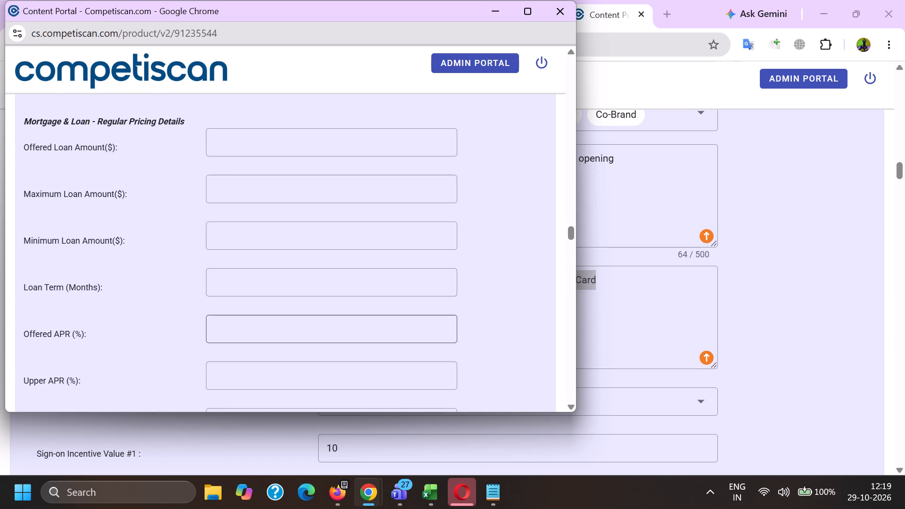
scroll(228, 324, down, 1)
click(228, 303)
text(36)
key(Tab)
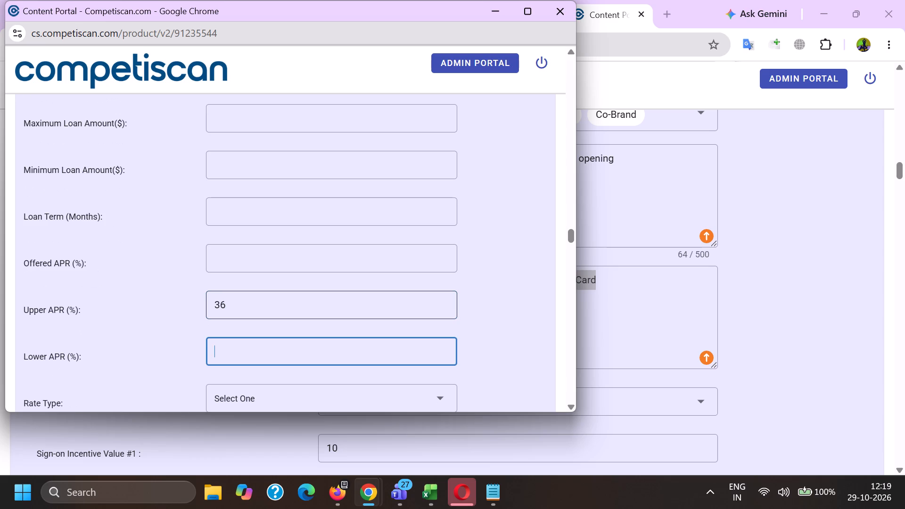
key(0)
Set the payment card offer's application type to Invitation to Apply and its card network to Visa.
scroll(217, 323, down, 5)
click(249, 269)
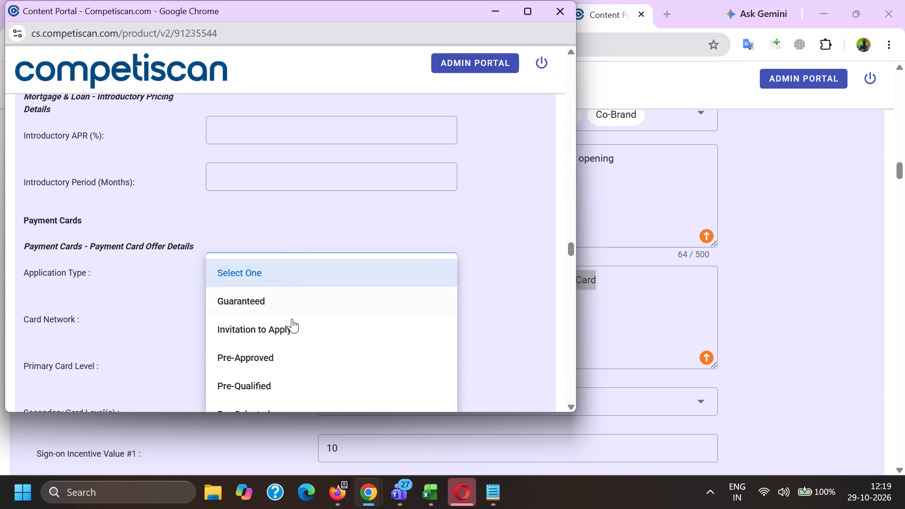
click(292, 323)
drag(146, 323, 160, 322)
click(238, 315)
scroll(249, 152, down, 2)
click(280, 314)
drag(83, 287, 106, 286)
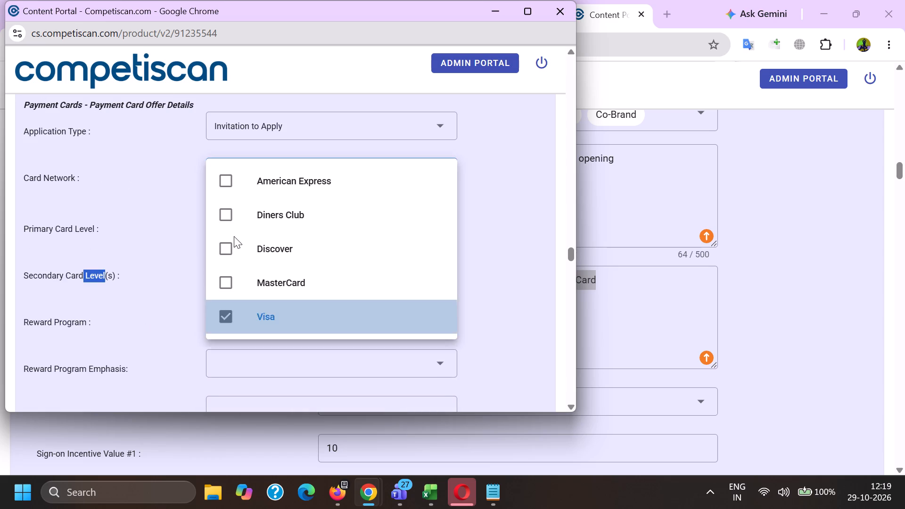
Set the primary card level to Visa Signature and mark Reward Program as Yes.
click(232, 235)
scroll(252, 302, down, 7)
drag(295, 367, 289, 367)
click(159, 356)
click(209, 321)
double_click(133, 363)
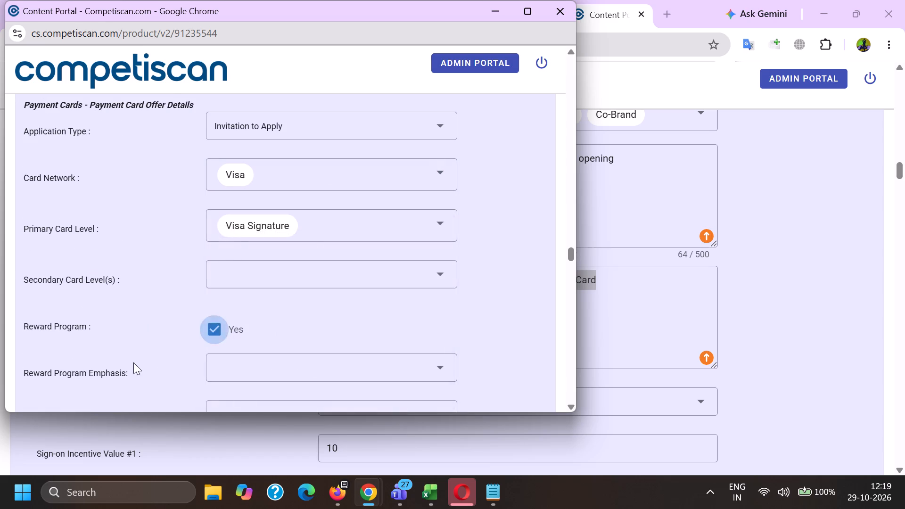
Mark Credit Card Mentioned in the retail credit details and submit the product record.
key(End)
click(211, 199)
click(212, 195)
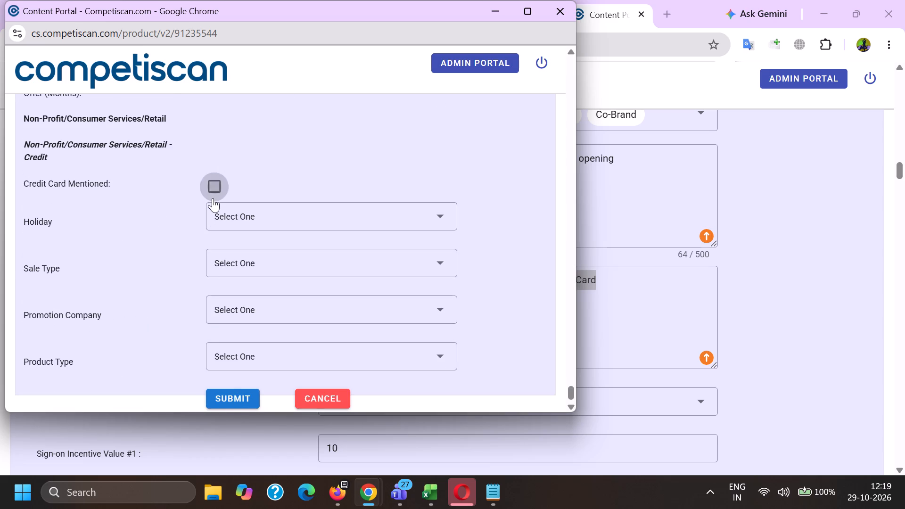
click(231, 388)
click(237, 399)
Search the email subjects for the exact phrase "Table lamps worth a closer look", copied from the Firefox email list, to check for duplicates.
key(alt+Tab)
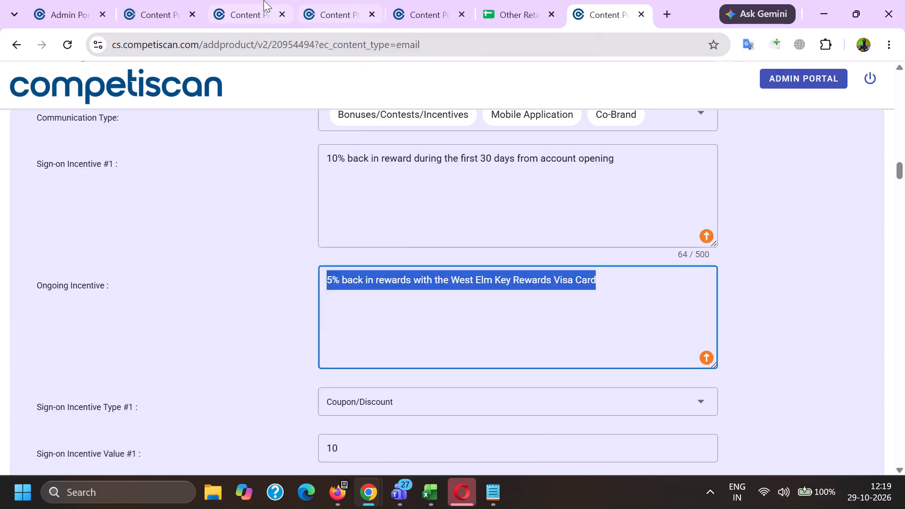
click(263, 0)
click(180, 0)
click(326, 497)
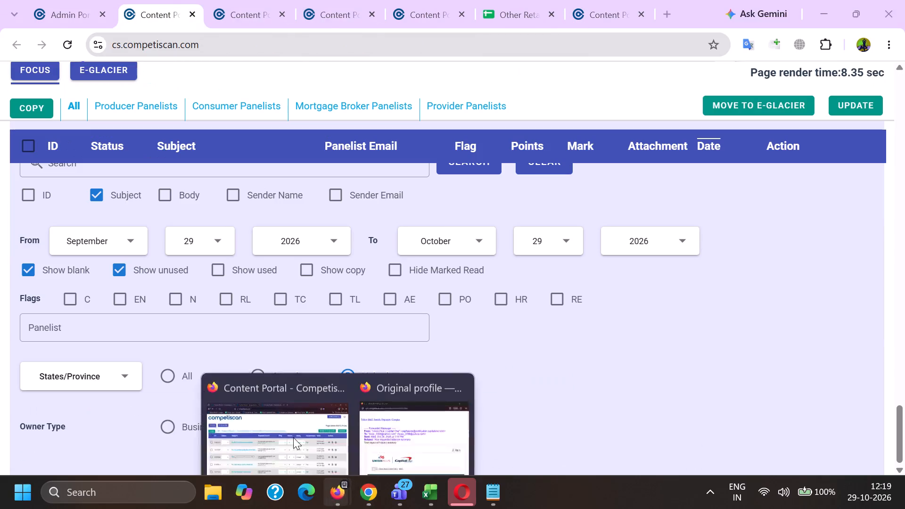
click(250, 426)
drag(173, 394, 283, 403)
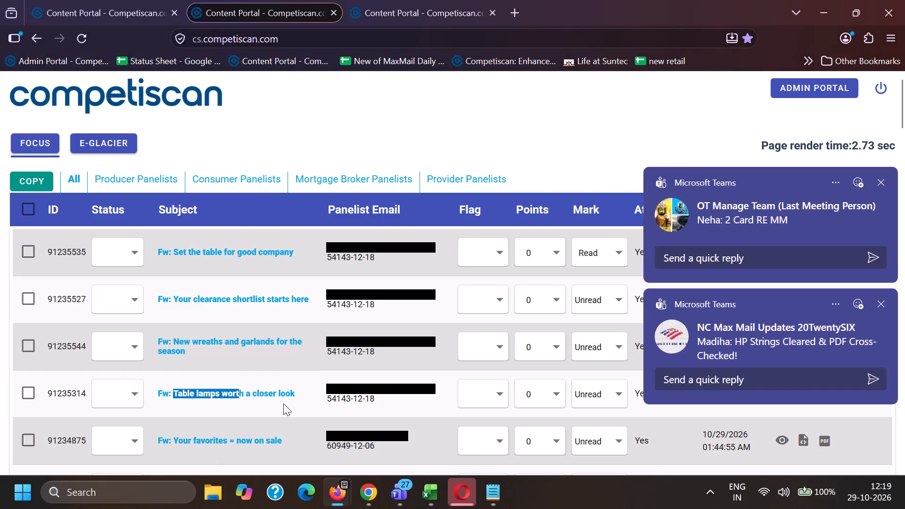
drag(283, 403, 297, 403)
key(ctrl+c)
key(ctrl+c)
click(367, 498)
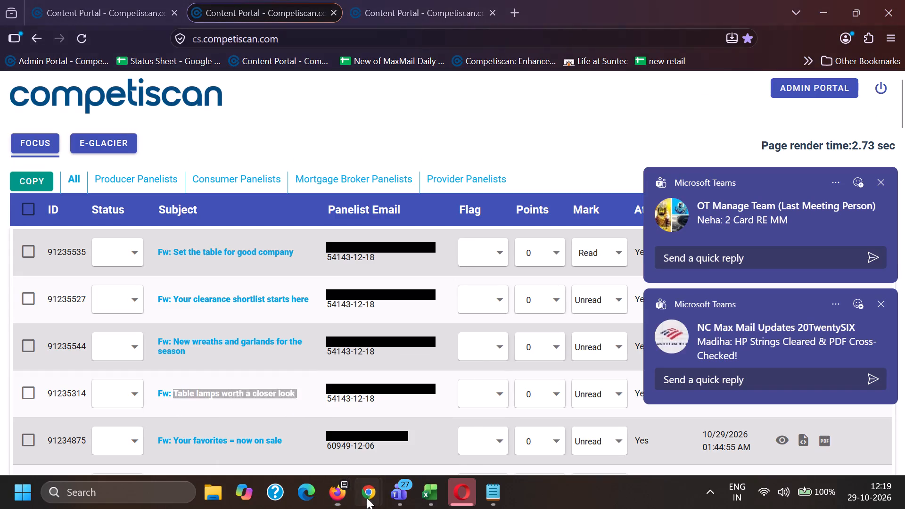
click(303, 436)
click(277, 0)
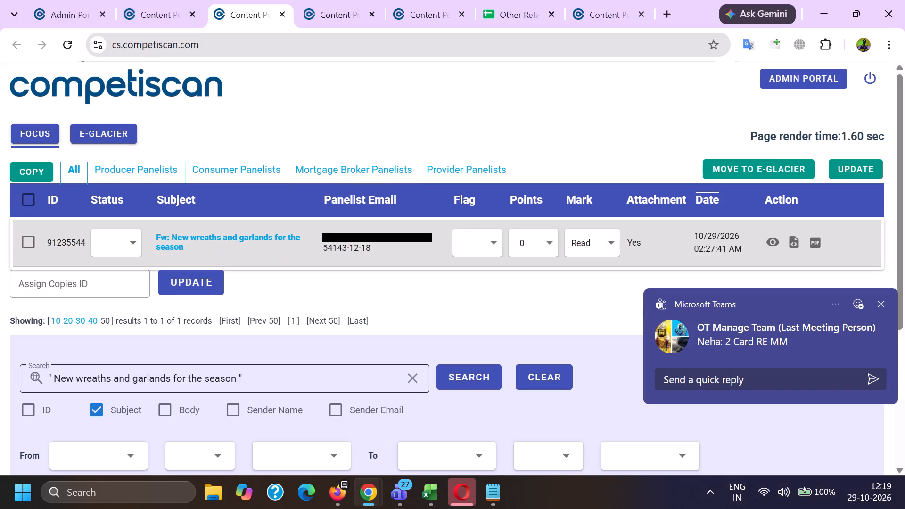
drag(362, 385, 0, 355)
key(BackSpace)
key(shift+quotedbl)
key(ctrl+v)
key(shift+quotedbl)
key(Return)
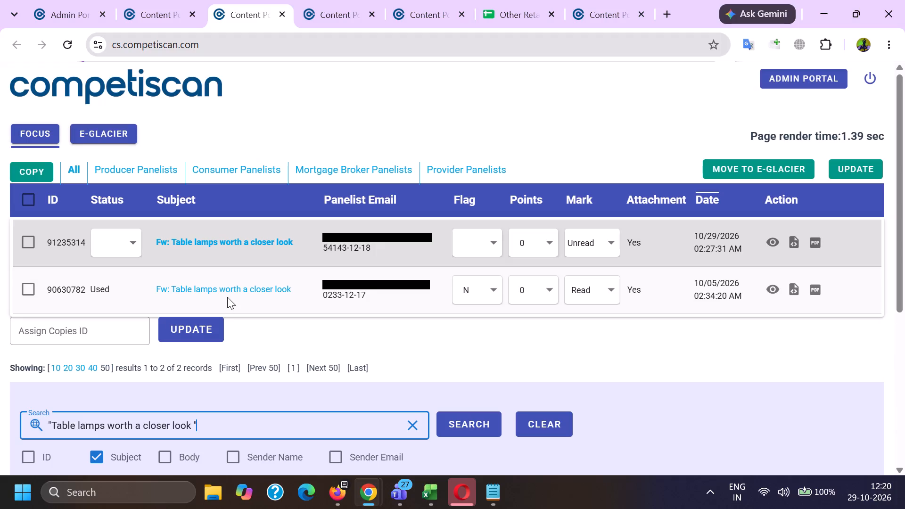
Open the used and the unread "Table lamps worth a closer look" emails and compare their card offer content.
click(774, 289)
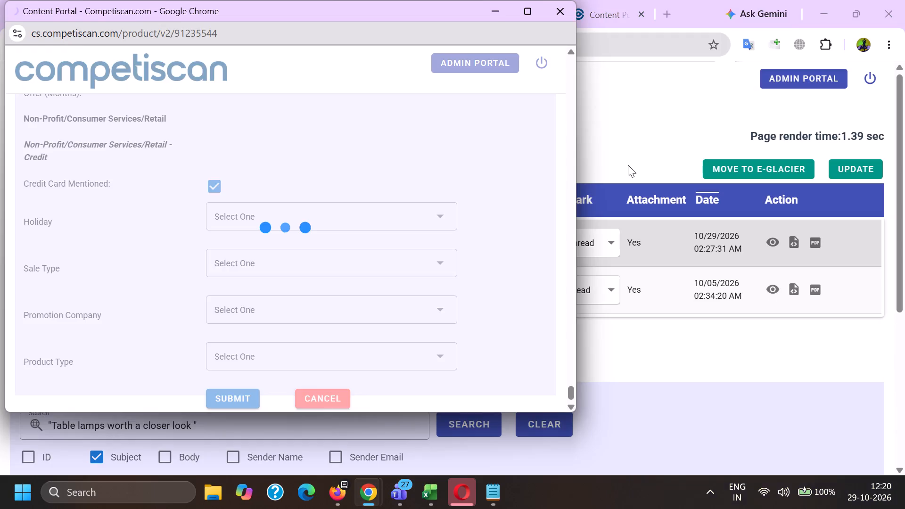
drag(571, 61, 559, 265)
click(775, 238)
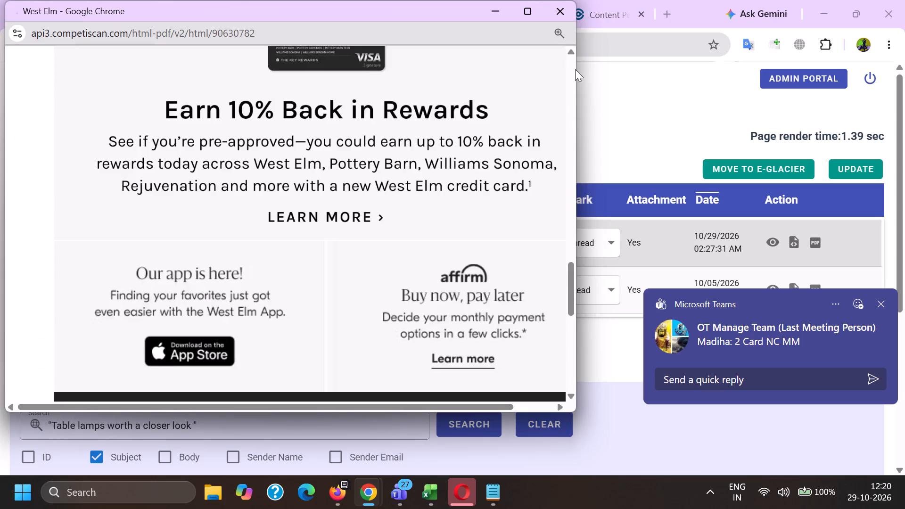
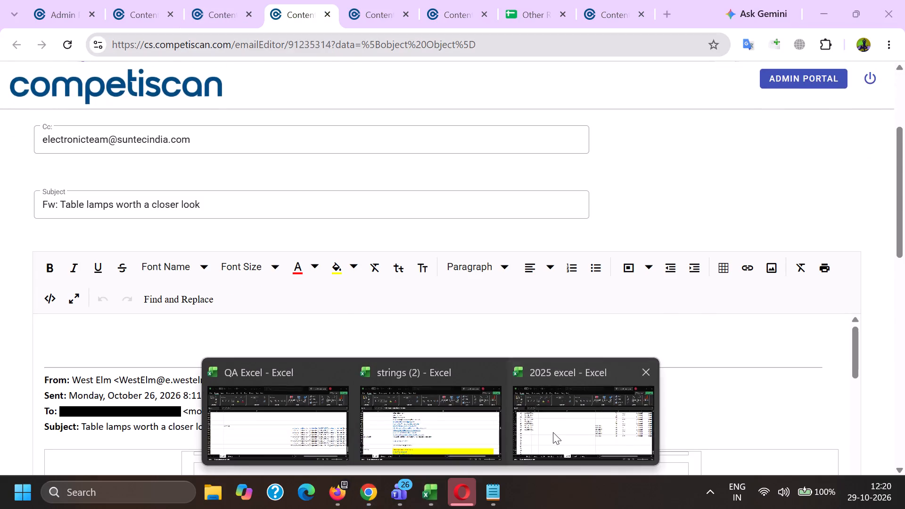
key(ctrl+v)
click(138, 289)
key(c)
key(c)
key(Right)
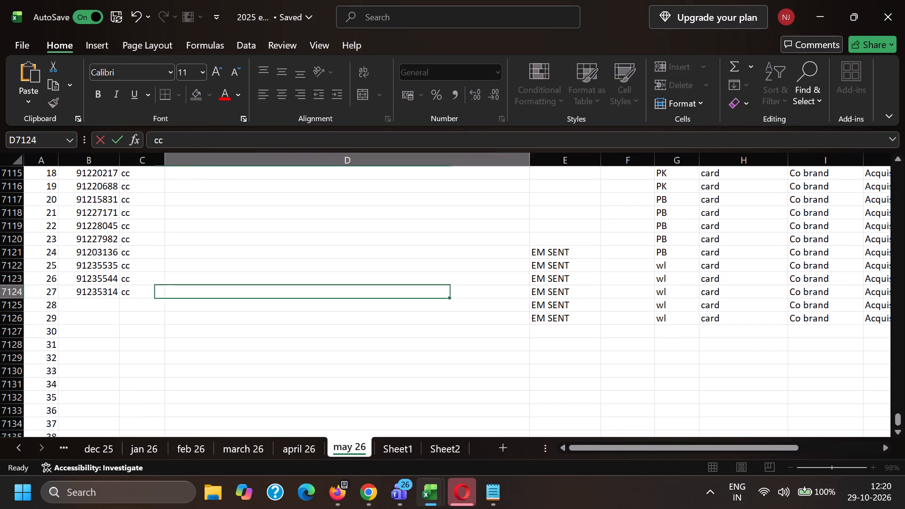
key(Right)
key(Right)
Back in the Chrome email editor, add blank lines above the From header and delete the horizontal rule there.
key(alt+Tab)
scroll(81, 162, down, 1)
click(33, 314)
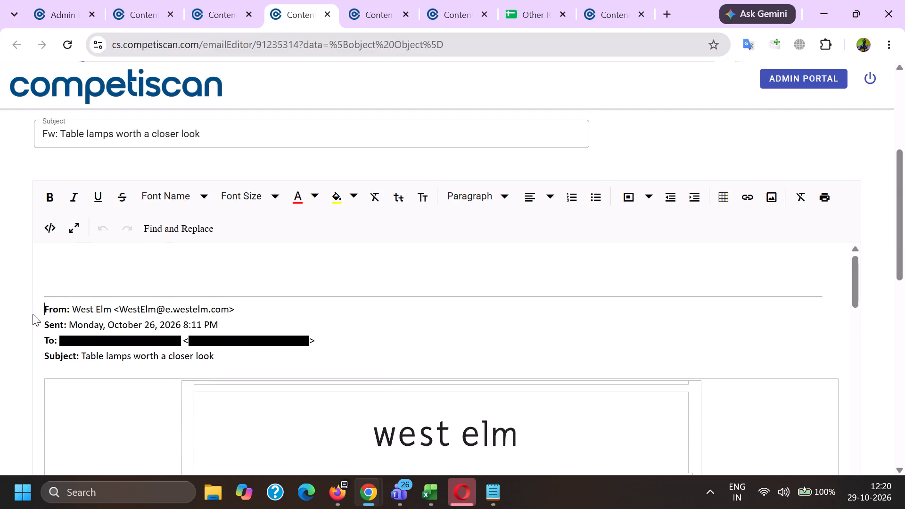
key(Return)
key(Return)
key(Return)
click(24, 309)
key(BackSpace)
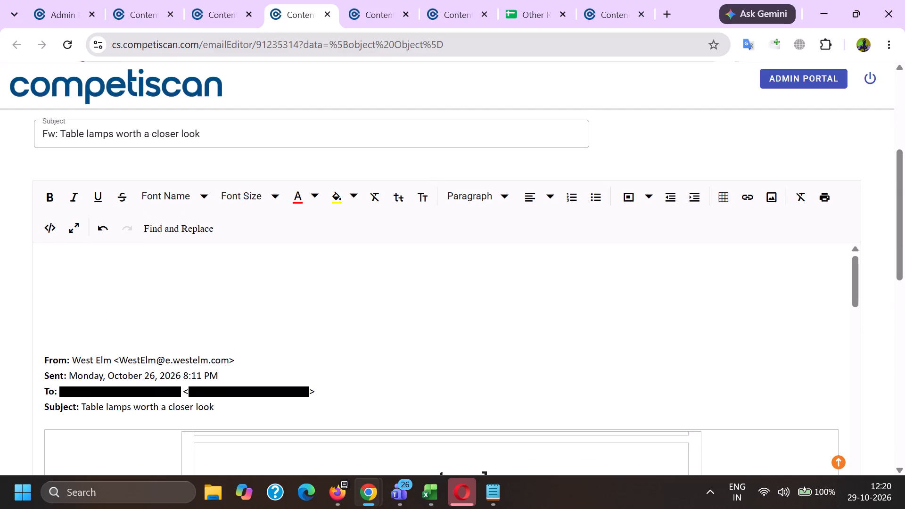
Delete the To line and the sender's email address from the forwarded message header.
drag(44, 392, 356, 385)
key(BackSpace)
key(BackSpace)
drag(117, 360, 140, 365)
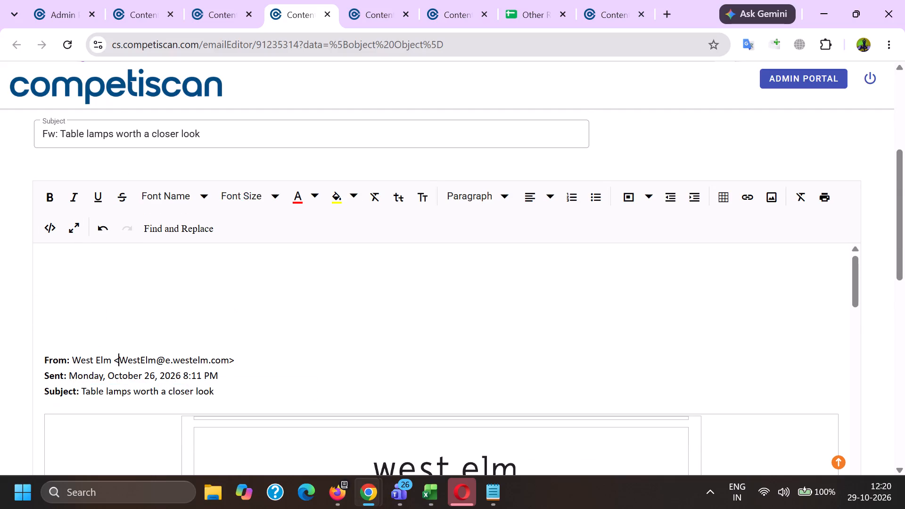
drag(140, 365, 319, 360)
key(BackSpace)
key(BackSpace)
Remove the hyperlink from the "click here" text for managing email preferences in the email footer.
scroll(363, 220, down, 20)
scroll(363, 220, down, 19)
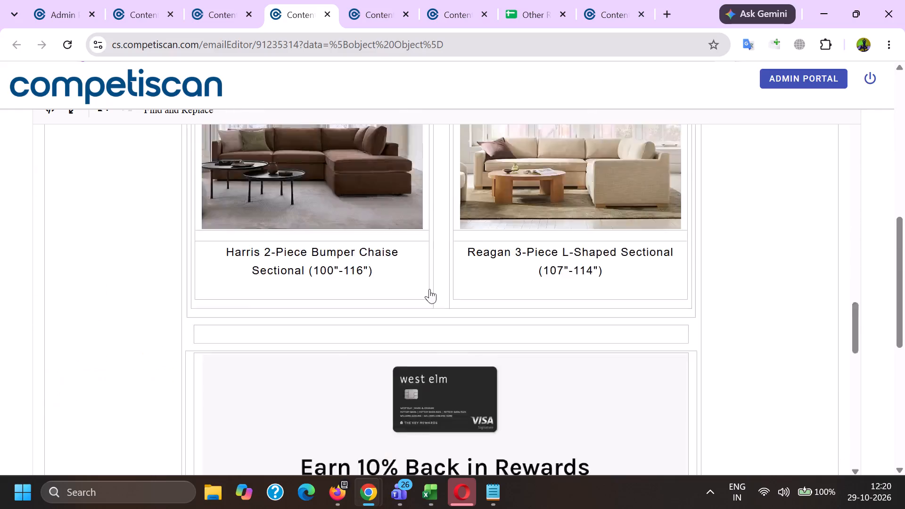
scroll(429, 289, down, 4)
scroll(401, 347, up, 4)
click(300, 372)
click(284, 299)
scroll(495, 231, up, 1)
scroll(491, 232, down, 12)
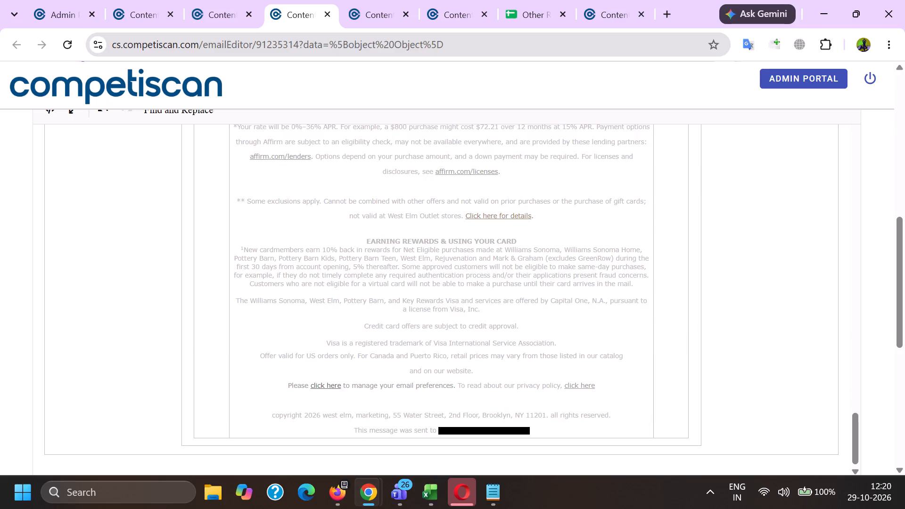
click(325, 385)
click(402, 417)
Delete the recipient's email address after "This message was sent to" at the end of the footer.
drag(438, 428, 489, 432)
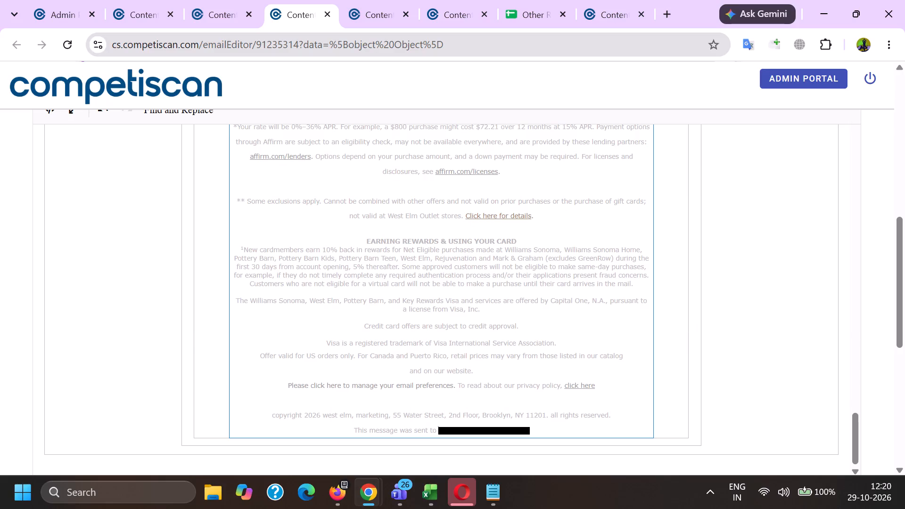
drag(489, 432, 563, 433)
key(BackSpace)
Remove the hyperlink from the "view this email with images" text above the Affirm details.
scroll(460, 471, up, 1)
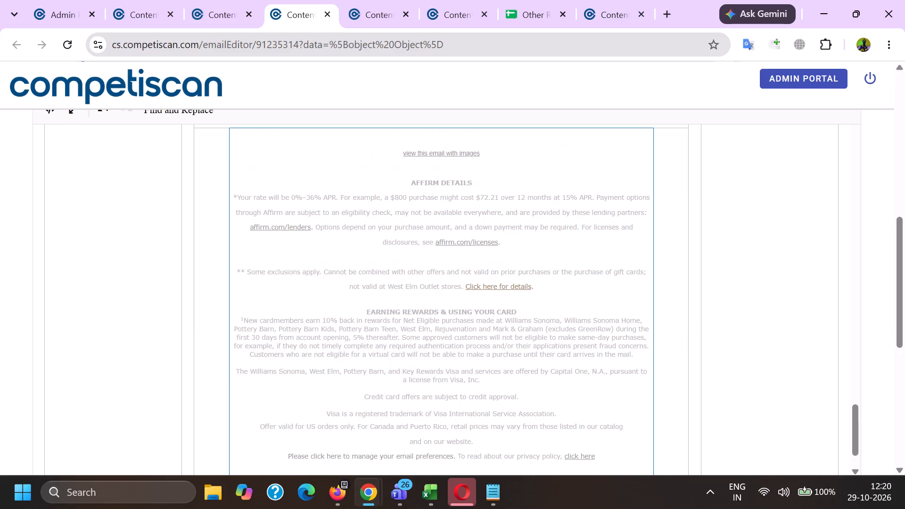
click(426, 151)
click(505, 177)
Save the edited email's product info without sending it.
scroll(442, 243, down, 5)
scroll(402, 329, down, 10)
click(345, 343)
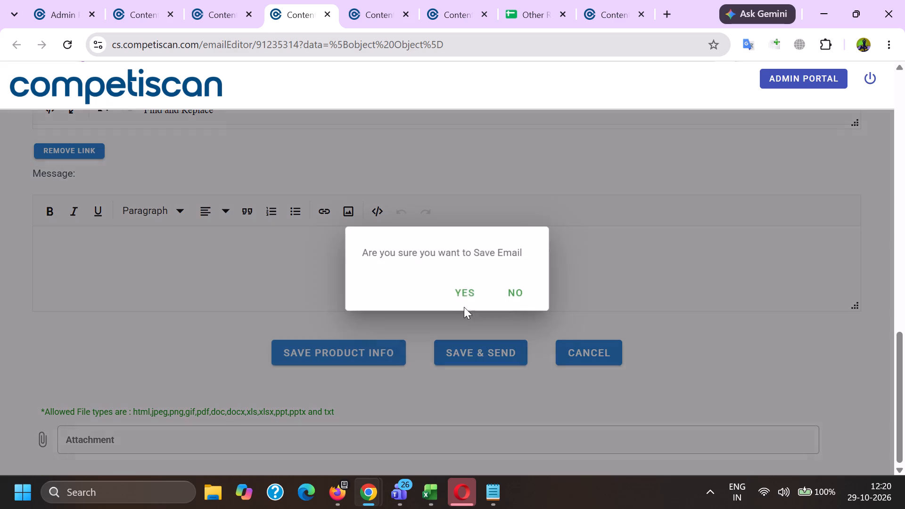
click(461, 287)
click(446, 0)
click(358, 0)
click(304, 0)
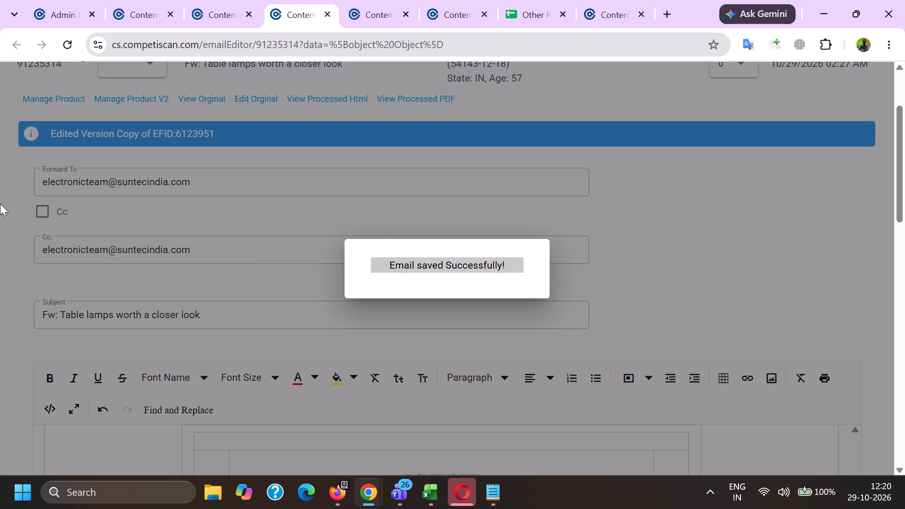
drag(0, 200, 10, 193)
click(49, 104)
Go back to the email editor and copy the sender name West Elm from the From line.
key(alt+Tab)
scroll(117, 205, down, 5)
click(120, 296)
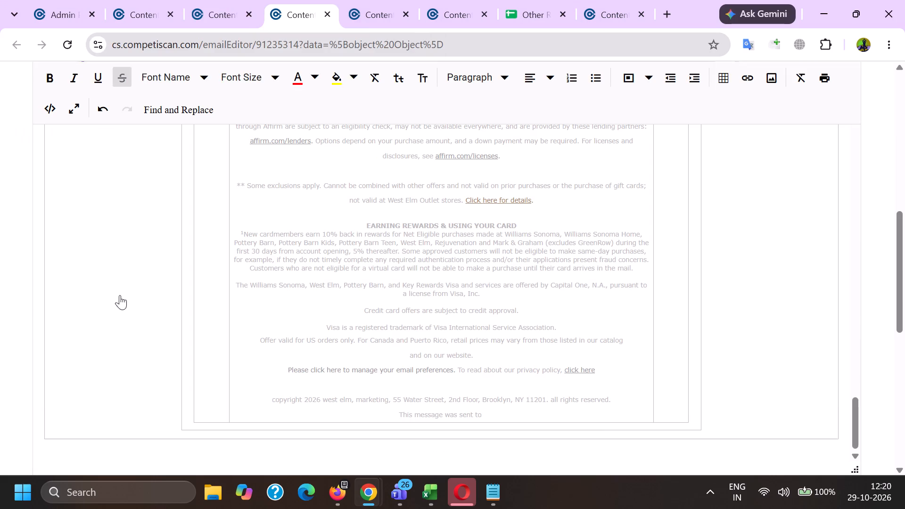
double_click(120, 293)
key(Page_Up)
key(Page_Up)
key(Page_Up)
key(Page_Up)
key(Page_Up)
key(Page_Up)
key(Page_Up)
scroll(115, 197, down, 5)
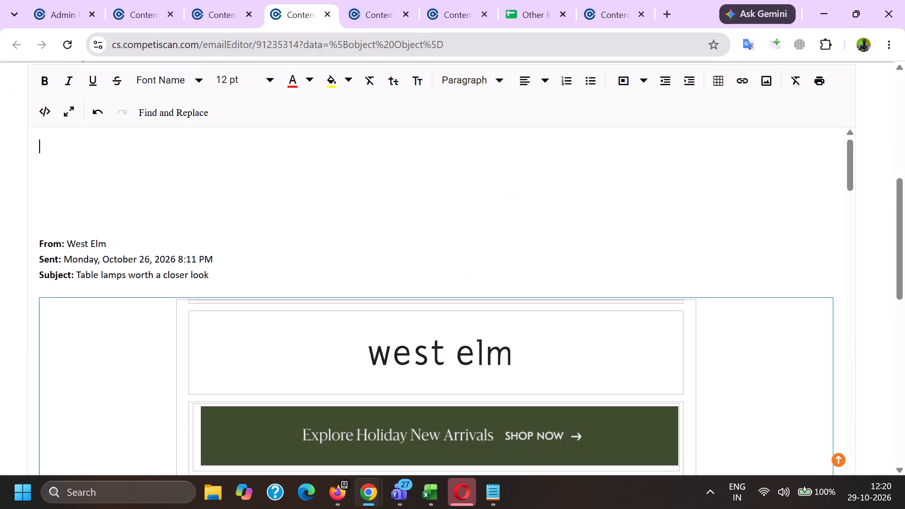
double_click(75, 244)
shift+click(98, 243)
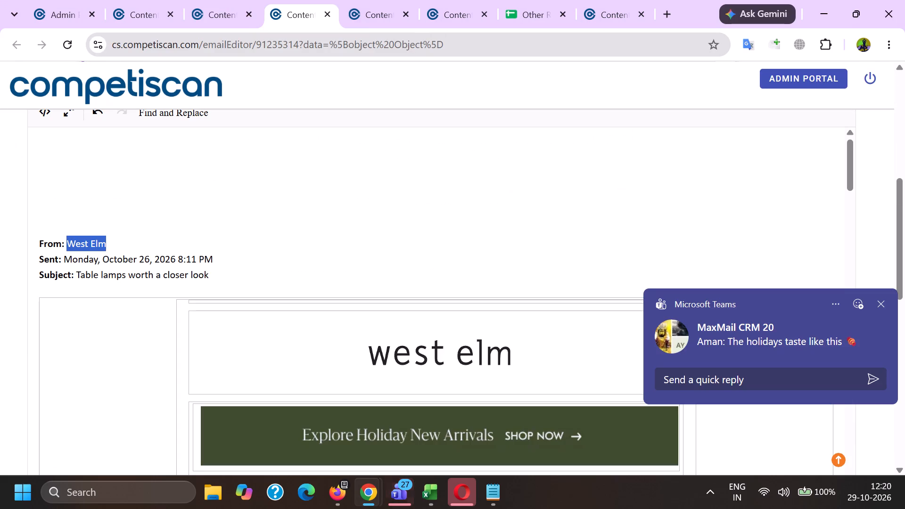
key(ctrl+c)
In the product form window, add Capital One as a company.
key(alt+Tab)
click(362, 132)
scroll(267, 155, down, 2)
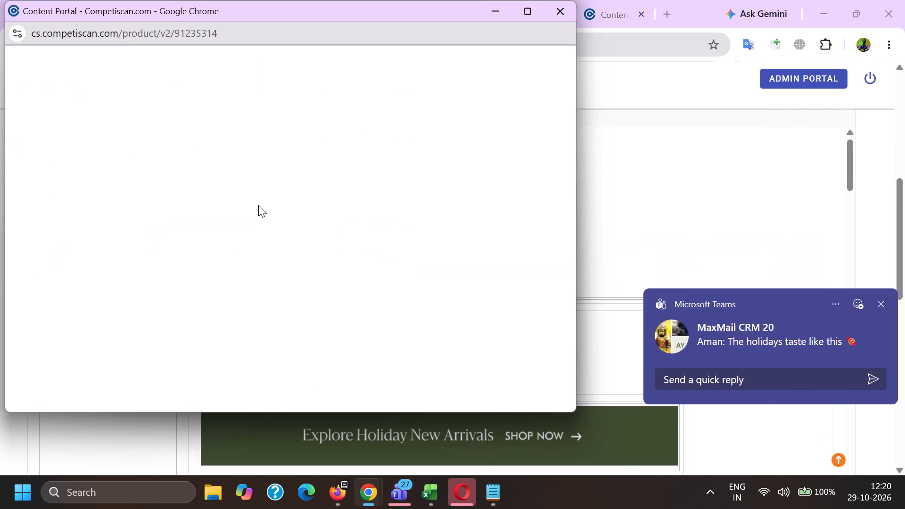
scroll(258, 205, down, 6)
click(245, 328)
click(259, 296)
key(c)
key(a)
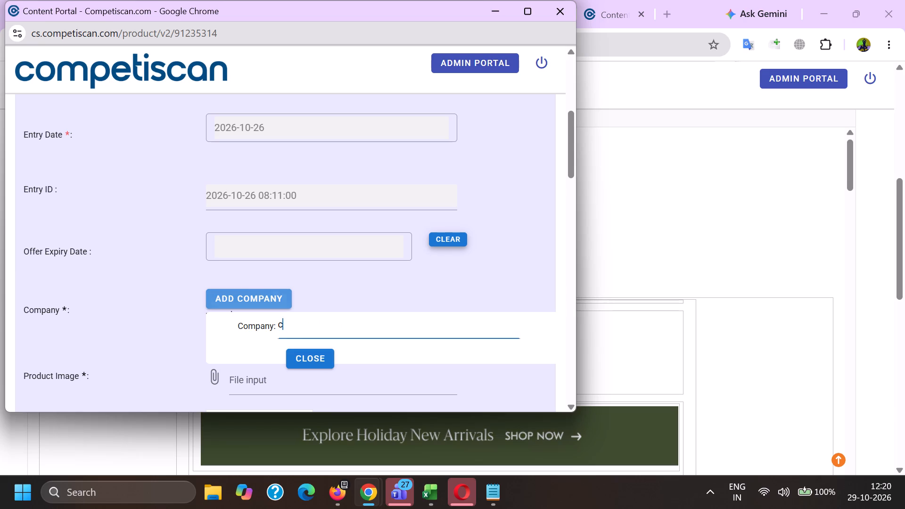
text(pit)
key(a)
text(l one)
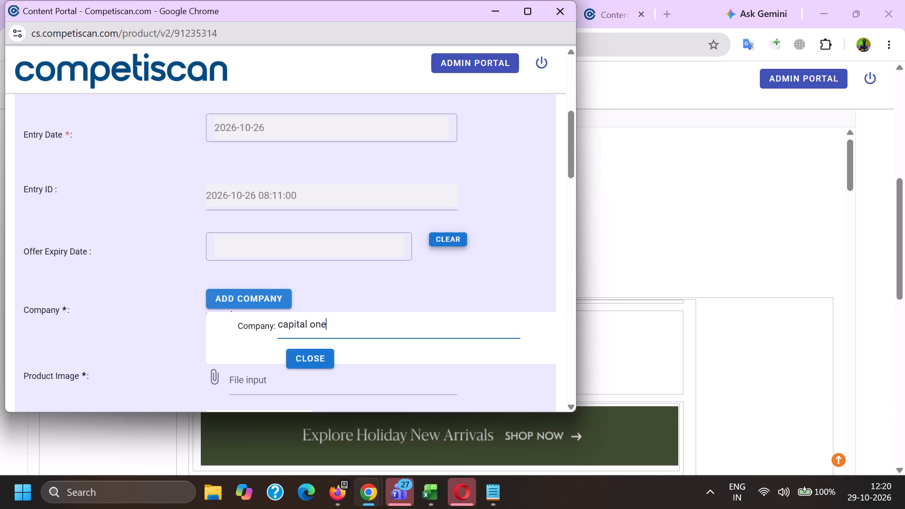
scroll(282, 192, down, 2)
click(311, 227)
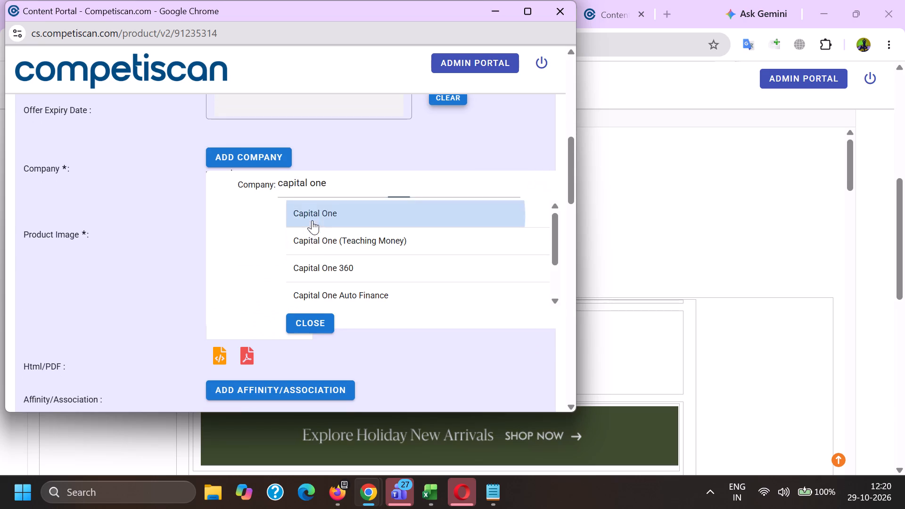
Add Affirm as another company and West Elm as the affinity/association.
click(257, 155)
key(a)
text(ffirm)
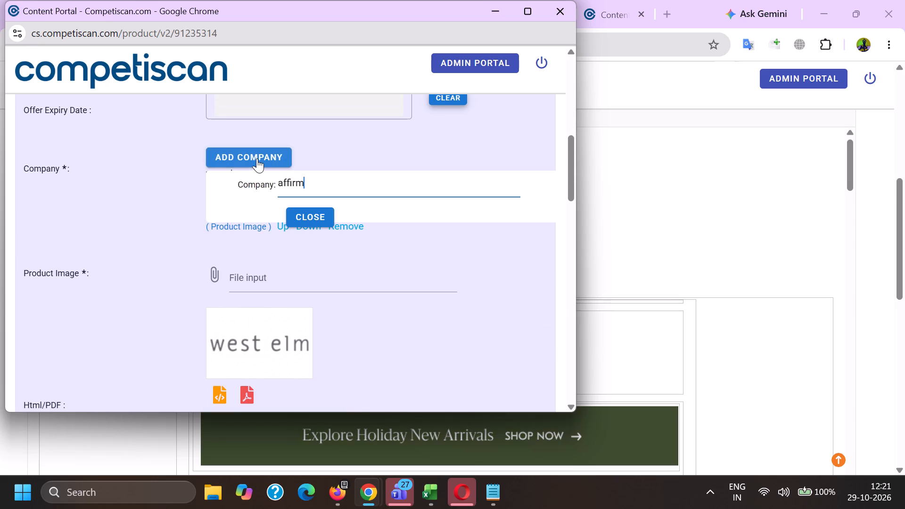
scroll(253, 167, down, 2)
click(286, 286)
click(349, 300)
key(ctrl+v)
scroll(338, 325, up, 3)
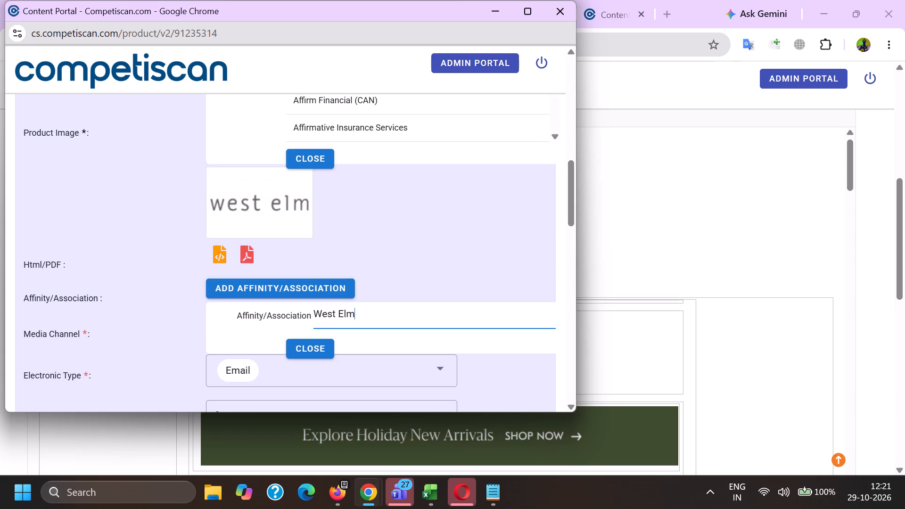
click(297, 278)
click(313, 281)
click(314, 293)
scroll(294, 210, down, 2)
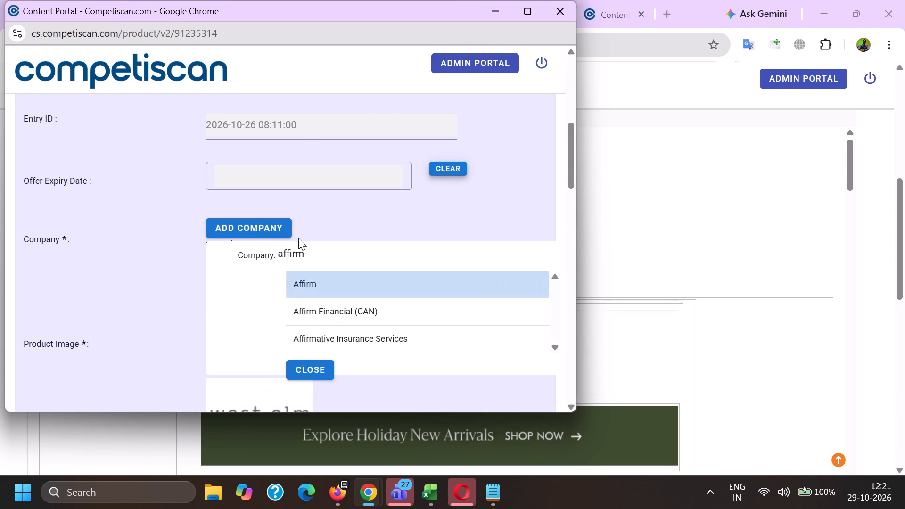
scroll(298, 238, down, 5)
scroll(305, 299, up, 3)
click(306, 314)
Add a sector entry with sector Retail, category Home and sub-category Furniture.
scroll(266, 183, down, 4)
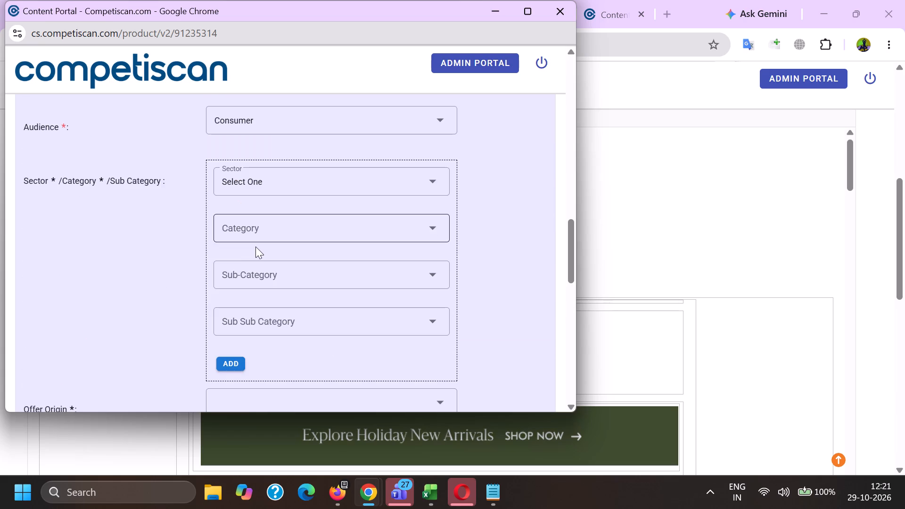
click(254, 189)
scroll(254, 180, down, 8)
click(250, 258)
drag(155, 253, 176, 252)
click(265, 235)
scroll(264, 237, down, 7)
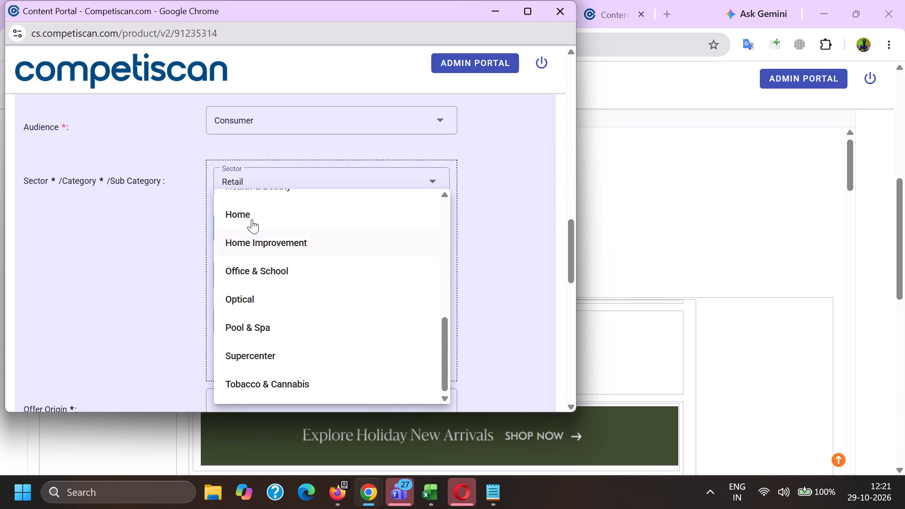
drag(252, 218, 250, 224)
drag(165, 242, 181, 246)
click(259, 276)
scroll(251, 172, down, 2)
click(267, 242)
drag(142, 223, 161, 223)
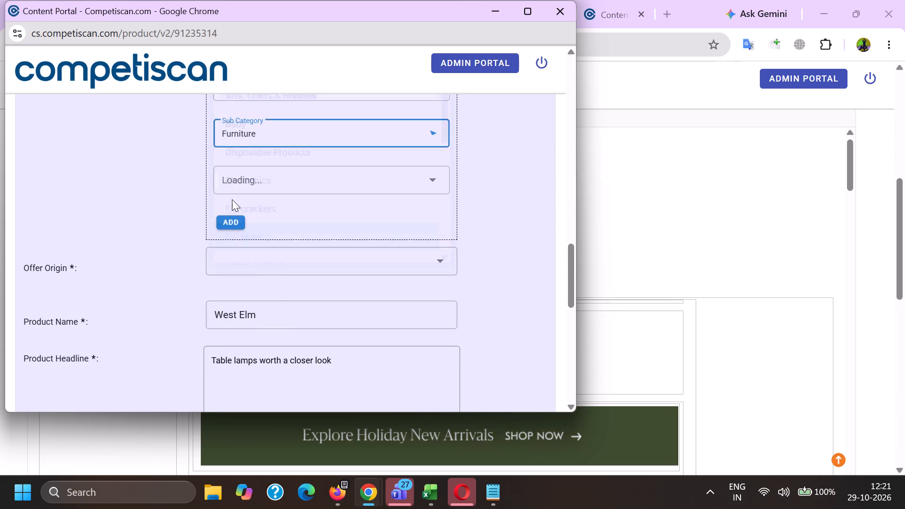
click(238, 228)
Add a second sector entry with sector Credit Cards, category Payment Cards and sub-category Credit Cards.
scroll(257, 292, up, 3)
click(265, 274)
scroll(268, 345, up, 6)
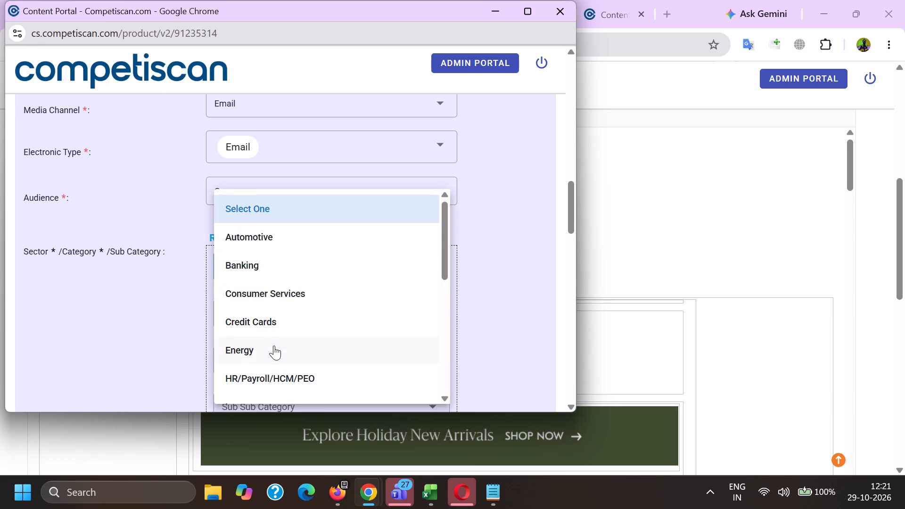
click(274, 328)
drag(156, 313, 177, 312)
click(271, 307)
scroll(268, 206, down, 1)
click(271, 298)
click(260, 296)
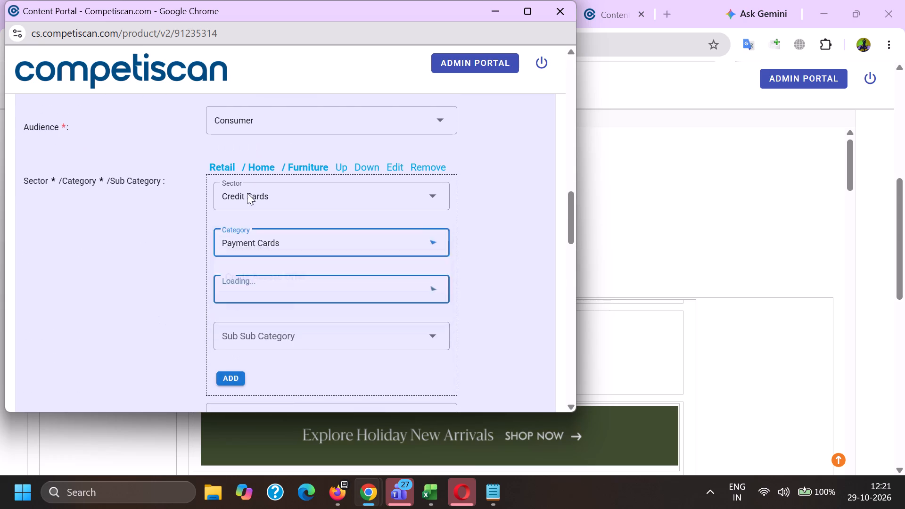
scroll(240, 185, down, 3)
click(266, 230)
drag(144, 209, 189, 202)
click(238, 164)
scroll(266, 255, up, 4)
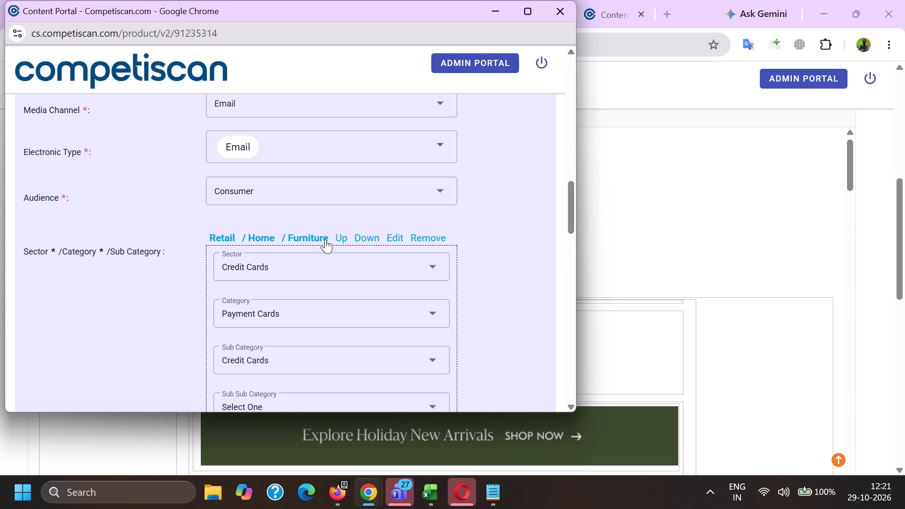
Move the Retail / Home / Furniture entry down below the Credit Cards entry.
click(372, 238)
Add a third sector entry with sector Mortgage & Loan, category Unsecured and sub-category Point of Sale Financing/BNPL.
scroll(327, 210, down, 4)
scroll(261, 262, up, 2)
click(249, 167)
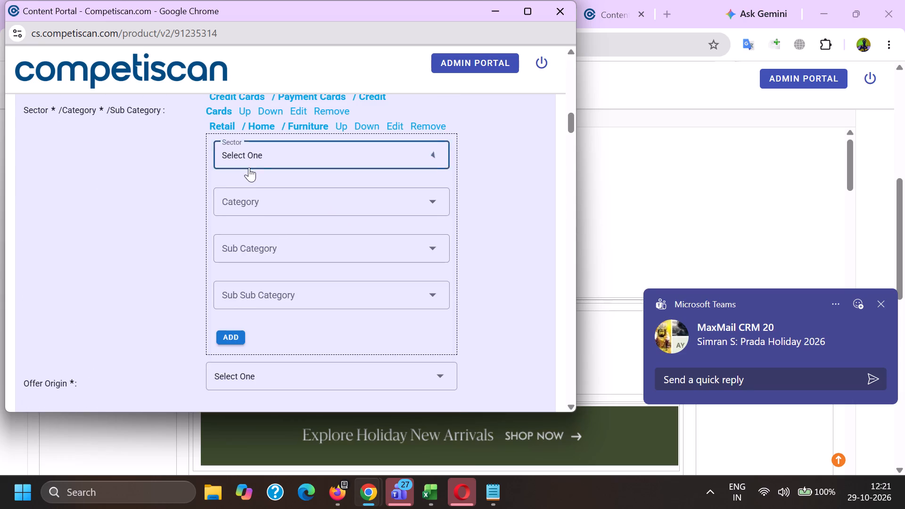
scroll(246, 194, down, 3)
click(284, 201)
drag(169, 203, 177, 205)
click(273, 212)
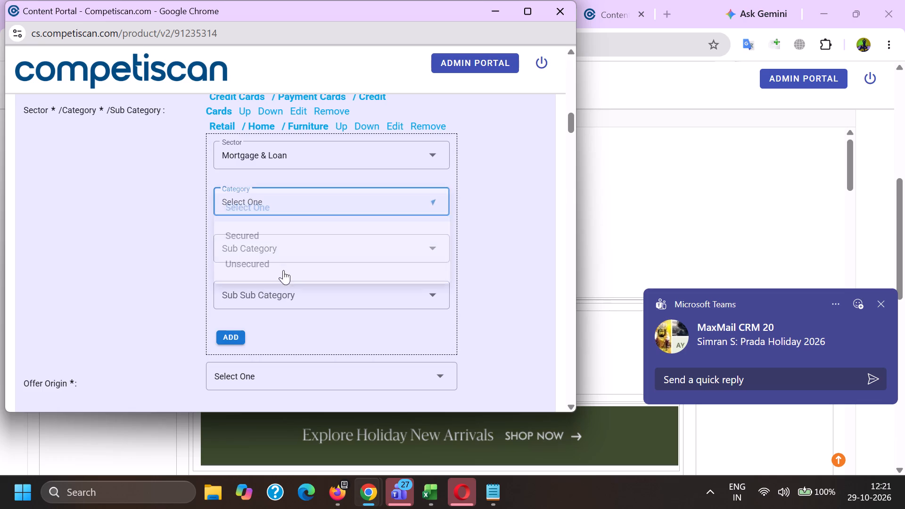
click(264, 266)
click(242, 248)
scroll(258, 142, down, 2)
scroll(261, 235, down, 7)
drag(267, 281, 259, 281)
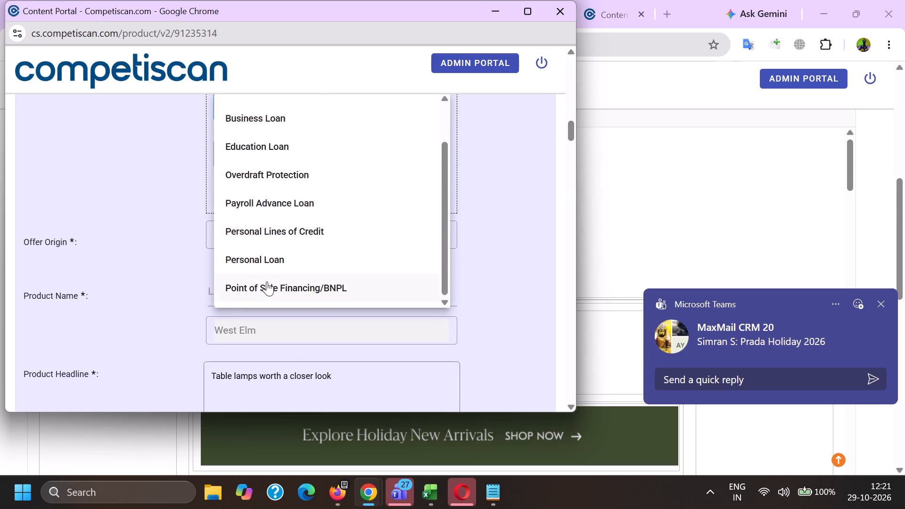
click(197, 273)
click(233, 204)
click(226, 199)
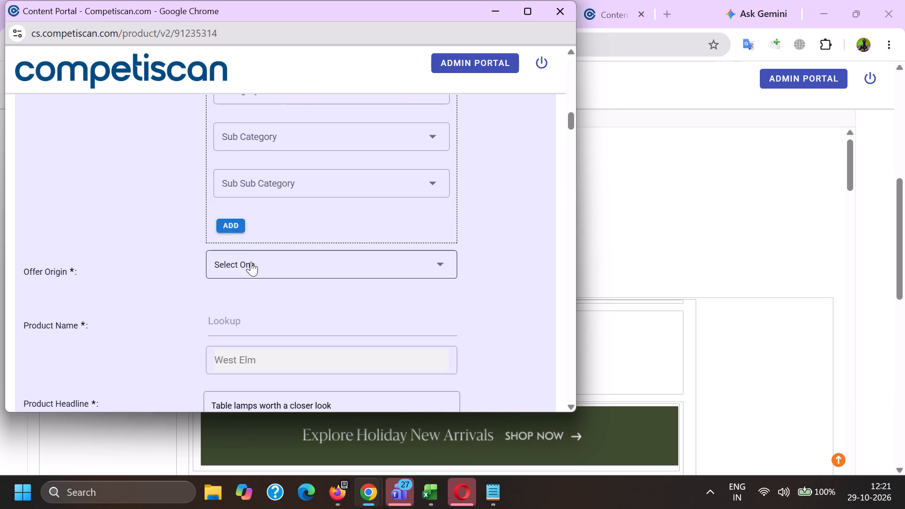
Set the offer origin to Provider/Bank and look up West Elm Key Rewards Visa Card as the product name.
click(251, 262)
double_click(269, 322)
key(ctrl+v)
click(281, 381)
scroll(283, 381, up, 4)
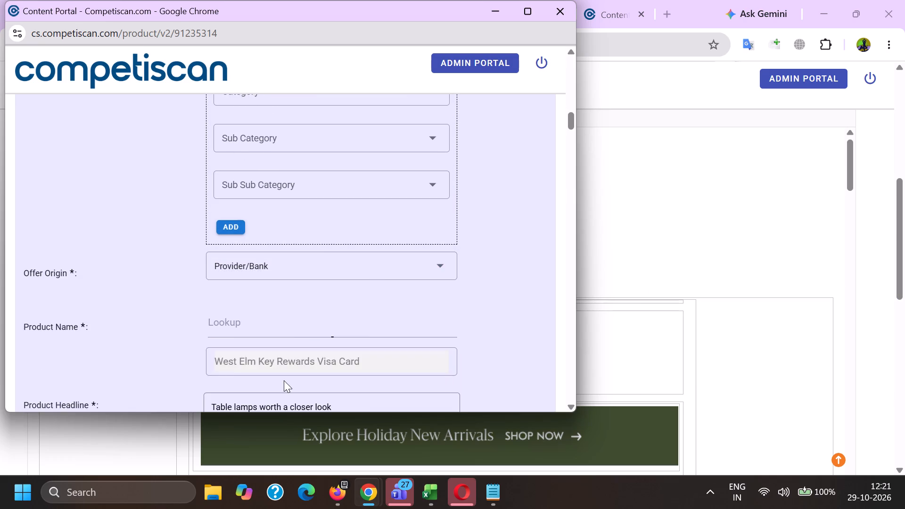
click(275, 254)
Replace the product headline with the email's subject line, "Table lamps worth a closer look", ending in a period.
scroll(270, 224, down, 6)
drag(386, 243, 0, 261)
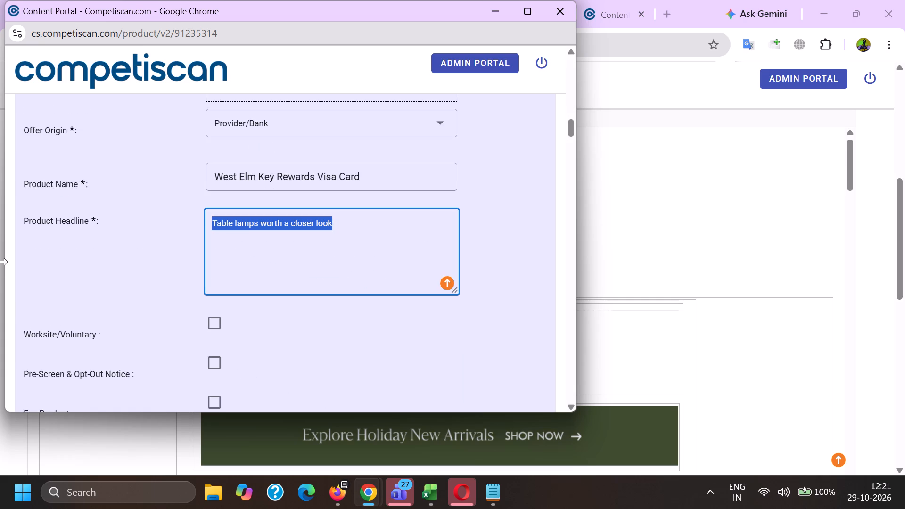
key(BackSpace)
key(alt+Tab)
click(86, 276)
drag(86, 275, 107, 277)
shift+click(224, 276)
key(ctrl+c)
key(alt+Tab)
key(ctrl+v)
scroll(313, 254, up, 4)
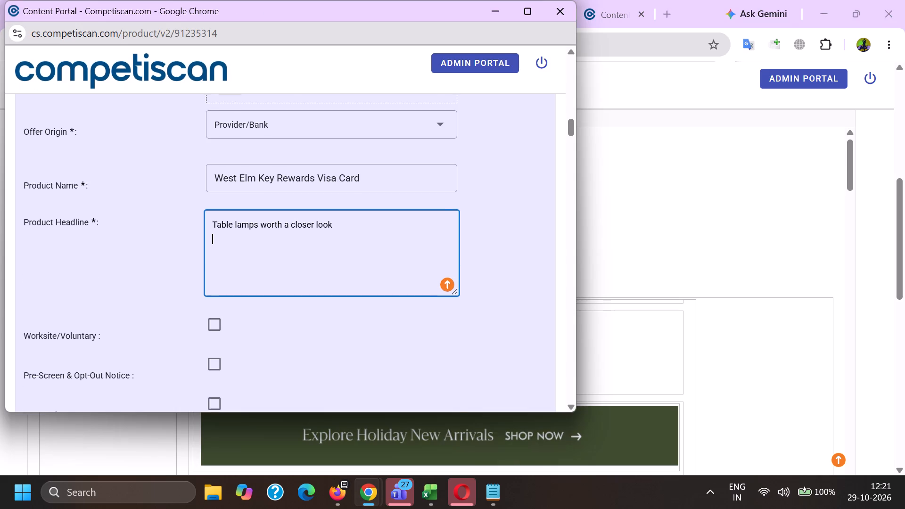
key(BackSpace)
key(period)
key(space)
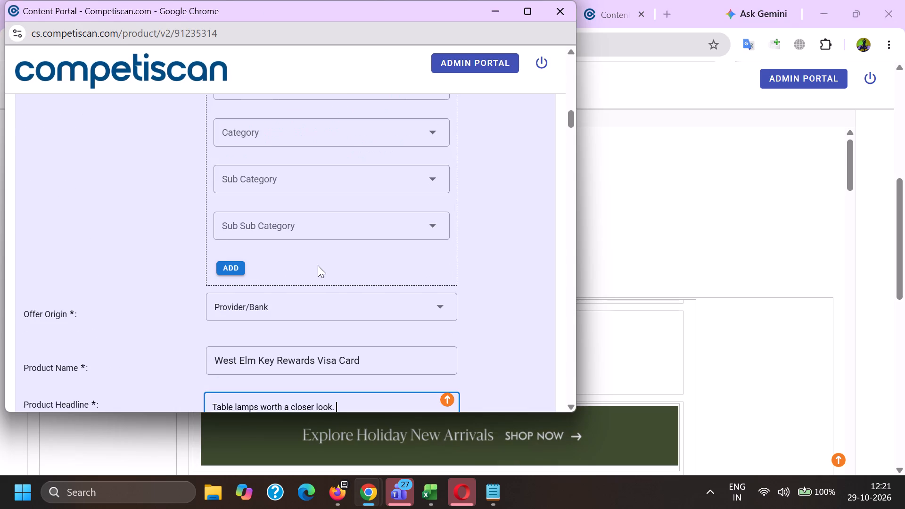
Change the Retail / Home sector entry to sub-category Home Decor and sub-sub-category Lighting, and update it.
scroll(318, 264, up, 2)
click(395, 137)
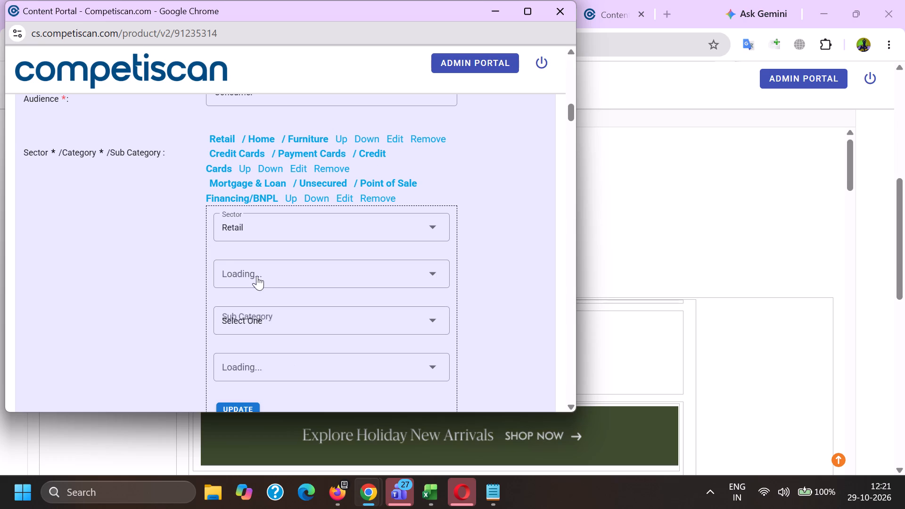
click(252, 269)
drag(94, 314, 118, 315)
click(246, 317)
scroll(250, 237, down, 1)
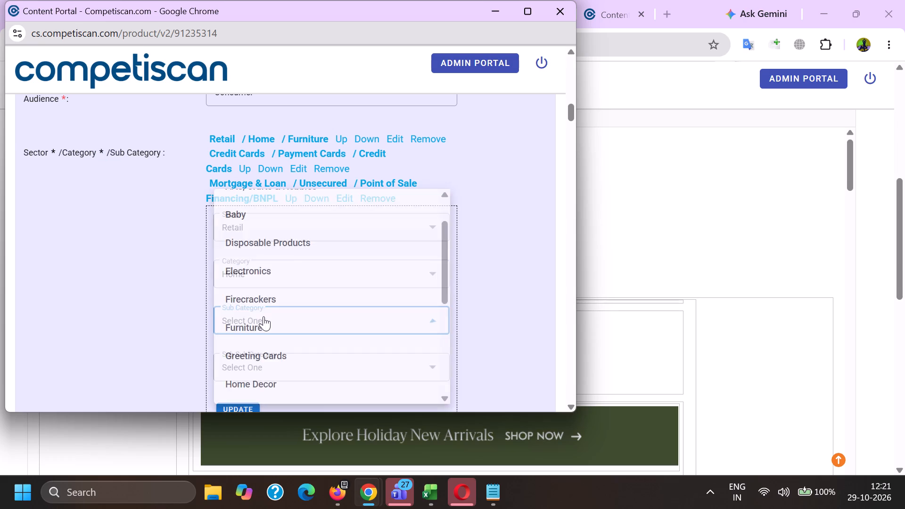
scroll(253, 314, down, 3)
scroll(253, 320, up, 2)
click(262, 296)
drag(159, 307, 181, 315)
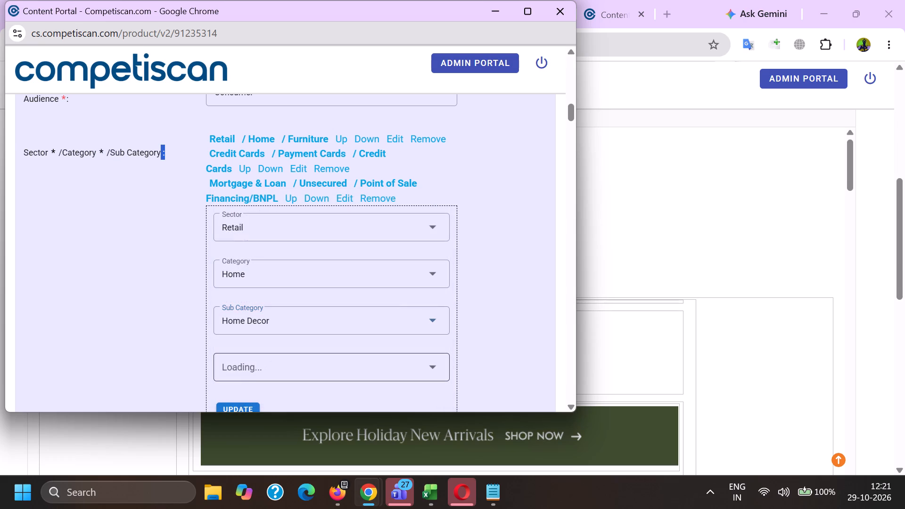
click(249, 367)
scroll(275, 219, down, 1)
scroll(264, 312, down, 4)
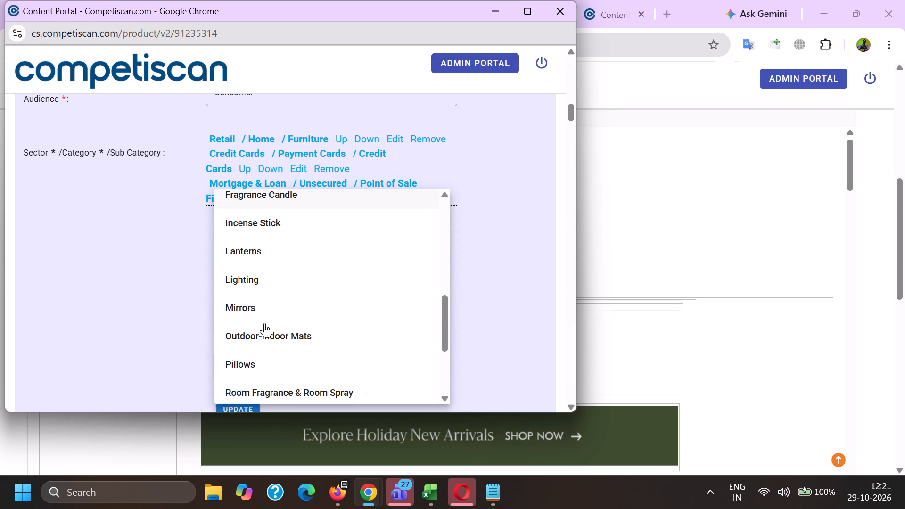
scroll(264, 323, down, 1)
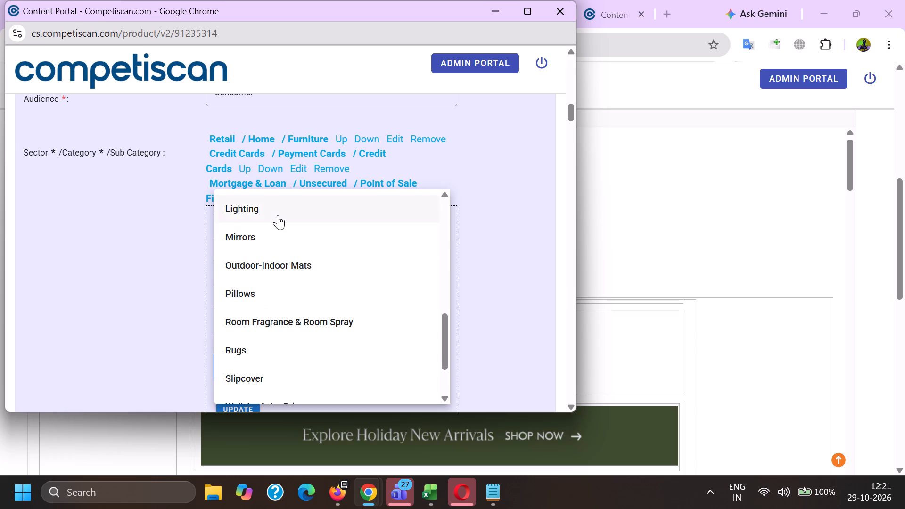
click(278, 215)
drag(127, 239, 152, 248)
click(247, 403)
Append "Earn 10% Back in Rewards" to the product headline, copied from the headline of product form 20954494.
scroll(274, 221, down, 7)
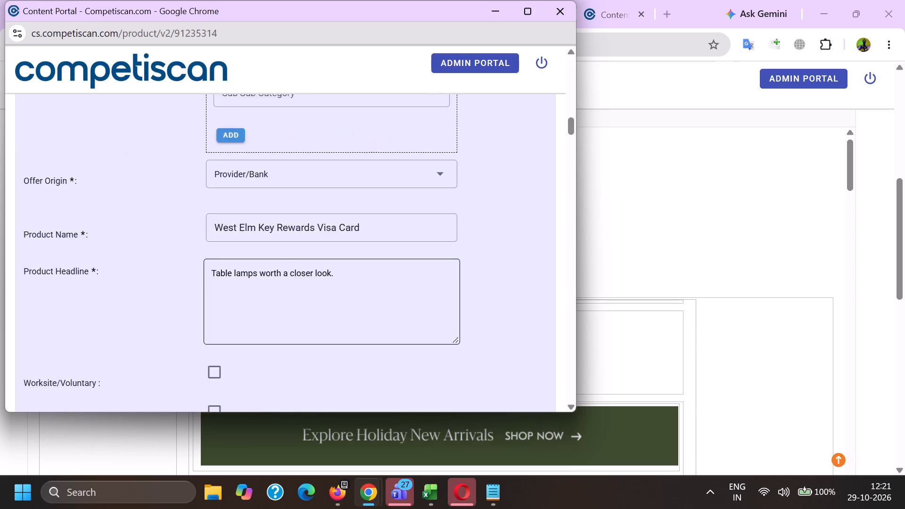
scroll(329, 298, up, 3)
click(376, 299)
key(alt+Tab)
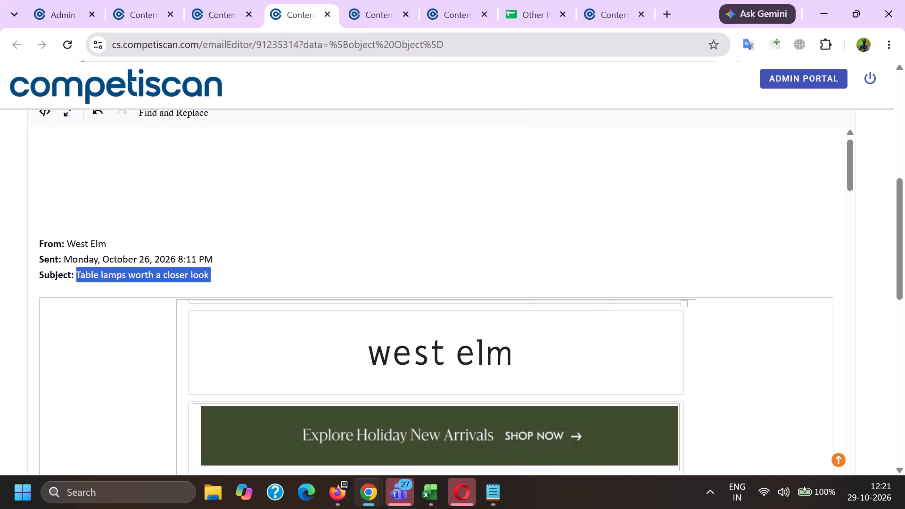
scroll(398, 266, down, 14)
click(609, 0)
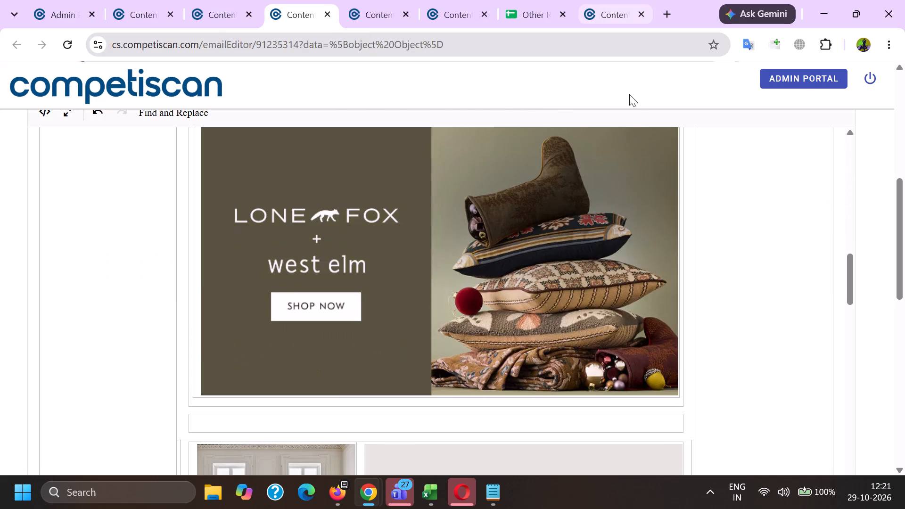
scroll(562, 309, up, 11)
double_click(516, 309)
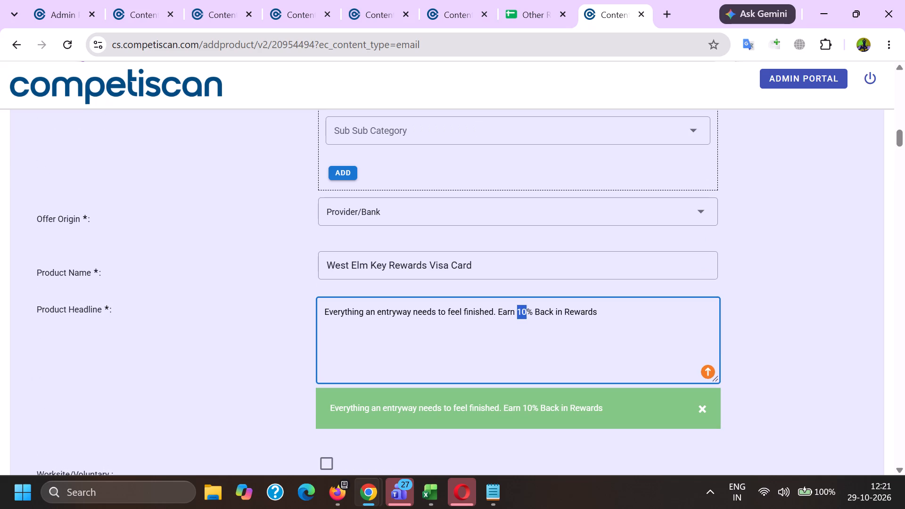
double_click(507, 312)
shift+click(607, 313)
key(ctrl+c)
key(alt+Tab)
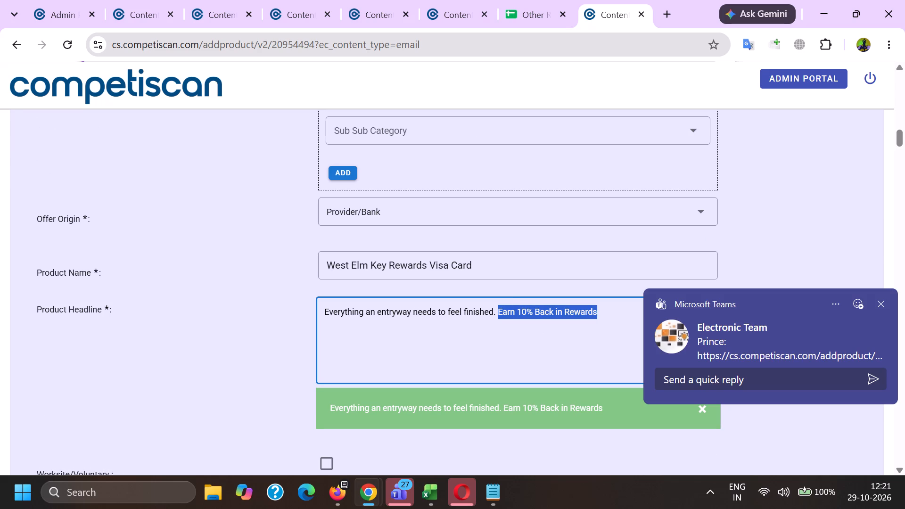
key(ctrl+v)
Set the response mechanism to URL/Website and the mailing type to Acquisition.
scroll(294, 218, down, 5)
click(243, 242)
scroll(247, 132, down, 8)
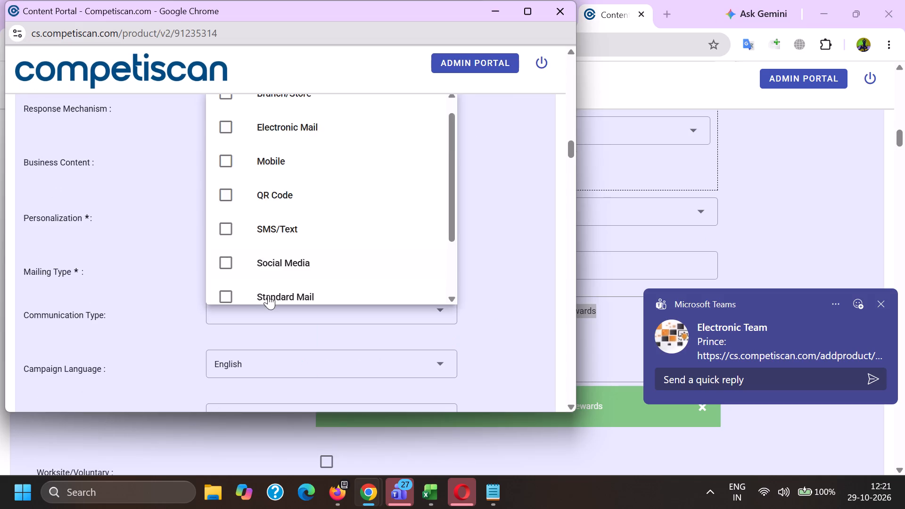
click(279, 286)
drag(109, 263, 138, 266)
click(242, 266)
drag(250, 245, 243, 250)
drag(130, 272, 155, 287)
Select the communication types Bonuses/Contests/Incentives, Co-Brand and Mobile Application.
click(233, 323)
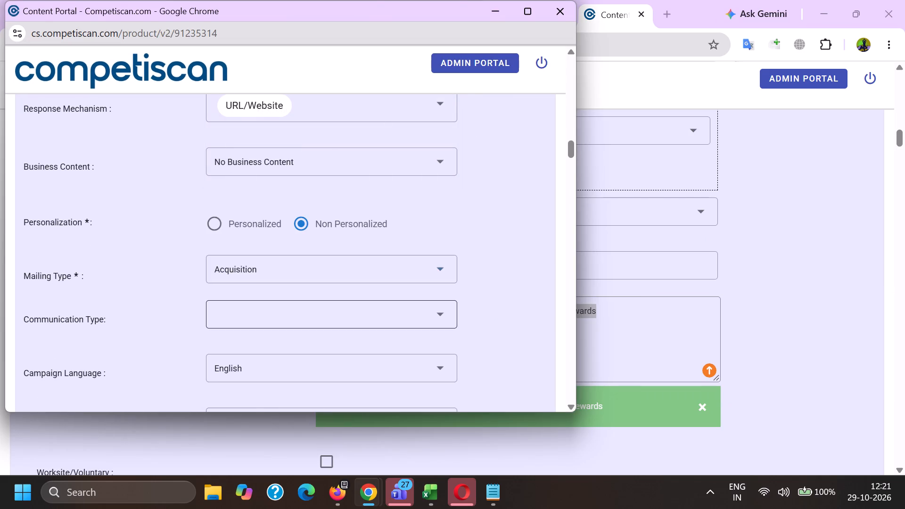
scroll(246, 185, down, 3)
click(269, 217)
scroll(269, 213, down, 5)
click(271, 286)
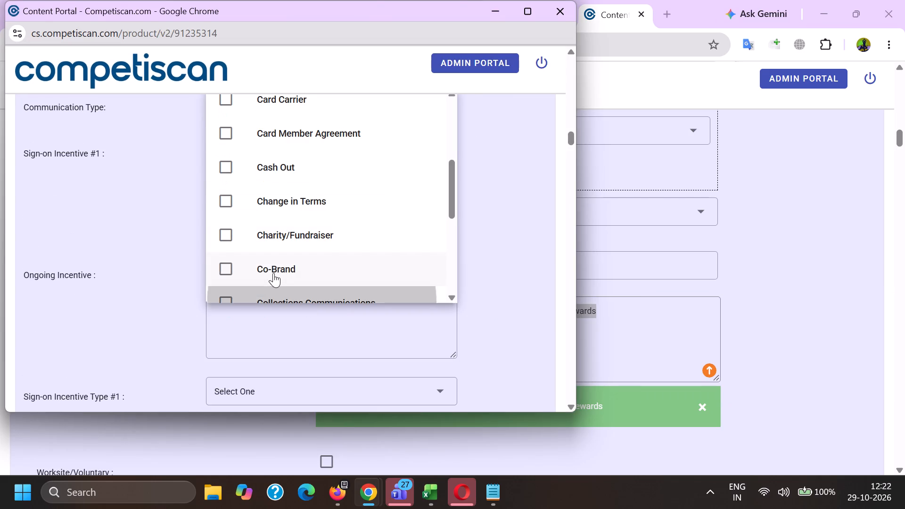
click(273, 267)
scroll(273, 267, down, 10)
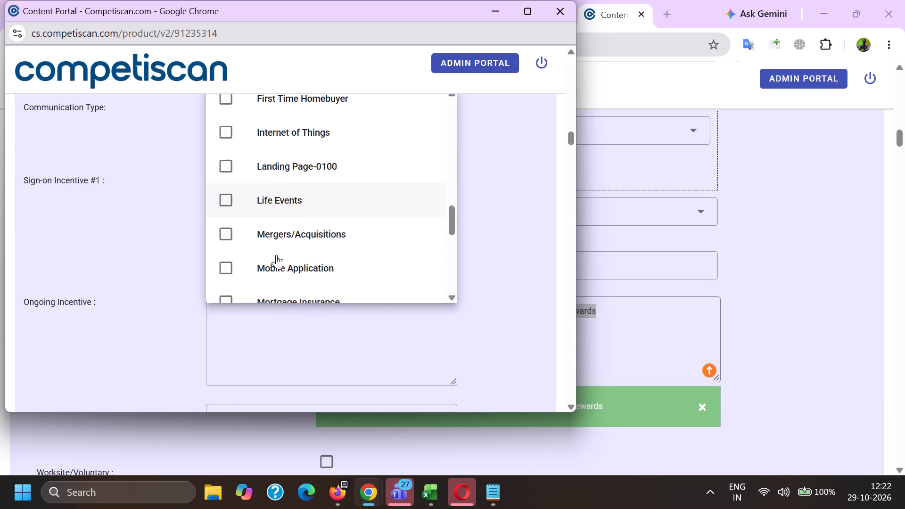
click(278, 257)
drag(168, 254, 178, 256)
Copy "10% back in reward during the first 30 days from account opening" from form 20954494 into Sign-on Incentive #1.
key(alt+Tab)
scroll(597, 197, down, 5)
scroll(596, 279, down, 4)
drag(659, 314, 233, 298)
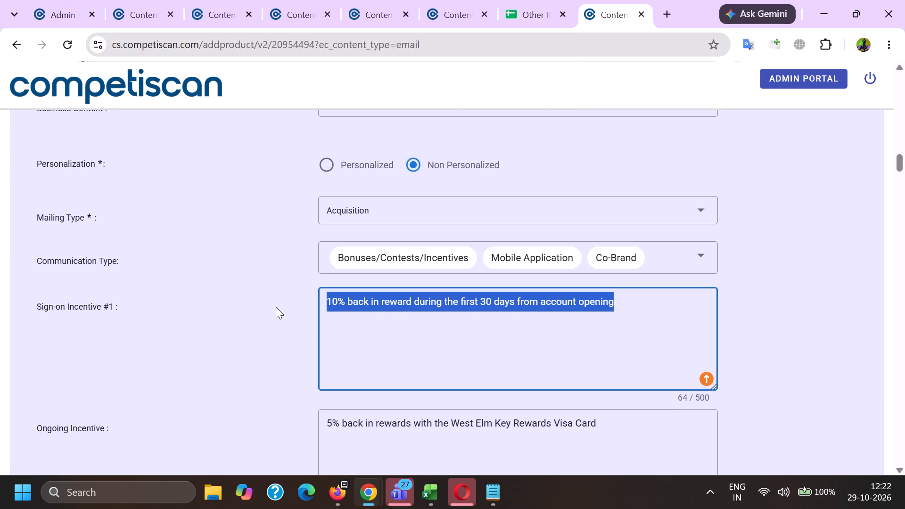
key(ctrl+c)
key(alt+Tab)
click(300, 333)
click(297, 234)
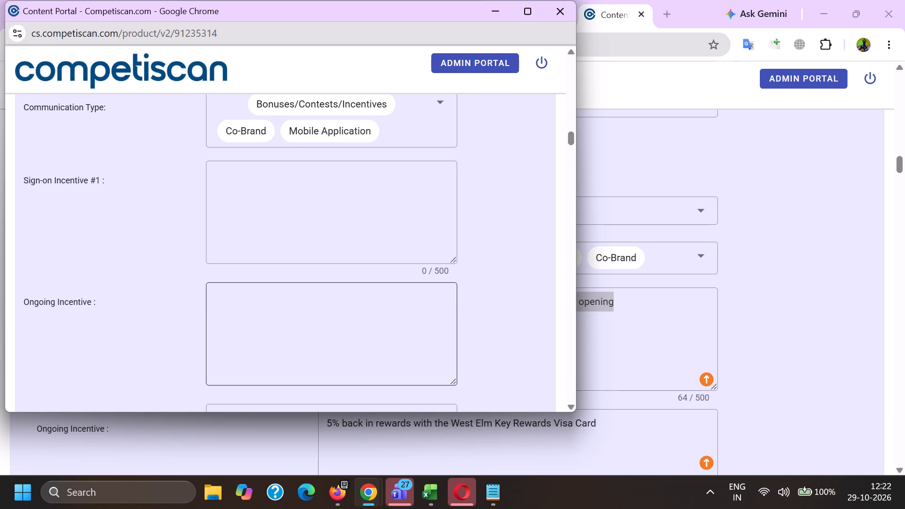
key(ctrl+v)
Copy "5% back in rewards with the West Elm Key Rewards Visa Card" from form 20954494 into Ongoing Incentive.
click(317, 339)
key(alt+Tab)
scroll(514, 253, down, 3)
triple_click(546, 233)
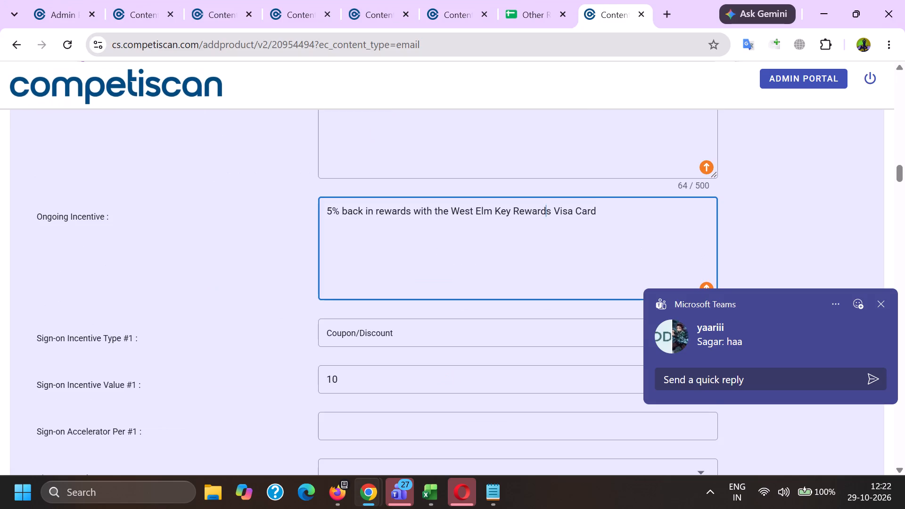
key(ctrl+c)
key(alt+Tab)
key(ctrl+v)
Set Sign-on Incentive #1 to type Coupon/Discount, with an incentive value and max award of 10.00.
scroll(209, 261, down, 3)
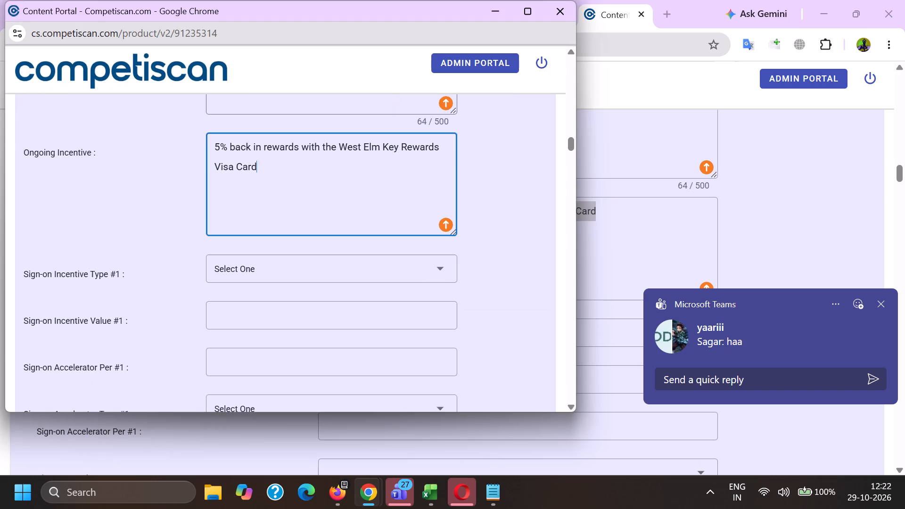
click(234, 212)
scroll(234, 212, down, 7)
click(287, 304)
drag(171, 293, 181, 294)
click(232, 250)
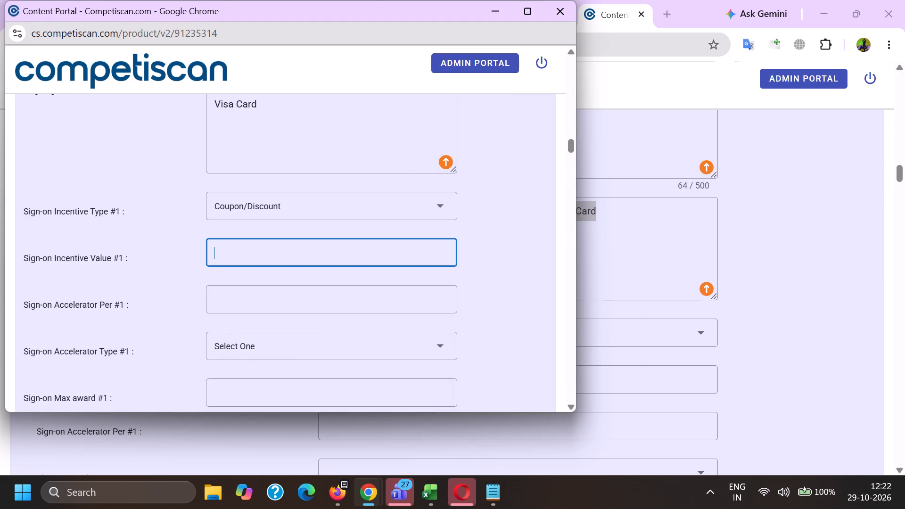
key(1)
text(0.0)
key(0)
key(Tab)
key(Tab)
key(Tab)
text(10)
key(period)
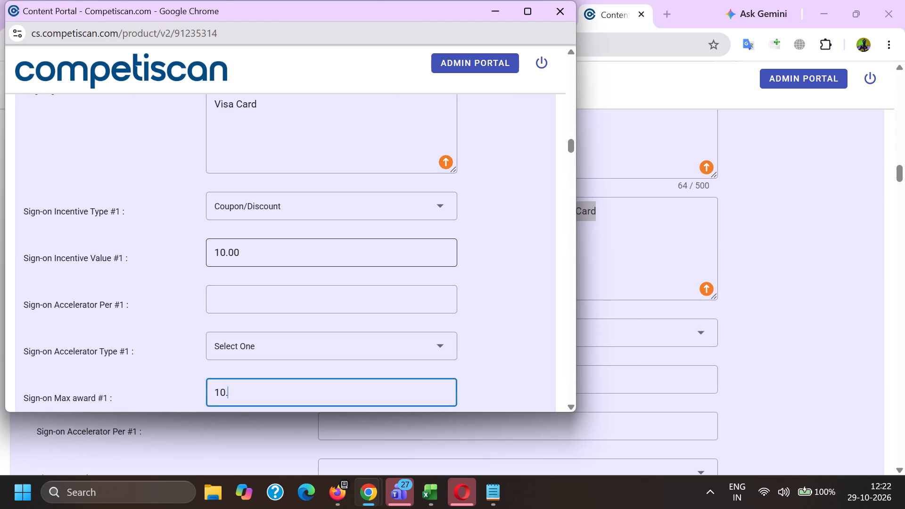
text(00)
Set the Sign-on Incentive #1 window to 1 month and its fixed date option to Yes.
key(Tab)
key(Tab)
key(Tab)
key(1)
scroll(174, 227, down, 3)
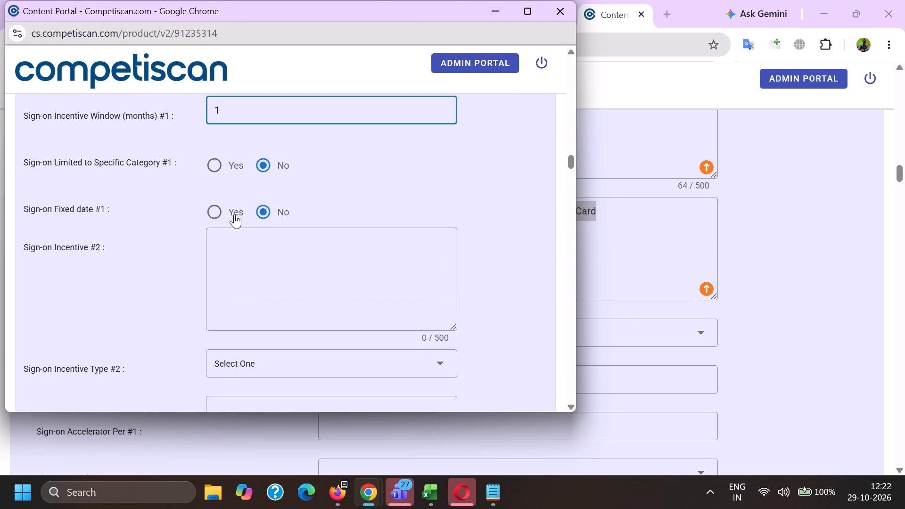
click(233, 213)
Set the Mortgage & Loan application type to Invitation to Apply.
scroll(233, 211, down, 20)
scroll(233, 211, down, 4)
click(258, 257)
scroll(267, 187, down, 1)
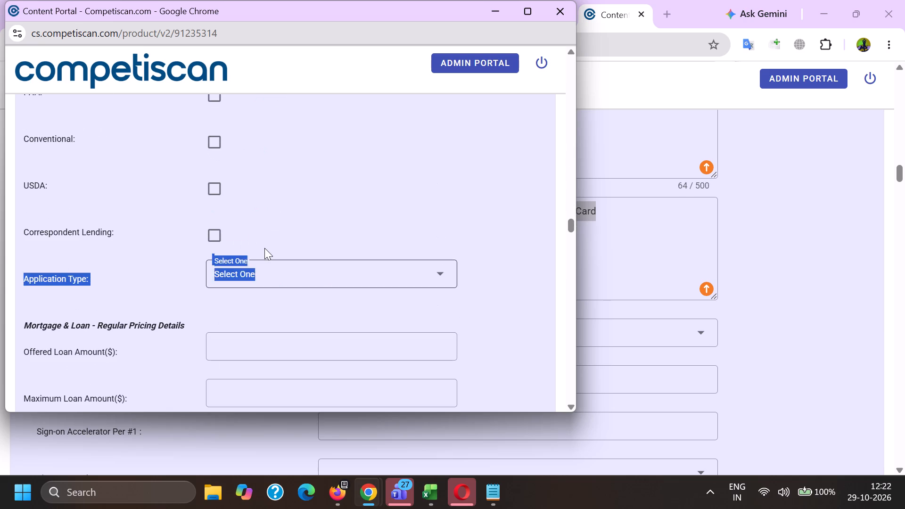
scroll(264, 248, down, 1)
drag(280, 128, 280, 133)
click(287, 202)
click(183, 196)
In the Mortgage & Loan regular pricing details, set the loan term to 36 months and the offered APR to 0.
scroll(222, 181, down, 2)
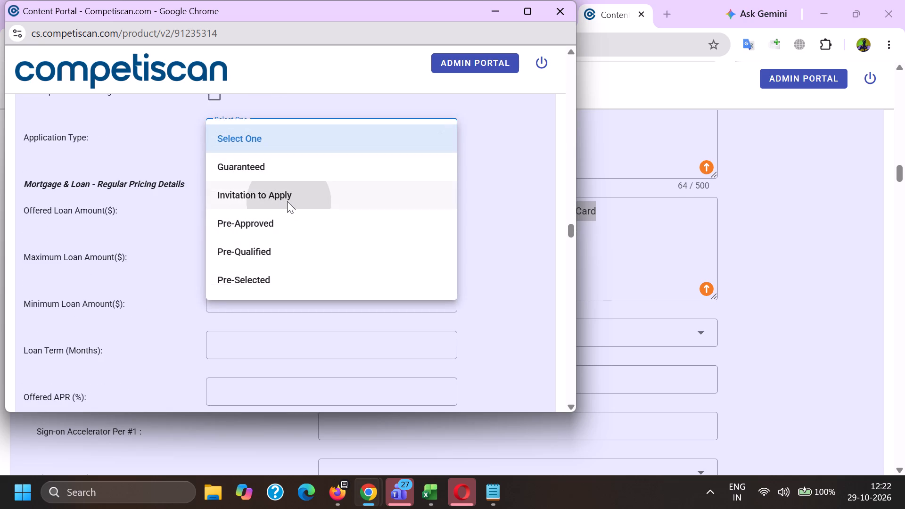
click(251, 306)
text(36)
key(Tab)
key(0)
Set the Payment Cards application type to Invitation to Apply.
scroll(252, 296, down, 5)
click(259, 249)
scroll(257, 176, down, 2)
click(272, 188)
drag(130, 202, 134, 201)
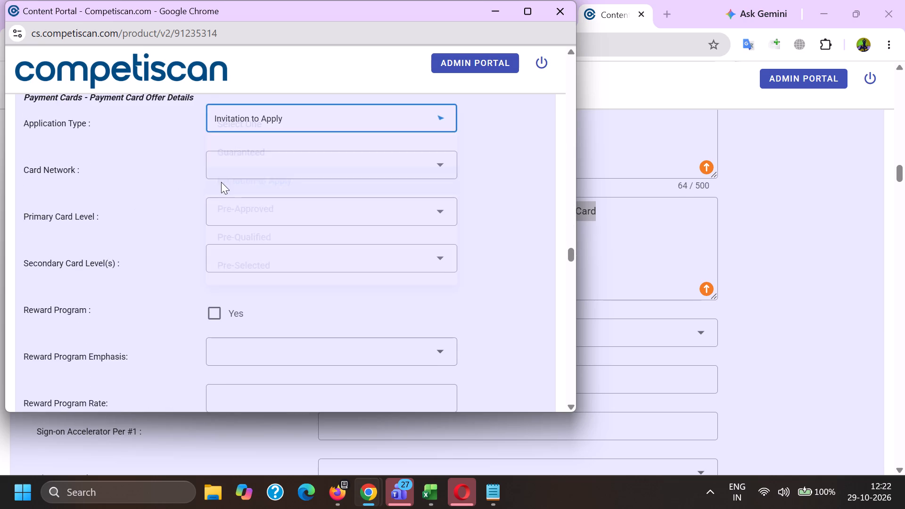
Choose the card network and primary card level, and set Reward Program to Yes in the payment card offer details.
click(211, 152)
click(245, 306)
drag(130, 300, 138, 299)
click(232, 222)
scroll(230, 152, down, 8)
click(285, 221)
drag(156, 225, 163, 226)
click(215, 180)
Mark Credit Card Mentioned in the Retail credit section and submit the product form.
double_click(165, 223)
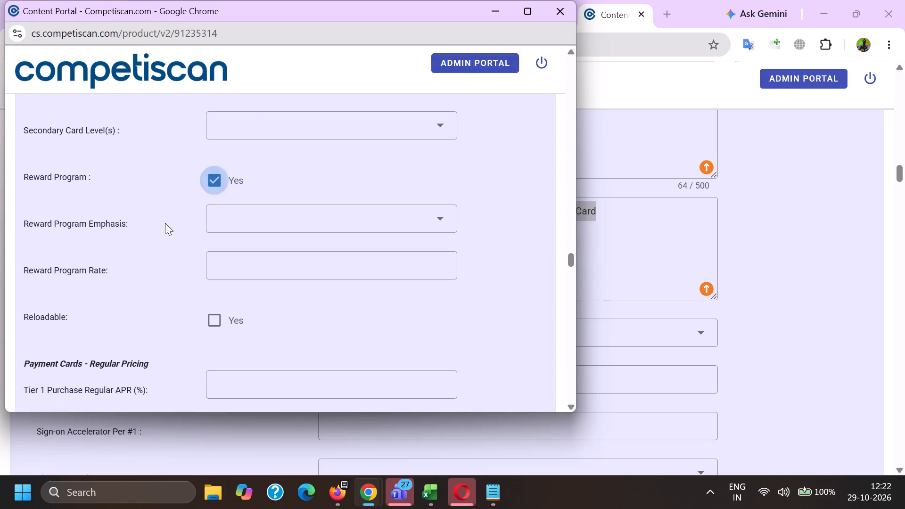
key(End)
click(214, 184)
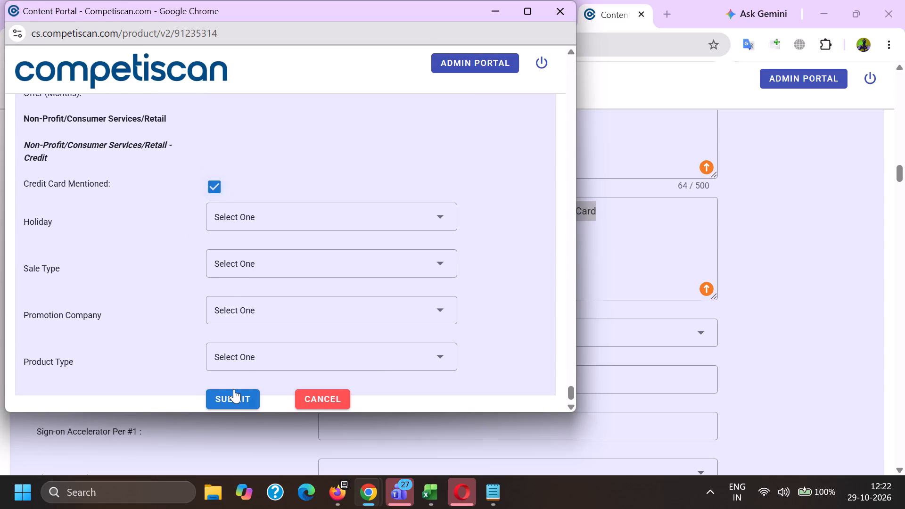
click(234, 389)
Switch to Firefox and copy the subject "Patterned rugs, endless possibilities" of email 91234144 from the email list.
key(alt+Tab)
click(211, 0)
click(155, 0)
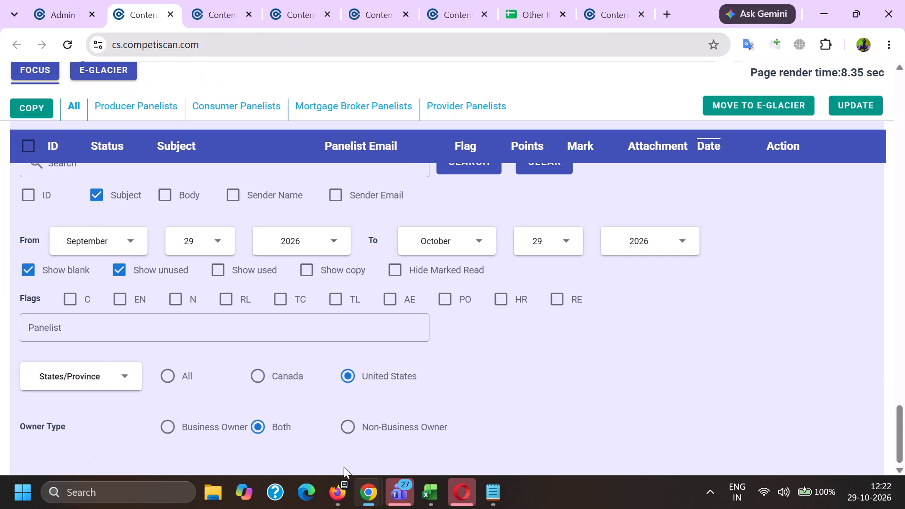
click(341, 486)
click(269, 436)
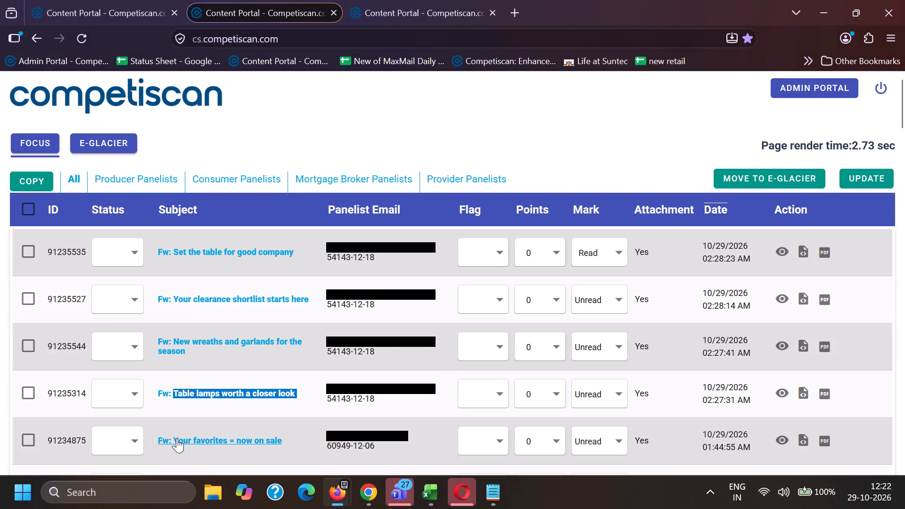
scroll(183, 343, down, 1)
drag(176, 415, 275, 417)
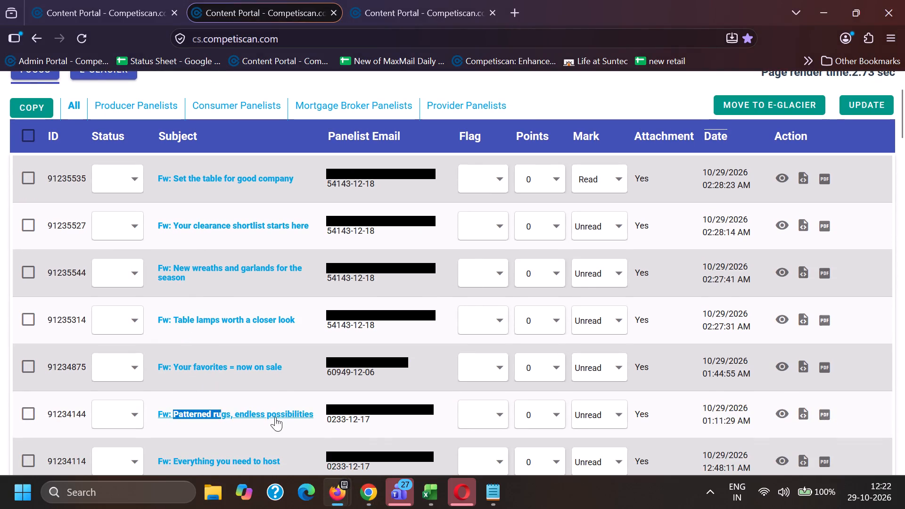
drag(275, 417, 316, 418)
key(ctrl+c)
Switch to Chrome and search the email subjects, used ones included, for the quoted phrase "Patterned rugs, endless possibilities".
click(370, 492)
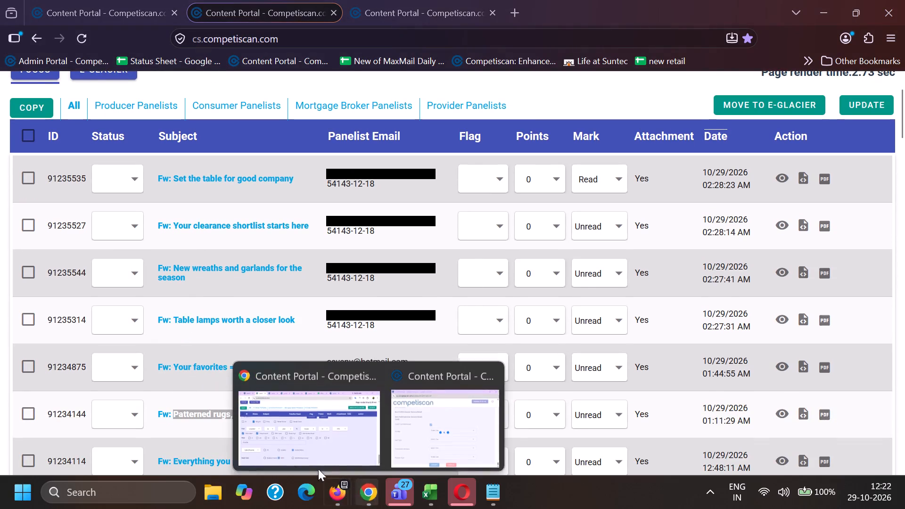
click(295, 459)
click(224, 0)
drag(274, 431, 0, 377)
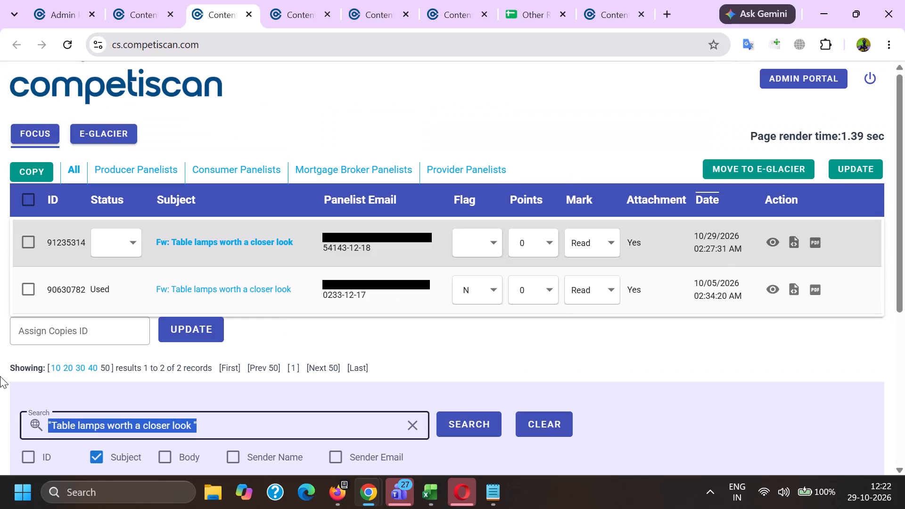
key(BackSpace)
key(shift+quotedbl)
key(ctrl+v)
key(shift+quotedbl)
key(Return)
key(alt+Tab)
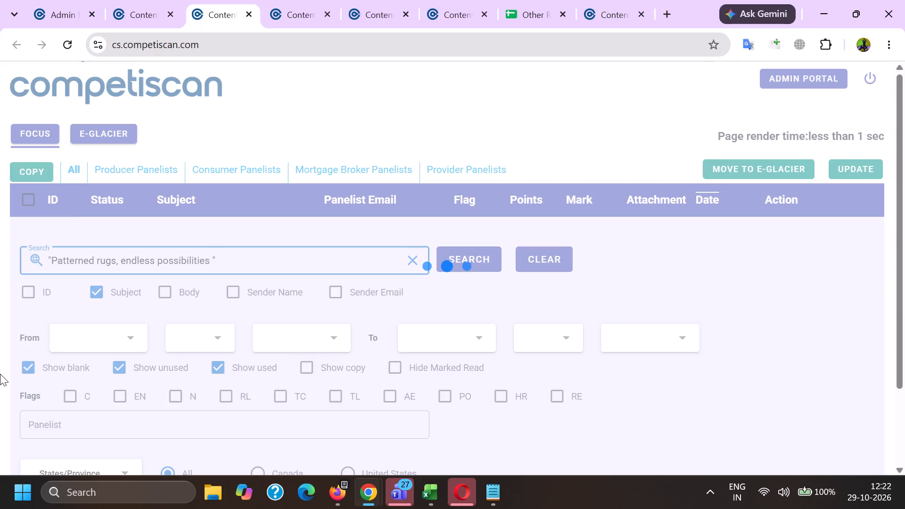
In Firefox, copy the subject "Get up to 60% off + New furniture worth a look" of email 91233796 from the email list.
scroll(77, 378, down, 2)
drag(171, 199, 219, 219)
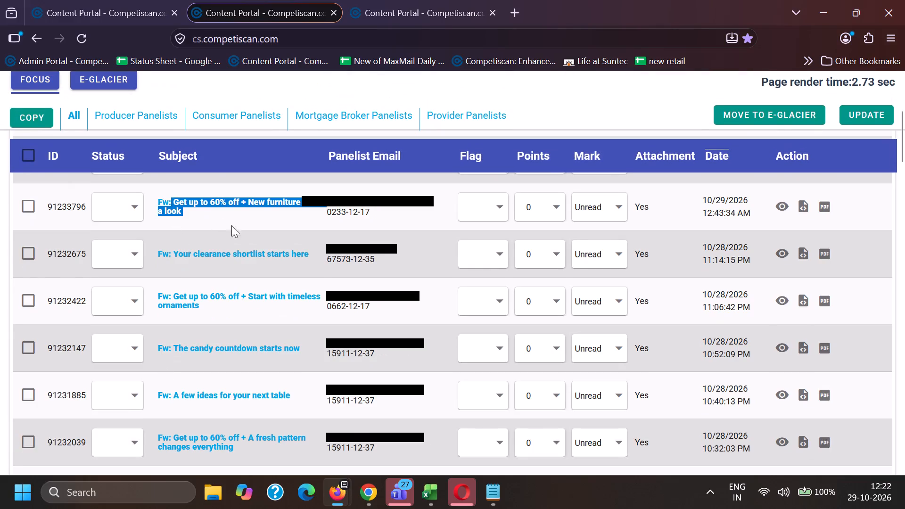
key(ctrl+c)
key(ctrl+c)
Switch to Chrome and search the email subjects for the quoted phrase "Get up to 60% off + New furniture worth a look".
key(alt+Tab)
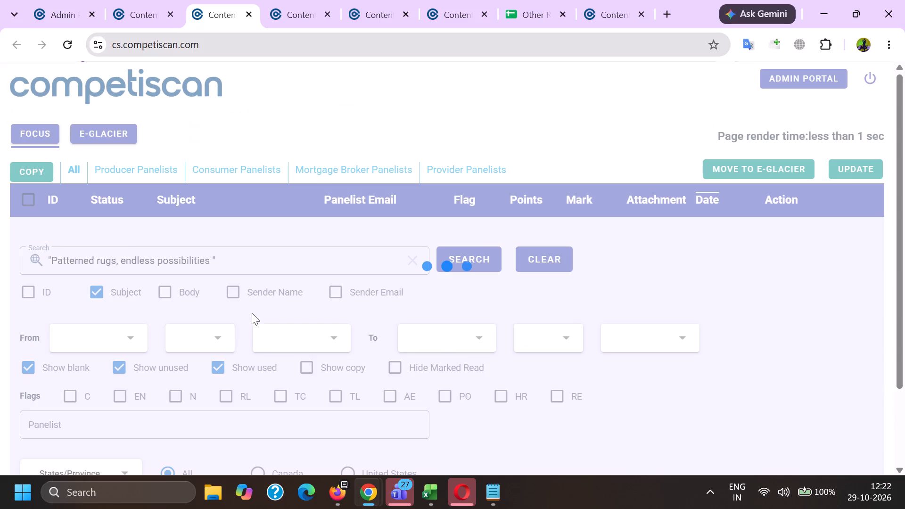
scroll(252, 312, down, 8)
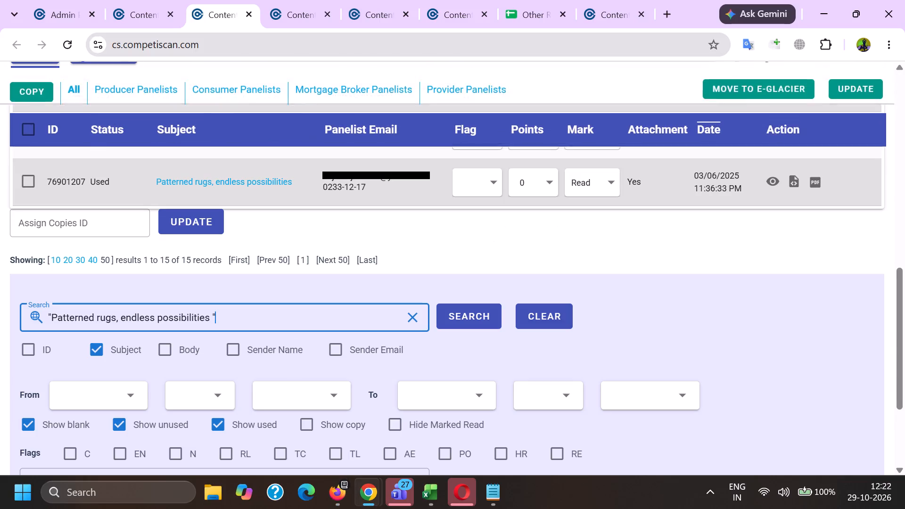
drag(288, 313, 0, 372)
key(BackSpace)
key(shift+quotedbl)
key(ctrl+v)
key(shift+quotedbl)
key(Return)
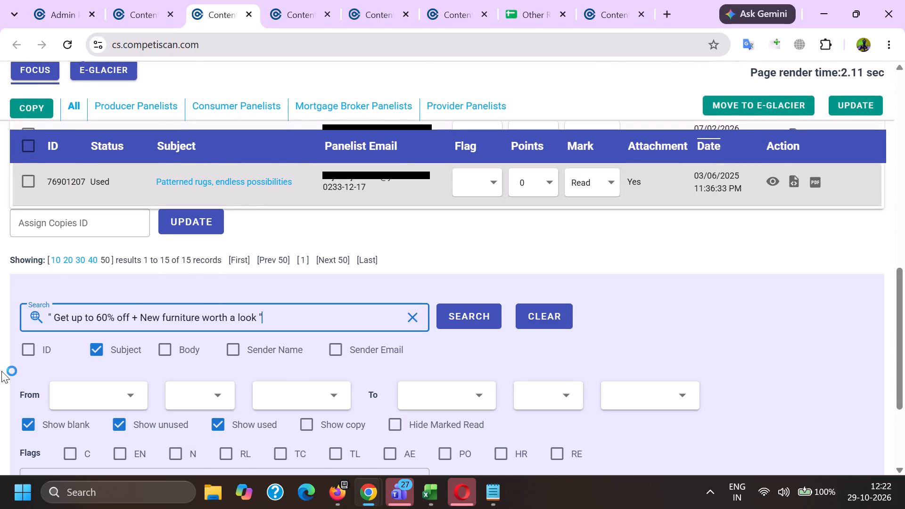
Switch to Firefox and copy the subject text "et up to 60% off + Start with timeless ornaments" of email 91232422.
key(alt+Tab)
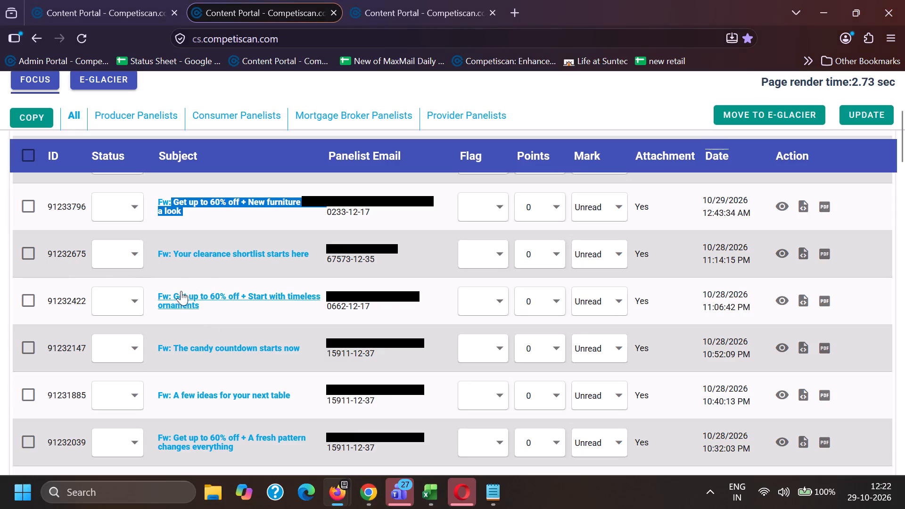
drag(176, 284, 244, 314)
key(ctrl+c)
Switch back to Chrome and open email 91233796 from the search results.
key(alt+Tab)
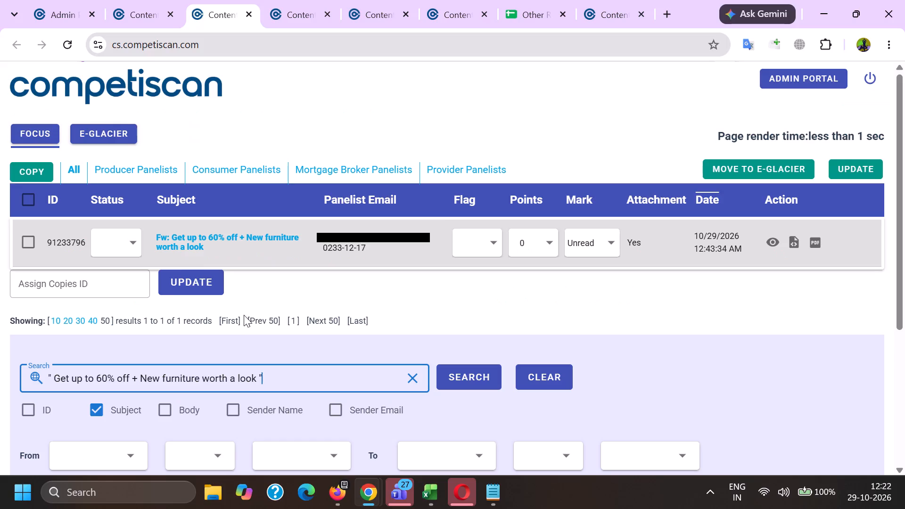
ctrl+click(173, 236)
Search the email subjects for the quoted phrase "Get up to 60% off + Start with timeless ornaments", completing the first word of the pasted text.
drag(289, 379, 0, 395)
key(BackSpace)
key(shift+quotedbl)
key(ctrl+v)
key(shift+quotedbl)
key(Return)
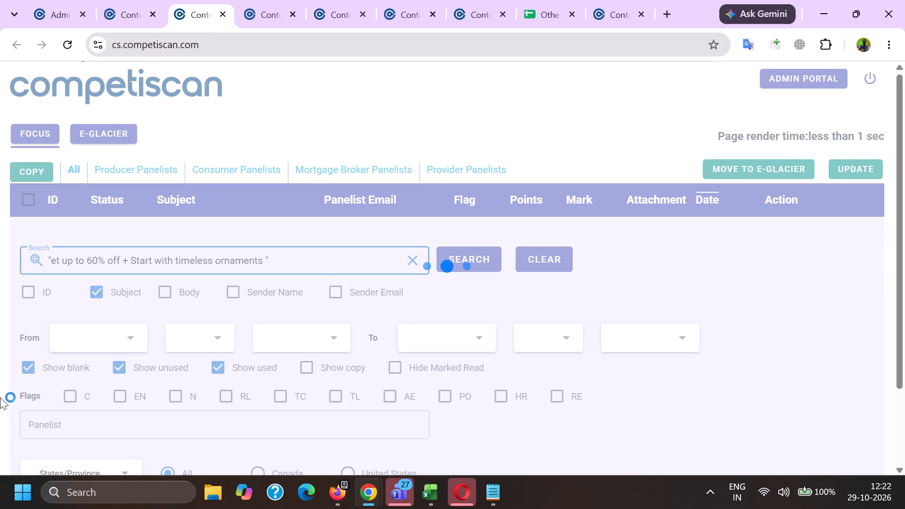
click(56, 282)
key(Left)
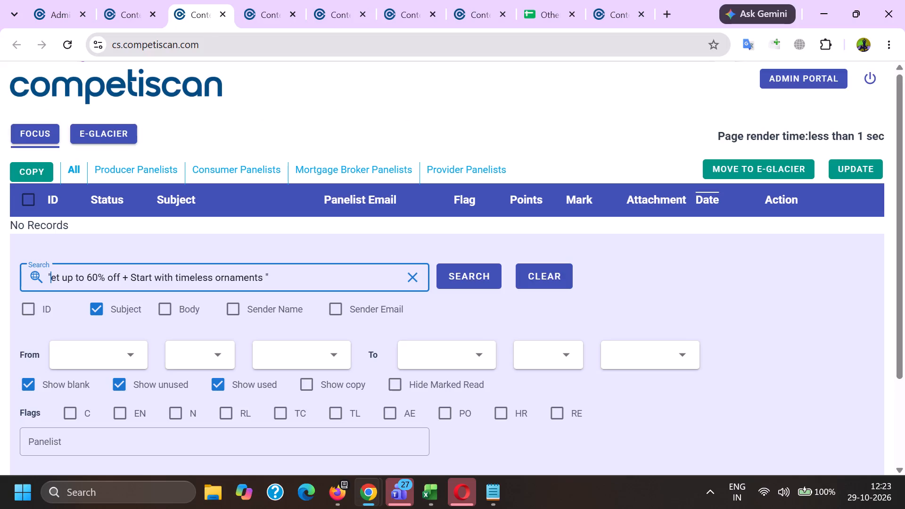
key(g)
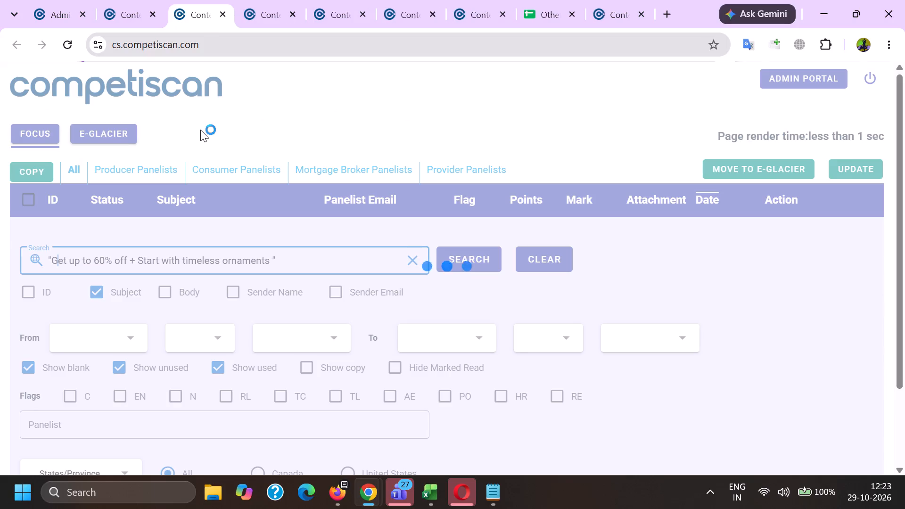
Go to the opened email 91233796 and select its subject text without the "Fw:" prefix.
click(279, 0)
scroll(170, 265, up, 6)
drag(206, 172, 387, 166)
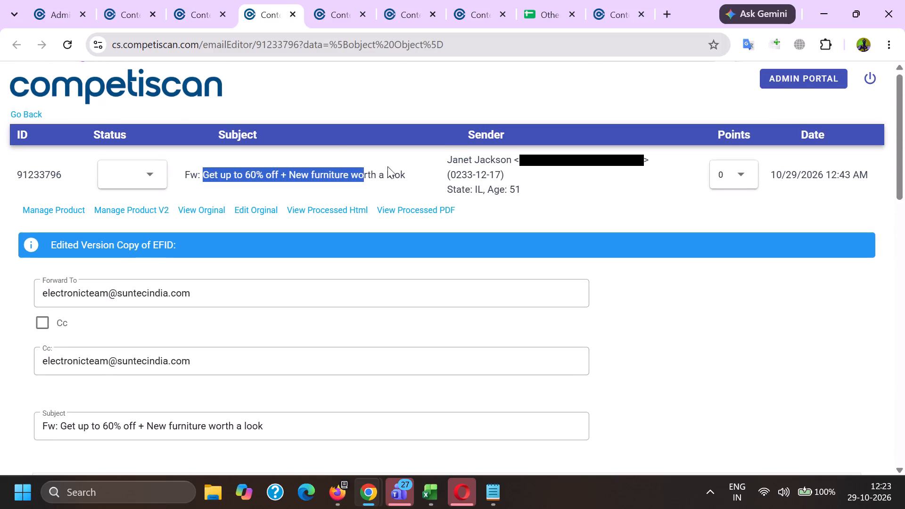
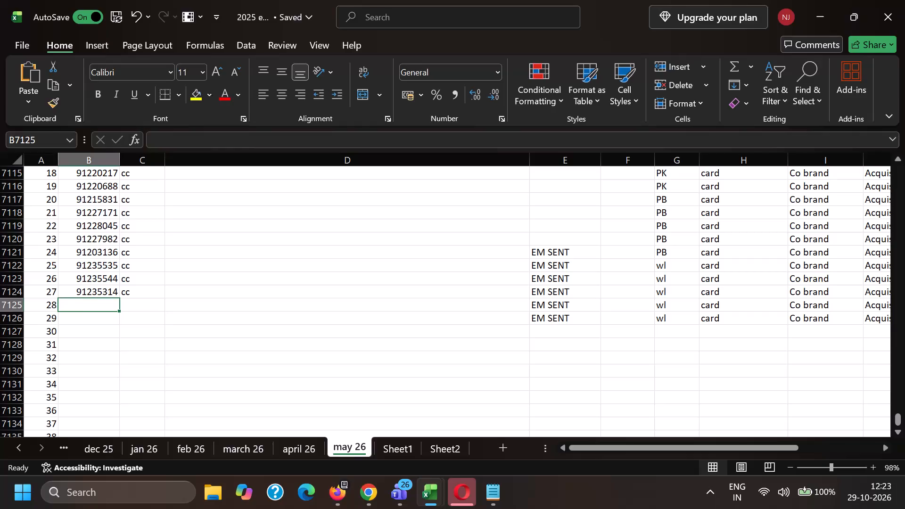
Enter cc in column C of row 7125, the entry numbered 28, on the may 26 sheet.
click(152, 301)
text(cc)
key(Return)
Switch to Chrome, copy the From, Sent and Subject lines of email 91235314 and paste them at the top of email 91233796's body.
key(alt+Tab)
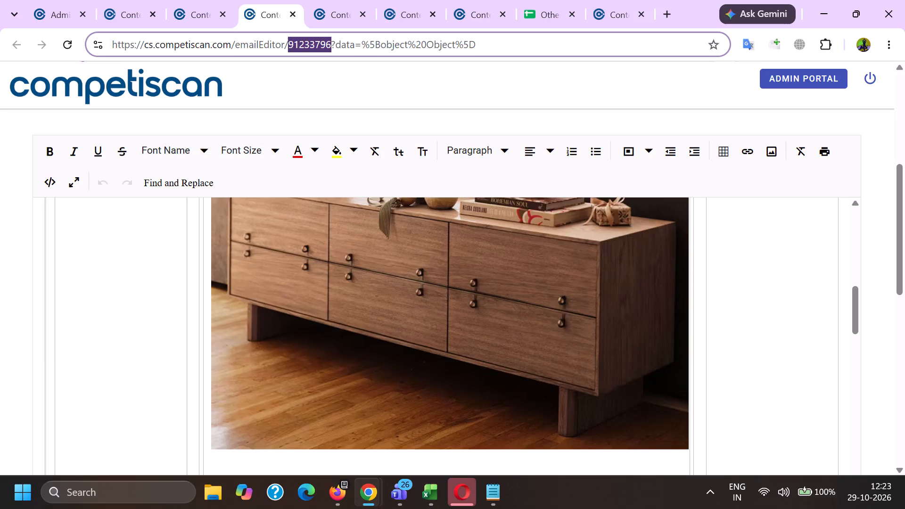
scroll(169, 304, up, 13)
click(316, 0)
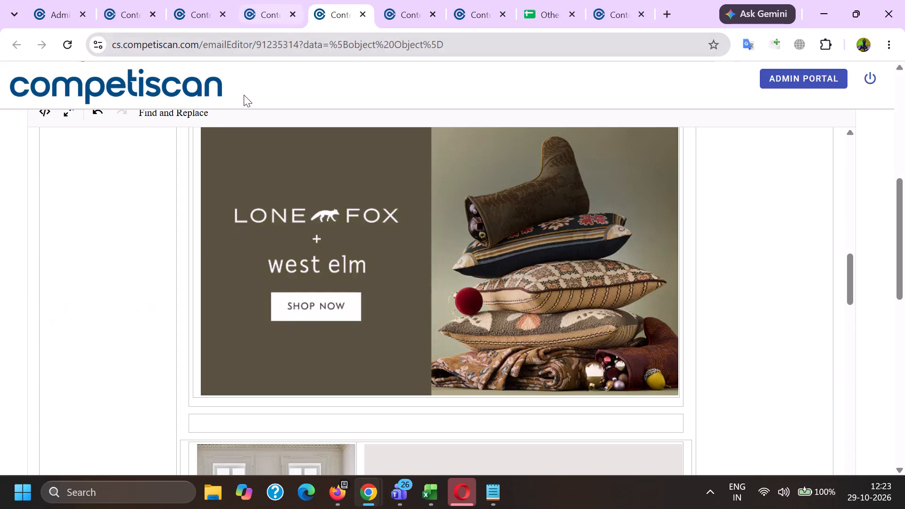
scroll(131, 282, up, 20)
scroll(131, 282, up, 1)
scroll(169, 291, down, 3)
click(259, 420)
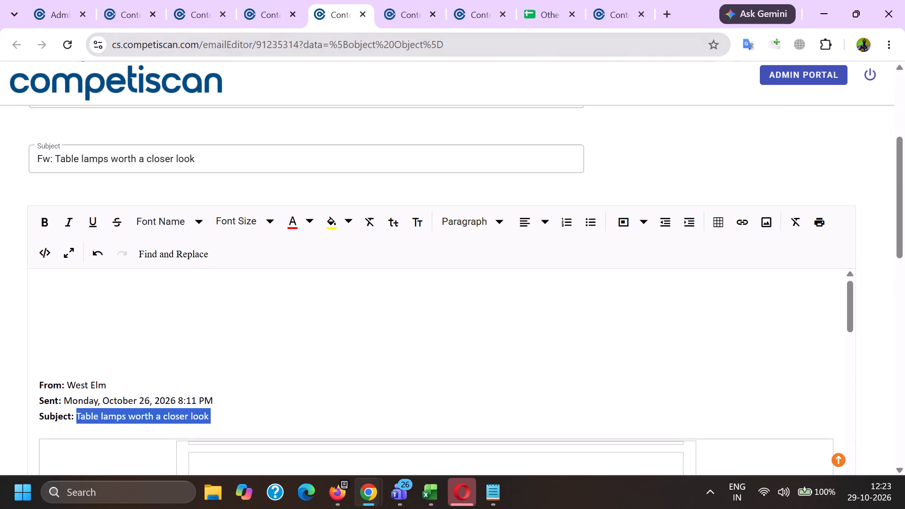
drag(259, 421, 0, 363)
key(ctrl+c)
click(252, 0)
click(65, 253)
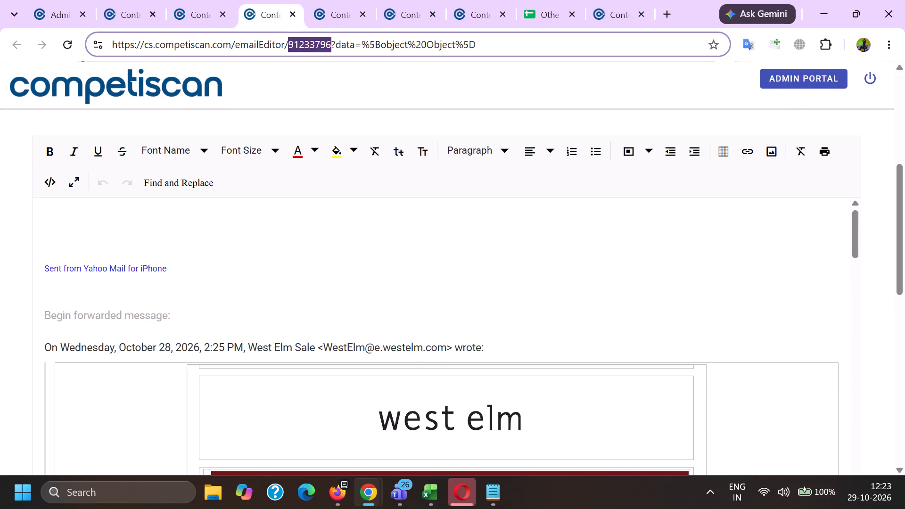
key(ctrl+v)
Replace the date in the pasted Sent line with "Wednesday, October 28, 2026, 2:25 PM", copied from the forwarded message line, keeping a space after the label.
scroll(91, 136, down, 1)
double_click(77, 313)
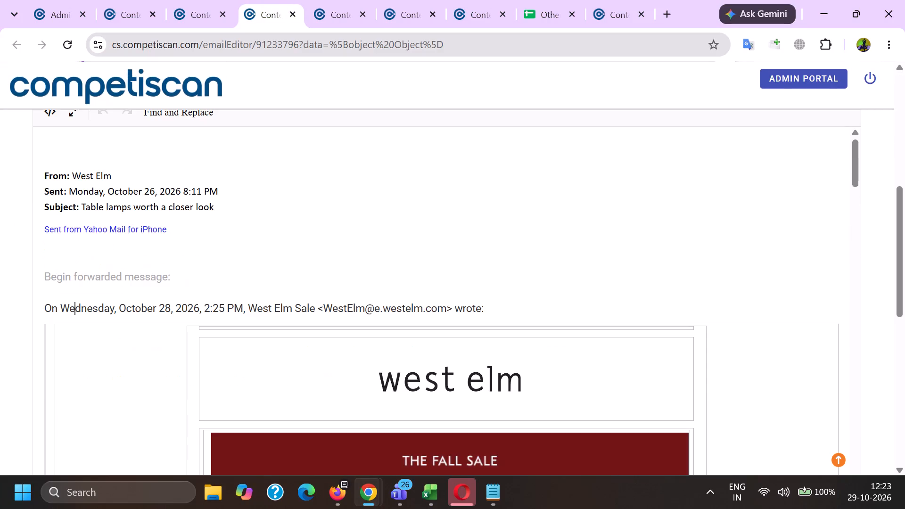
shift+click(233, 301)
key(ctrl+c)
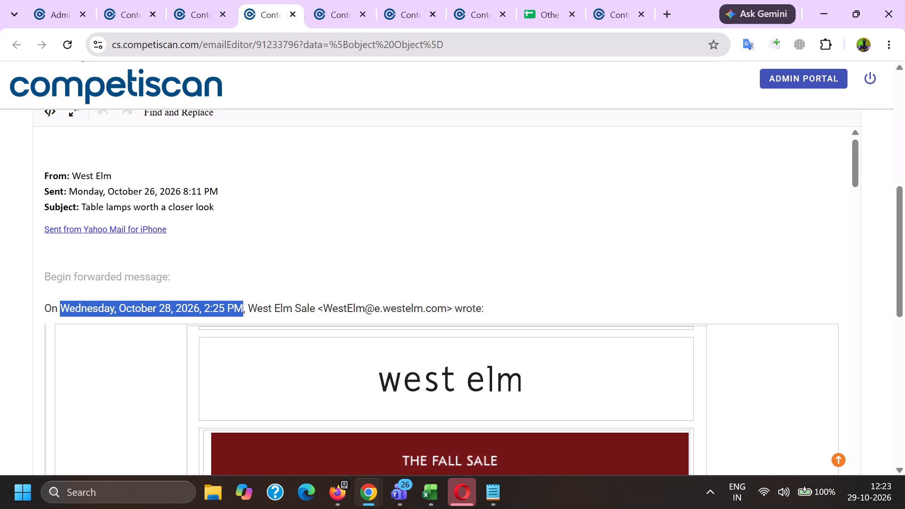
drag(71, 193, 315, 189)
key(ctrl+v)
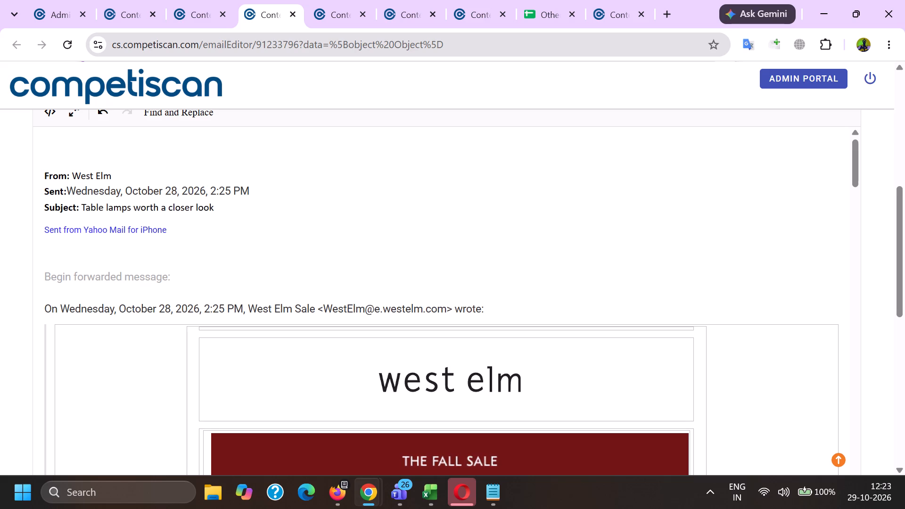
click(69, 188)
key(space)
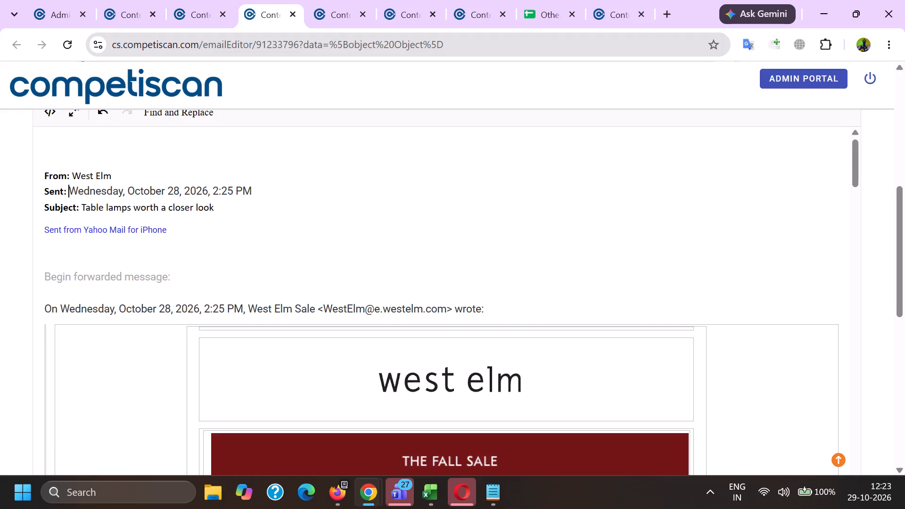
Replace the text of the body's Subject line with "Get up to 60% off + New furniture worth a look", keeping a space after the label.
scroll(117, 297, up, 7)
double_click(64, 426)
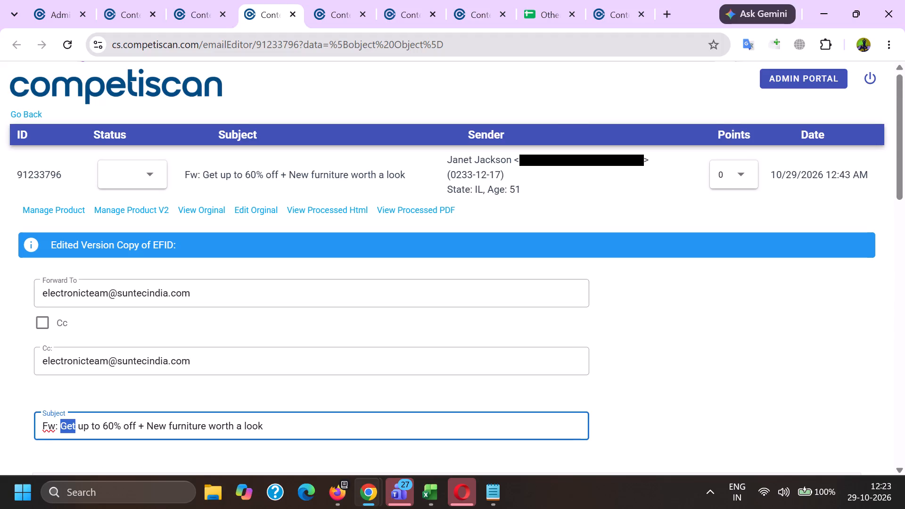
shift+click(303, 420)
key(ctrl+c)
scroll(201, 225, down, 3)
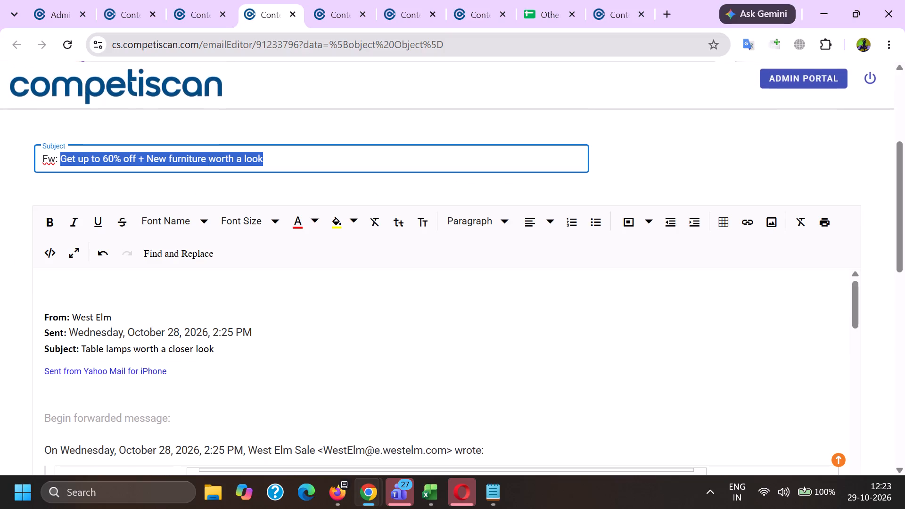
double_click(94, 351)
shift+click(243, 354)
key(ctrl+v)
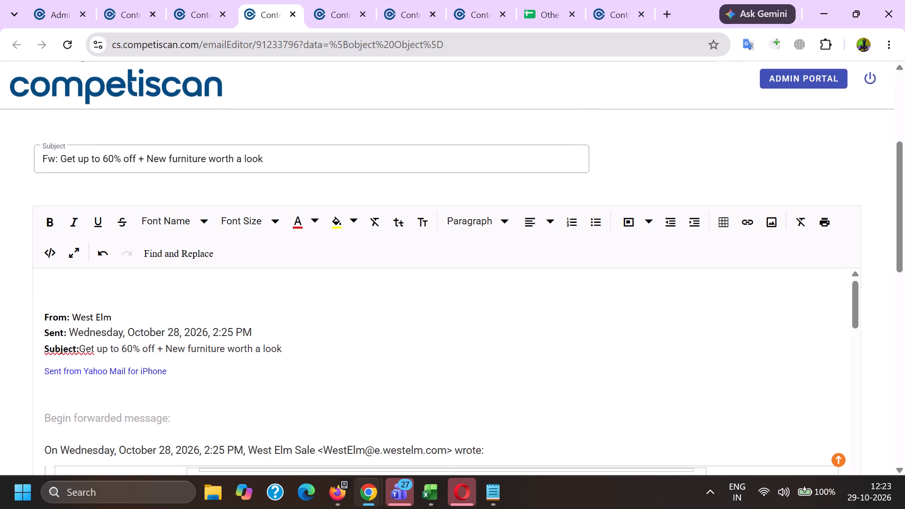
click(81, 349)
key(space)
Delete the "Sent from Yahoo Mail for iPhone" and forwarded message lines between the header and the West Elm banner.
scroll(281, 157, down, 2)
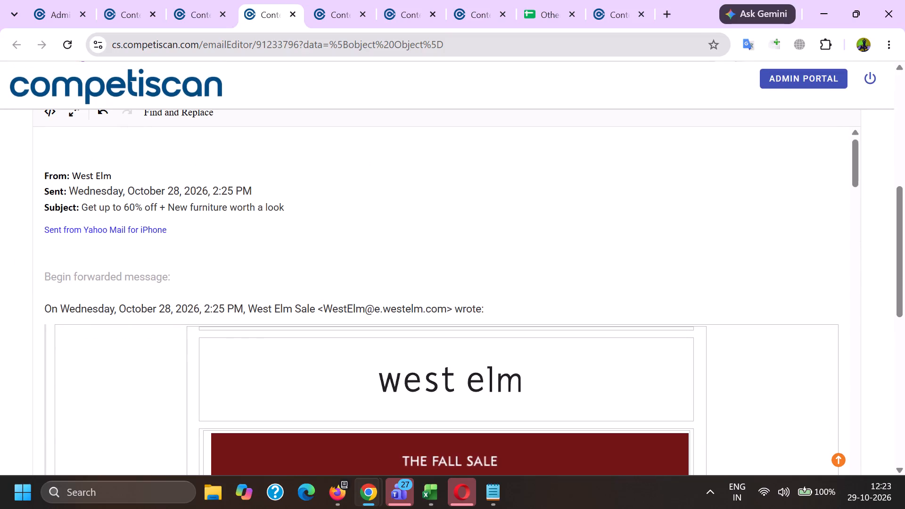
drag(553, 290, 37, 226)
key(BackSpace)
drag(37, 226, 498, 259)
key(BackSpace)
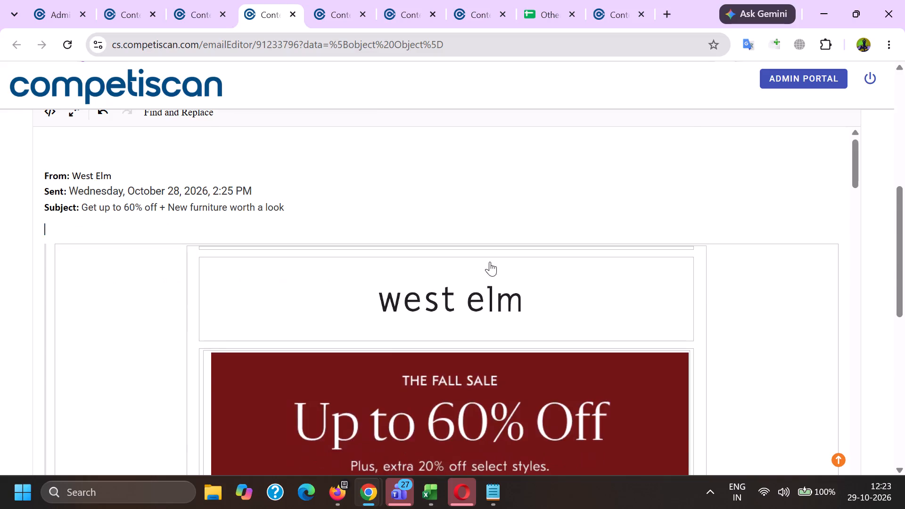
Delete the recipient's email address after "This message was sent to" in the email's footer.
scroll(436, 331, down, 11)
scroll(413, 331, up, 1)
scroll(413, 331, down, 20)
scroll(413, 331, down, 13)
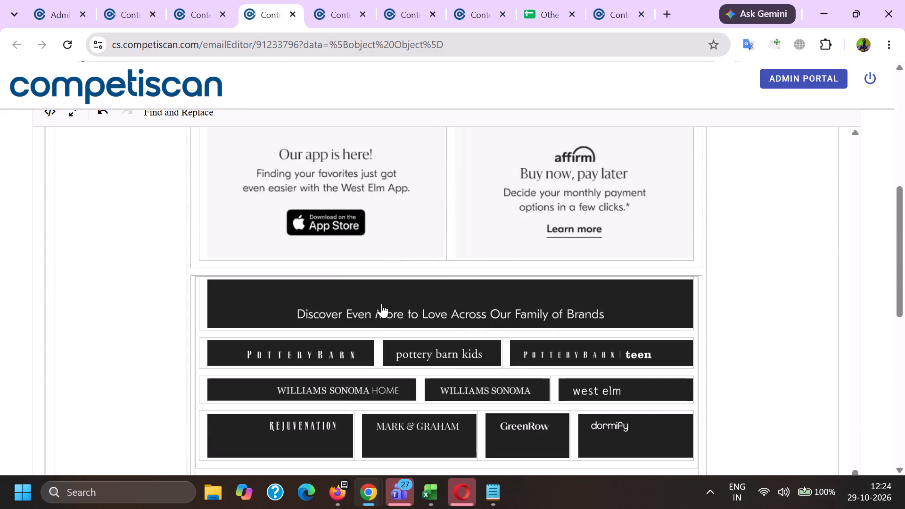
click(247, 202)
click(291, 309)
scroll(306, 280, down, 12)
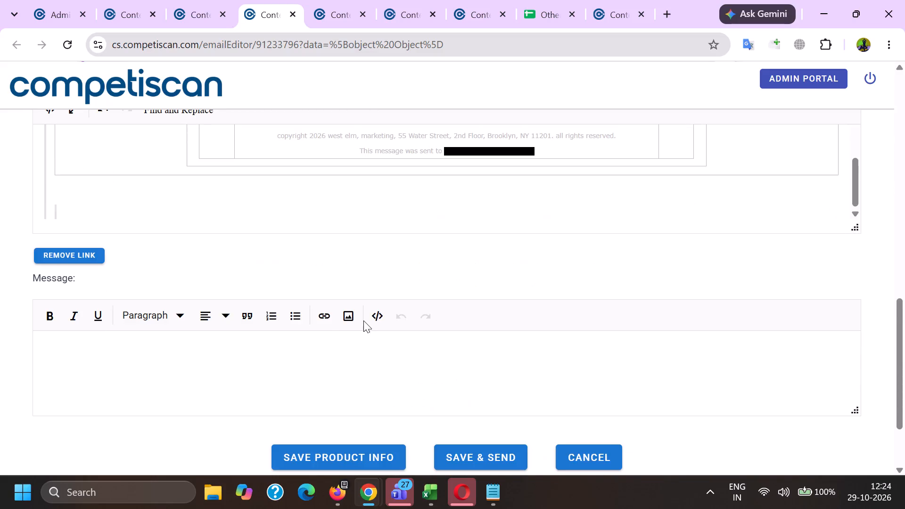
scroll(377, 332, up, 4)
drag(446, 431, 556, 426)
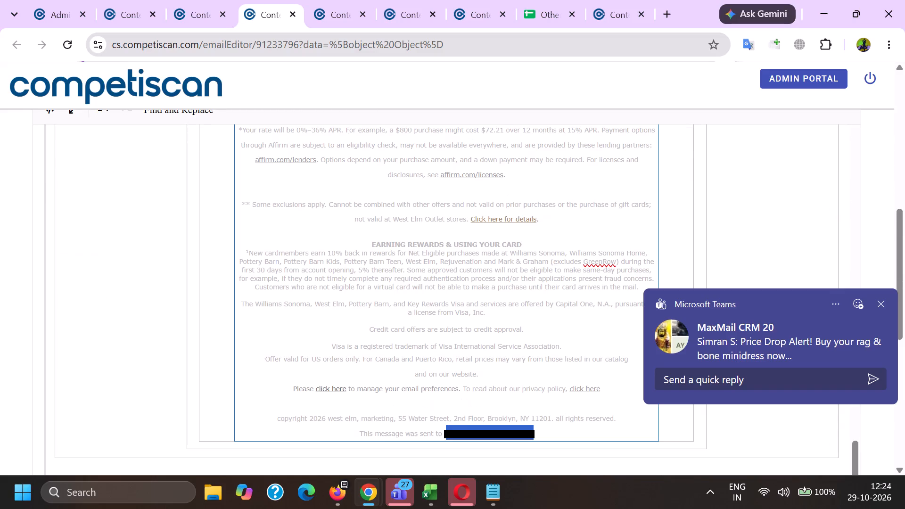
drag(556, 426, 568, 428)
key(BackSpace)
key(BackSpace)
Remove the links from "view this email with images" and from the email preferences "click here" in the footer.
scroll(498, 434, up, 2)
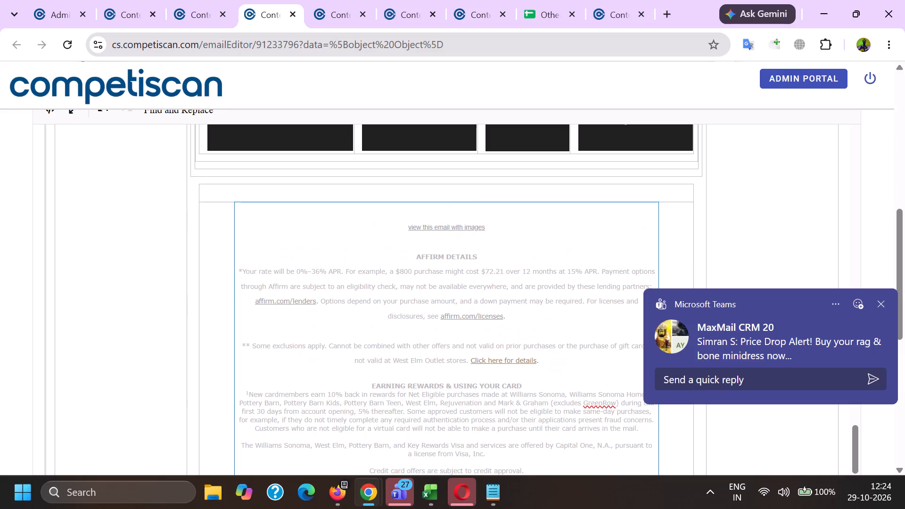
click(431, 228)
click(504, 261)
scroll(410, 223, down, 3)
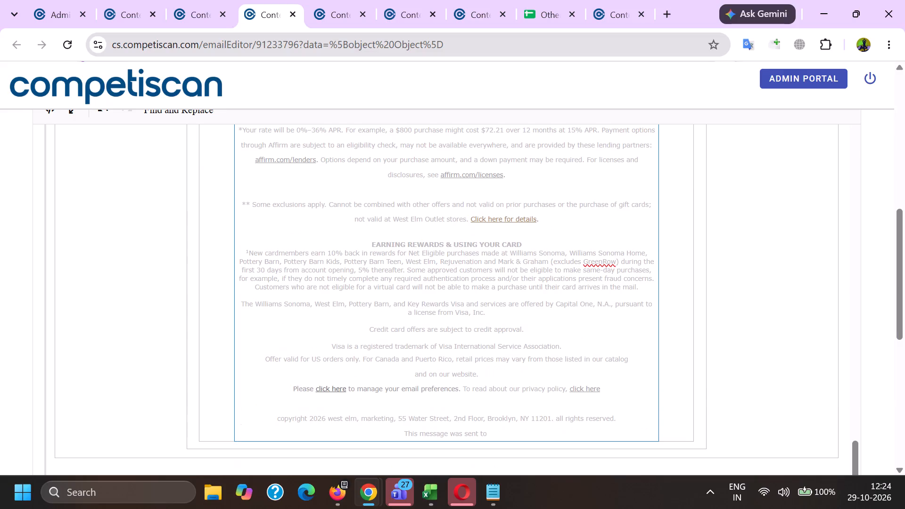
click(344, 387)
click(422, 417)
Save the product info of edited email 91233796.
scroll(387, 321, down, 11)
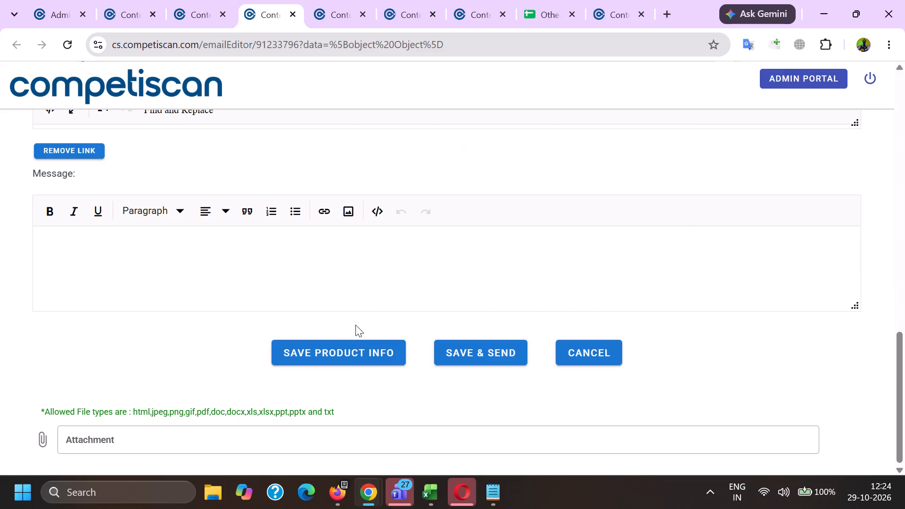
click(351, 351)
click(443, 298)
Open the product management form for email 91233796.
click(208, 0)
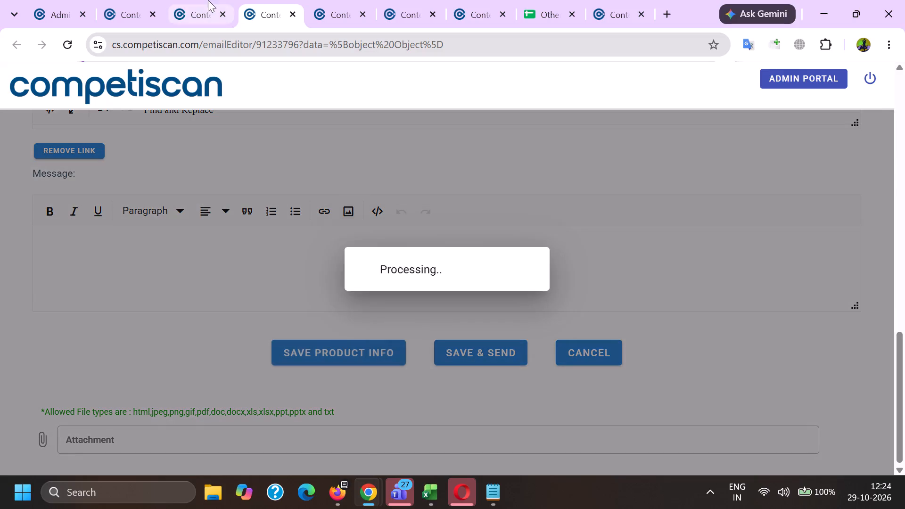
click(270, 0)
drag(0, 197, 7, 192)
click(69, 95)
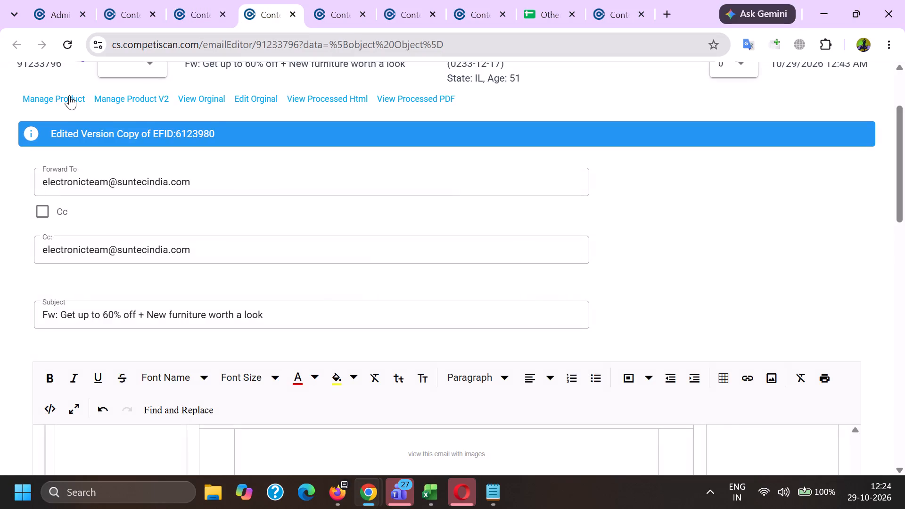
Return to the email editor and copy the sender name West Elm from the body's From line.
key(alt+Tab)
scroll(107, 132, down, 5)
double_click(127, 275)
key(Page_Up)
key(Page_Up)
key(Page_Up)
key(Page_Up)
key(Page_Up)
key(Page_Up)
key(Page_Up)
key(Page_Up)
key(Page_Up)
key(Page_Up)
key(Page_Up)
key(Page_Up)
key(Page_Up)
key(Page_Up)
key(Page_Up)
key(Page_Up)
key(Page_Up)
key(Page_Up)
key(Page_Up)
key(Page_Up)
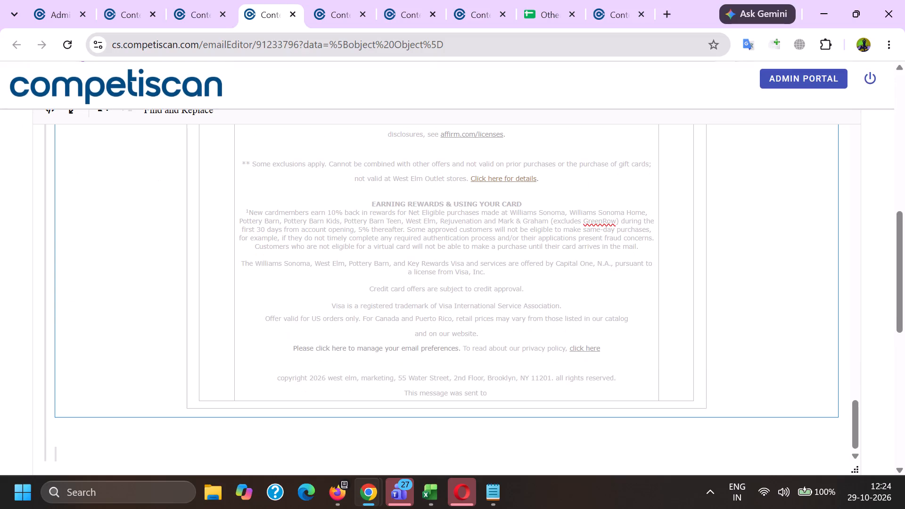
scroll(148, 264, down, 5)
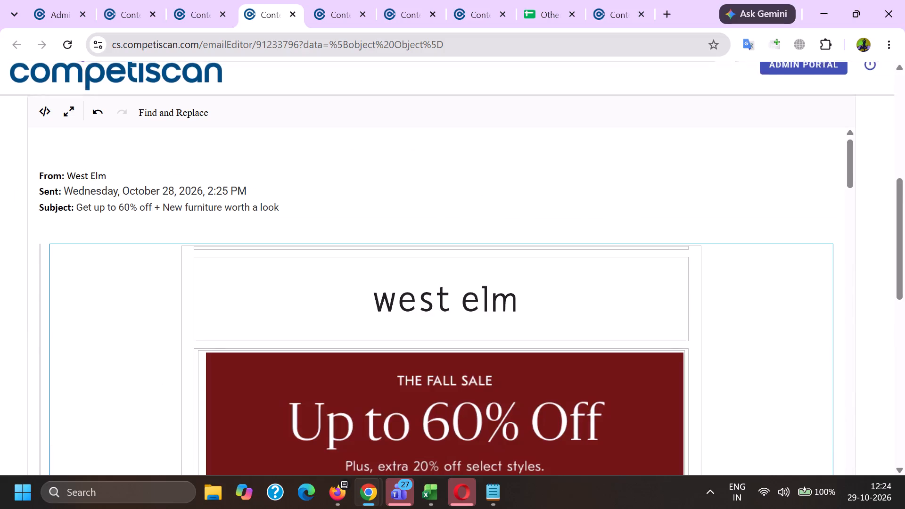
double_click(74, 172)
shift+click(93, 177)
key(ctrl+c)
key(alt+Tab)
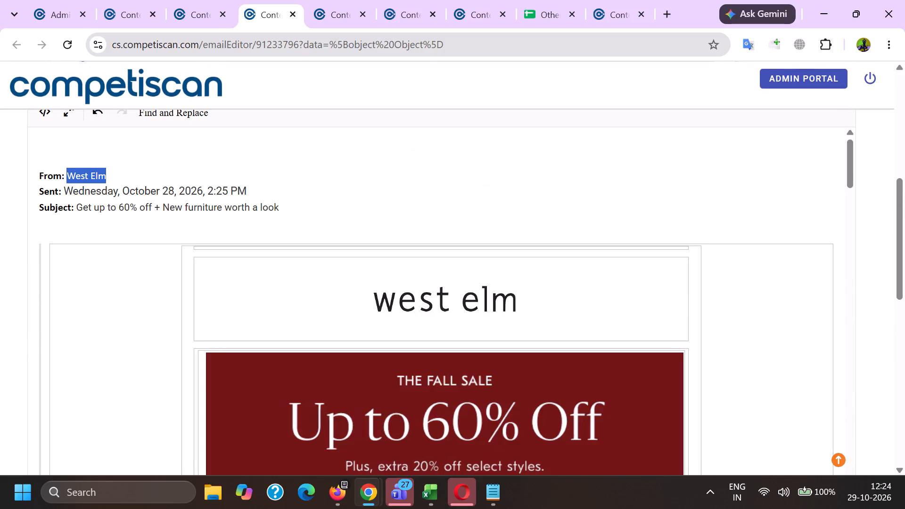
scroll(280, 120, down, 6)
click(243, 191)
click(245, 156)
key(c)
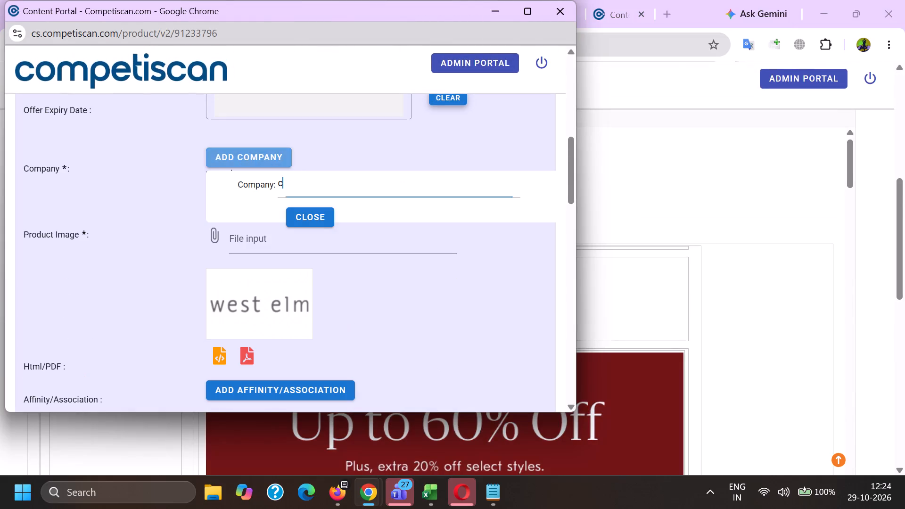
key(a)
text(pit)
text(al)
key(space)
text(one)
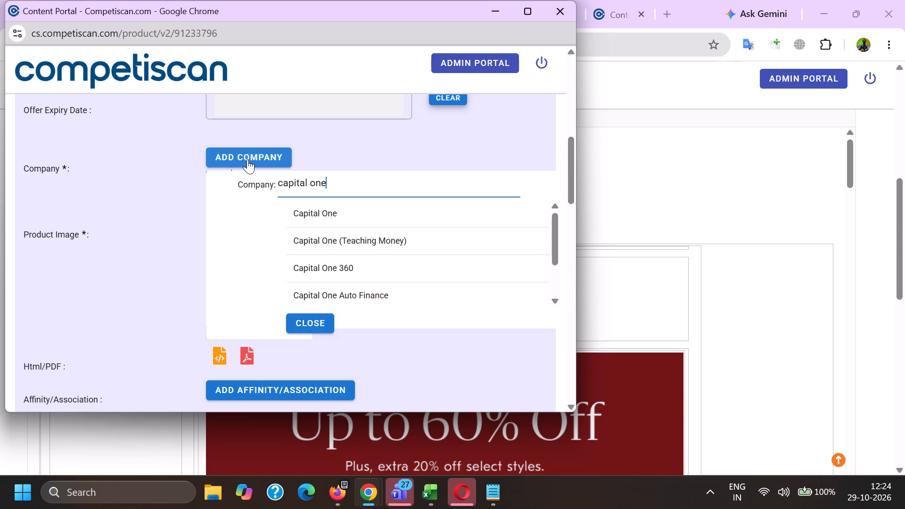
click(337, 214)
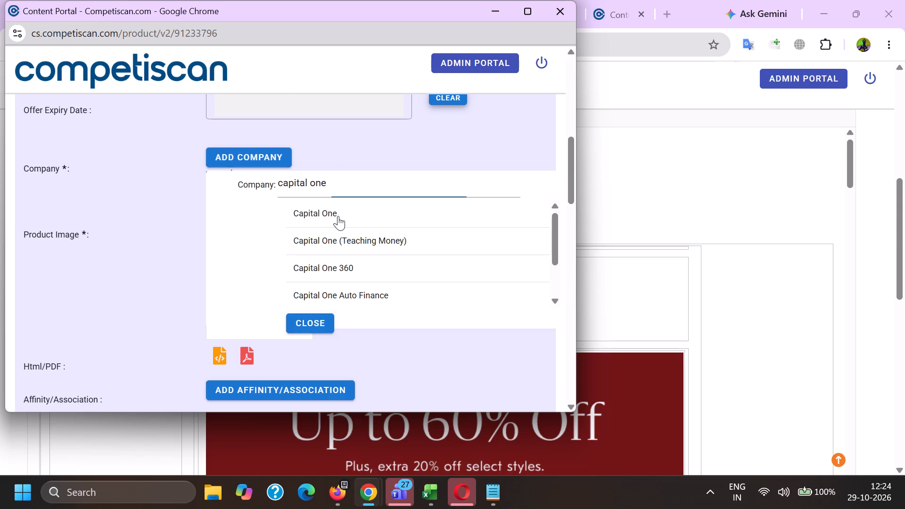
Add Affirm as a second company of the product.
click(267, 160)
text(affrim)
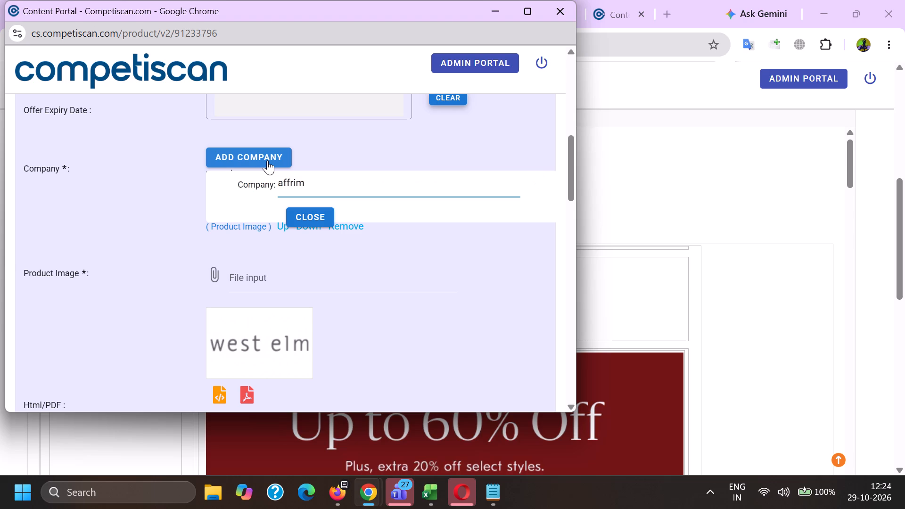
key(BackSpace)
key(BackSpace)
key(BackSpace)
text(irm)
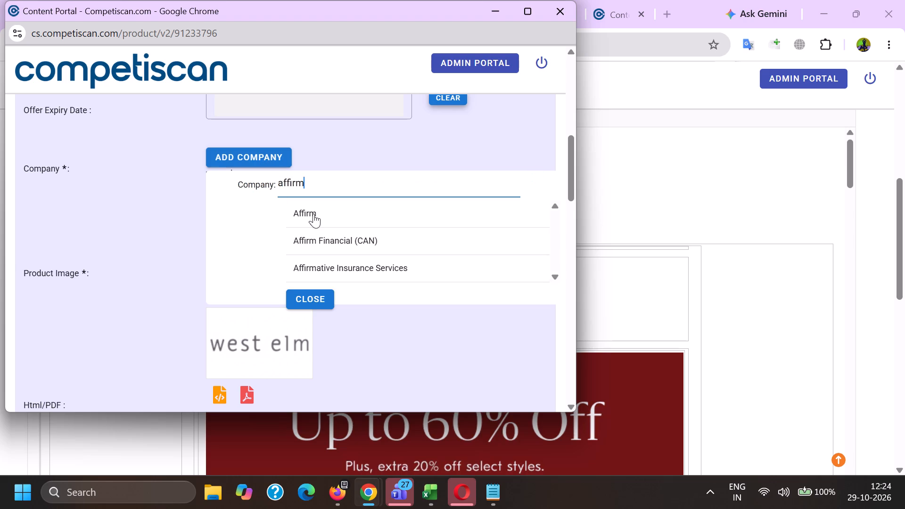
click(313, 214)
Add west elm (Retail) as the product's affinity/association, searching with the copied sender name.
scroll(279, 179, down, 5)
scroll(264, 279, up, 2)
click(267, 253)
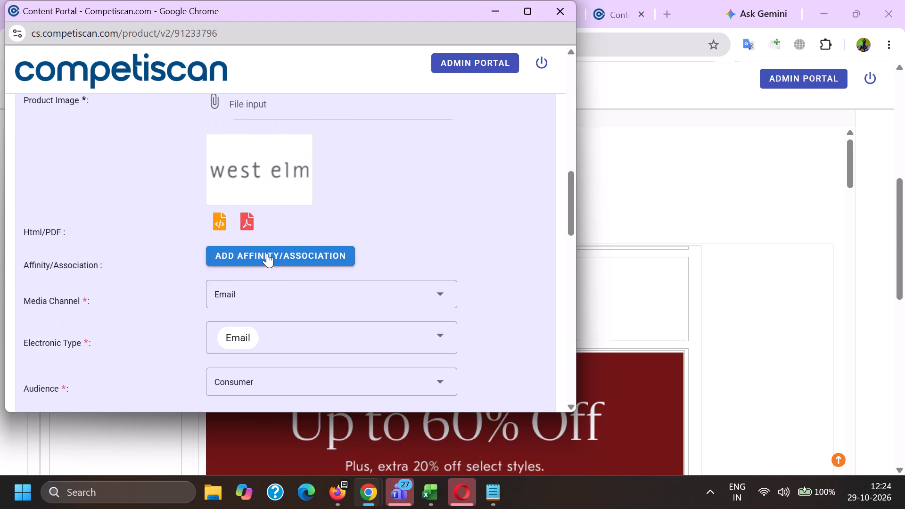
click(297, 269)
click(321, 277)
key(ctrl+v)
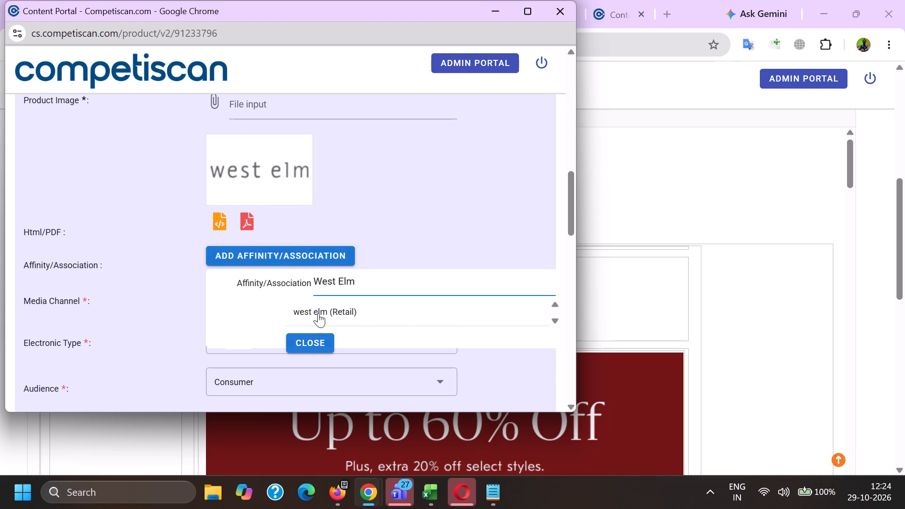
click(318, 313)
Set the product's sector to Retail and its category to Home.
scroll(254, 172, down, 5)
scroll(254, 249, up, 1)
click(248, 172)
scroll(242, 173, down, 7)
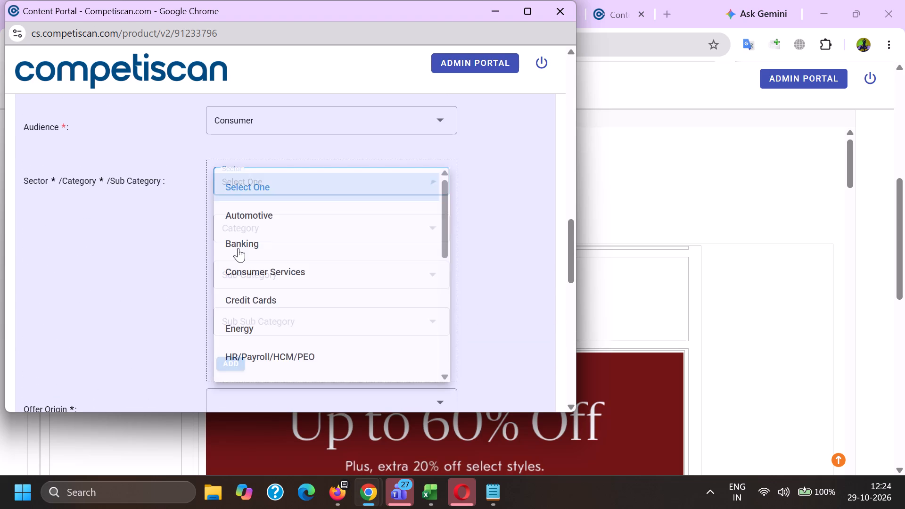
click(242, 249)
drag(148, 246, 166, 247)
click(244, 234)
scroll(244, 229, down, 7)
click(239, 215)
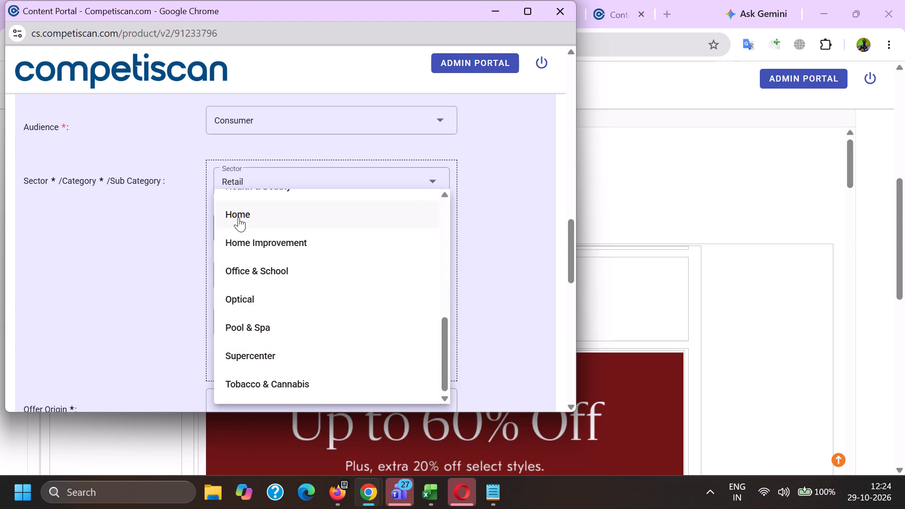
Check the email's content, set the sub category to Furniture and add the classification.
click(140, 227)
key(alt+Tab)
scroll(338, 228, down, 20)
key(alt+Tab)
click(254, 280)
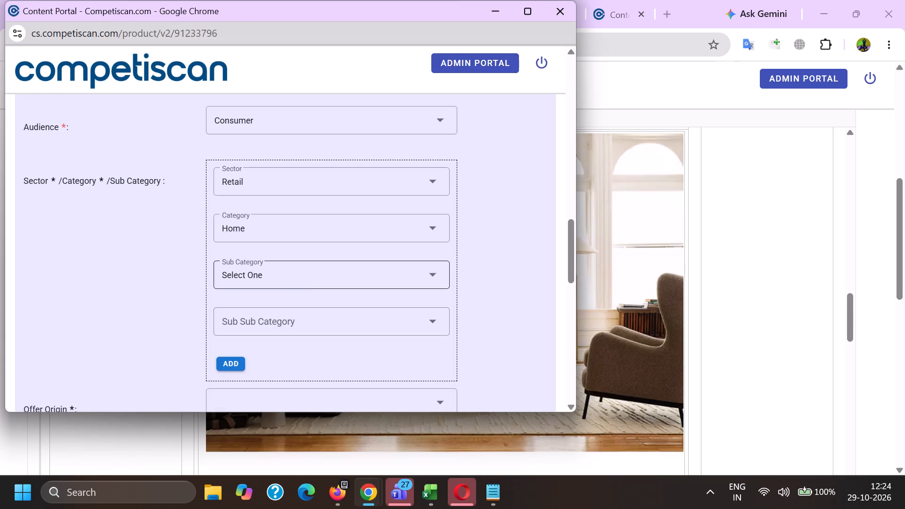
scroll(258, 188, down, 1)
click(261, 310)
drag(122, 287, 129, 287)
click(229, 294)
scroll(248, 320, up, 3)
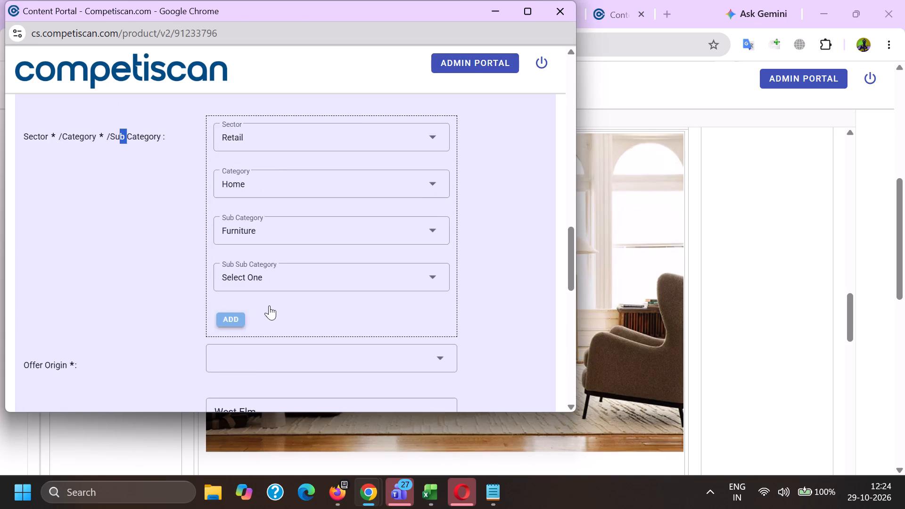
Add a second classification of sector Credit Cards, category Payment Cards and sub category Credit Cards.
click(249, 332)
scroll(280, 183, down, 1)
scroll(270, 263, up, 6)
click(269, 254)
drag(173, 263, 180, 262)
scroll(224, 162, down, 2)
click(239, 167)
click(248, 238)
click(239, 221)
scroll(248, 135, down, 2)
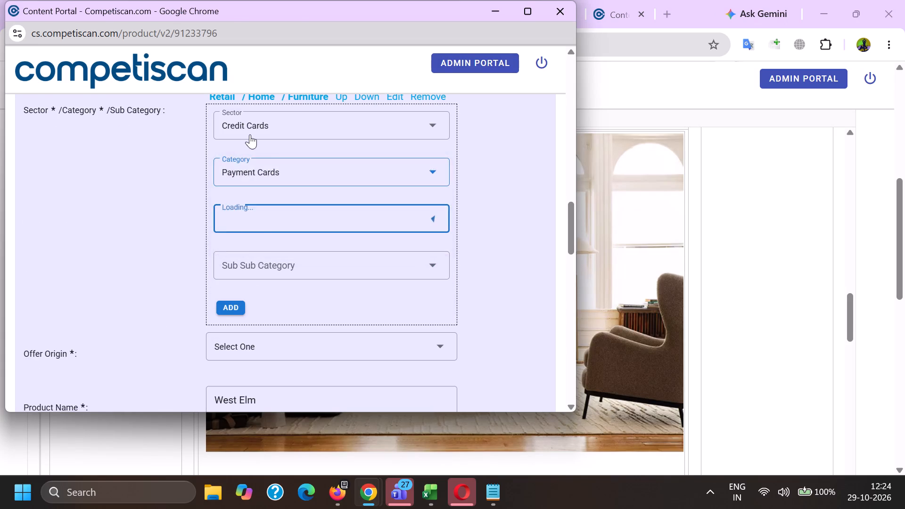
drag(260, 222, 253, 225)
drag(160, 219, 167, 218)
click(229, 170)
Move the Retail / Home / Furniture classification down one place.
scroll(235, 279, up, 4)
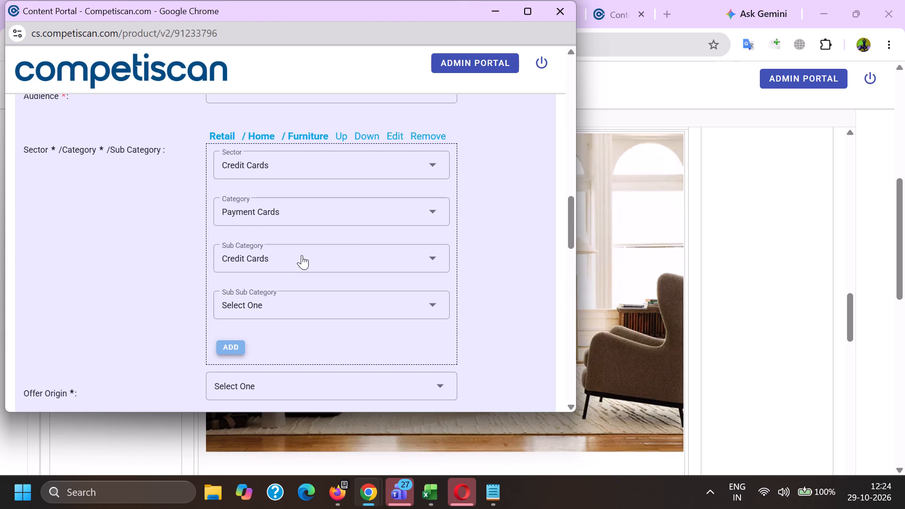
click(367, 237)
Set the offer origin to Provider/Bank and the product name to West Elm Key Rewards Visa Card.
scroll(313, 217, down, 3)
click(242, 306)
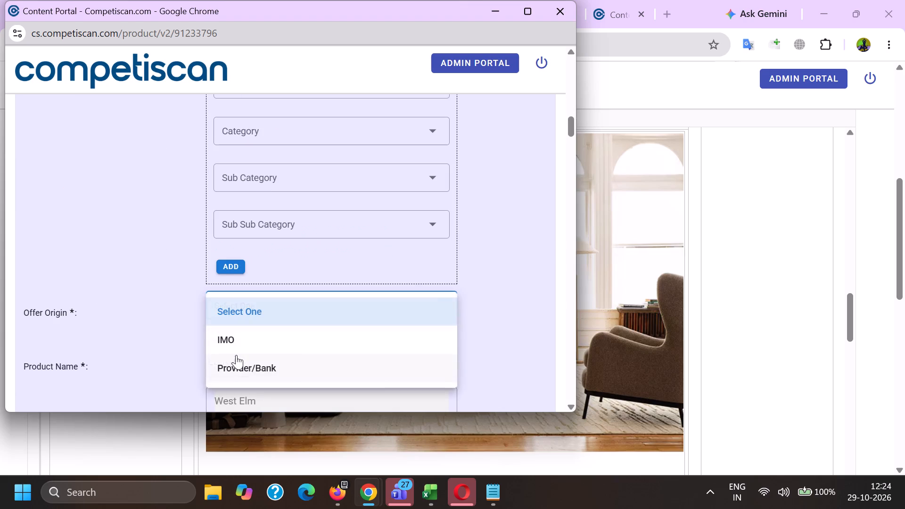
double_click(236, 355)
key(ctrl+v)
scroll(240, 172, down, 2)
click(264, 284)
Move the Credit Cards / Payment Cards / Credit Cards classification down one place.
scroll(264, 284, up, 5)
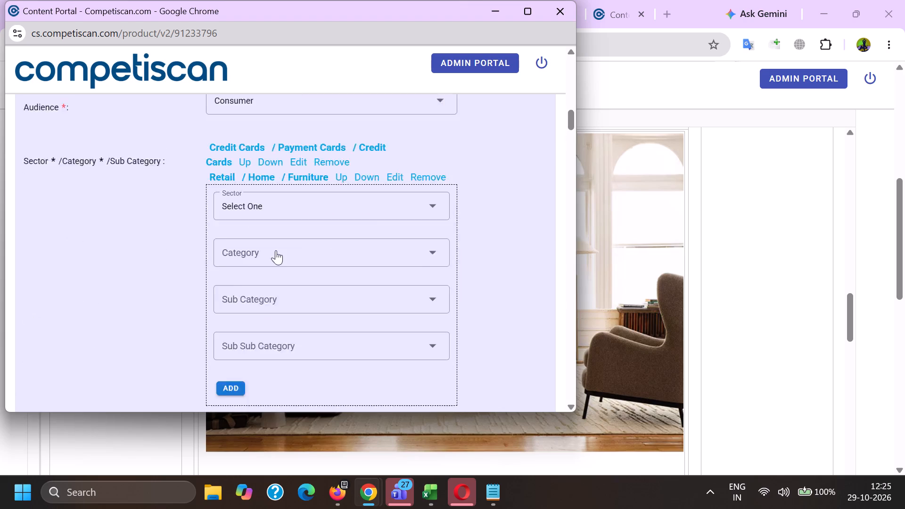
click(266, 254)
Add a third classification of sector Mortgage & Loan, category Unsecured and sub category Point of Sale Financing/BNPL.
click(248, 296)
scroll(247, 295, down, 3)
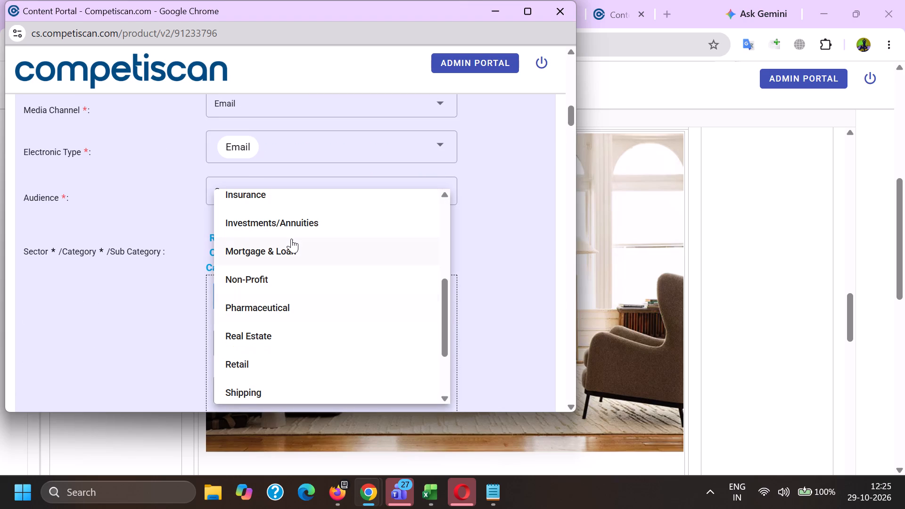
click(291, 238)
click(176, 272)
click(228, 342)
scroll(233, 205, down, 2)
click(252, 243)
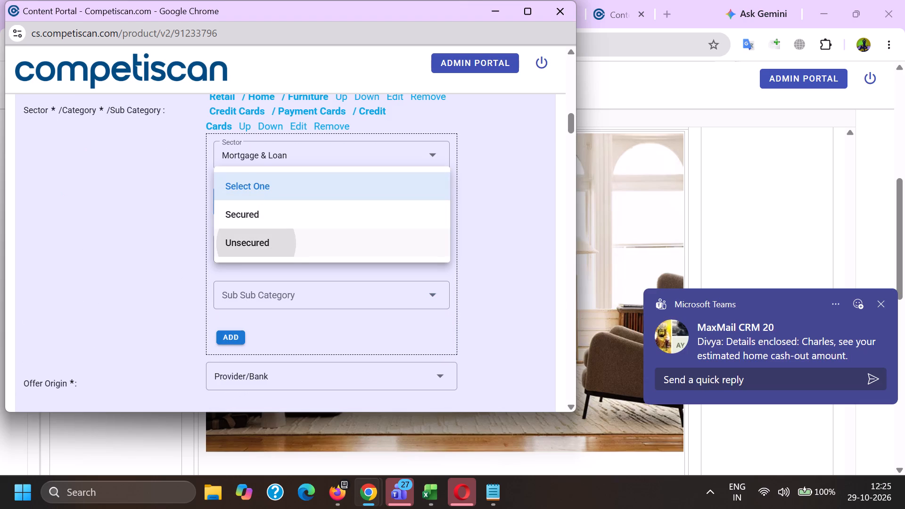
click(244, 238)
scroll(248, 181, down, 1)
scroll(271, 287, down, 6)
click(279, 370)
click(160, 331)
click(231, 267)
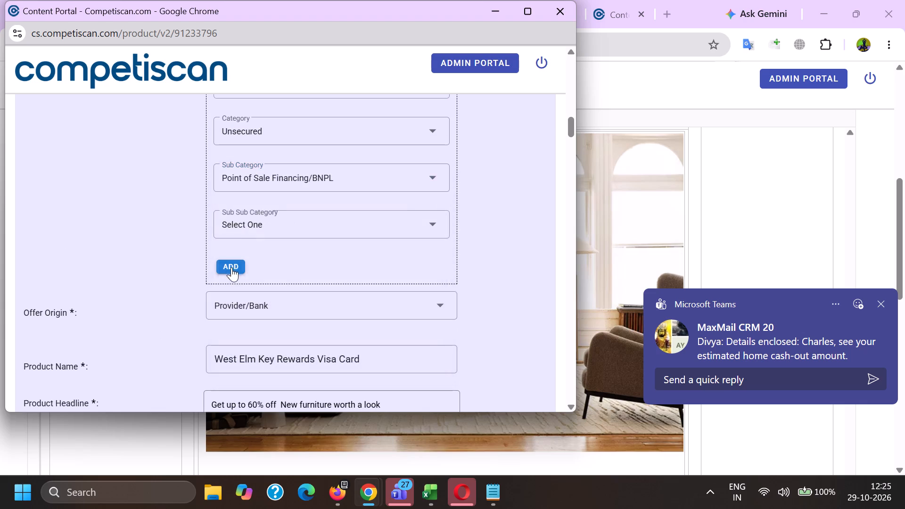
Replace the product headline with the subject copied from the email, "Get up to 60% off + New furniture worth a look".
scroll(242, 209, down, 3)
drag(388, 250, 0, 268)
key(BackSpace)
key(alt+Tab)
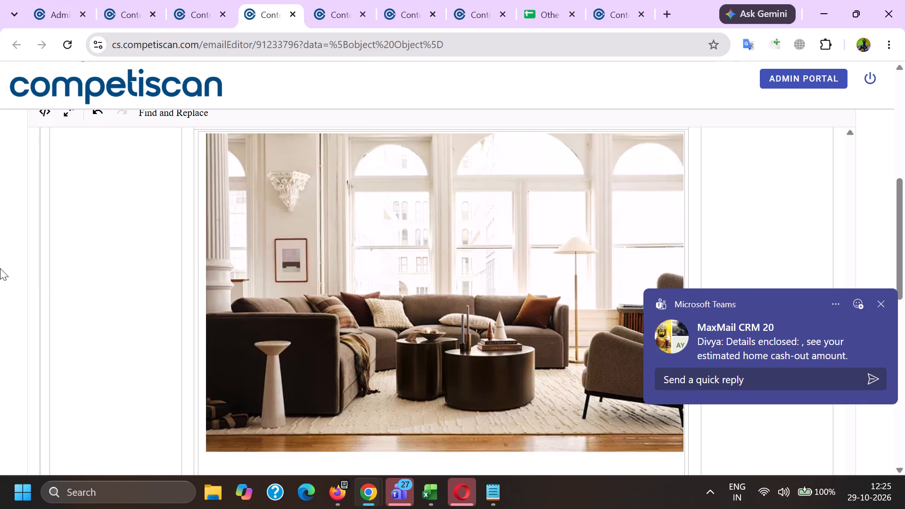
scroll(98, 300, up, 18)
scroll(104, 261, up, 5)
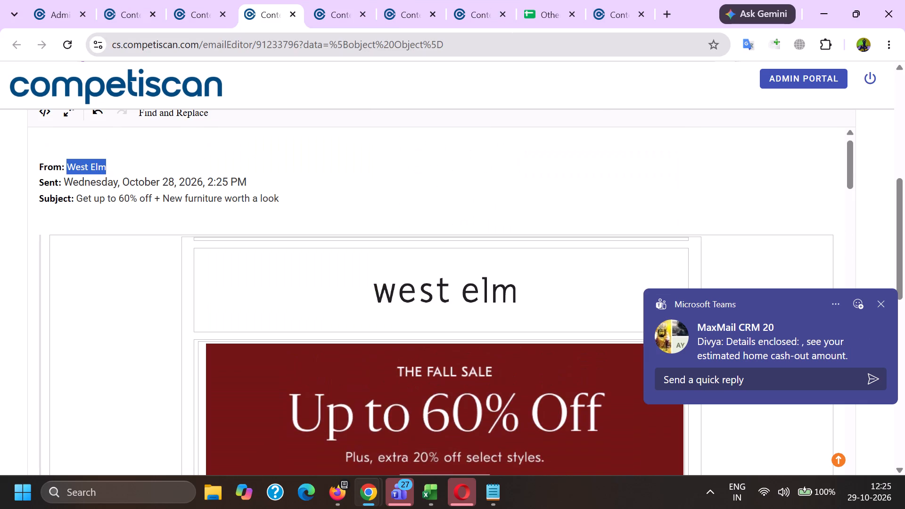
click(80, 202)
double_click(82, 205)
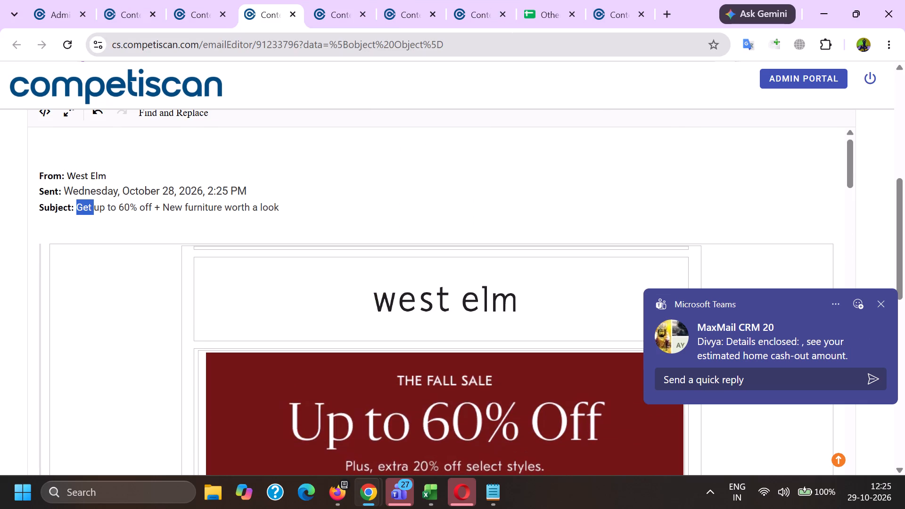
shift+click(360, 203)
key(ctrl+c)
key(alt+Tab)
key(ctrl+v)
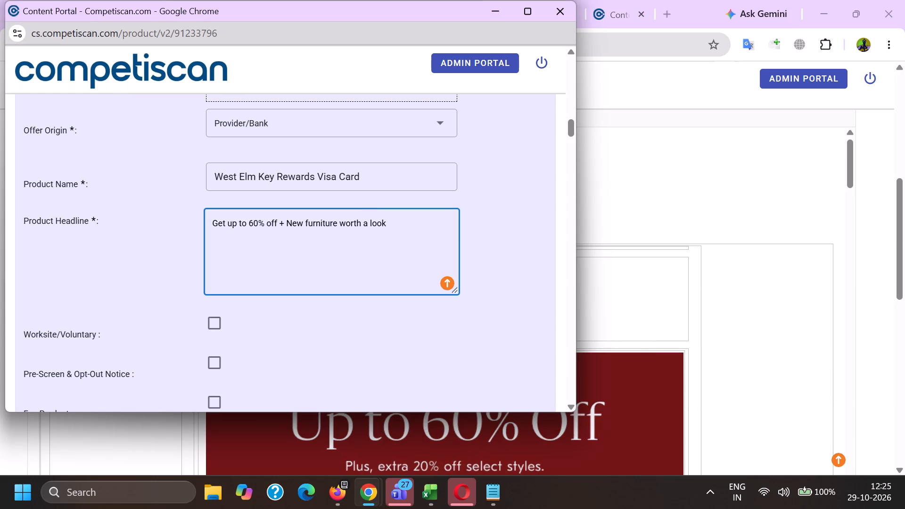
Replace the plus sign in the headline with "Plus" and end the sentence with a period.
click(282, 220)
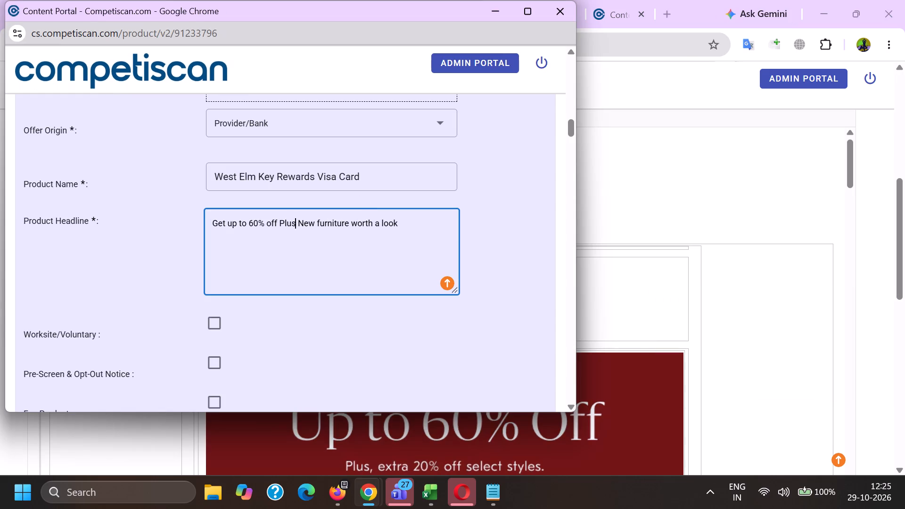
key(Down)
key(BackSpace)
text(.)
key(space)
Copy "Earn 10% Back in Rewards" from the other West Elm product's headline and append it to this product headline.
key(alt+Tab)
click(582, 0)
click(594, 0)
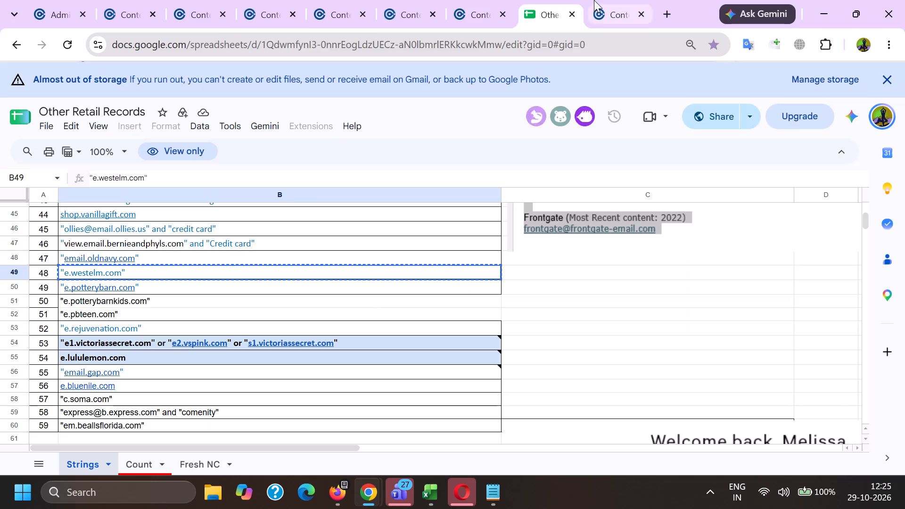
scroll(509, 229, up, 11)
double_click(509, 245)
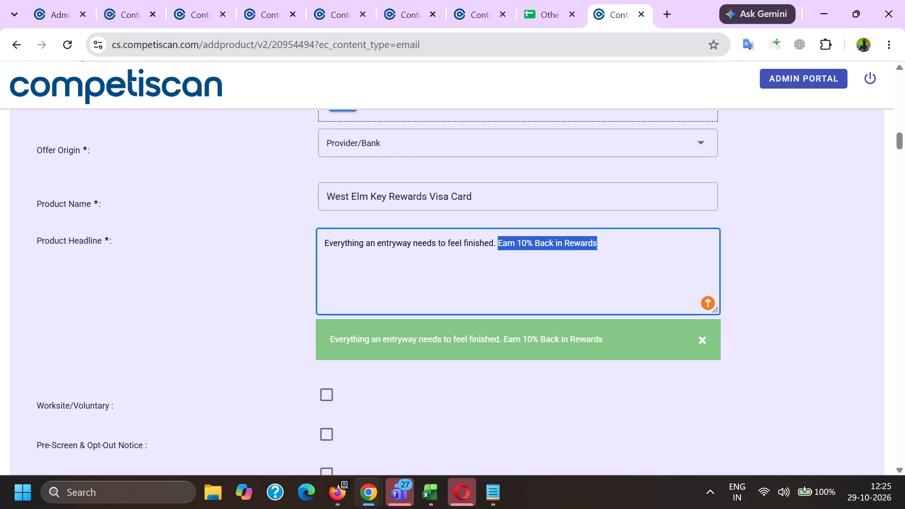
shift+click(682, 261)
key(ctrl+c)
key(alt+Tab)
key(ctrl+v)
Set the response mechanism to URL/Website and the mailing type to Acquisition.
scroll(291, 245, down, 5)
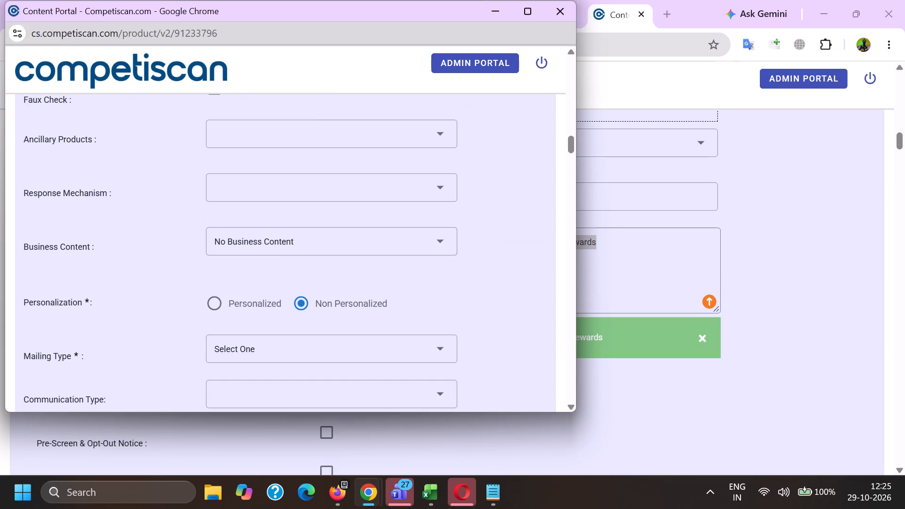
click(249, 194)
scroll(280, 130, down, 8)
click(291, 287)
drag(141, 287, 165, 290)
click(262, 290)
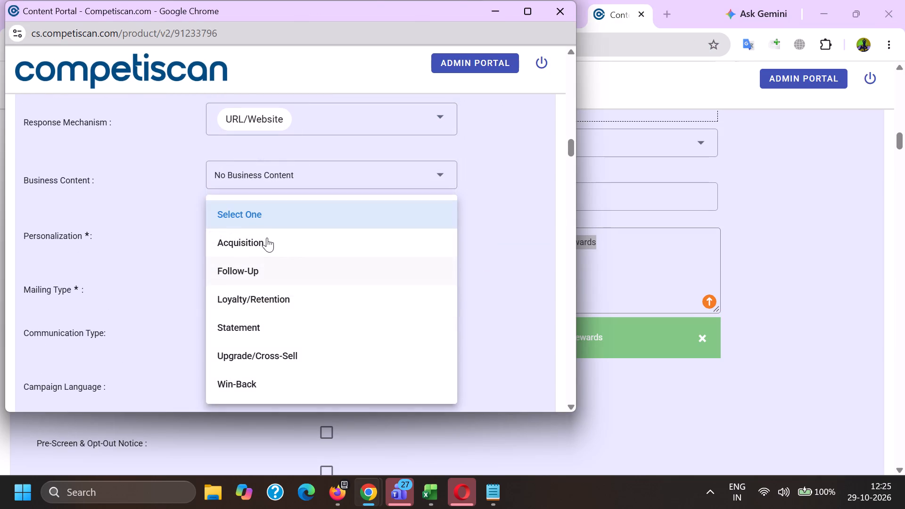
click(267, 238)
drag(128, 270, 153, 285)
Select Bonuses/Contests/Incentives, Co-Brand and Mobile Application as the communication types.
click(255, 315)
scroll(267, 208, down, 2)
click(293, 294)
scroll(288, 284, down, 5)
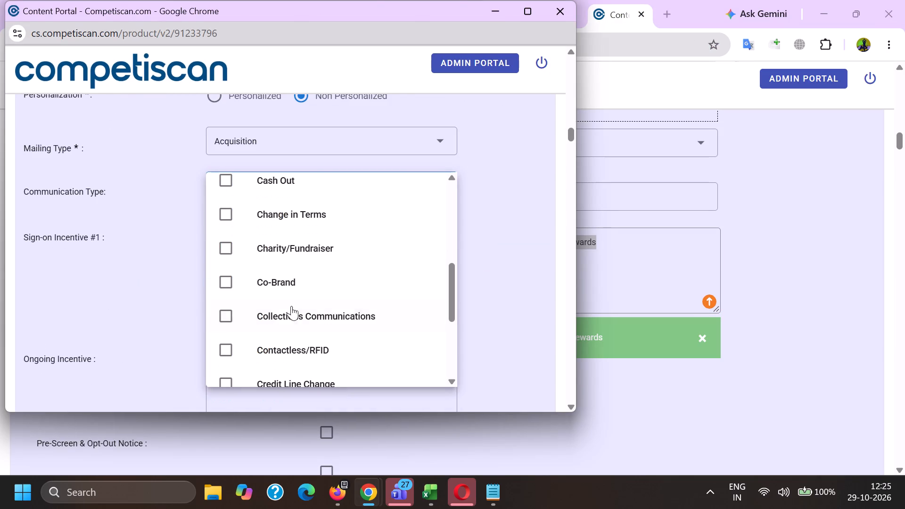
click(271, 281)
scroll(271, 279, down, 10)
click(289, 279)
click(164, 278)
Copy "10% back in reward during the first 30 days from account opening" from the other product into Sign-on Incentive #1.
key(alt+Tab)
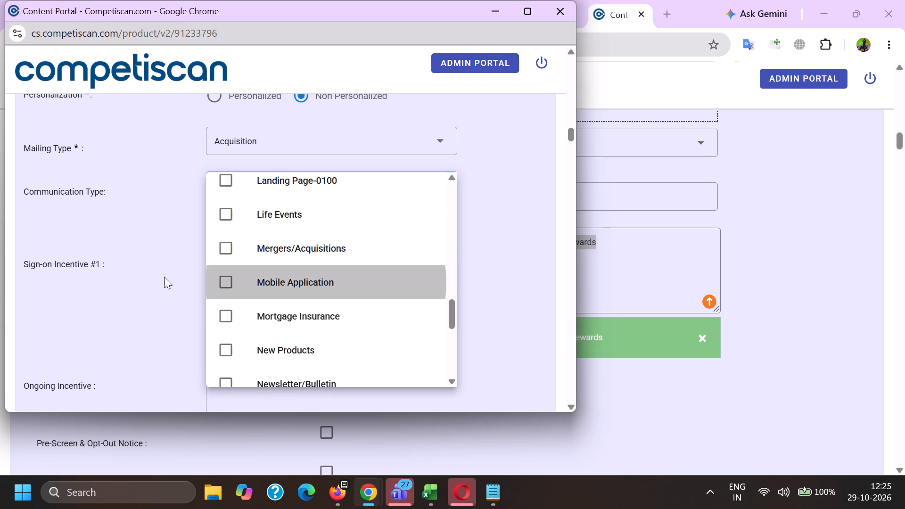
scroll(659, 261, down, 11)
click(367, 136)
scroll(587, 137, down, 11)
scroll(620, 303, up, 5)
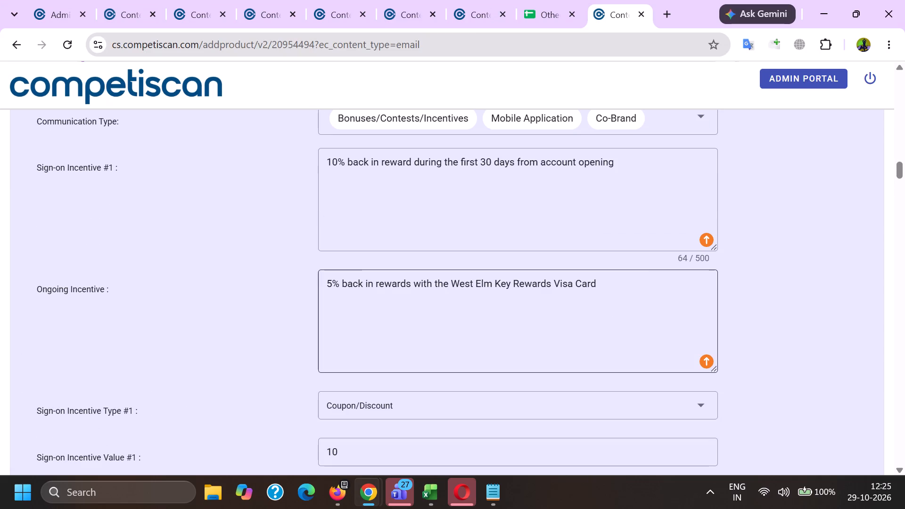
drag(653, 215, 145, 194)
key(ctrl+c)
key(alt+Tab)
click(266, 270)
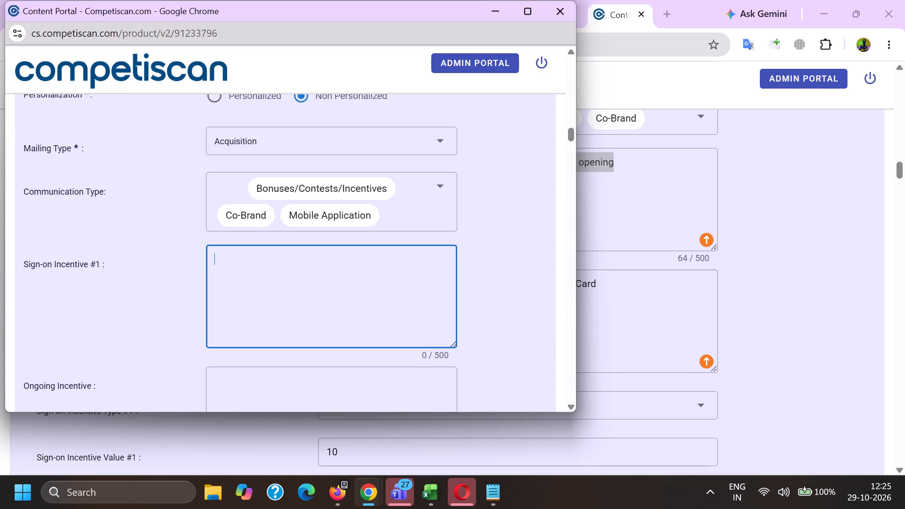
key(ctrl+v)
Copy "5% back in rewards with the West Elm Key Rewards Visa Card" from the other product into Ongoing Incentive.
click(284, 383)
key(alt+Tab)
drag(637, 310, 107, 293)
key(ctrl+c)
key(alt+Tab)
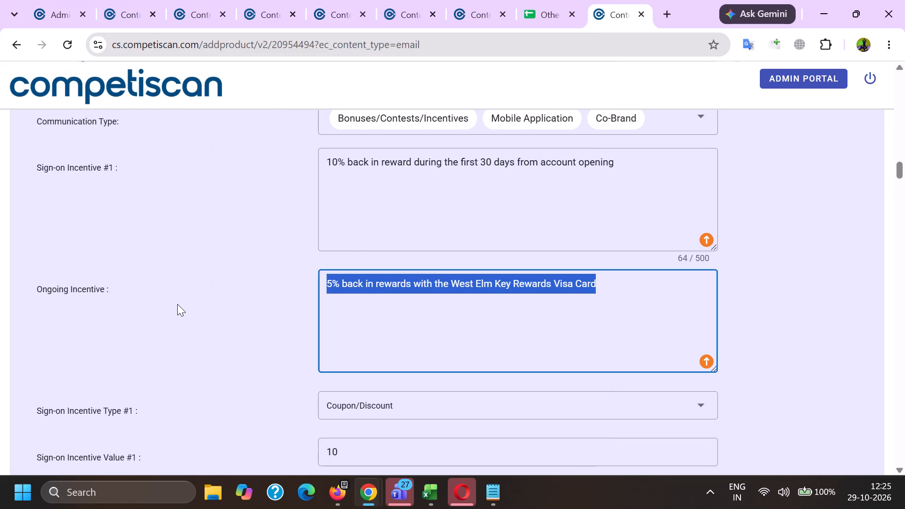
key(ctrl+v)
Set Sign-on Incentive Type #1 to Coupon/Discount and its value to 10.00.
scroll(196, 260, down, 3)
click(244, 292)
scroll(249, 290, down, 6)
click(249, 295)
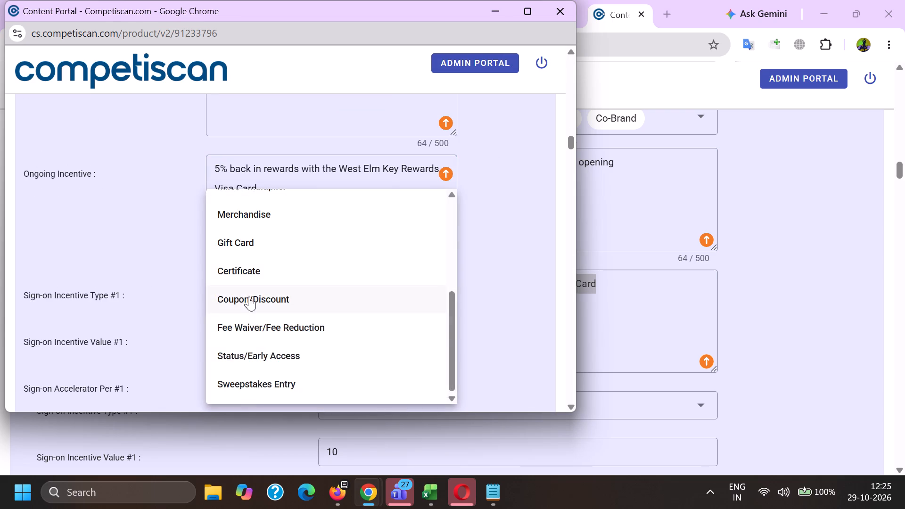
drag(134, 314, 155, 320)
click(246, 337)
text(10)
text(.00)
Set Sign-on Max award #1 to 10.00 and the Sign-on Incentive Window #1 to 1 month.
key(Tab)
key(Tab)
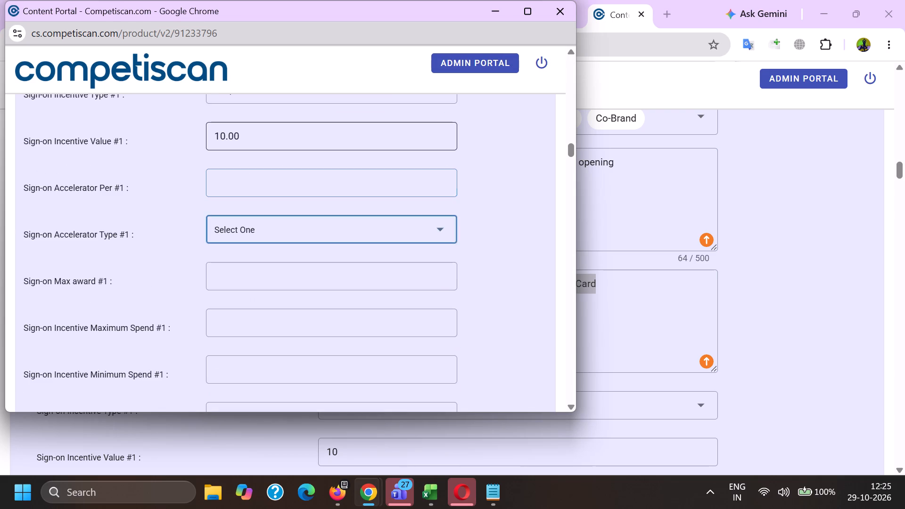
key(Tab)
text(10.00)
key(Tab)
key(Tab)
key(Tab)
key(1)
Choose the application type in the Mortgage & Loan details.
scroll(266, 336, down, 3)
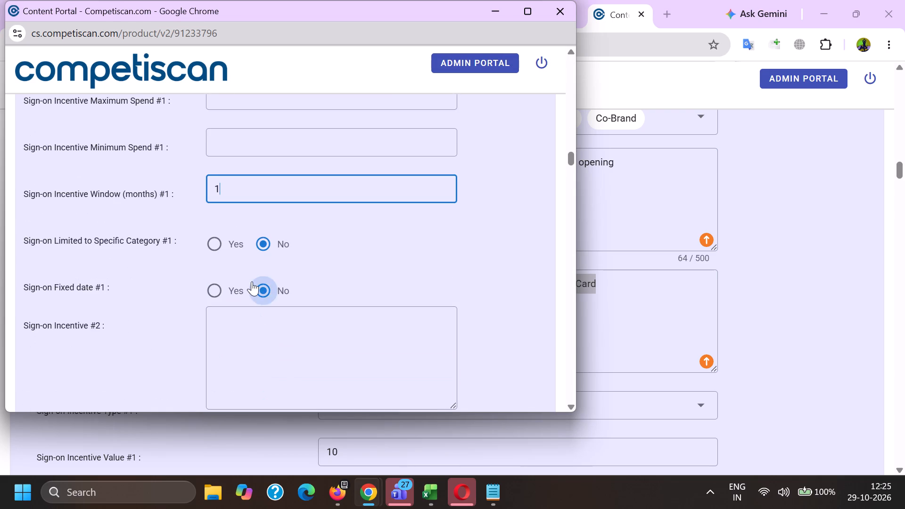
click(239, 289)
scroll(236, 273, down, 20)
scroll(254, 276, down, 4)
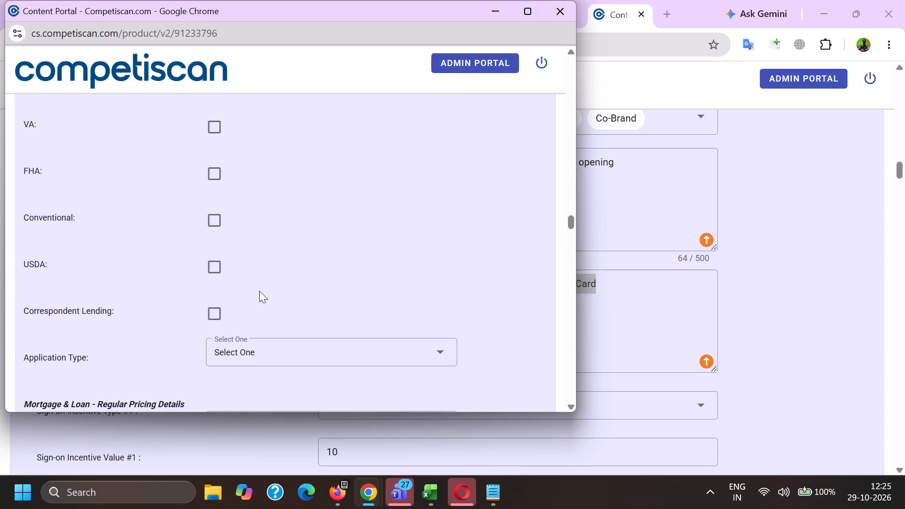
click(251, 361)
scroll(264, 179, down, 1)
drag(272, 233, 267, 239)
click(161, 237)
Set the Mortgage & Loan Upper APR to 36 and the Lower APR to 0.
scroll(187, 188, down, 4)
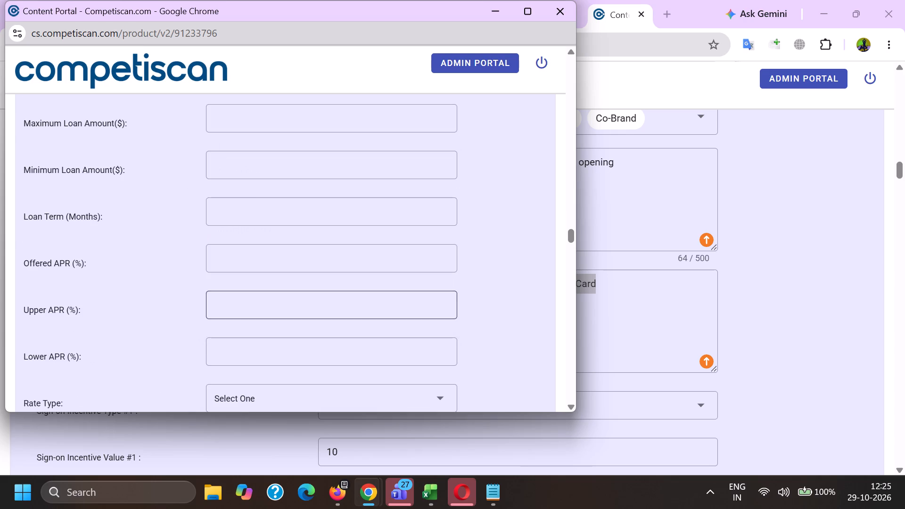
click(244, 299)
key(3)
key(6)
key(Tab)
key(0)
Set the payment card application type to Invitation to Apply and the card network to Visa.
scroll(247, 295, down, 4)
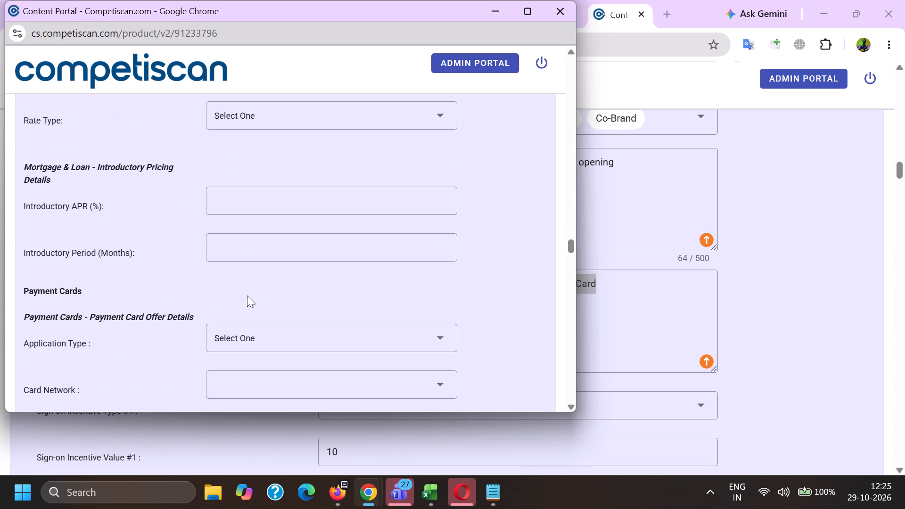
scroll(240, 286, down, 2)
click(240, 207)
click(293, 257)
drag(166, 271, 186, 271)
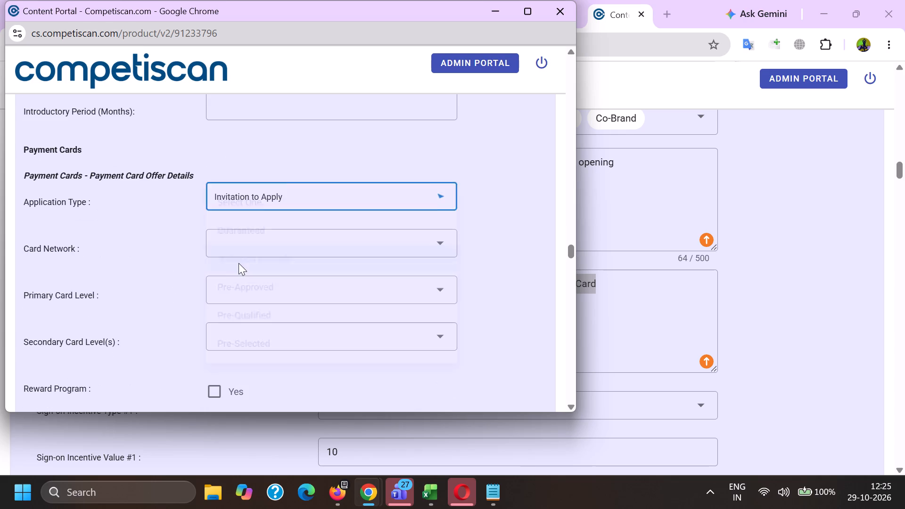
click(237, 243)
scroll(247, 165, down, 1)
click(250, 304)
drag(147, 300, 165, 298)
Set the primary card level to Visa Signature and mark the card as having a reward program.
click(237, 221)
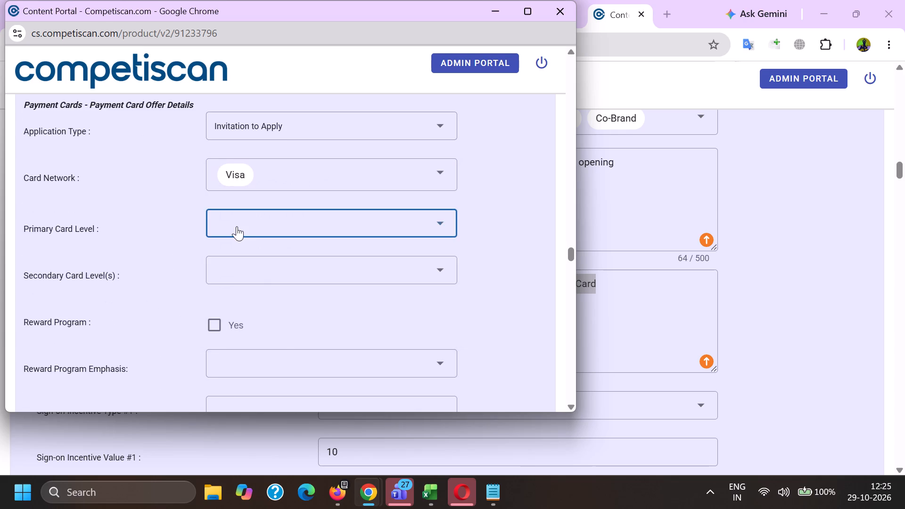
scroll(243, 244, down, 6)
click(277, 361)
drag(128, 361, 133, 361)
click(210, 328)
double_click(132, 360)
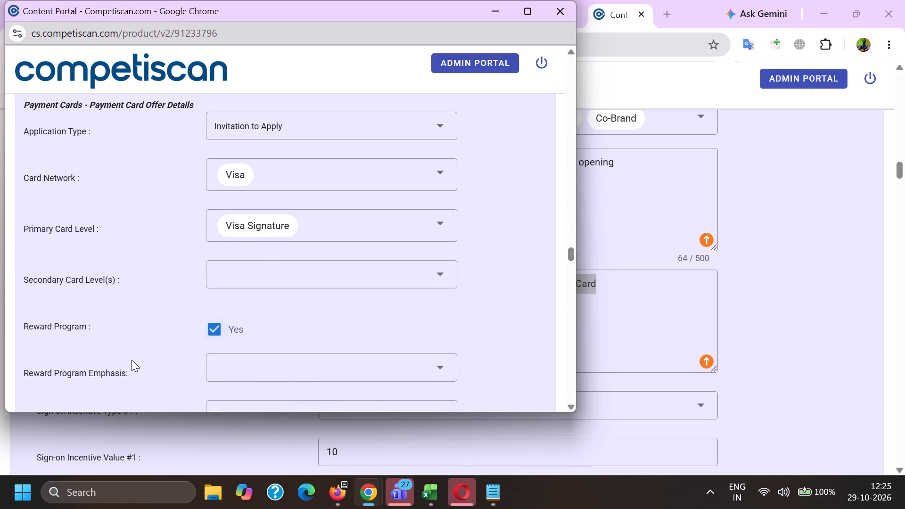
Mark Credit Card Mentioned in the retail credit details and submit the product form.
key(End)
click(224, 175)
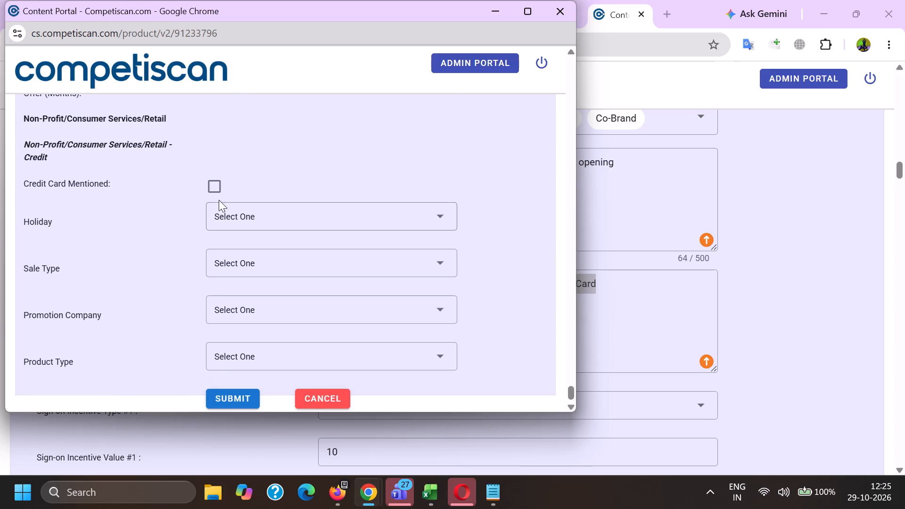
click(216, 193)
click(226, 394)
Open the email "Get up to 60% off + Start with timeless ornaments" from the search results in the email editor.
key(alt+Tab)
click(241, 0)
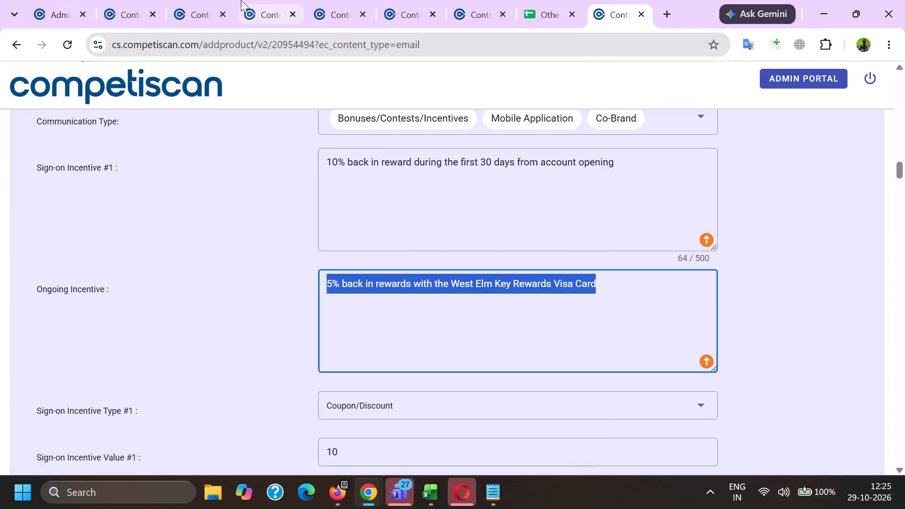
click(204, 0)
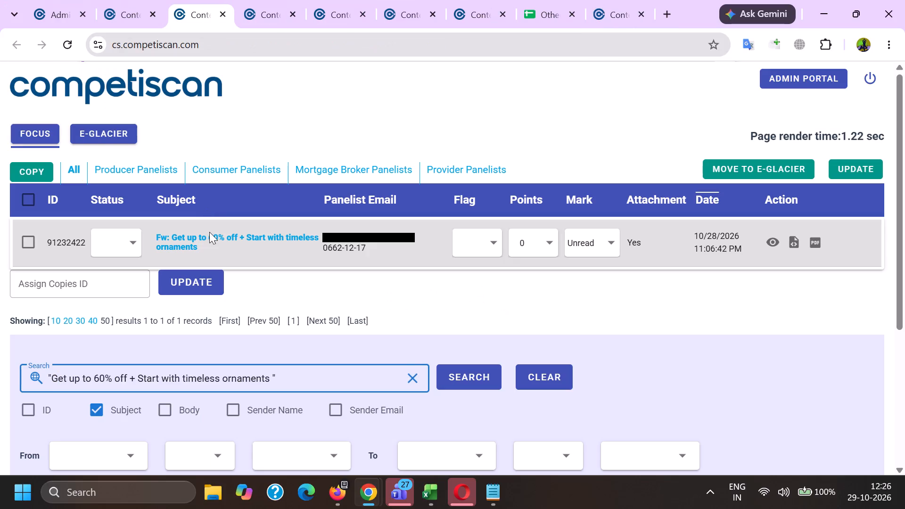
ctrl+click(198, 236)
click(249, 0)
Log the email's ID 91232422 with the code cc in row 29 of the Excel sheet may 26.
double_click(269, 47)
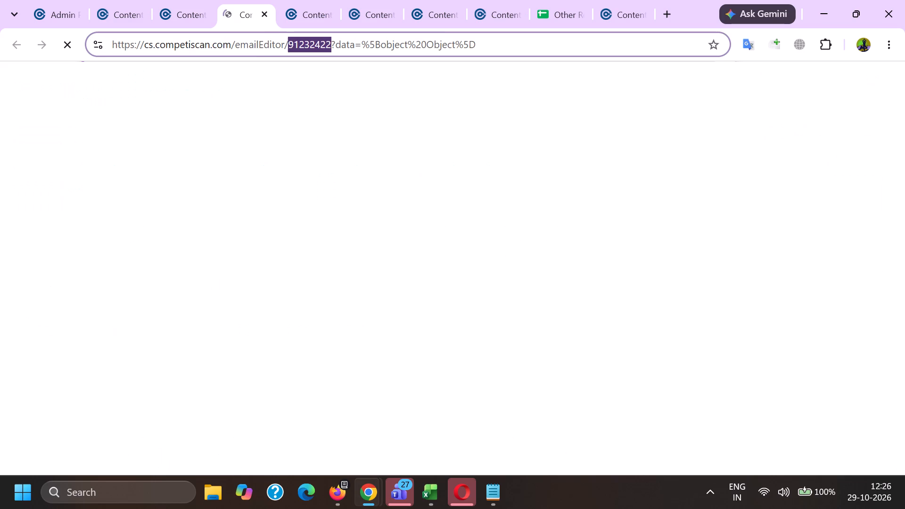
key(ctrl+c)
click(424, 498)
click(563, 422)
click(109, 314)
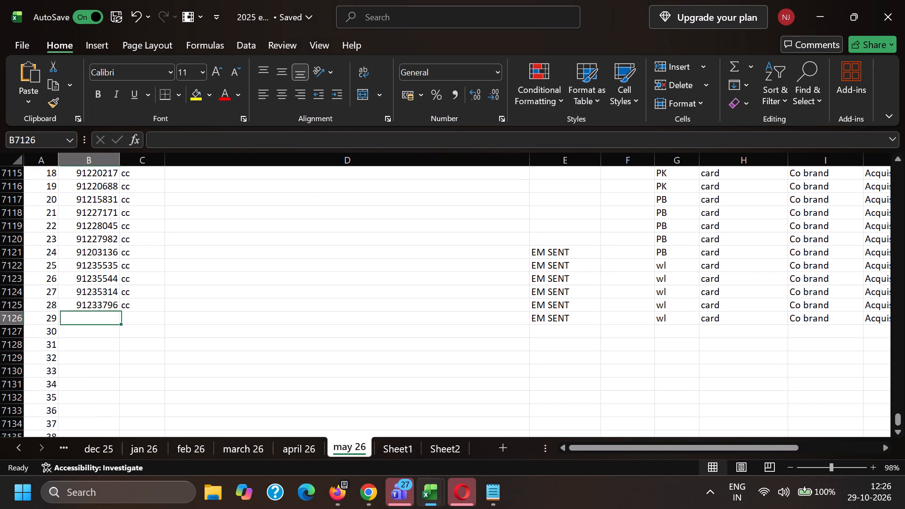
key(ctrl+v)
click(132, 315)
key(c)
key(c)
key(Right)
key(Down)
key(Left)
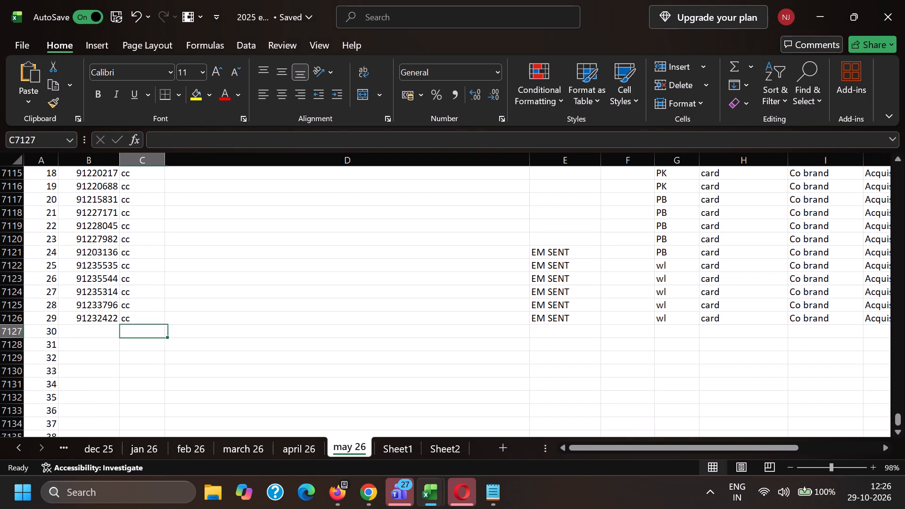
Switch from the Excel sheet back to email 91232422 in the Competiscan email editor in Chrome.
key(Left)
key(Left)
key(alt+Tab)
drag(368, 125, 364, 131)
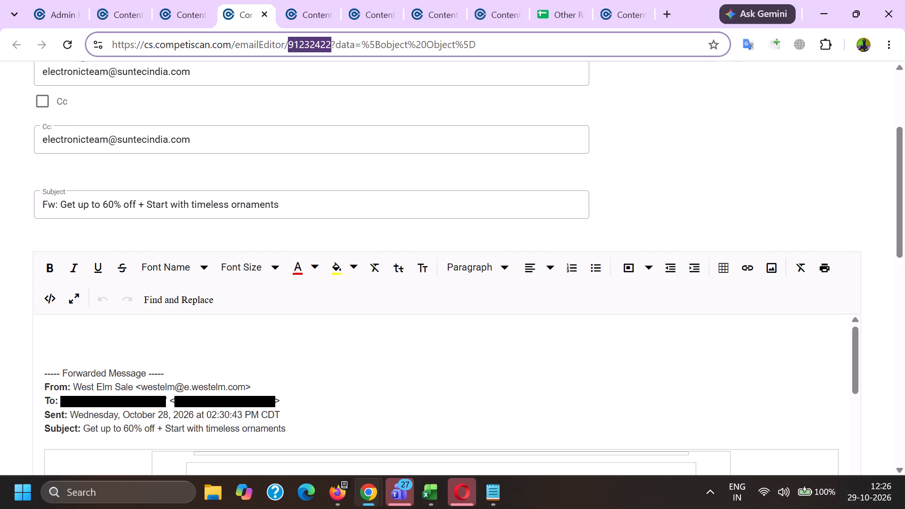
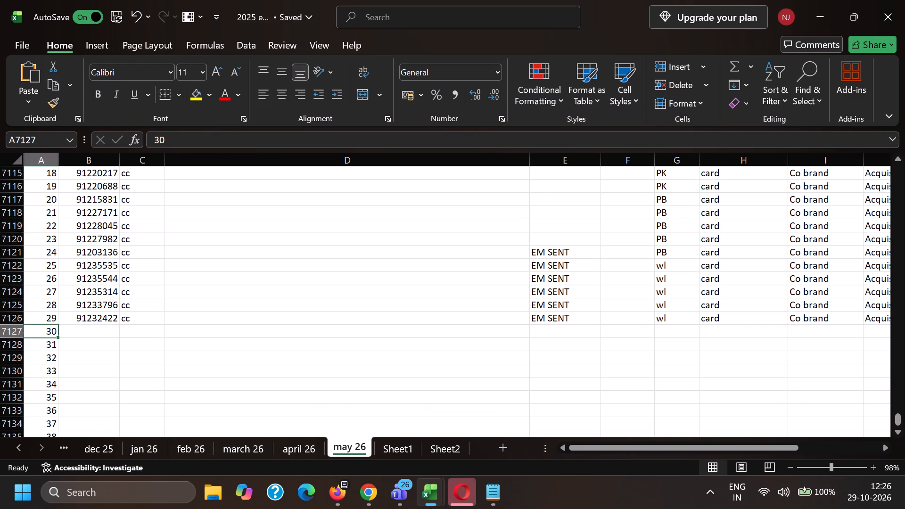
Close the Opera update window and return to email 91232422 in the Chrome email editor.
click(86, 331)
key(alt+Tab)
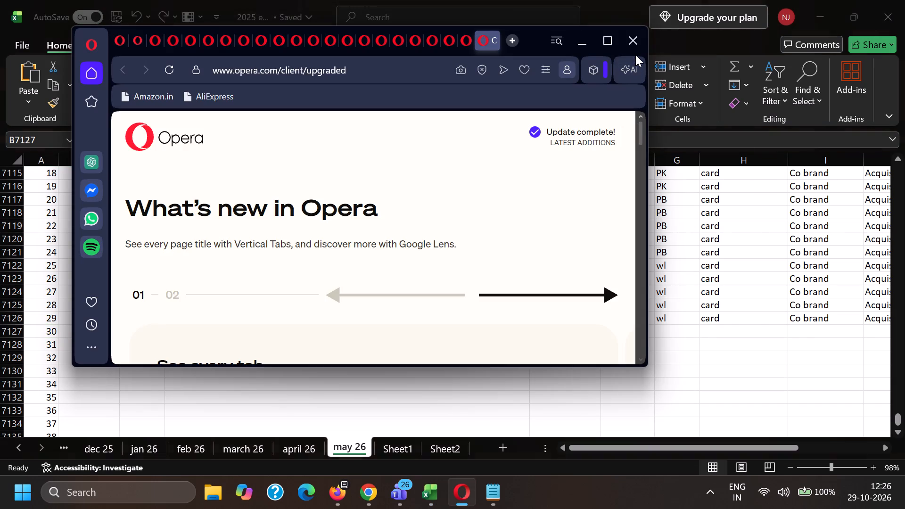
click(631, 47)
key(alt+Tab)
key(alt+Tab)
Delete the forwarded-message line, the sender's email address and the To line from the header of email 91232422.
scroll(219, 167, down, 1)
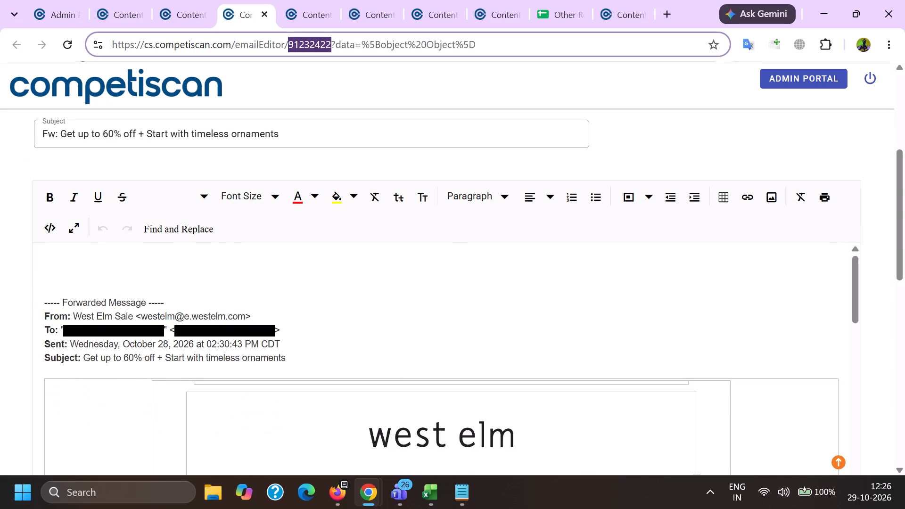
drag(201, 306, 0, 269)
key(BackSpace)
drag(134, 287, 134, 286)
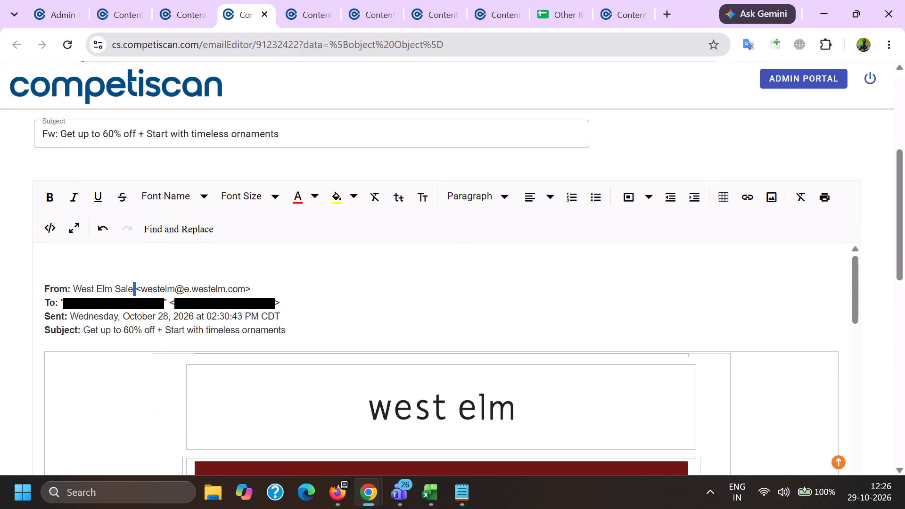
drag(134, 286, 279, 309)
key(BackSpace)
Review the email body, including the West Elm credit card offer, the app promotion and the Affirm payment offer.
scroll(301, 178, down, 20)
scroll(301, 178, down, 14)
scroll(370, 263, up, 1)
scroll(370, 263, down, 7)
scroll(331, 319, up, 6)
click(282, 197)
scroll(272, 332, up, 2)
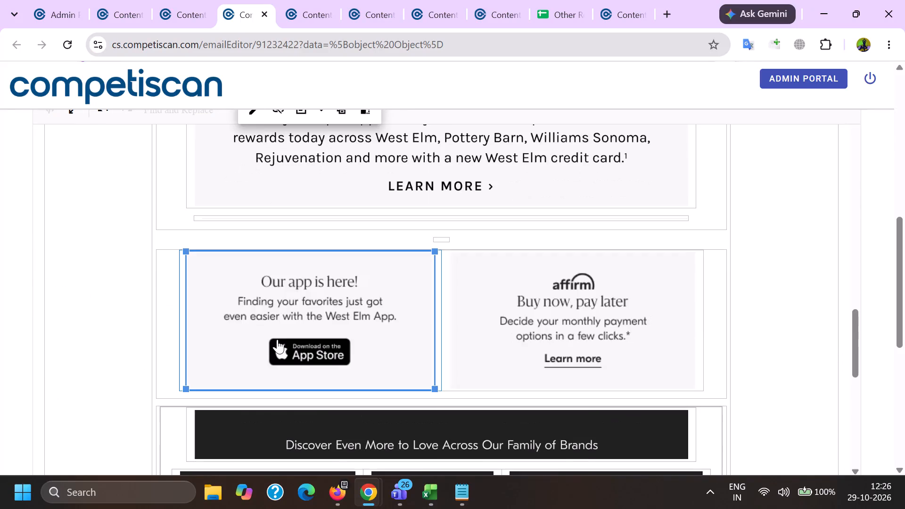
click(277, 339)
click(274, 234)
scroll(278, 253, down, 5)
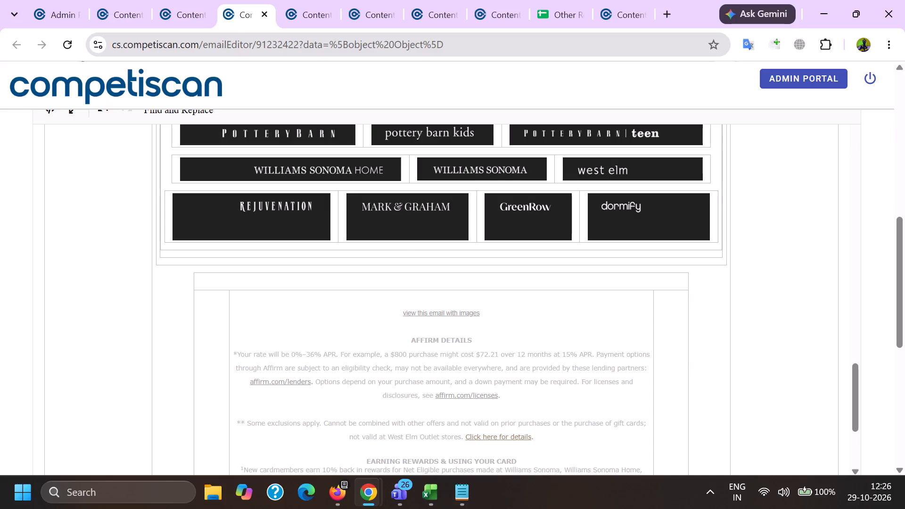
Remove the hyperlinks from "view this email with images" and the email-preferences "click here" in the West Elm email footer.
click(413, 307)
click(419, 310)
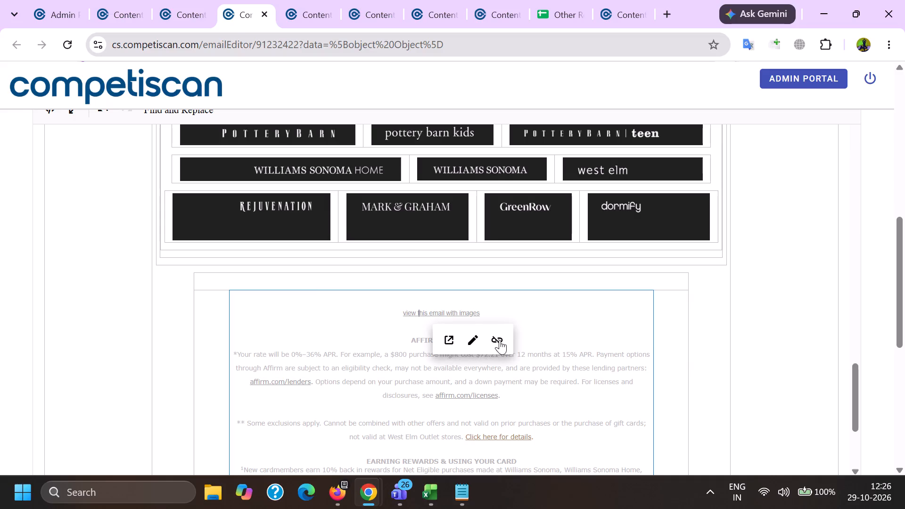
click(497, 339)
scroll(441, 260, down, 4)
scroll(397, 337, down, 1)
click(318, 320)
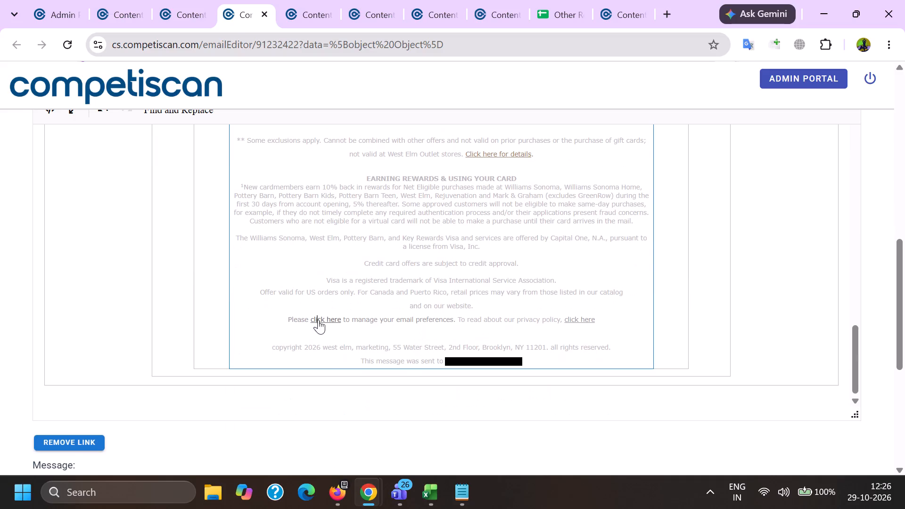
click(397, 352)
Delete the recipient's email address following "This message was sent to" at the end of the email body.
drag(447, 360, 580, 361)
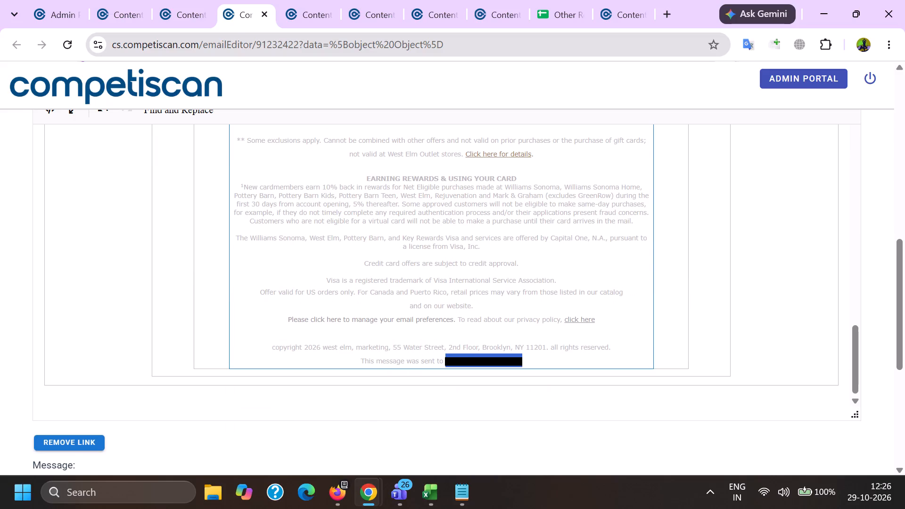
drag(580, 361, 580, 362)
key(BackSpace)
Save the edited email's product info and confirm the save.
scroll(283, 356, down, 11)
click(360, 350)
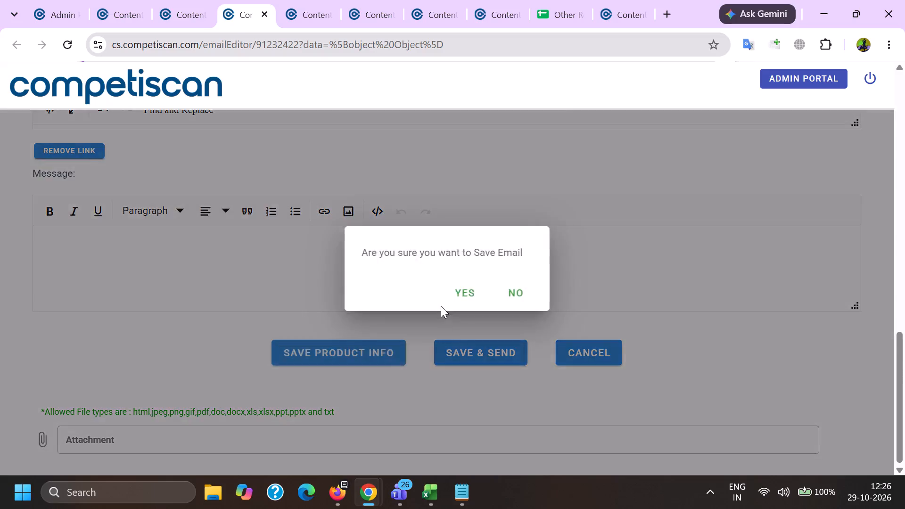
click(463, 301)
Open the product management form for email 91232422.
click(0, 274)
scroll(27, 254, up, 2)
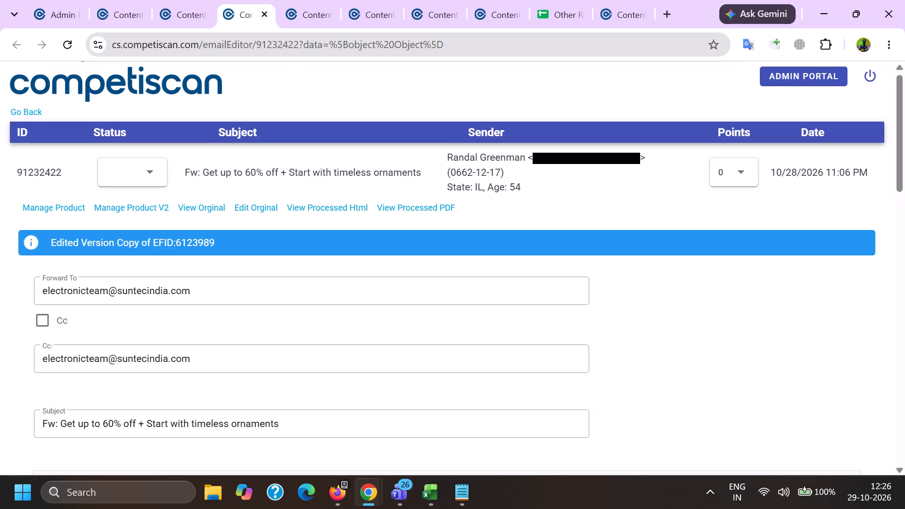
click(56, 213)
Return to the email editor and copy the sender name West Elm from the email's From line.
key(alt+Tab)
scroll(175, 289, down, 5)
double_click(110, 323)
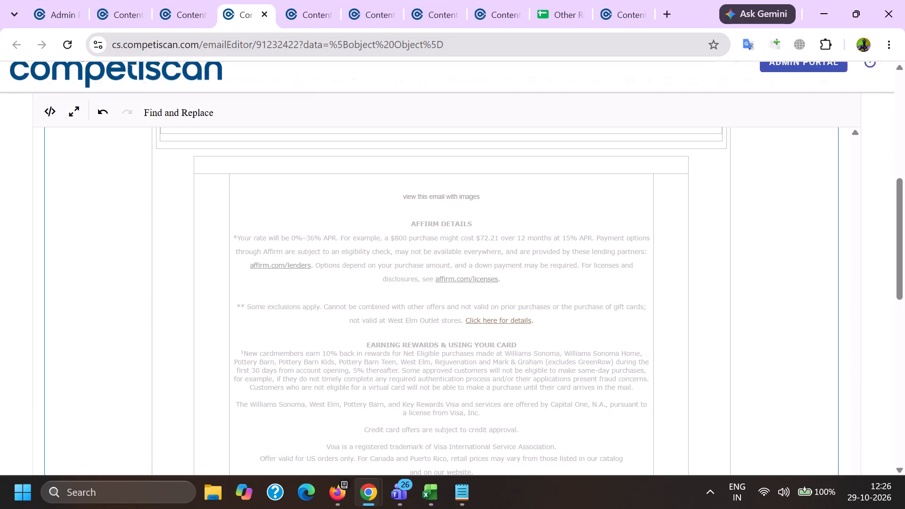
key(Page_Up)
key(Page_Up)
key(Page_Up)
key(Page_Up)
key(Page_Up)
key(Page_Up)
key(Page_Up)
scroll(111, 320, down, 4)
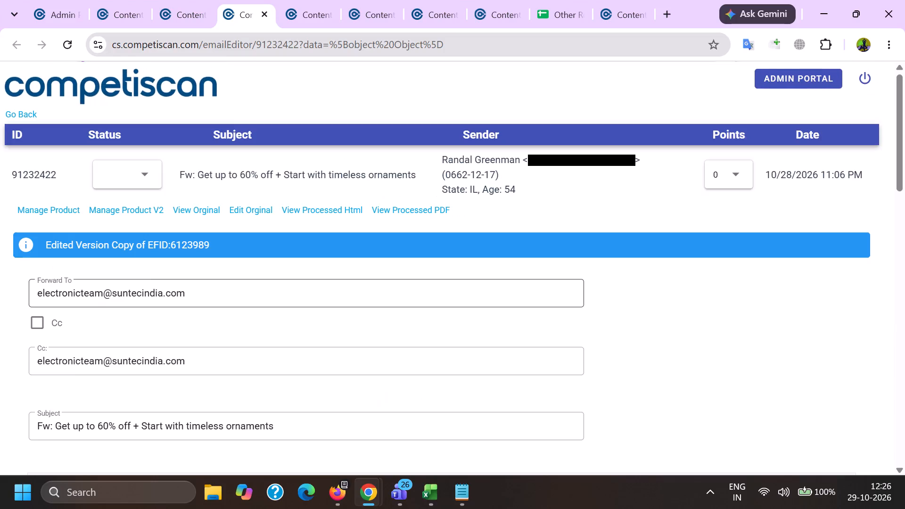
scroll(66, 266, down, 1)
scroll(88, 306, down, 1)
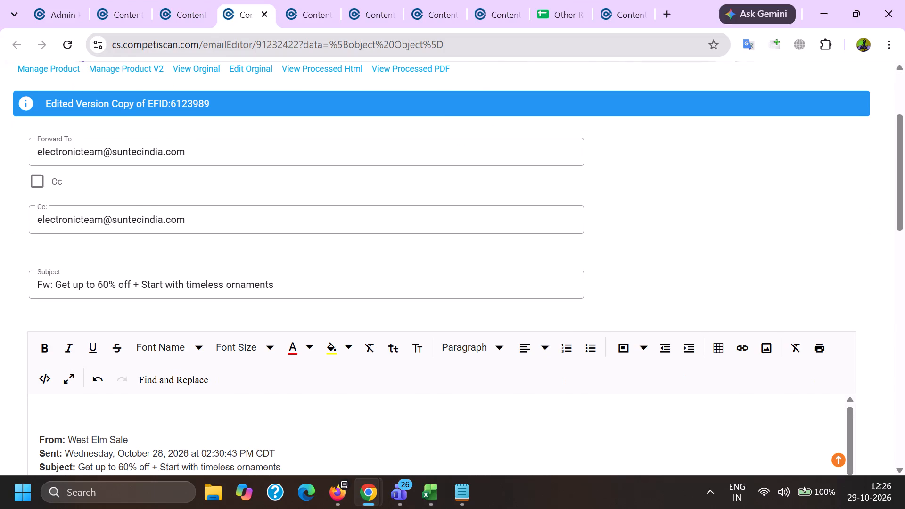
double_click(72, 441)
shift+click(92, 439)
key(ctrl+c)
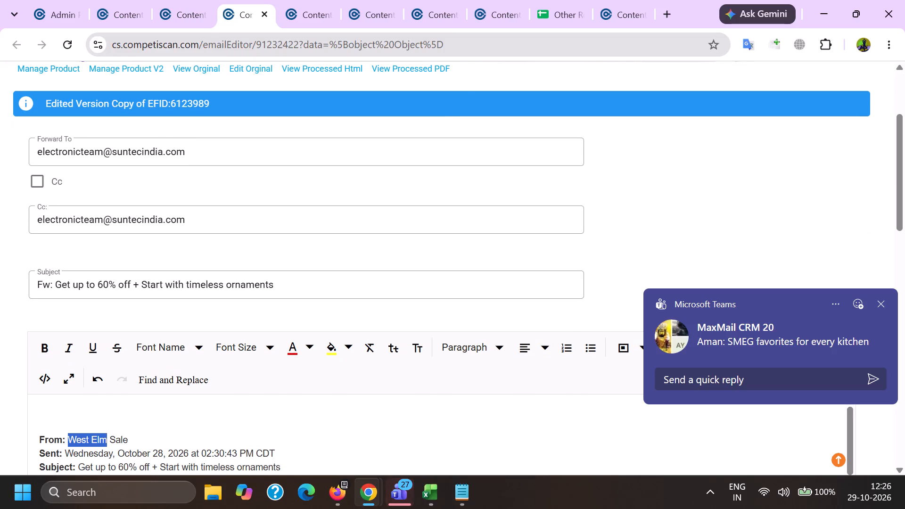
In the product form, add Capital One as a company and west elm (Retail) as the affinity/association.
key(alt+Tab)
scroll(274, 222, down, 6)
click(247, 193)
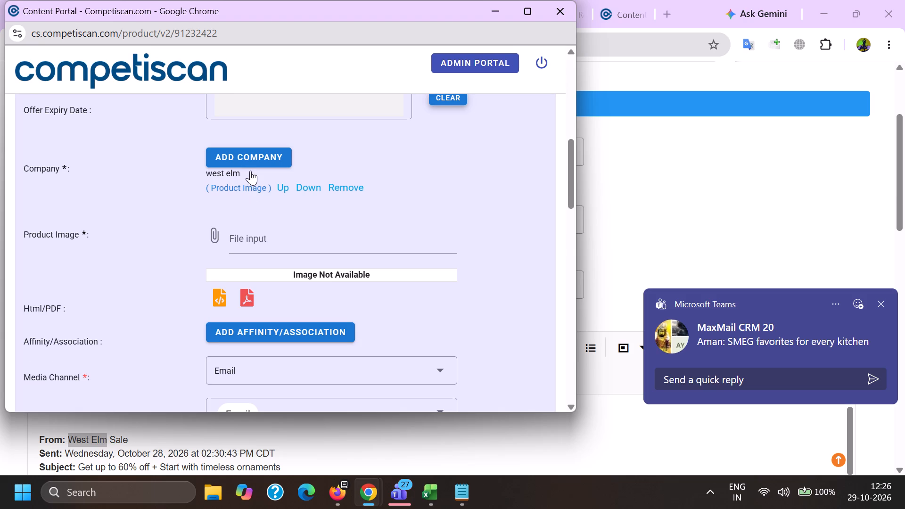
click(251, 155)
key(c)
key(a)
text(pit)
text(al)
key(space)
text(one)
scroll(251, 158, down, 3)
click(290, 179)
click(321, 203)
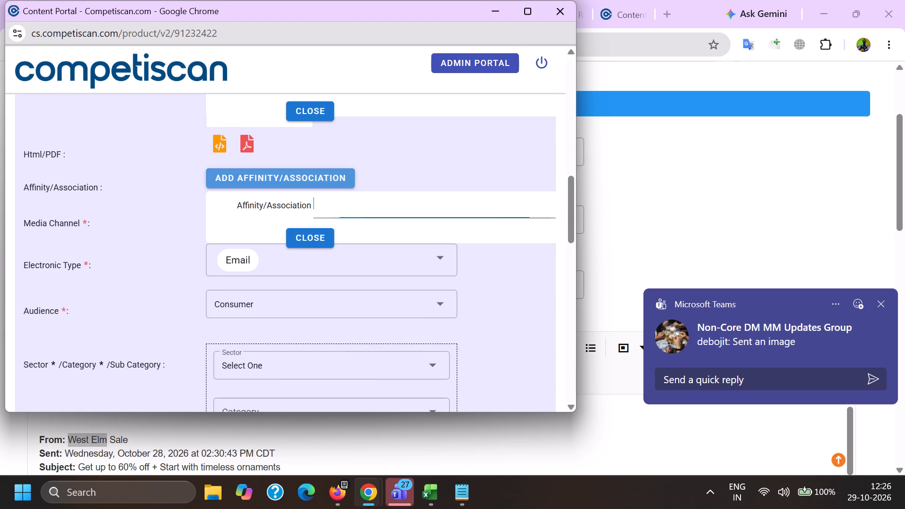
key(ctrl+v)
scroll(320, 202, up, 3)
click(315, 206)
click(322, 218)
scroll(244, 190, down, 4)
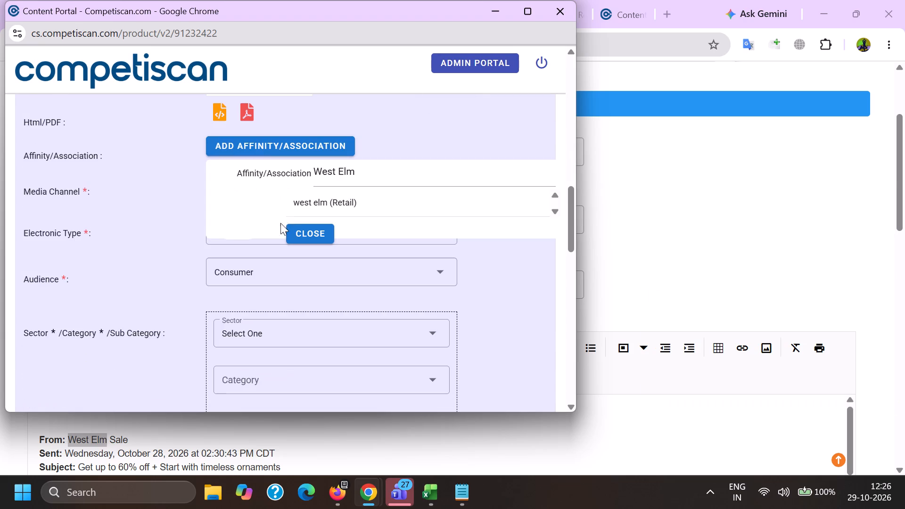
click(295, 207)
Look up Affirm to add it as another company on the product form.
scroll(287, 227, up, 5)
click(255, 228)
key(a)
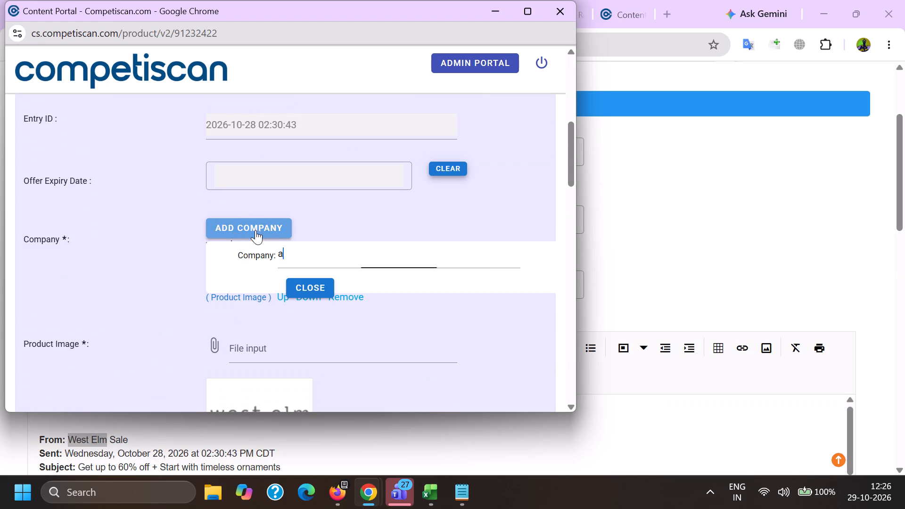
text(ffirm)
scroll(257, 234, down, 2)
scroll(278, 248, up, 1)
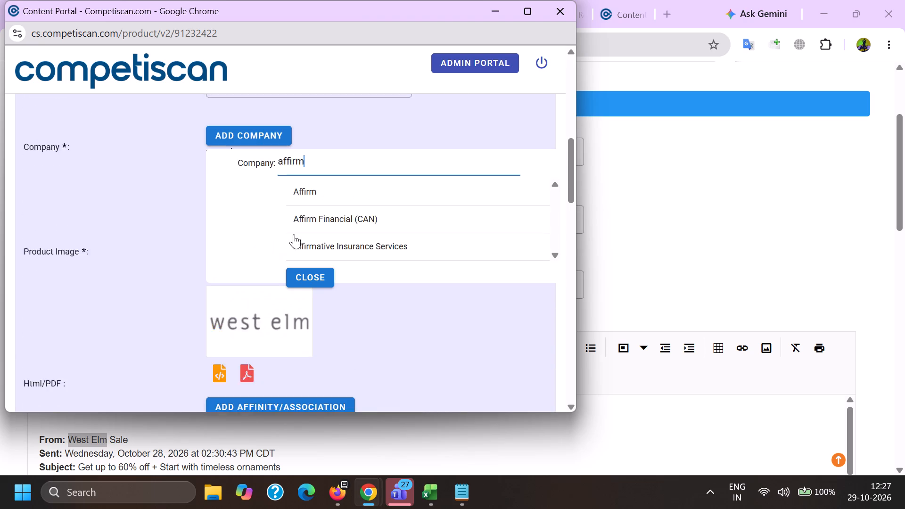
Choose a company from the matches for affirm in the product form.
click(308, 222)
Set the sector of the product classification to Retail.
scroll(283, 171, down, 4)
scroll(275, 283, down, 3)
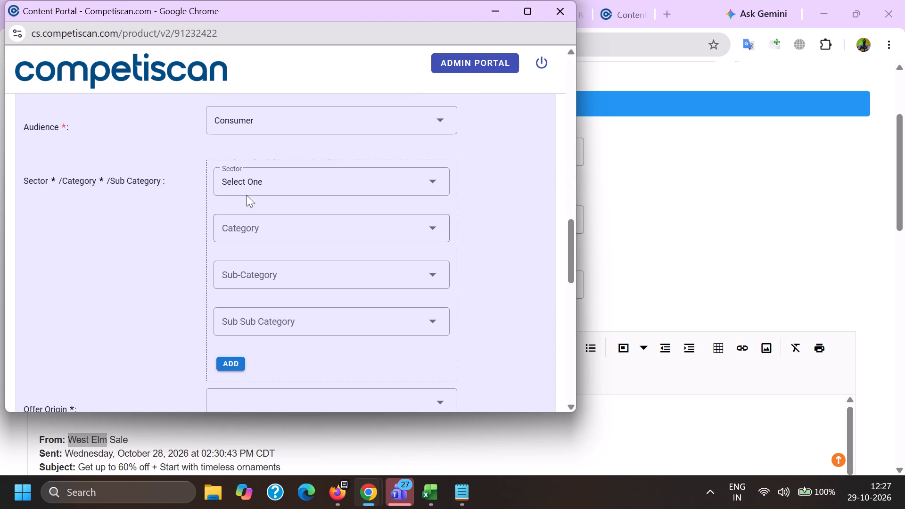
click(247, 195)
click(247, 181)
scroll(247, 181, down, 7)
click(255, 250)
drag(171, 246, 196, 246)
Set the category of the Retail classification to Home Improvement.
click(264, 231)
scroll(264, 230, down, 4)
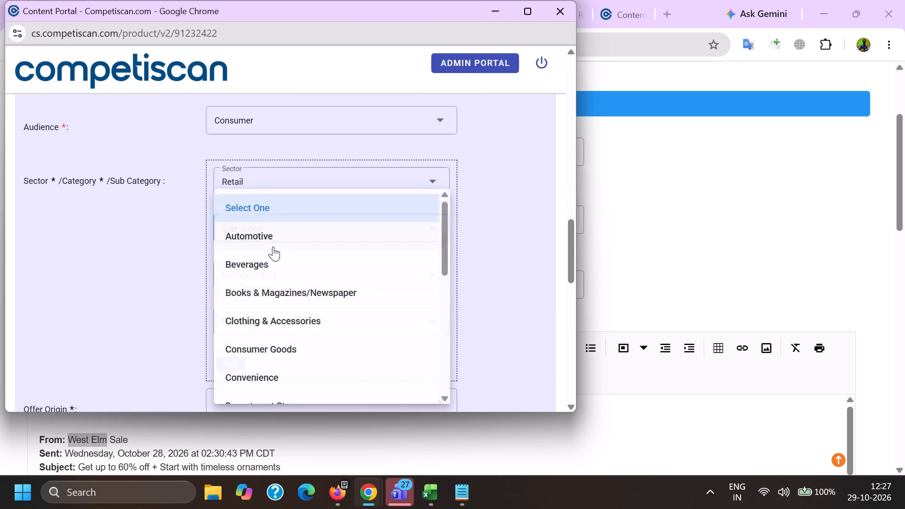
scroll(273, 246, down, 3)
click(256, 213)
drag(139, 237, 154, 243)
click(251, 224)
click(283, 238)
drag(182, 247, 199, 254)
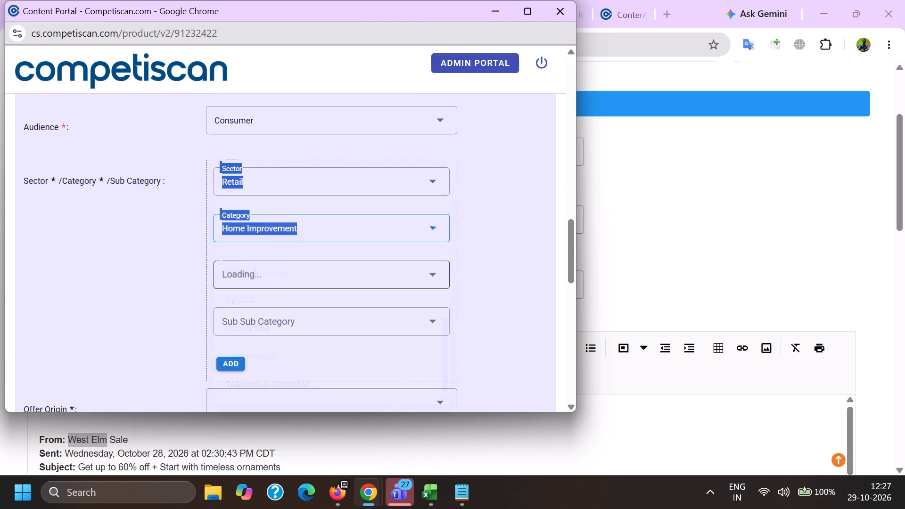
Set the sub-category of the Retail / Home Improvement classification to Holiday Decorations.
click(256, 268)
scroll(255, 178, down, 3)
scroll(284, 243, down, 3)
scroll(303, 304, up, 2)
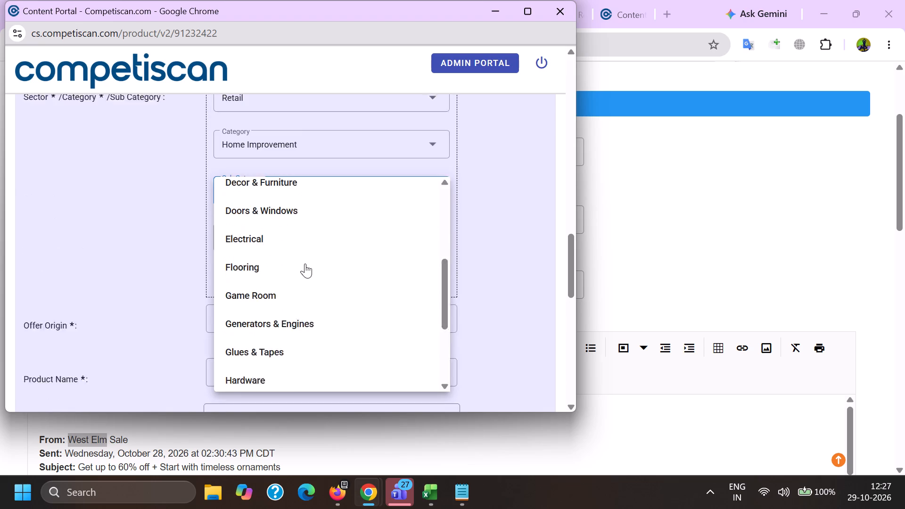
scroll(304, 264, down, 3)
click(314, 294)
click(290, 203)
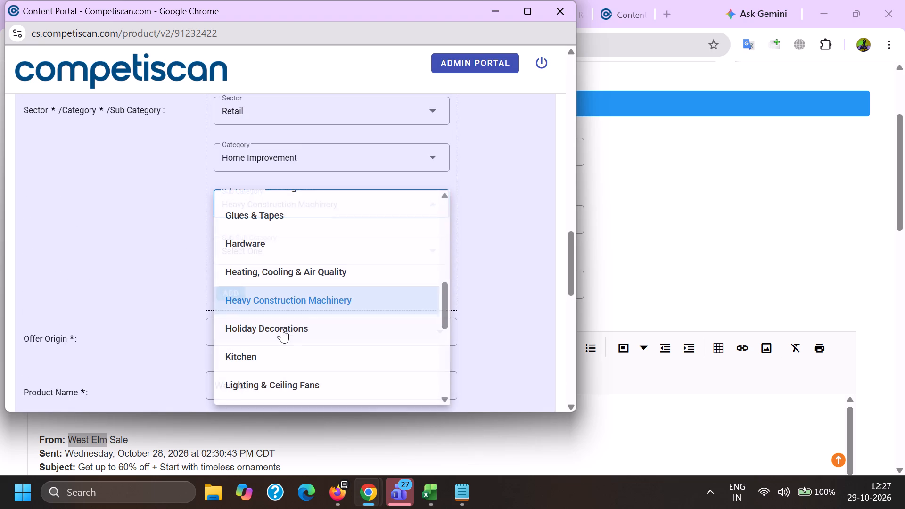
drag(282, 329, 274, 329)
drag(148, 309, 166, 309)
Set the sub sub category to Christmas Decorations and add the Retail classification to the product.
click(255, 249)
scroll(247, 165, down, 1)
click(278, 182)
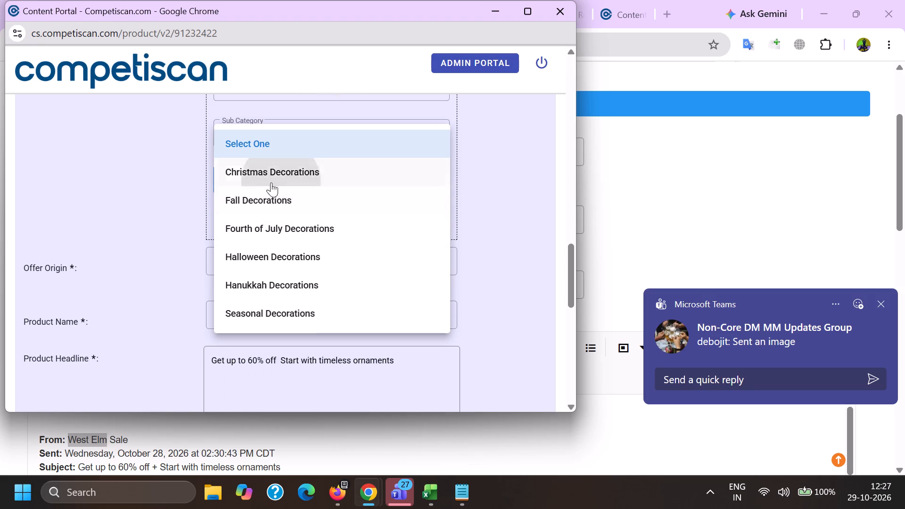
drag(117, 189, 138, 196)
click(236, 225)
Add a second classification with sector Credit Cards, category Payment Cards and sub-category Credit Cards.
scroll(255, 289, up, 2)
click(239, 209)
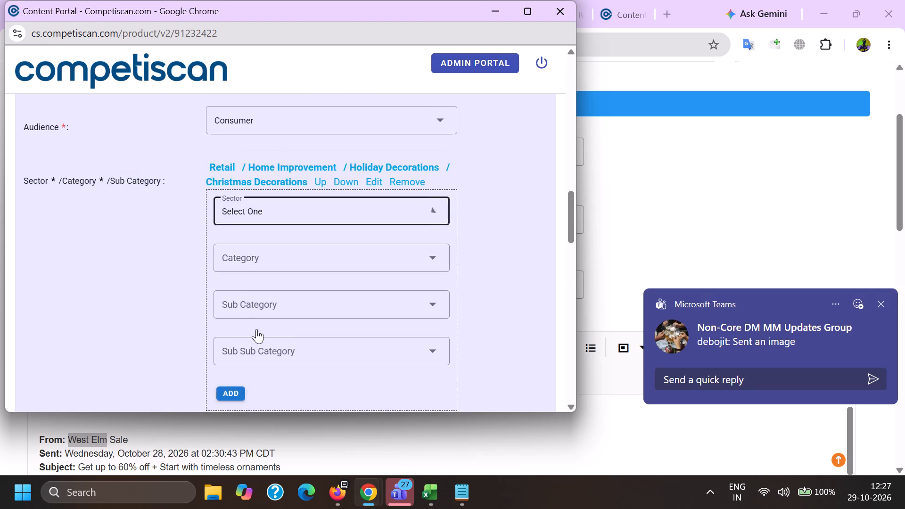
scroll(257, 328, up, 7)
click(262, 317)
drag(143, 314, 169, 312)
click(261, 260)
click(264, 322)
click(239, 293)
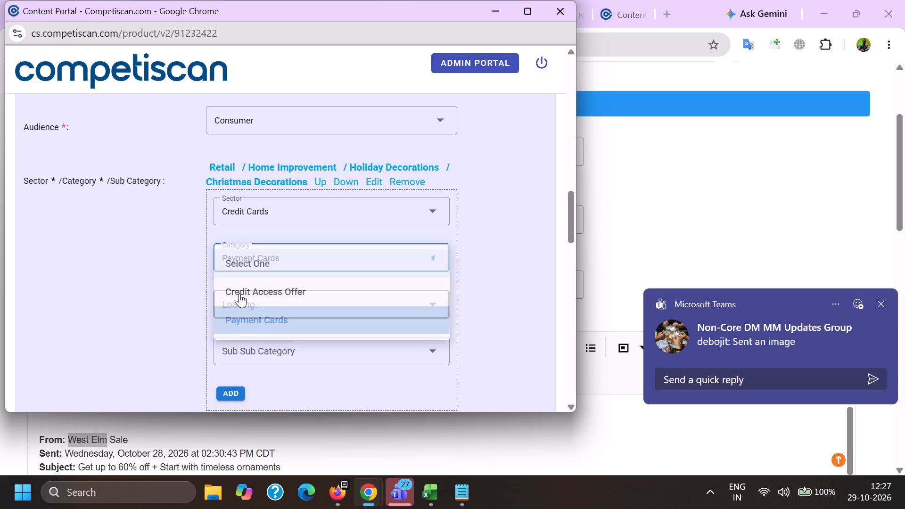
scroll(249, 205, down, 2)
click(282, 309)
drag(161, 285, 172, 286)
click(233, 247)
Move the Retail / Home Improvement classification down one place in the sector list.
scroll(250, 315, up, 4)
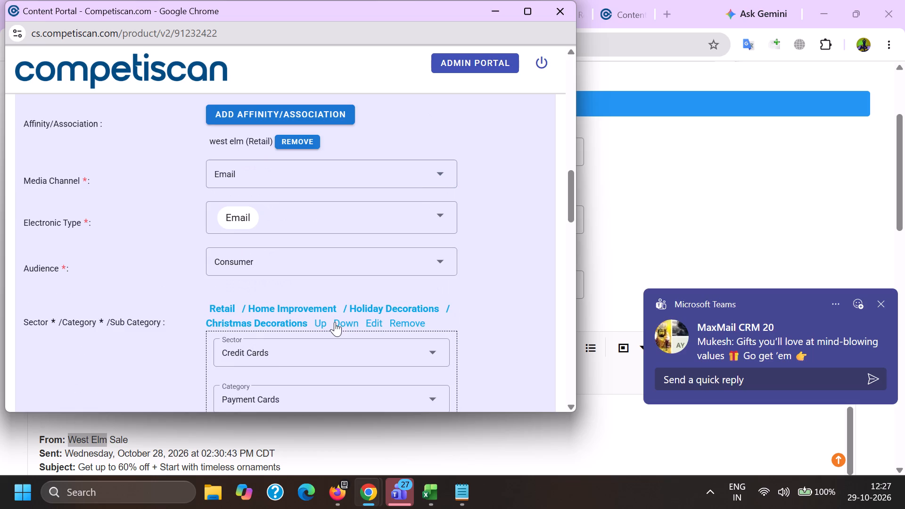
click(340, 325)
Set the Offer Origin to Provider/Bank and look up West Elm Key Rewards Visa Card as the Product Name.
scroll(318, 289, down, 5)
click(238, 248)
double_click(253, 309)
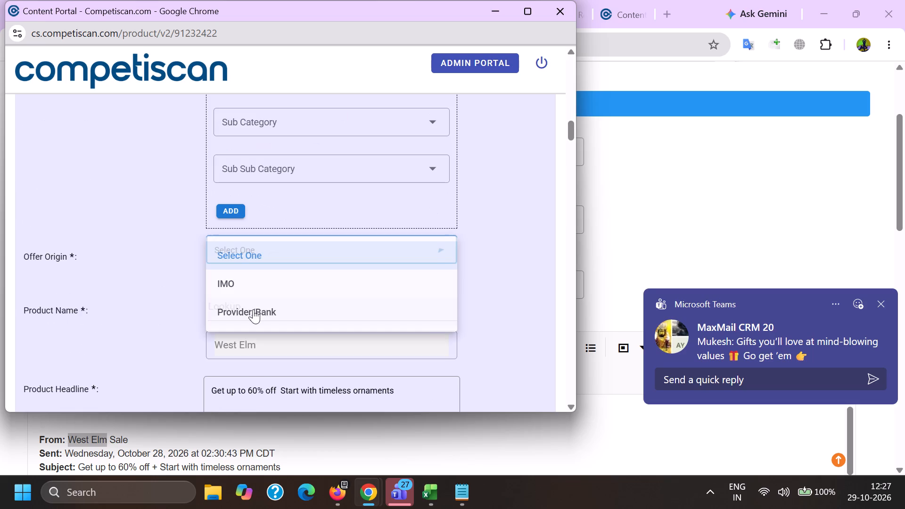
key(ctrl+v)
click(255, 368)
Move the Credit Cards / Payment Cards classification down one place in the sector list.
scroll(255, 368, up, 4)
click(270, 252)
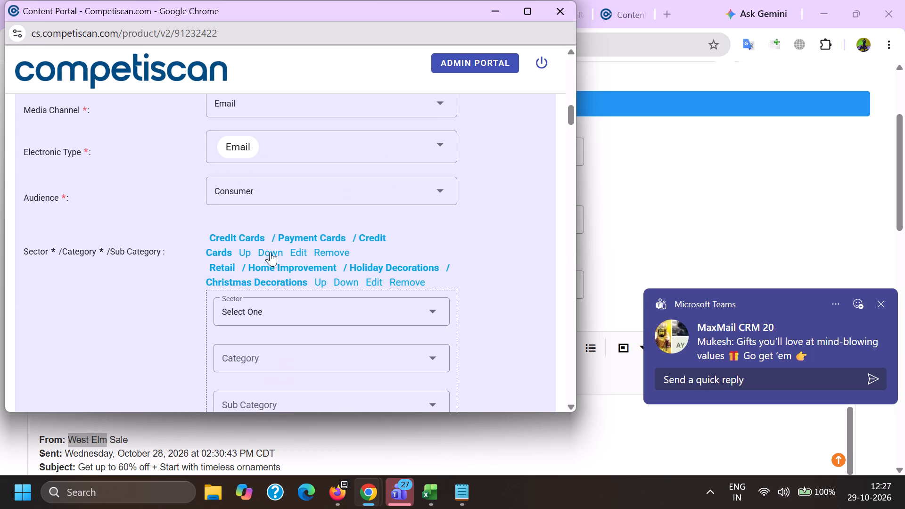
Replace the Product Headline with the email's subject line, "Get up to 60% off + Start with timeless ornaments".
scroll(270, 252, down, 5)
drag(406, 291, 0, 299)
key(BackSpace)
key(alt+Tab)
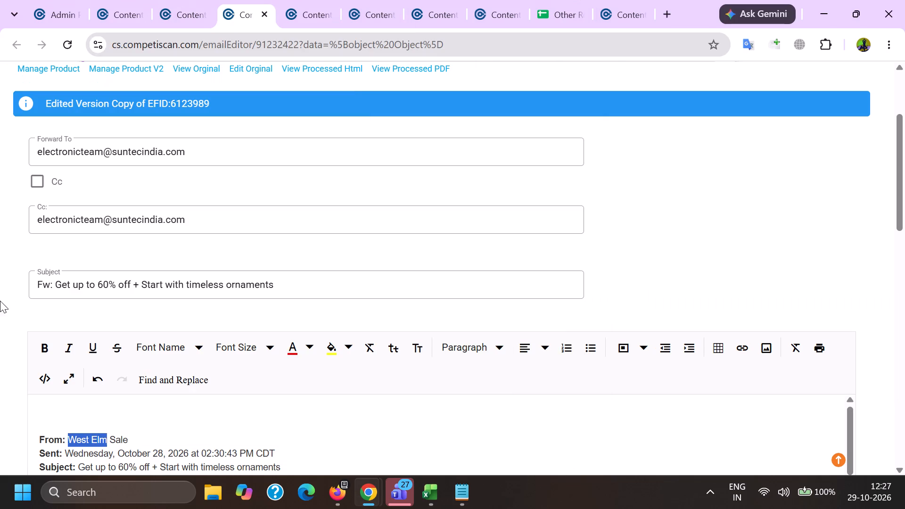
scroll(69, 245, down, 3)
drag(79, 199, 79, 199)
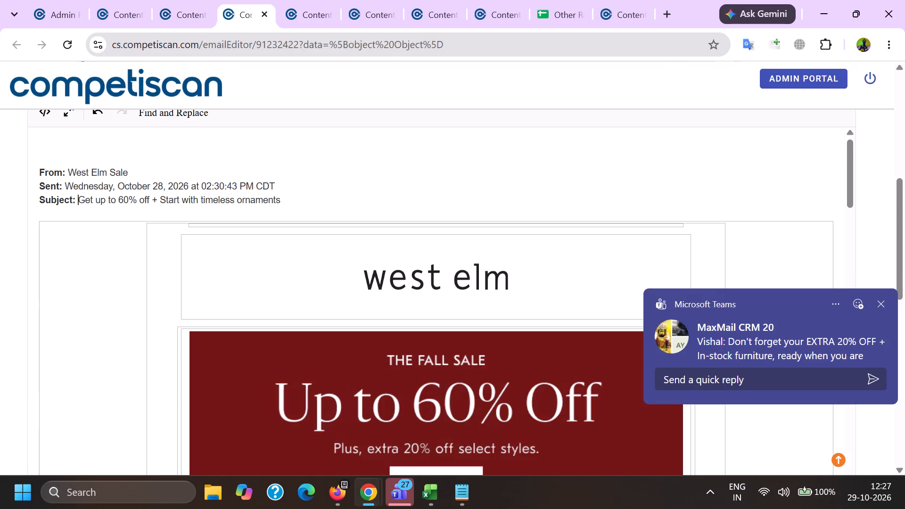
drag(79, 199, 313, 197)
key(ctrl+c)
key(alt+Tab)
key(ctrl+v)
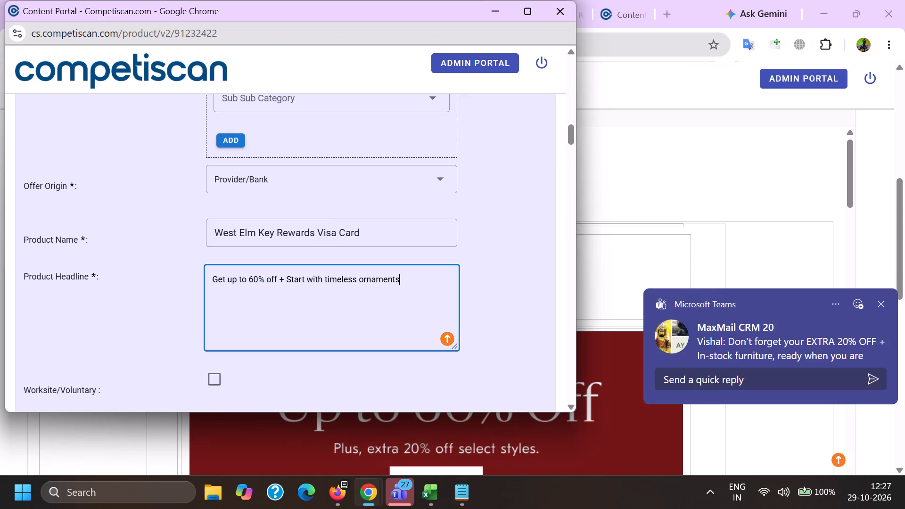
In the Product Headline, replace the + sign with the word Plus and end the sentence with a period.
click(284, 278)
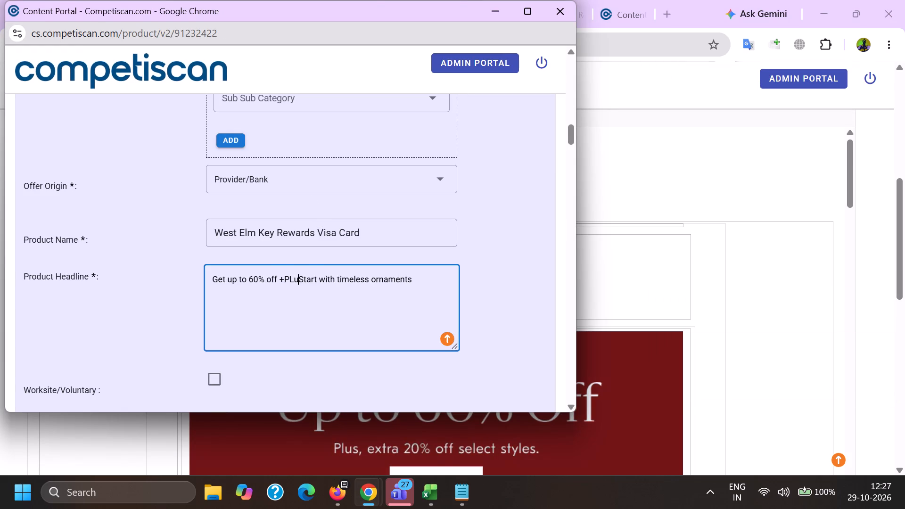
key(BackSpace)
key(BackSpace)
key(BackSpace)
key(BackSpace)
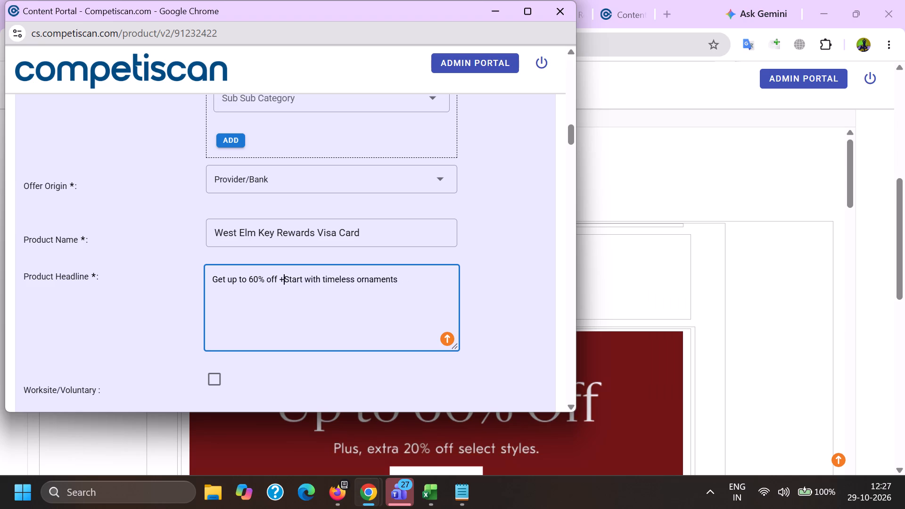
key(BackSpace)
key(BackSpace)
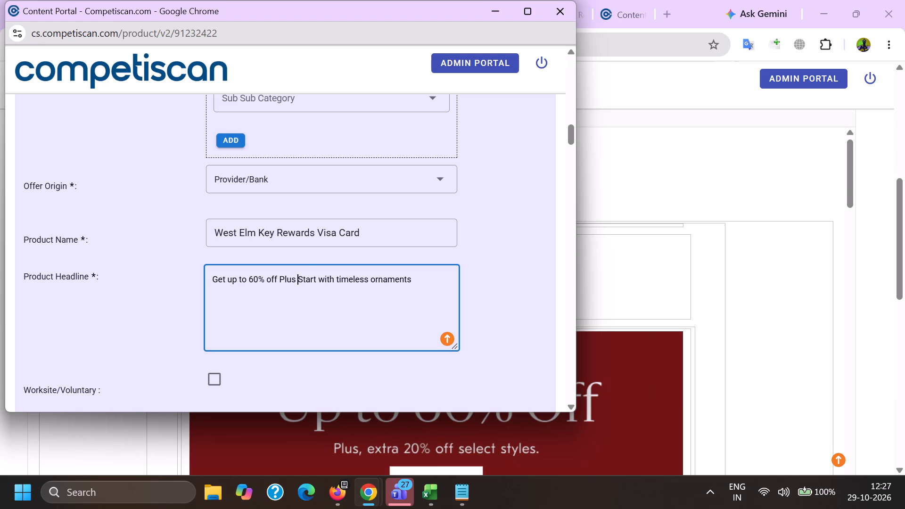
click(437, 296)
text(.)
key(space)
Append "Earn 10% Back in Rewards" to the Product Headline, copied from the reference product form 20954494.
key(alt+Tab)
click(620, 0)
scroll(531, 324, up, 8)
scroll(494, 343, up, 3)
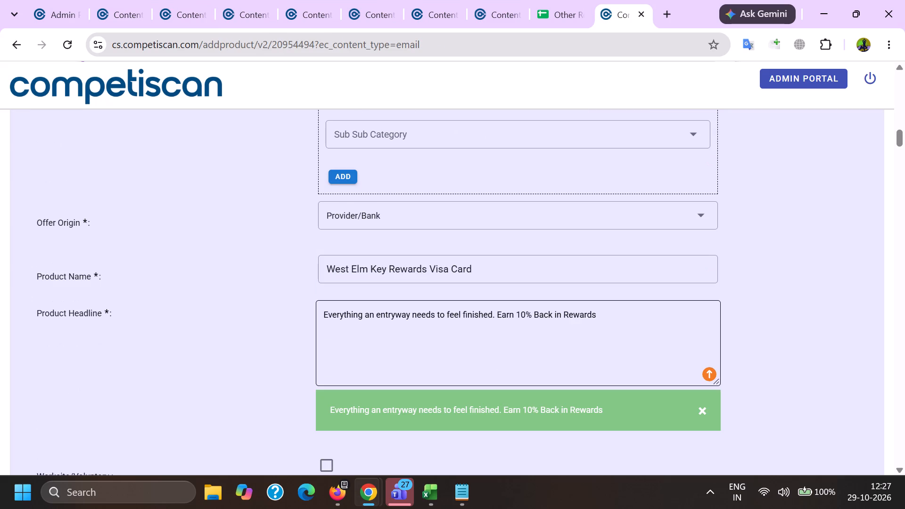
click(502, 315)
drag(502, 315, 509, 318)
shift+click(645, 329)
key(ctrl+c)
key(alt+Tab)
key(ctrl+v)
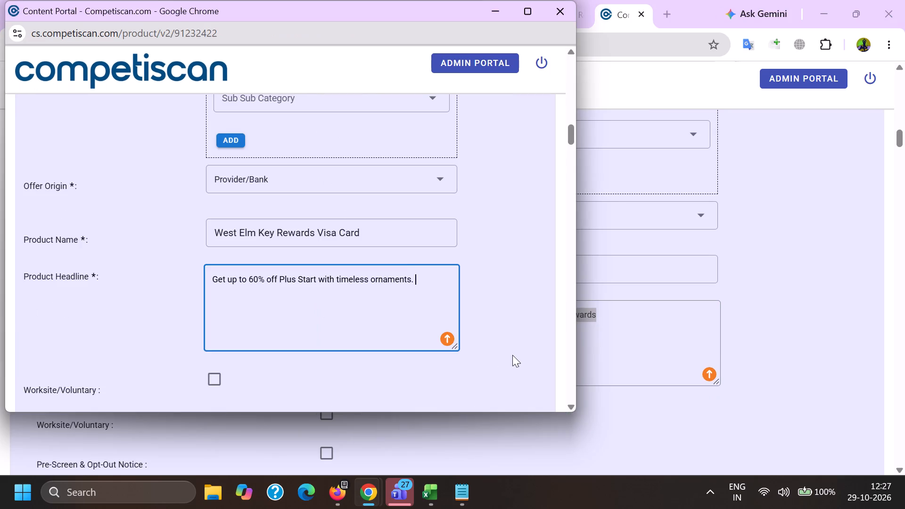
Set the Response Mechanism to URL/Website and the Mailing Type to Acquisition.
scroll(245, 287, down, 4)
click(267, 314)
scroll(271, 141, down, 10)
click(300, 288)
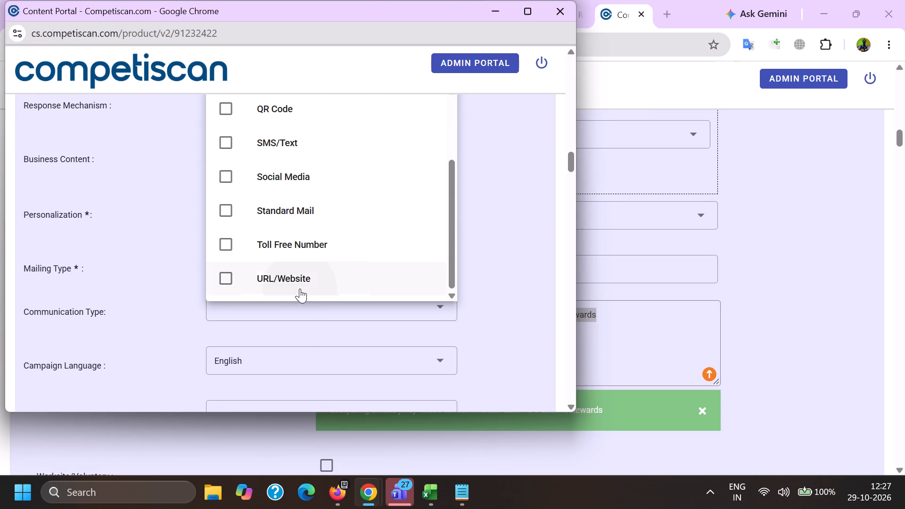
drag(139, 273, 146, 273)
click(276, 267)
click(253, 233)
drag(146, 259, 155, 268)
Set the Communication Type to Bonuses/Contests/Incentives, Co-Brand and Mobile Application.
click(247, 314)
scroll(227, 172, down, 2)
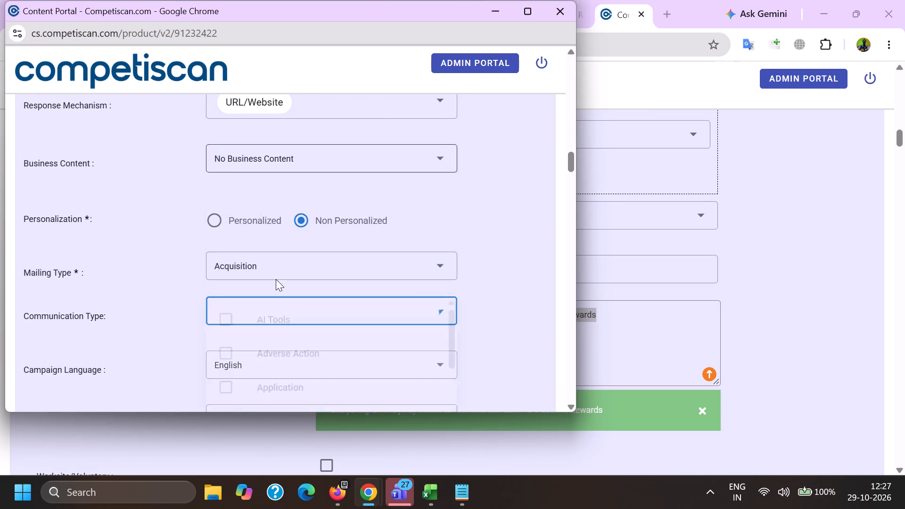
click(275, 283)
scroll(274, 279, down, 5)
click(274, 341)
scroll(268, 302, down, 11)
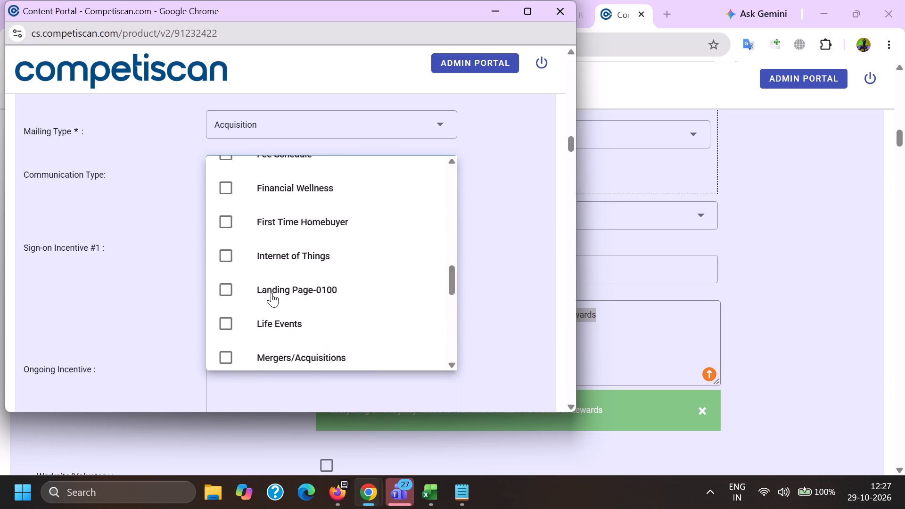
click(281, 268)
click(153, 266)
Copy "10% back in reward during the first 30 days from account opening" from the reference form into Sign-on Incentive #1.
key(alt+Tab)
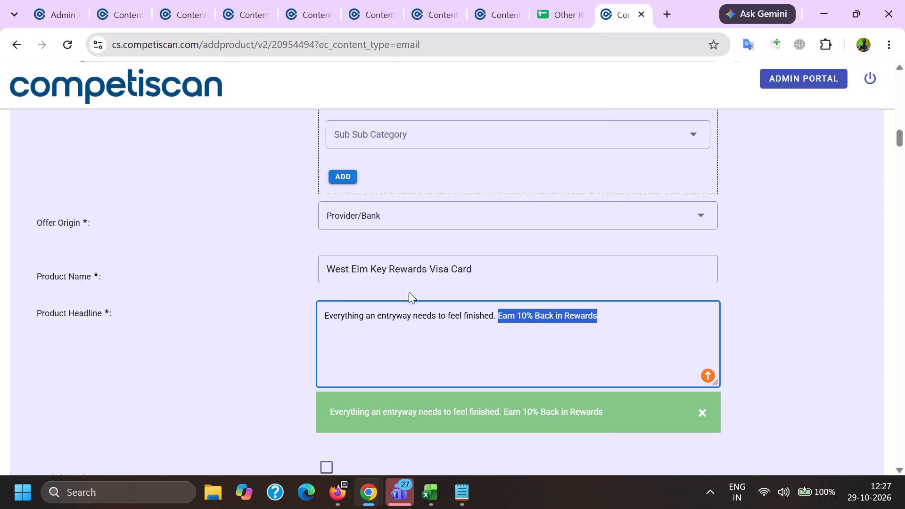
scroll(404, 253, down, 4)
scroll(476, 276, down, 5)
drag(654, 319, 75, 300)
key(ctrl+c)
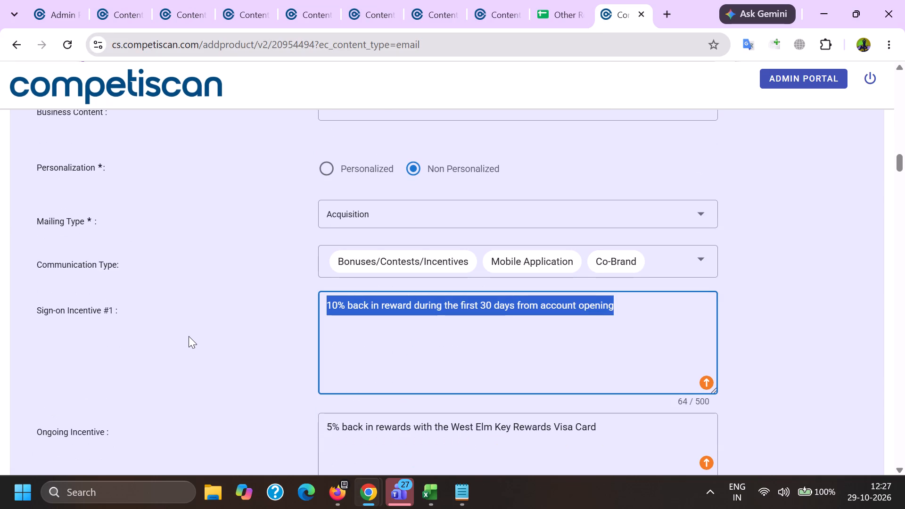
key(alt+Tab)
click(296, 270)
key(ctrl+v)
Copy "5% back in rewards with the West Elm Key Rewards Visa Card" from the reference form into Ongoing Incentive.
ctrl+click(304, 366)
key(alt+Tab)
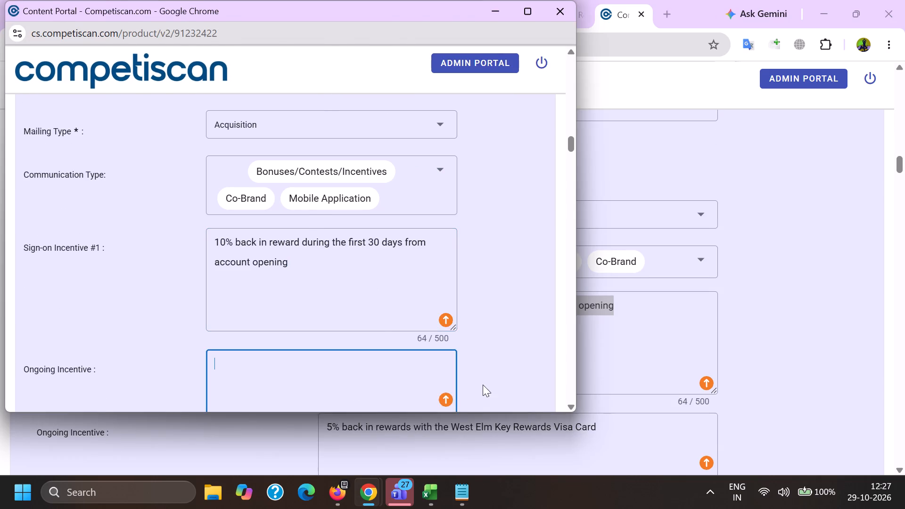
drag(620, 429, 140, 411)
key(ctrl+c)
key(alt+Tab)
key(ctrl+v)
Set Sign-on Incentive Type #1 to Coupon/Discount and Sign-on Incentive Value #1 to 10.00.
scroll(228, 281, down, 3)
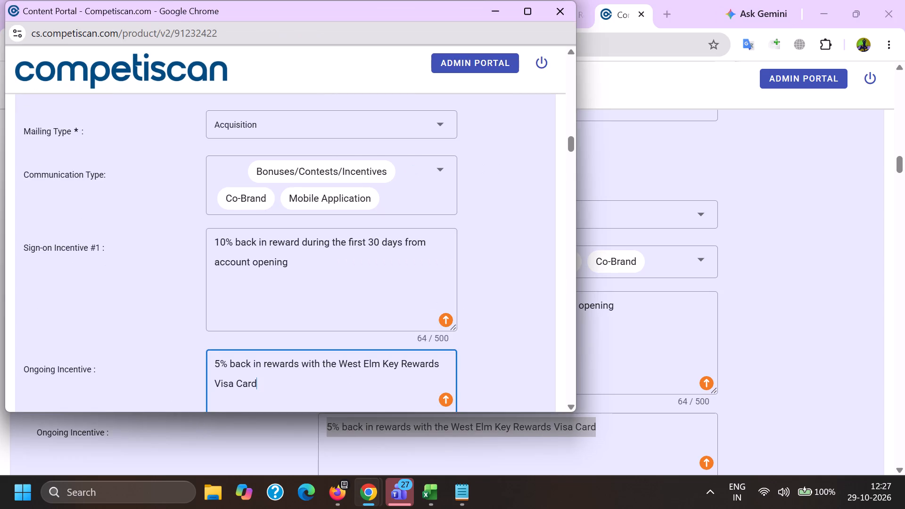
click(234, 278)
scroll(234, 277, down, 7)
click(268, 310)
drag(141, 312, 156, 315)
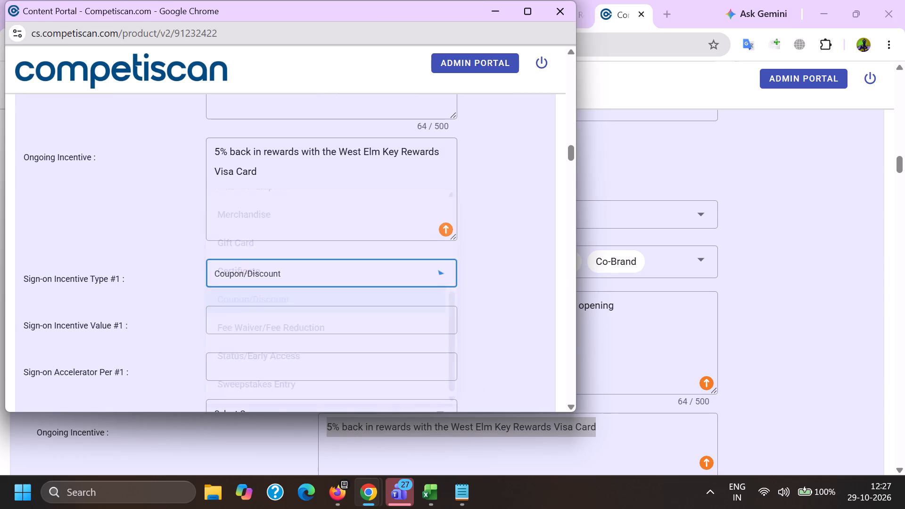
click(246, 326)
key(1)
key(0)
key(period)
key(0)
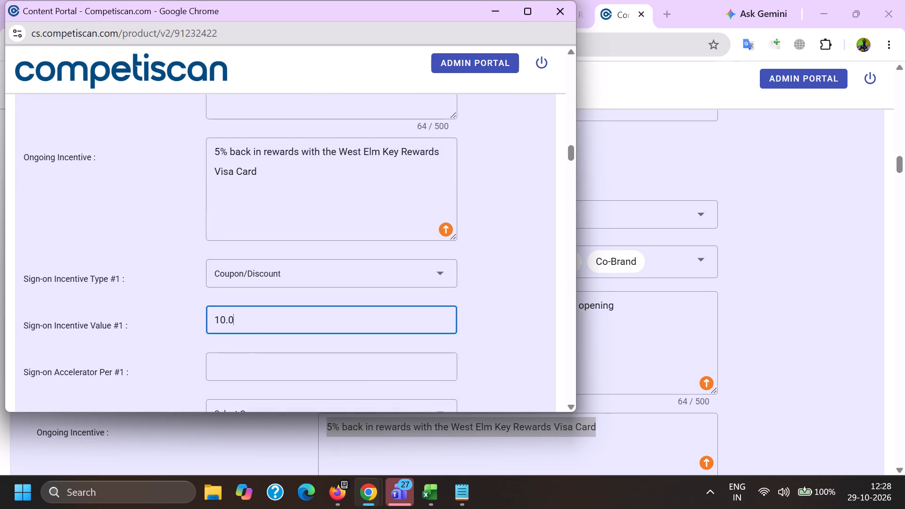
key(0)
Set Sign-on Max award #1 to 10.00.
key(Tab)
key(Tab)
key(Tab)
text(10.0)
key(0)
key(Tab)
key(Tab)
key(Tab)
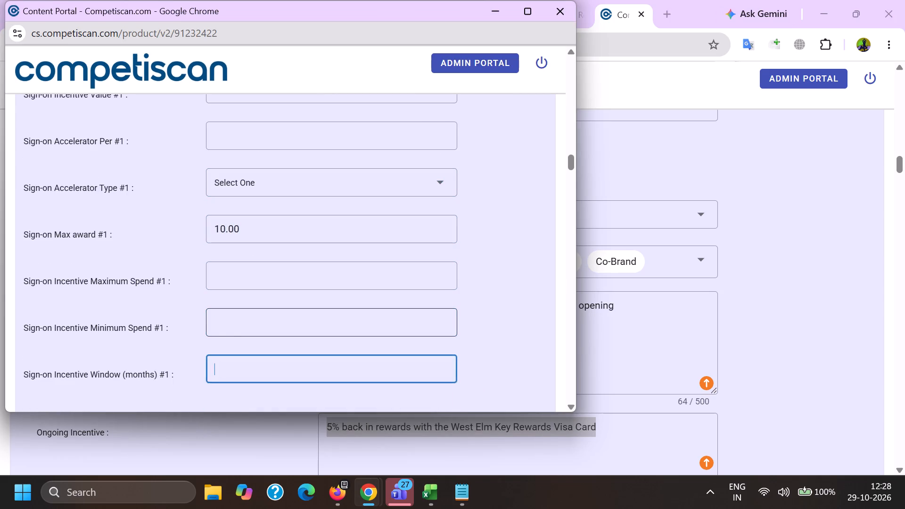
key(1)
scroll(250, 323, down, 3)
click(237, 255)
scroll(237, 254, down, 20)
scroll(237, 254, down, 2)
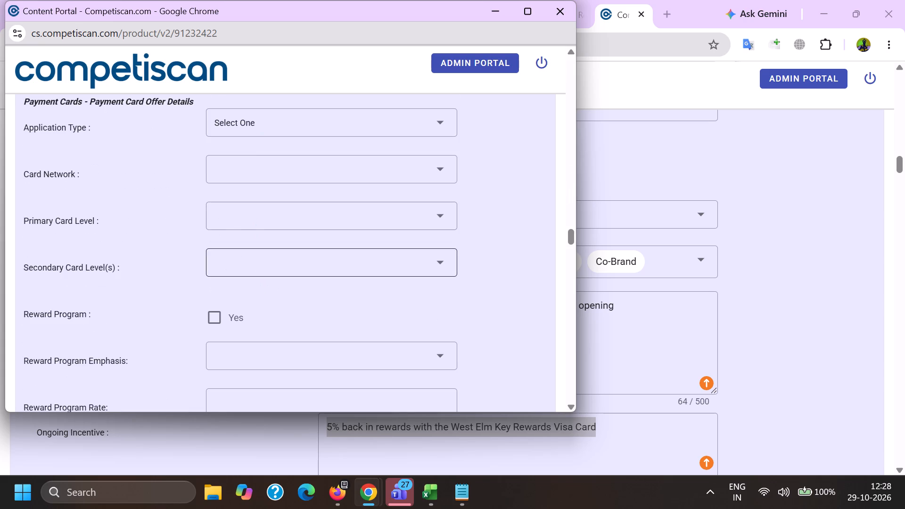
Set Application Type to Invitation to Apply and Card Network to Visa in the Payment Card Offer Details.
click(239, 121)
click(264, 176)
click(160, 194)
click(241, 164)
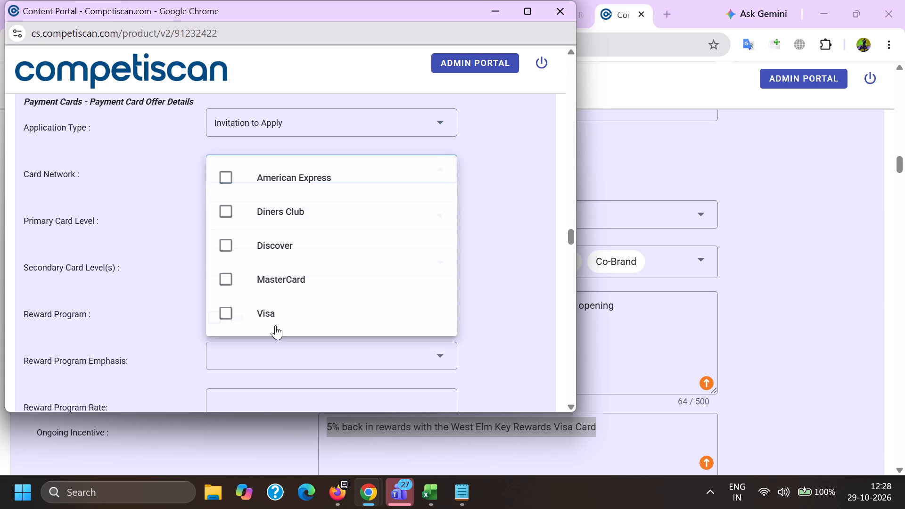
click(275, 305)
drag(111, 282, 123, 279)
Set Primary Card Level to Visa Signature, mark Reward Program as Yes, and go to the end of the form.
click(232, 207)
scroll(250, 315, down, 7)
click(285, 355)
drag(146, 337, 159, 338)
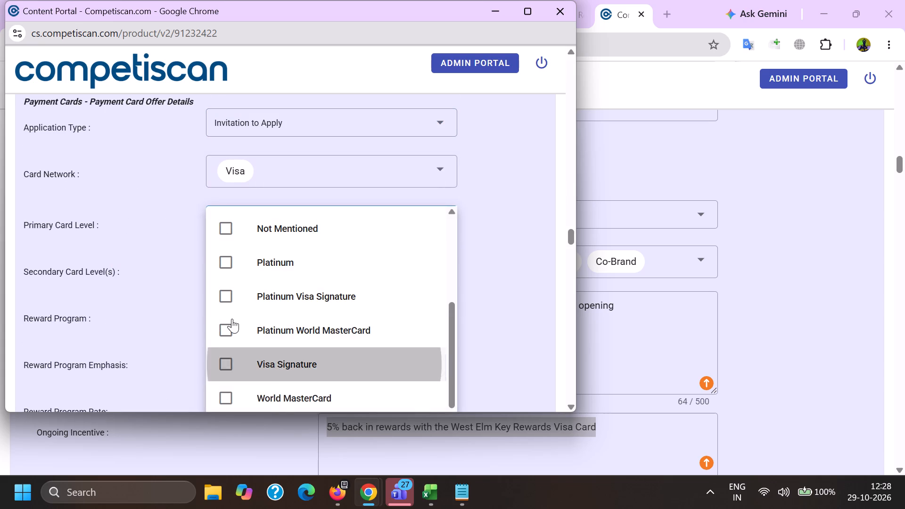
click(220, 314)
click(215, 332)
double_click(168, 341)
key(End)
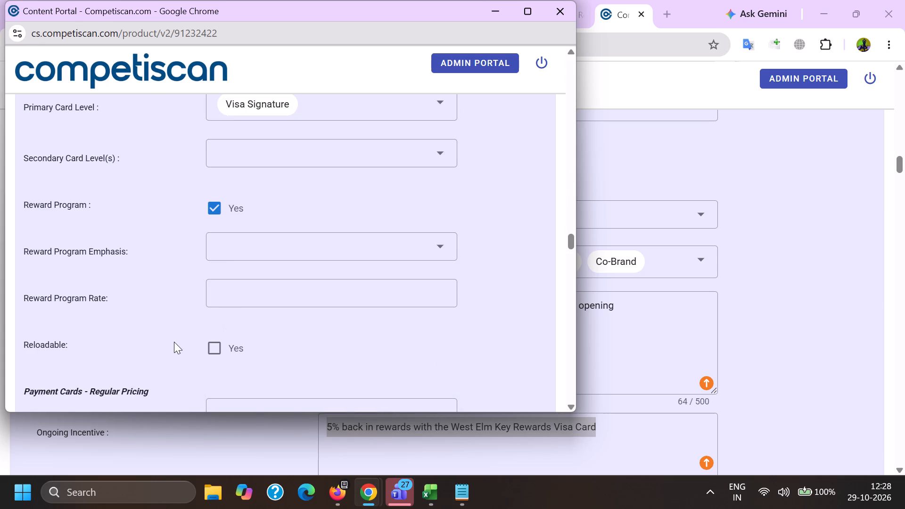
click(212, 183)
click(249, 394)
For the West Elm "Start with timeless ornaments" email, enable Cc and replace both recipient addresses with the team address stored in Notepad.
key(alt+Tab)
click(170, 0)
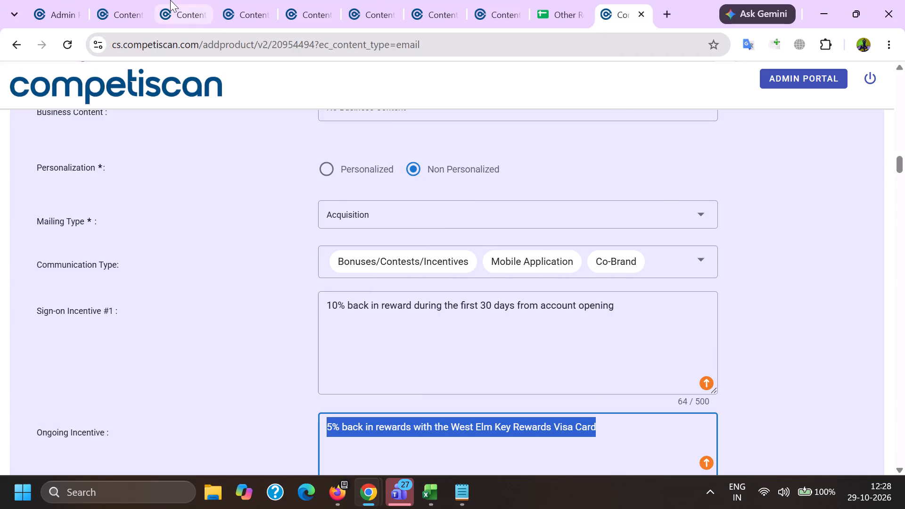
click(263, 0)
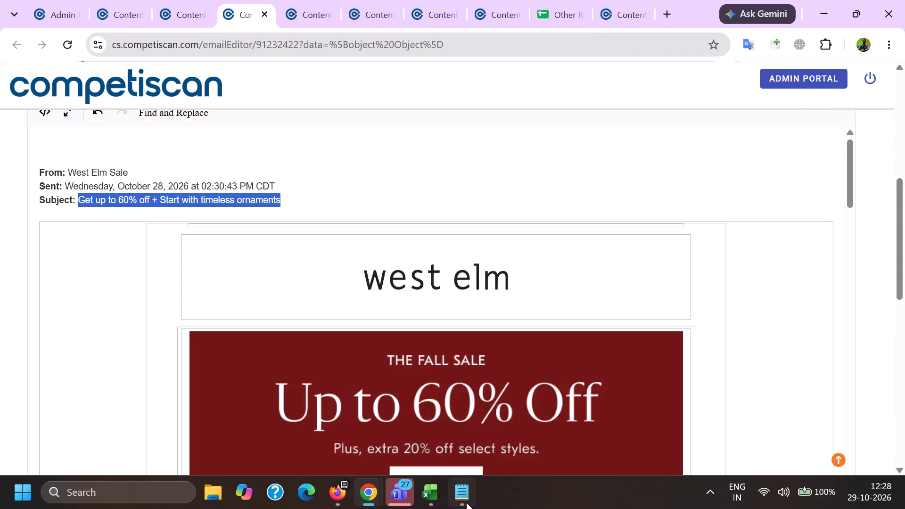
click(466, 502)
key(ctrl+c)
key(alt+Tab)
scroll(49, 312, up, 13)
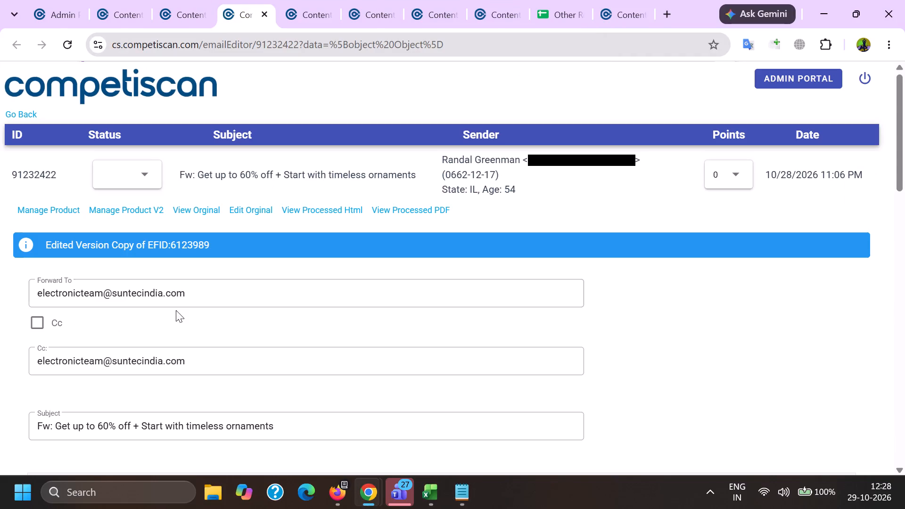
drag(202, 299, 4, 291)
key(ctrl+v)
click(46, 324)
drag(204, 360, 16, 341)
key(ctrl+v)
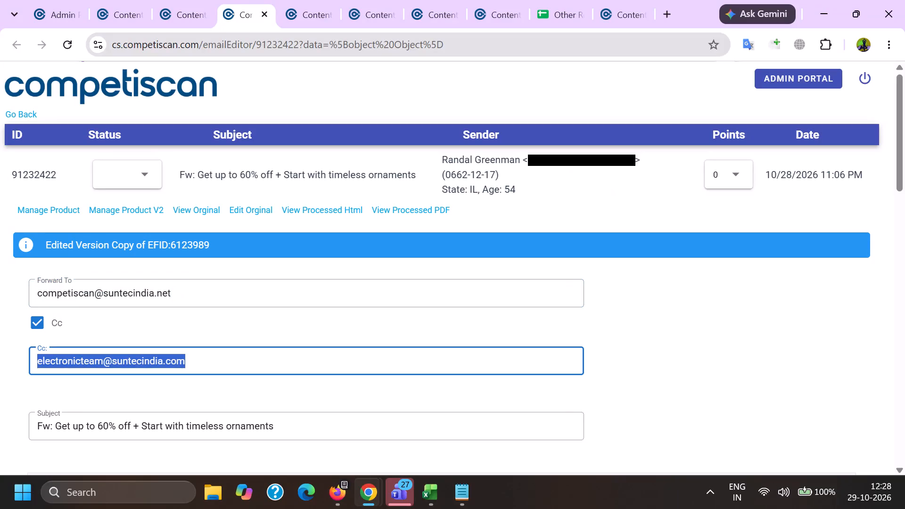
Append ++HP to the "Start with timeless ornaments" subject, then save and send the email.
click(303, 424)
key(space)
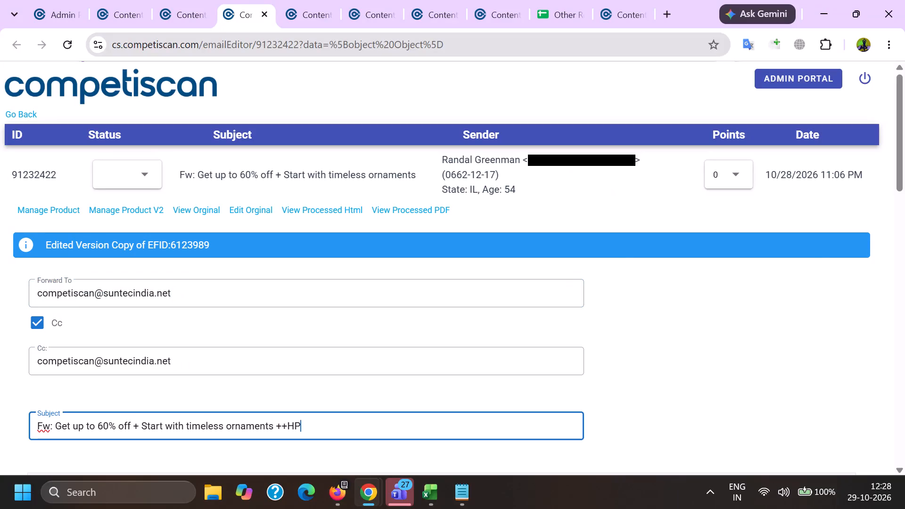
scroll(275, 429, down, 20)
click(452, 256)
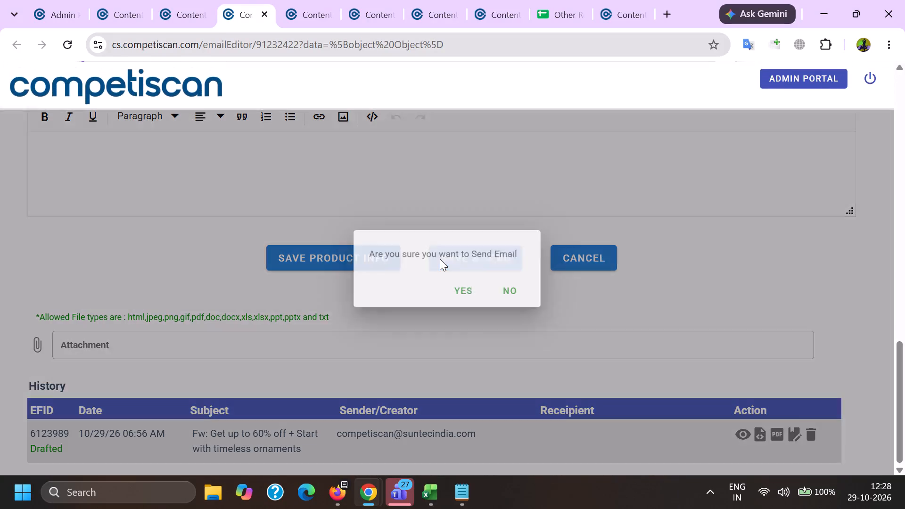
click(472, 288)
In the "New furniture worth a look" email, enable Cc and replace the Forward To and Cc addresses with the copied team address.
click(309, 0)
scroll(99, 253, up, 12)
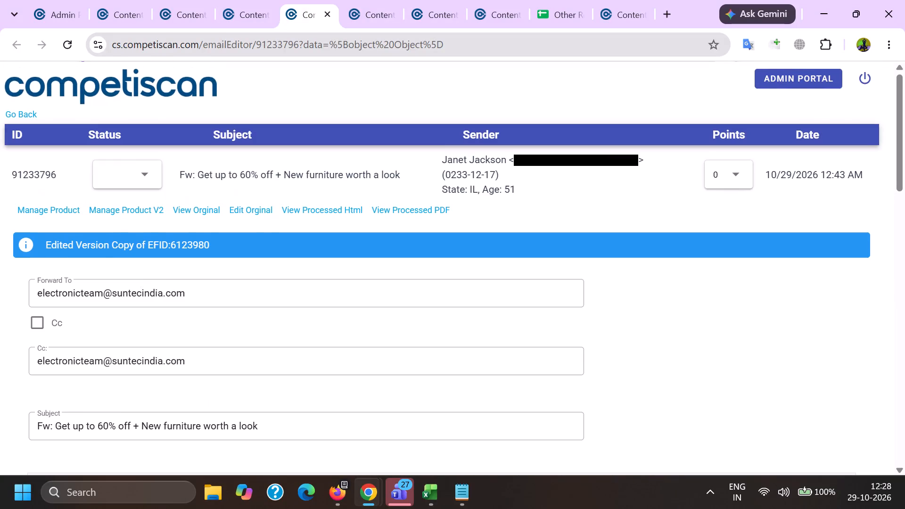
drag(238, 290, 8, 257)
key(ctrl+v)
click(46, 323)
drag(261, 353, 9, 315)
key(ctrl+v)
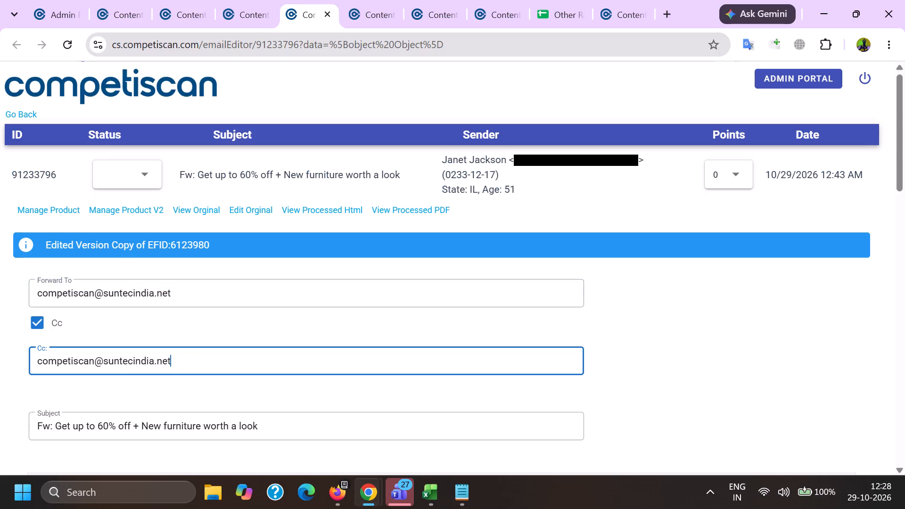
Append ++HP to the "New furniture worth a look" subject, then save and send the email.
click(293, 419)
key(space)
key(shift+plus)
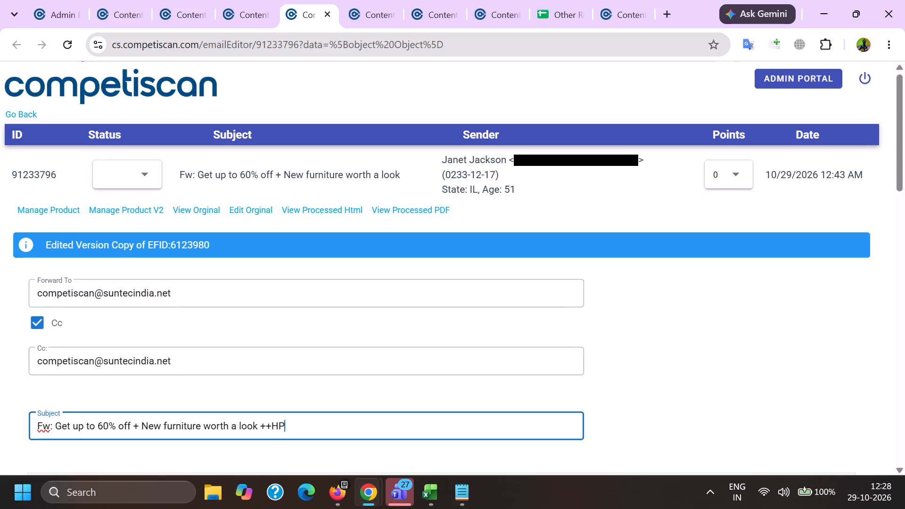
scroll(0, 350, down, 20)
scroll(0, 350, down, 1)
click(447, 265)
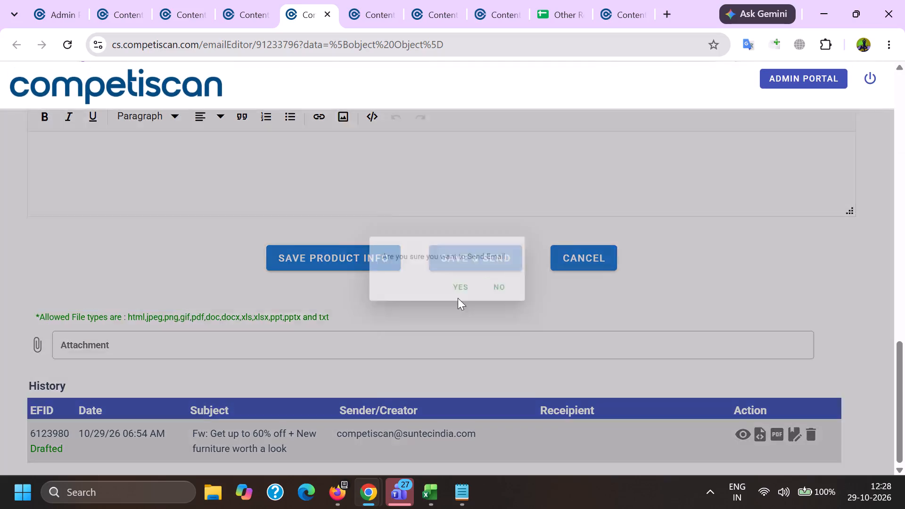
click(461, 297)
In the "Table lamps worth a closer look" email, enable Cc and replace the Forward To and Cc addresses with the copied team address.
click(360, 0)
scroll(30, 288, up, 7)
drag(199, 285, 7, 274)
key(ctrl+v)
click(41, 321)
drag(236, 351, 12, 347)
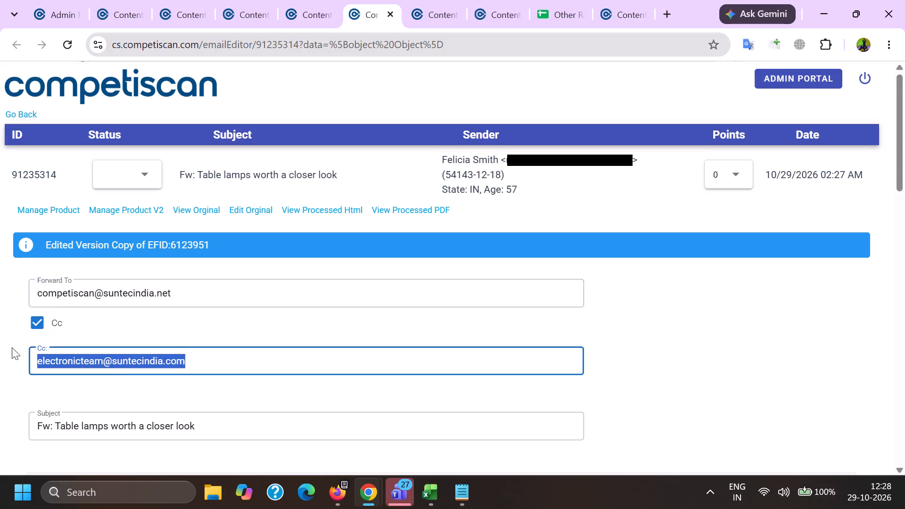
drag(12, 347, 15, 348)
key(ctrl+v)
Append ++HP to the "Table lamps worth a closer look" subject, then save and send the email.
click(272, 427)
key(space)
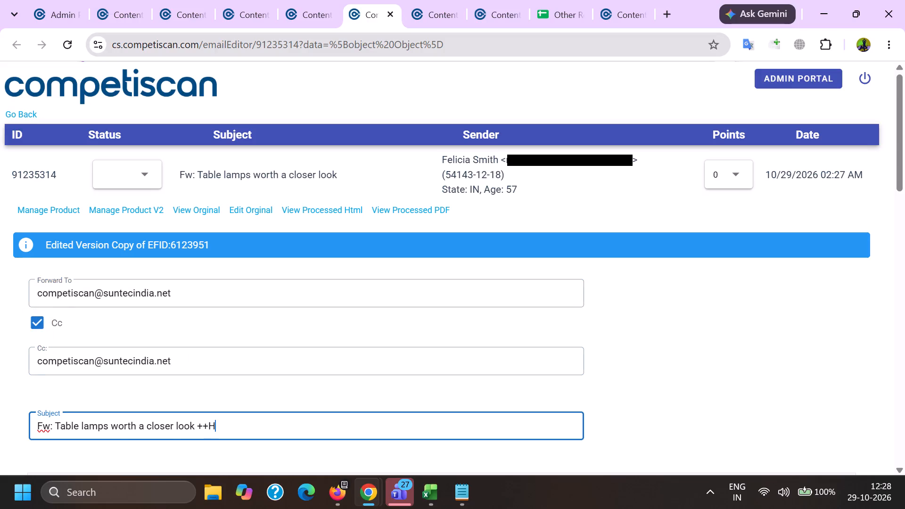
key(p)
scroll(304, 458, down, 14)
scroll(0, 139, down, 7)
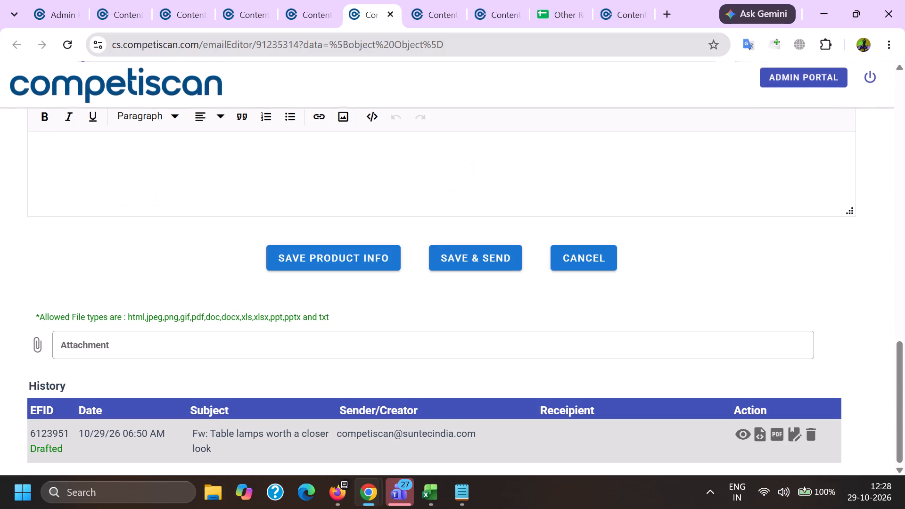
click(479, 262)
click(464, 293)
In the "New wreaths and garlands for the season" email, enable Cc and replace the Forward To and Cc addresses with the copied team address.
click(449, 0)
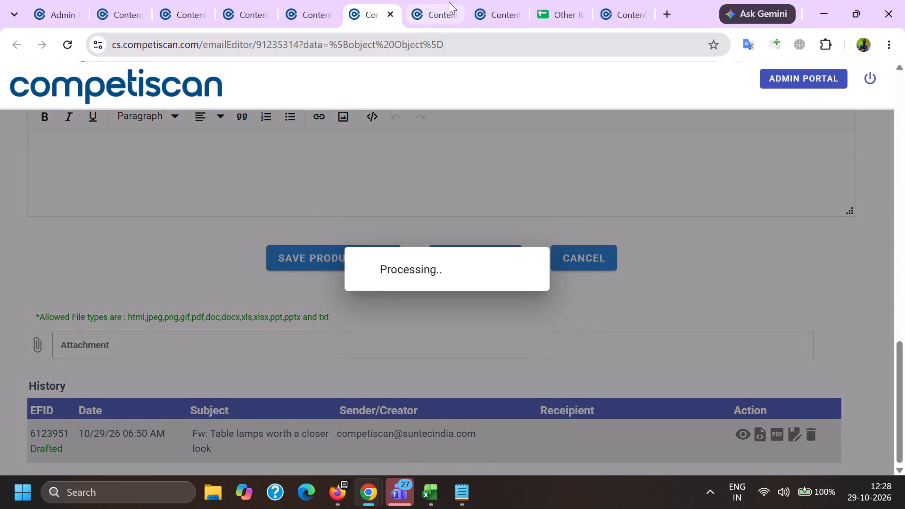
scroll(189, 280, up, 10)
drag(222, 295, 8, 288)
key(ctrl+v)
click(38, 317)
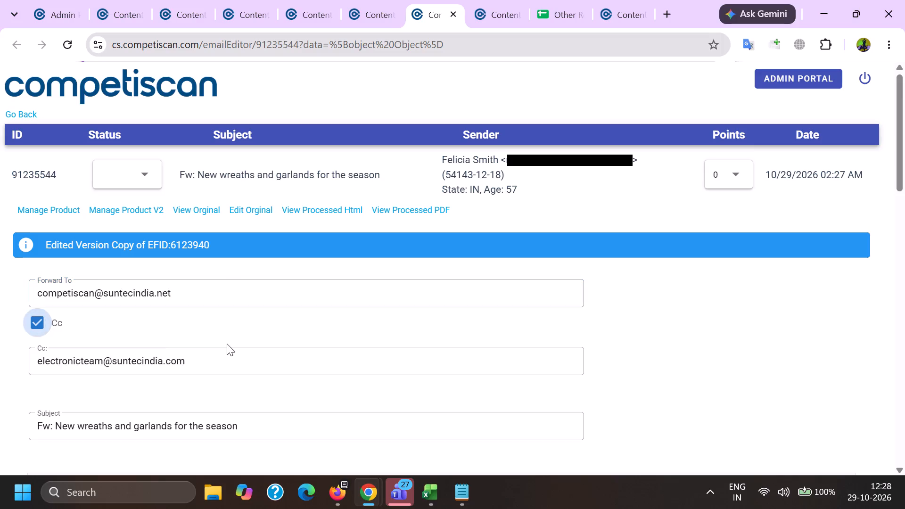
drag(227, 344, 231, 353)
drag(248, 362, 1, 341)
key(ctrl+v)
Append the same ++HP tag to the "New wreaths and garlands for the season" subject.
click(291, 422)
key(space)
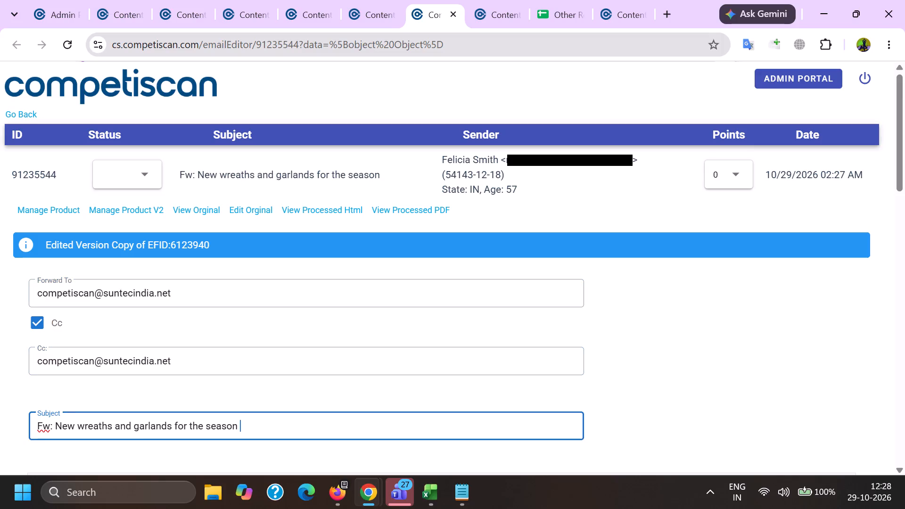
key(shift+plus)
Save and send email 91235544, approving the send.
scroll(107, 394, down, 15)
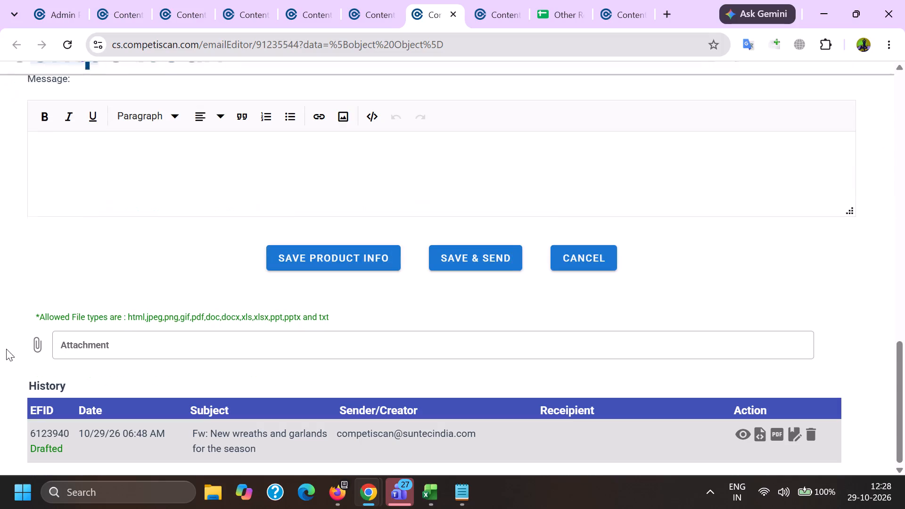
scroll(6, 349, down, 5)
click(456, 273)
click(454, 262)
click(456, 293)
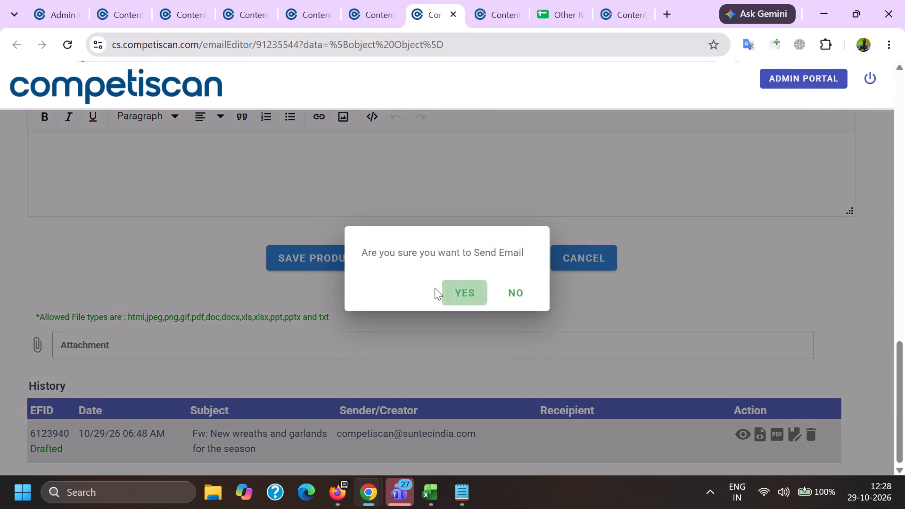
For email 91235535, replace the Forward To recipient, enable Cc with the same address, and append "++HP" to the subject.
click(497, 3)
scroll(287, 280, up, 6)
drag(264, 278, 1, 272)
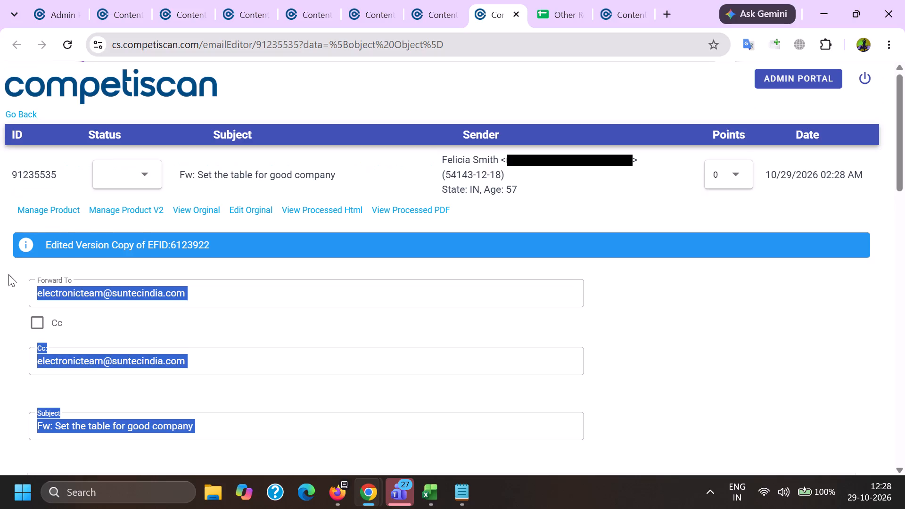
triple_click(33, 296)
triple_click(83, 295)
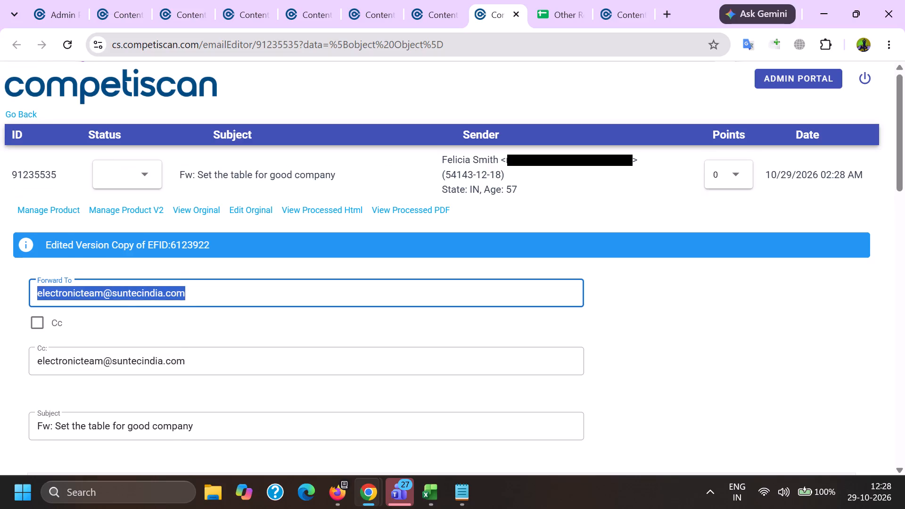
key(ctrl+v)
click(45, 324)
drag(195, 349, 0, 333)
key(ctrl+v)
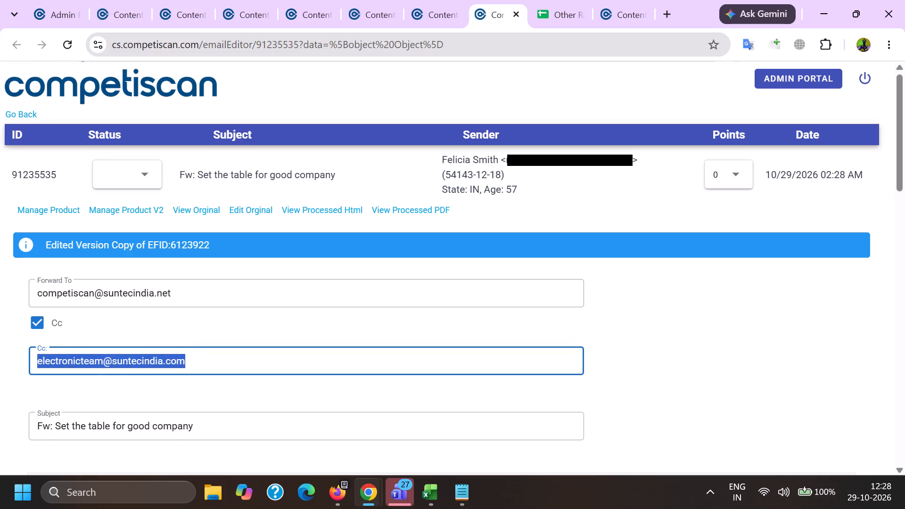
click(230, 426)
key(space)
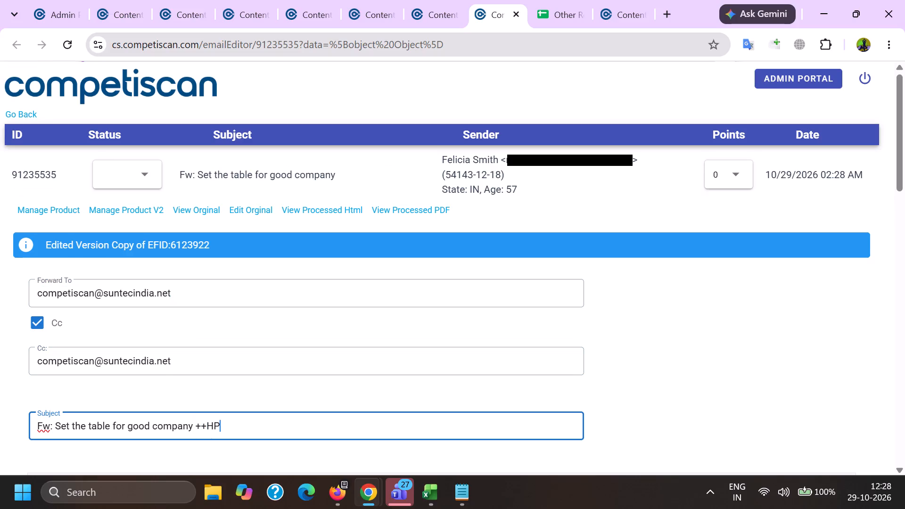
Save and send email 91235535, approving the send.
scroll(228, 422, down, 13)
scroll(0, 306, down, 8)
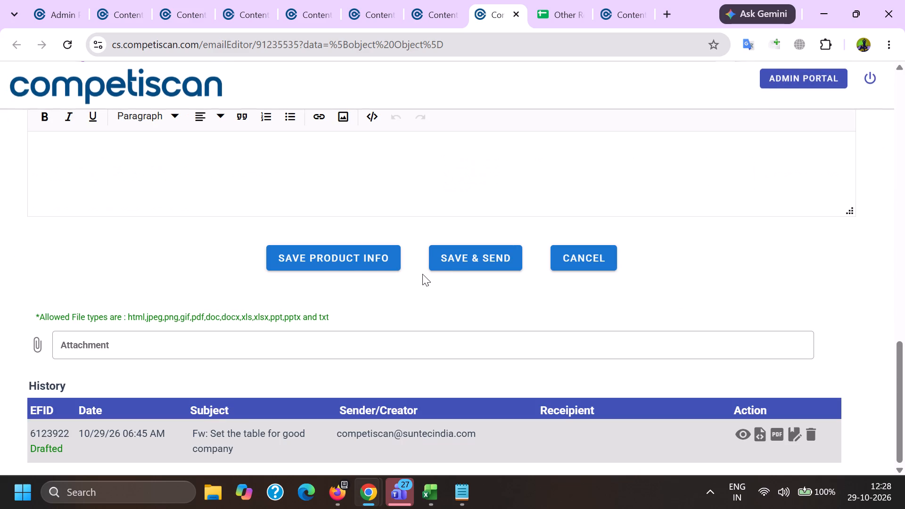
click(457, 259)
click(454, 289)
Find "macy" in the strings (2) workbook in Excel and copy the street-address string in cell B11.
click(133, 0)
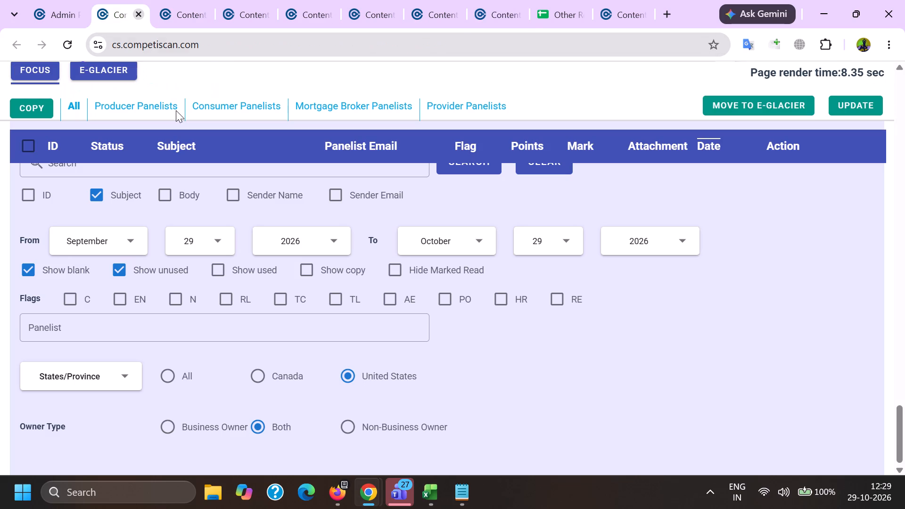
click(436, 487)
click(440, 432)
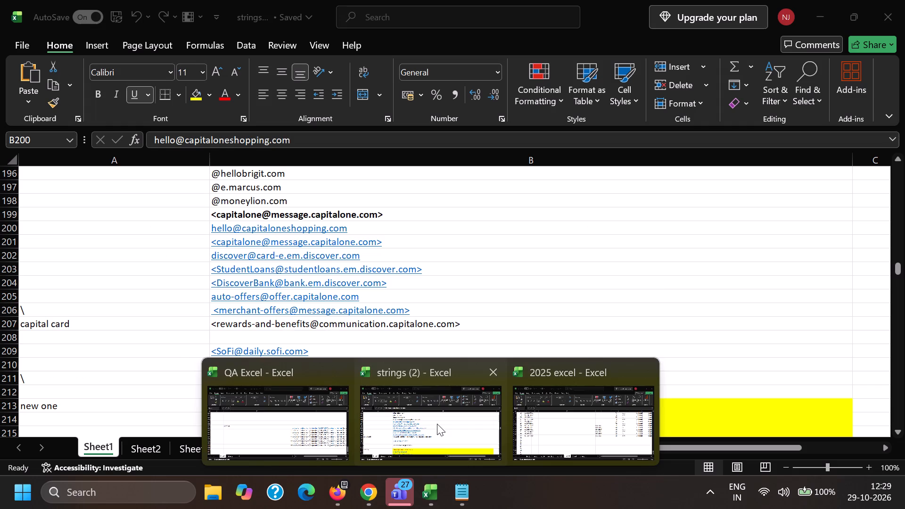
click(184, 339)
key(ctrl+f)
key(m)
text(ac)
key(y)
key(Return)
click(592, 326)
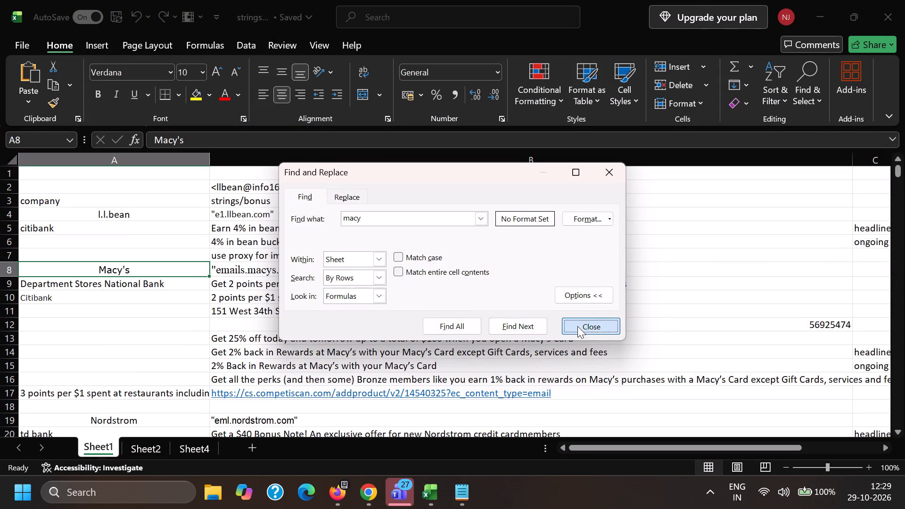
click(259, 311)
key(ctrl+c)
Switch to Firefox and reload the email list that holds the West Elm results.
click(337, 491)
click(255, 432)
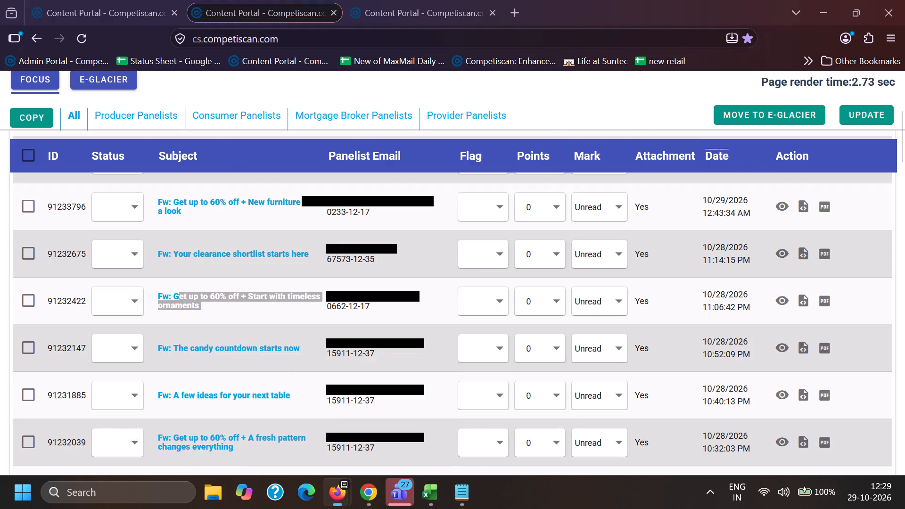
scroll(236, 355, down, 20)
scroll(236, 355, down, 6)
drag(271, 414, 0, 384)
click(85, 32)
click(116, 0)
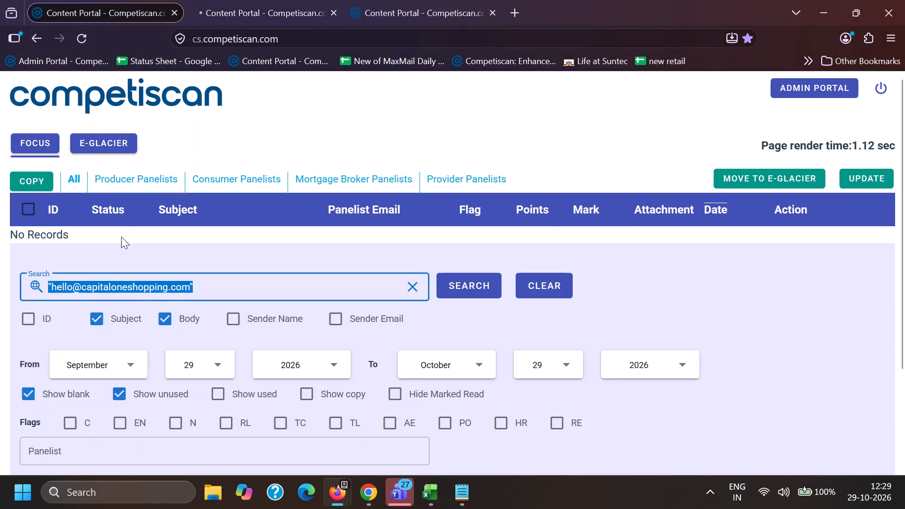
click(493, 302)
click(474, 287)
click(421, 0)
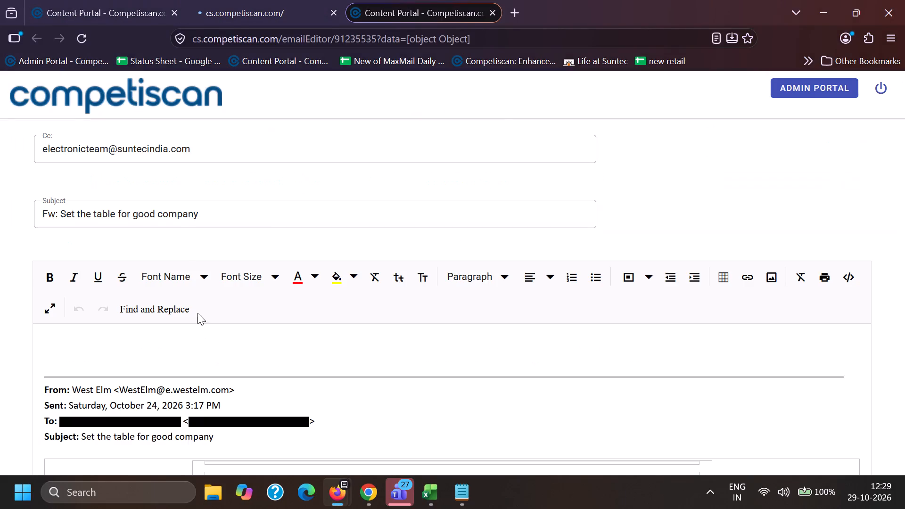
click(108, 0)
drag(197, 288, 0, 282)
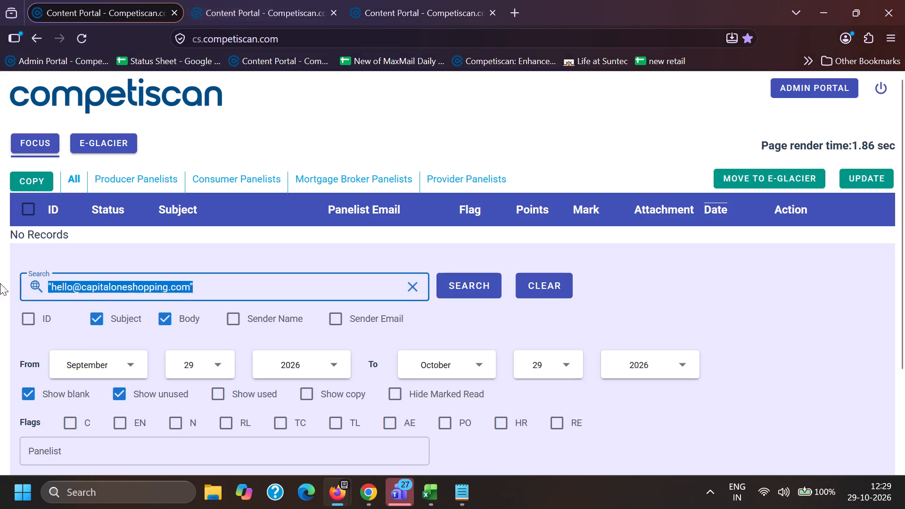
key(BackSpace)
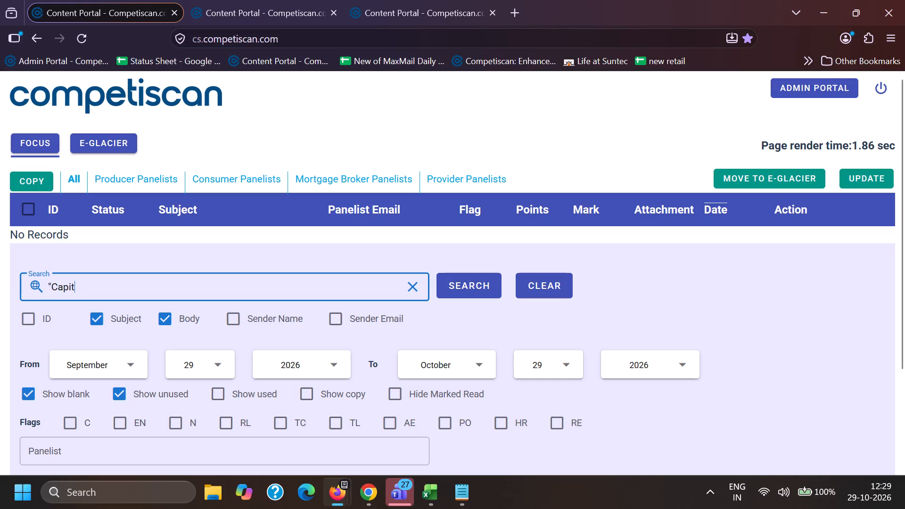
key(Return)
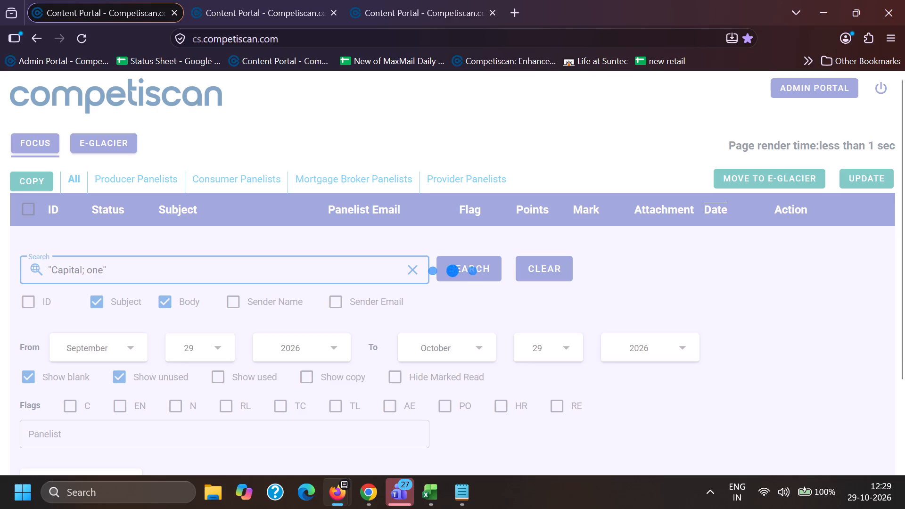
Search the reloaded email list for the copied Macy's address in quotes, including Body, with flag N and all states/provinces.
click(268, 0)
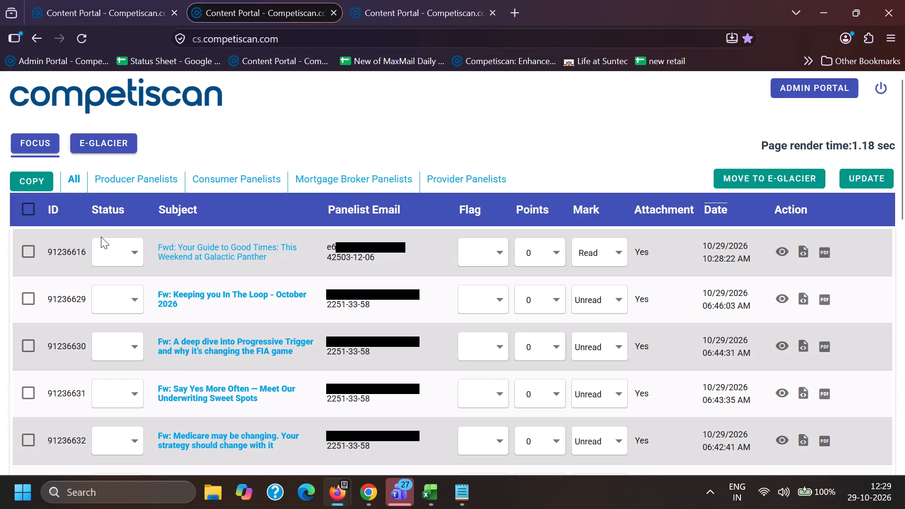
scroll(101, 231, down, 7)
click(161, 193)
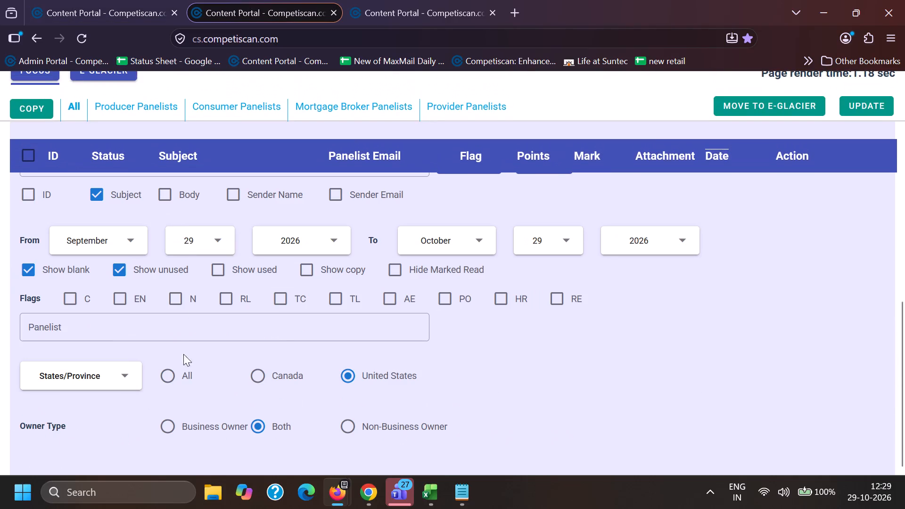
click(169, 376)
click(181, 302)
scroll(175, 302, up, 1)
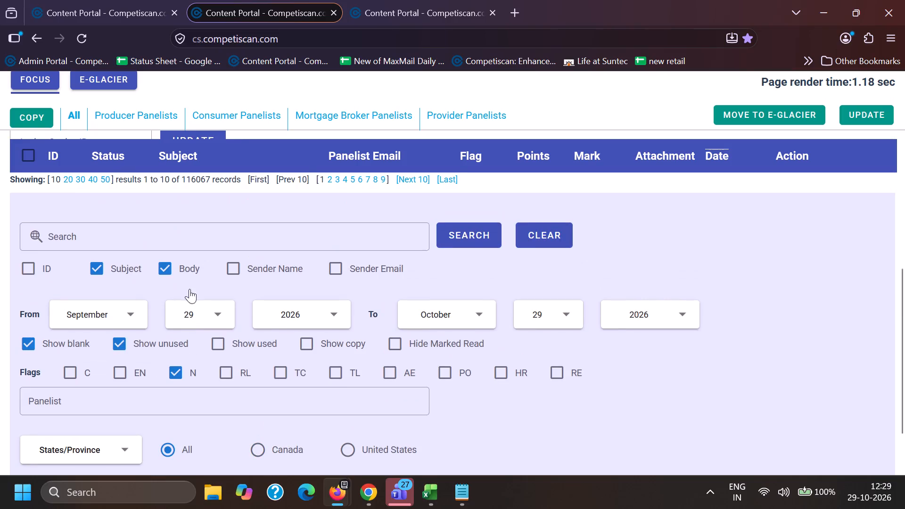
click(179, 246)
key(shift+quotedbl)
key(ctrl+v)
key(shift+quotedbl)
key(Return)
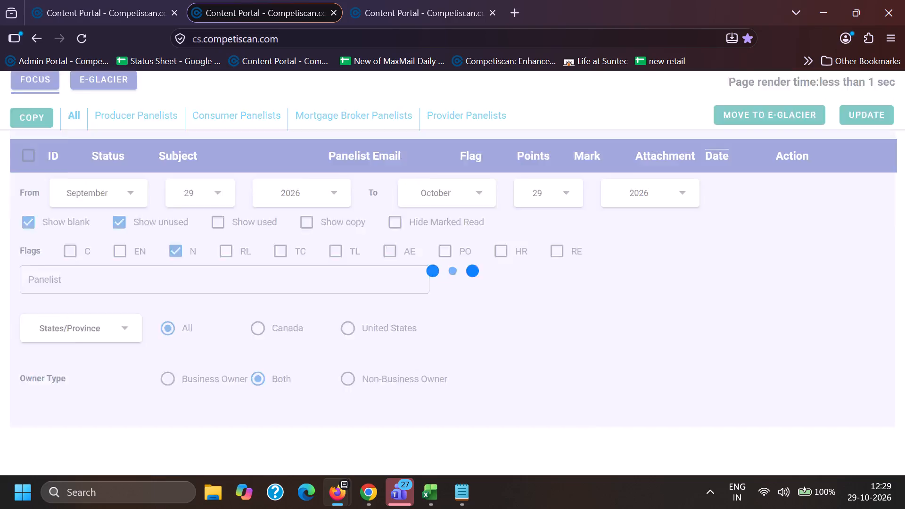
Correct the search text in the Capital One email list to "Capital one" and rerun the search.
click(136, 0)
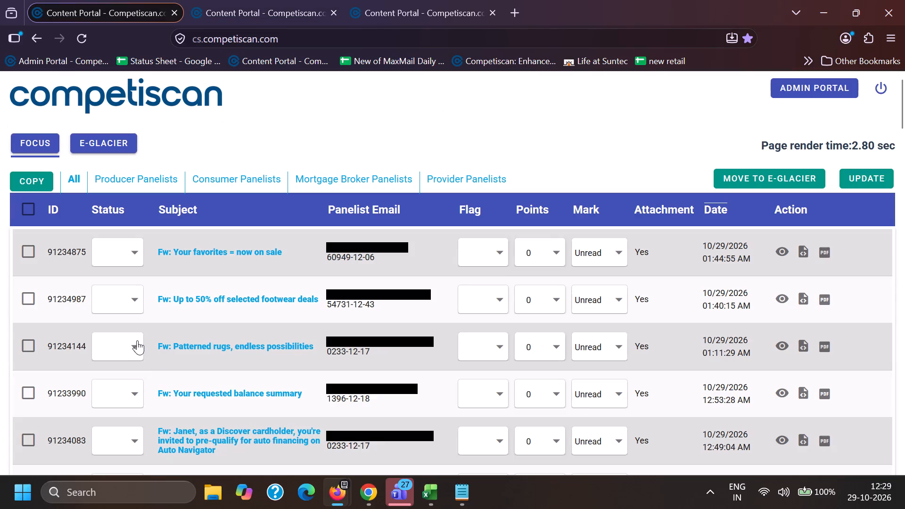
scroll(151, 330, down, 1)
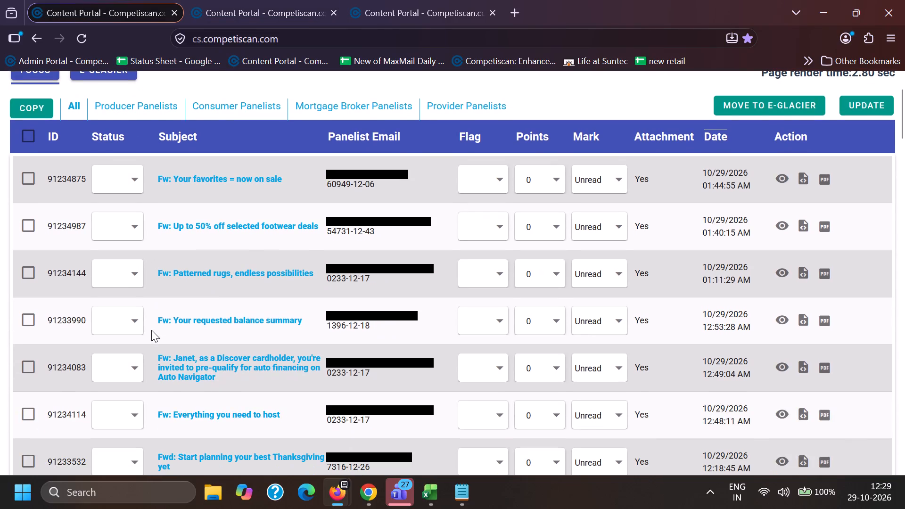
scroll(151, 329, down, 13)
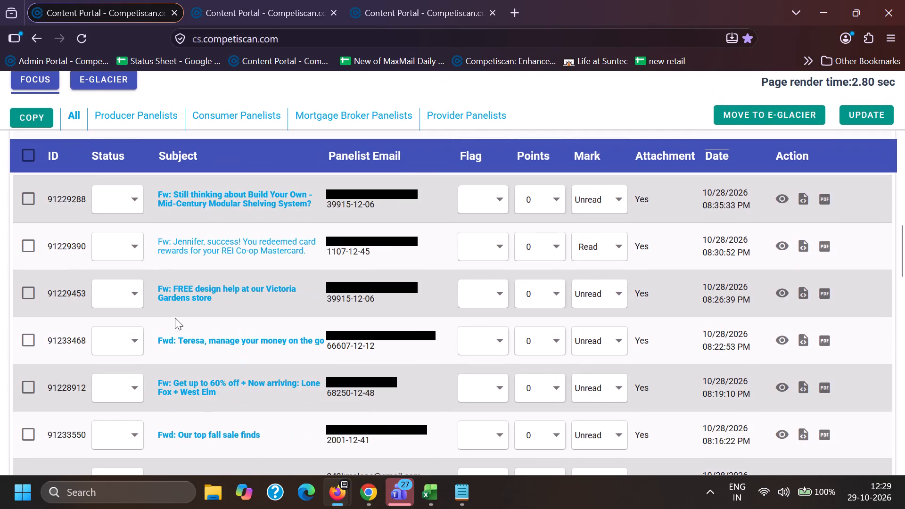
scroll(175, 318, down, 7)
scroll(154, 284, down, 5)
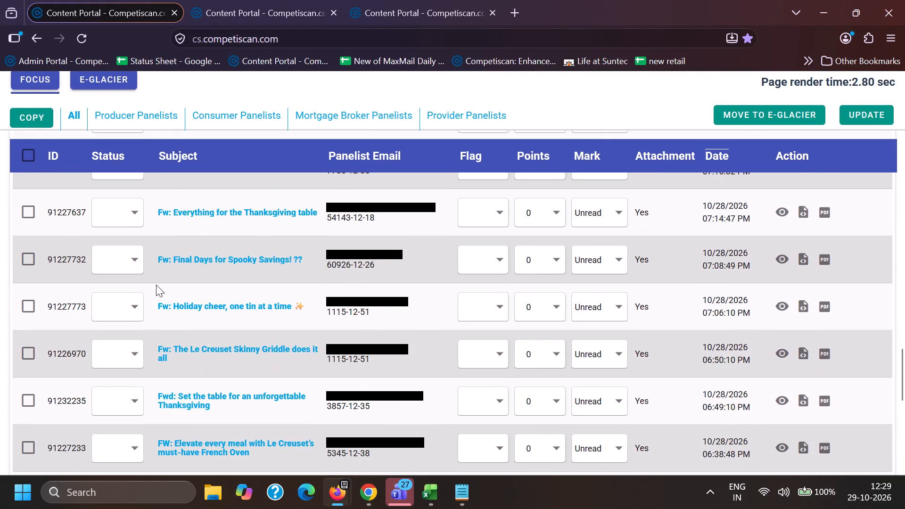
scroll(156, 286, down, 6)
click(87, 191)
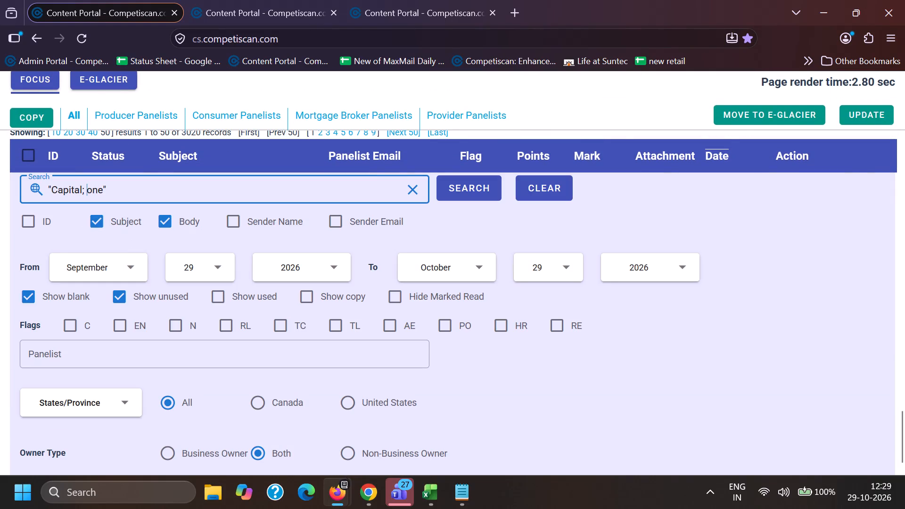
key(Left)
key(BackSpace)
key(Return)
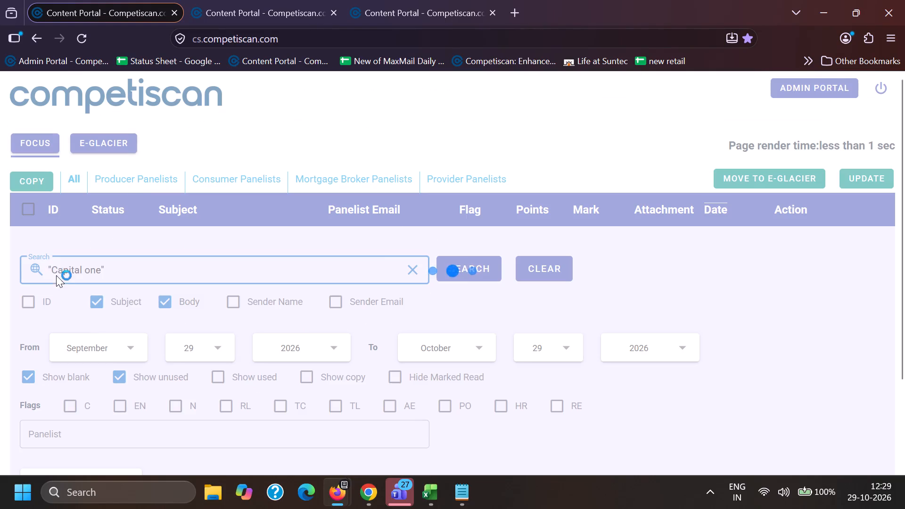
click(253, 0)
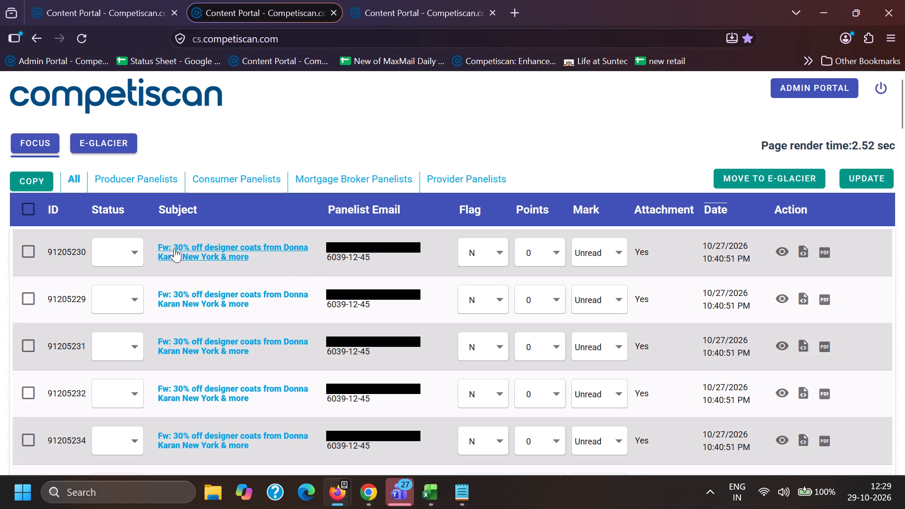
drag(174, 240, 270, 262)
key(ctrl+c)
key(ctrl+c)
click(365, 492)
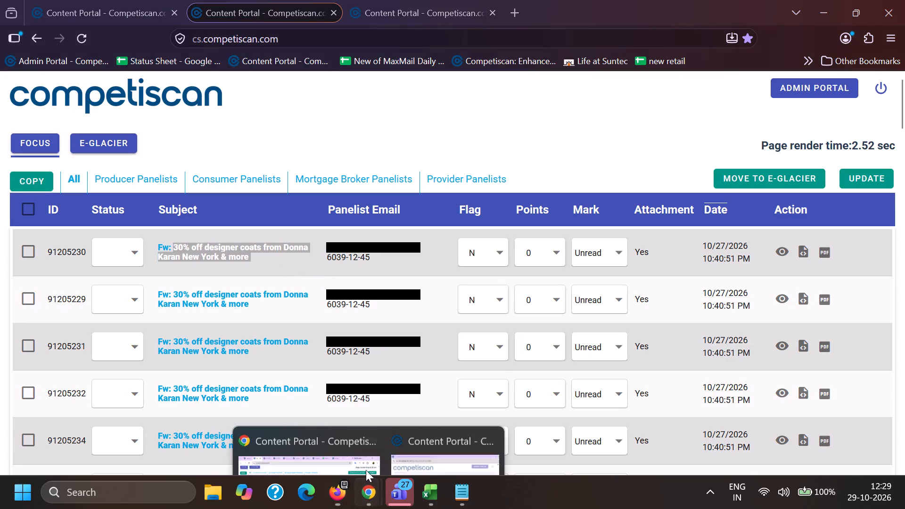
click(321, 422)
scroll(255, 381, up, 1)
click(173, 0)
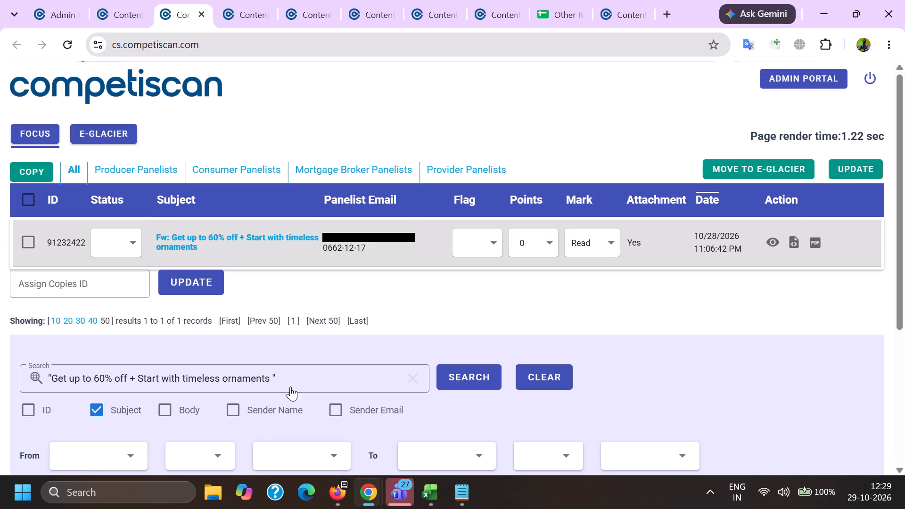
drag(313, 381, 8, 360)
key(BackSpace)
key(shift+quotedbl)
key(ctrl+v)
key(shift+quotedbl)
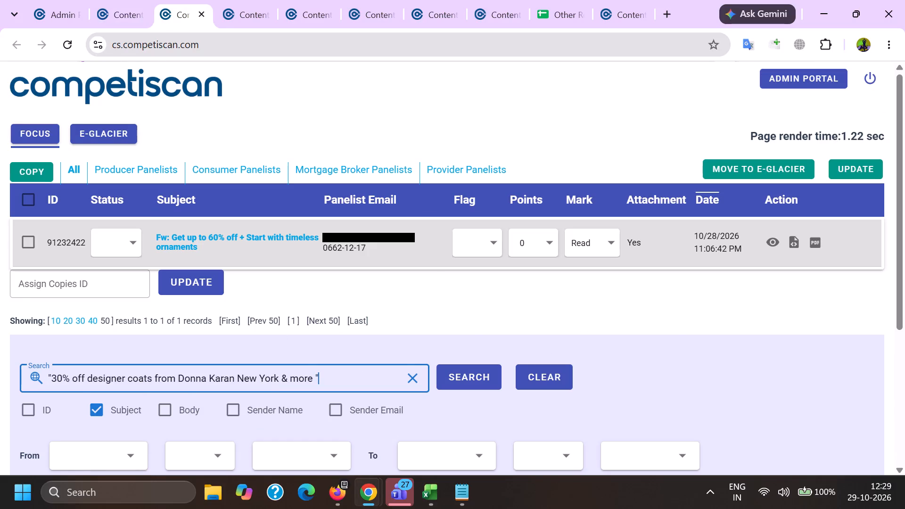
key(Return)
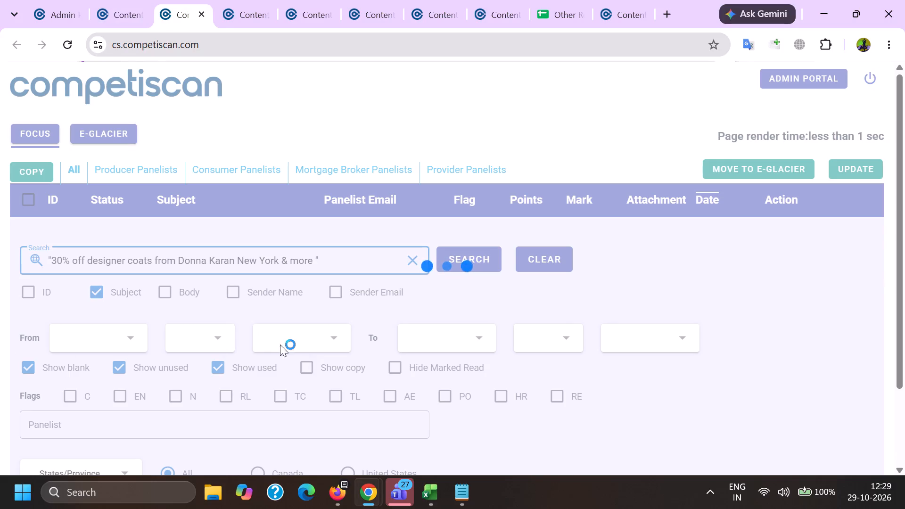
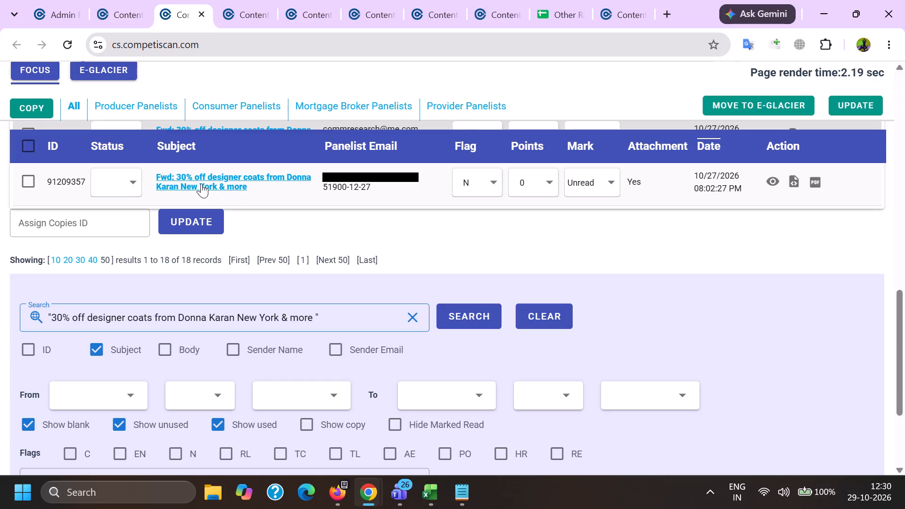
click(222, 0)
double_click(270, 40)
key(ctrl+c)
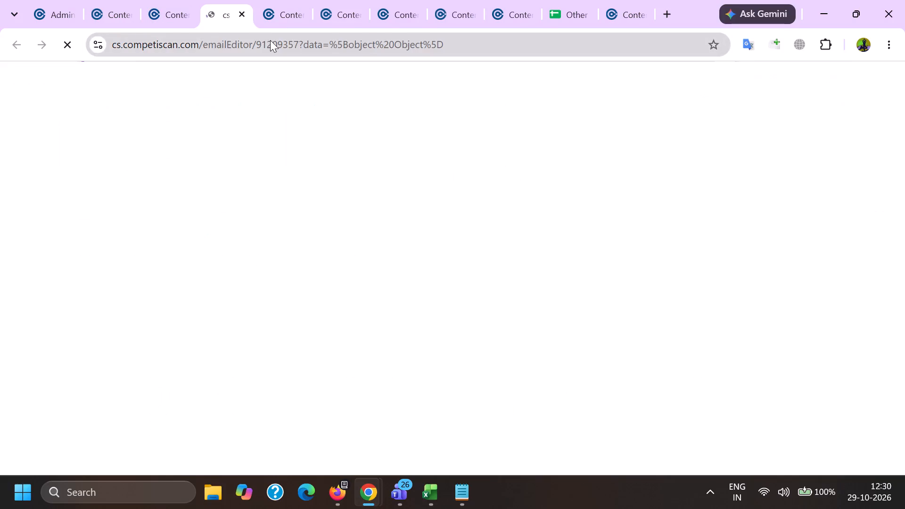
click(418, 494)
click(545, 439)
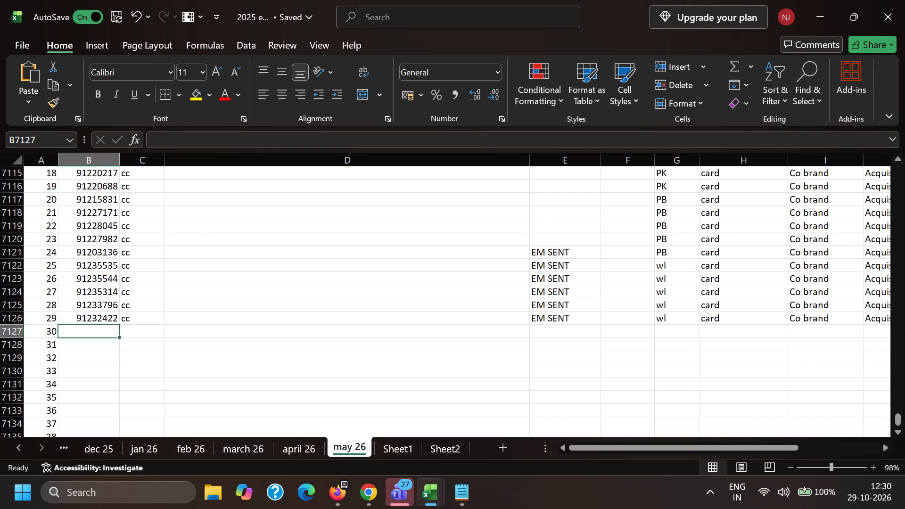
key(ctrl+v)
Fill row 7127 with cc, Macy, card and Co brand, and enter Co brand in I7128 as well.
click(138, 333)
key(c)
key(c)
key(Right)
key(Right)
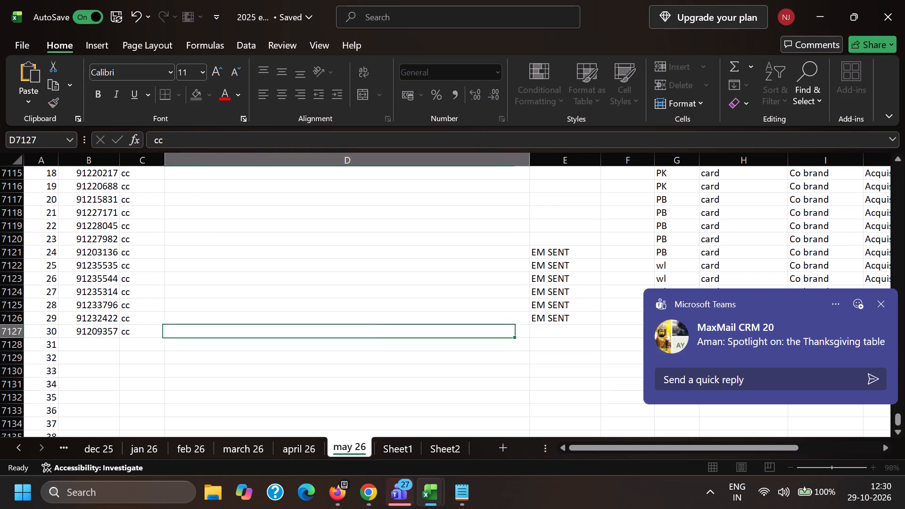
key(Right)
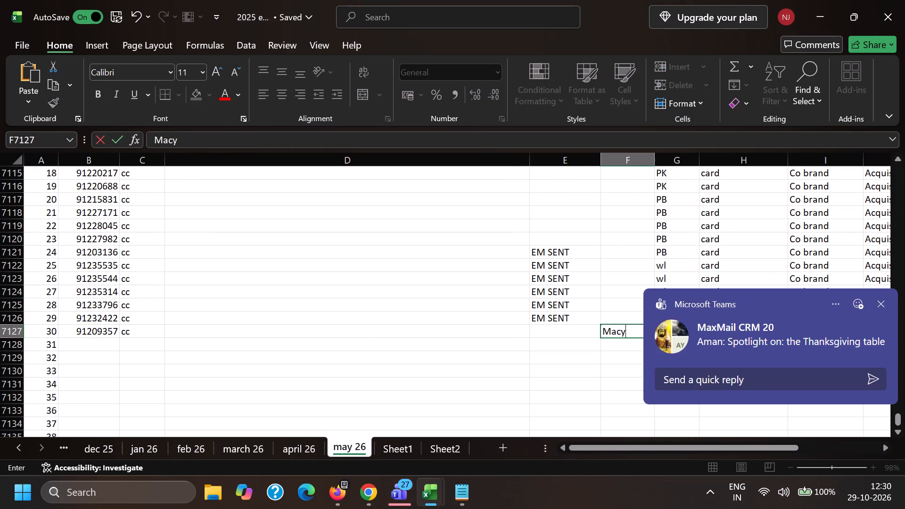
key(Right)
key(Right)
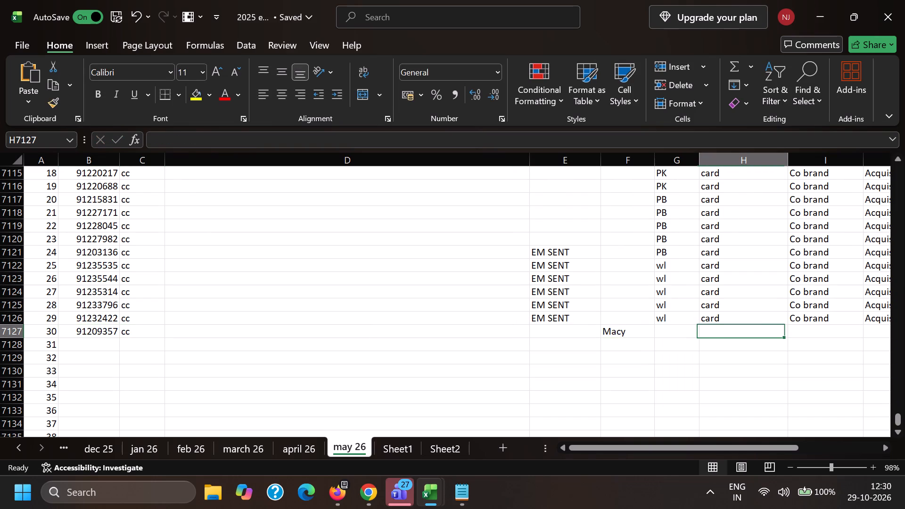
key(c)
key(Down)
key(Right)
key(c)
key(Up)
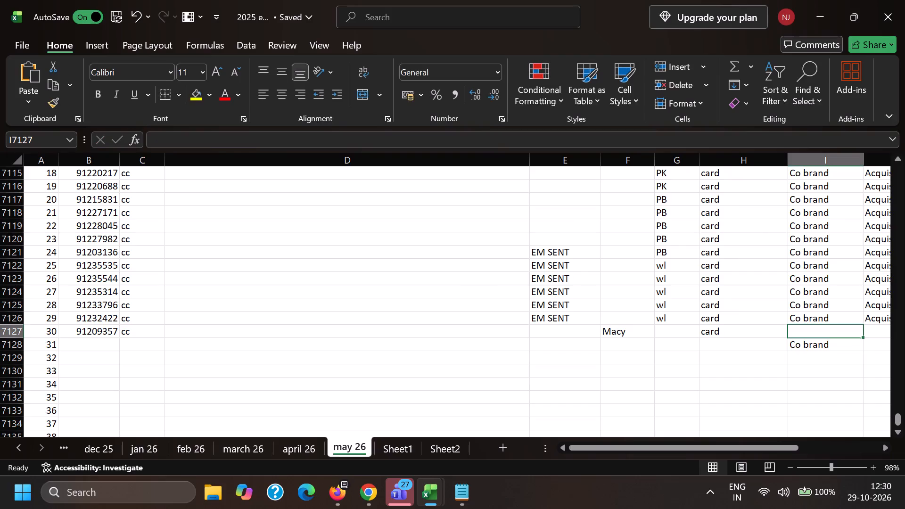
key(c)
key(Right)
Check the content of email 91209357 in Chrome and enter acquisition in J7127 of the spreadsheet.
key(alt+Tab)
scroll(243, 197, down, 3)
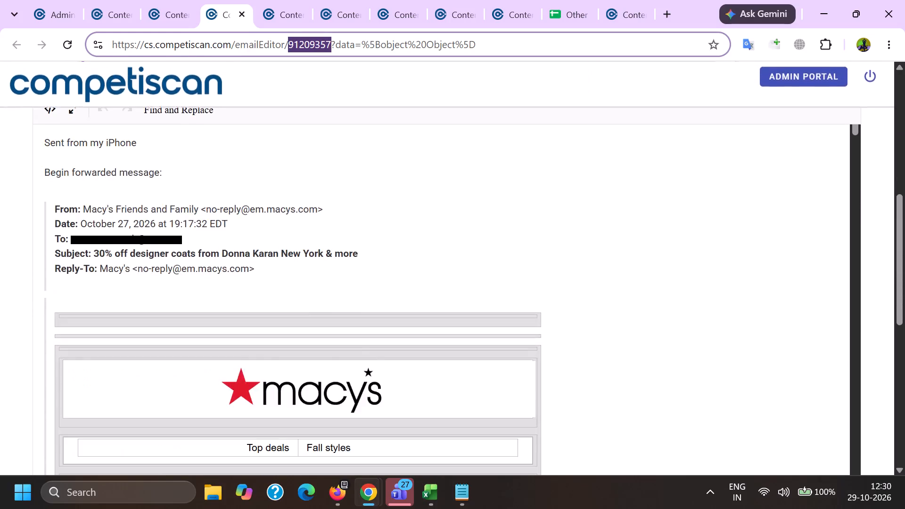
scroll(254, 242, down, 3)
key(alt+Tab)
key(a)
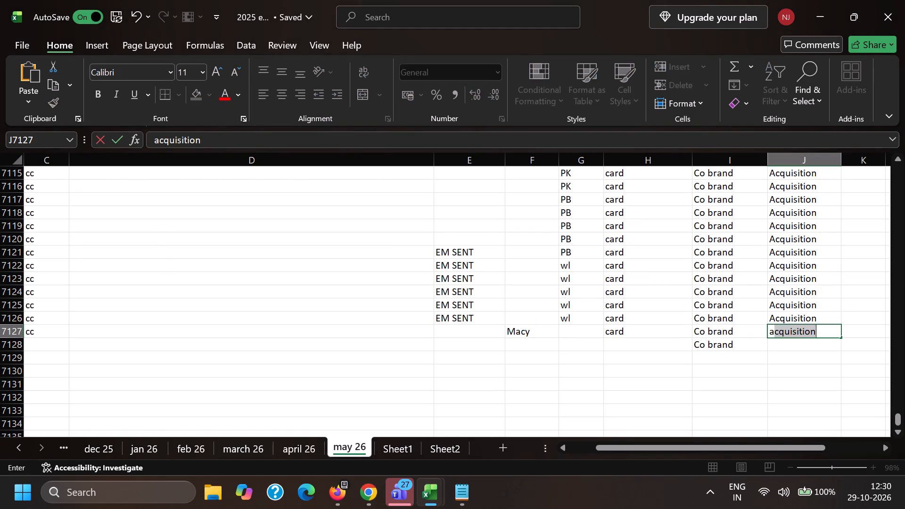
key(Down)
Copy the 20954864 product link from the earlier Macy acquisition entry in row 7081 and return to Chrome.
scroll(257, 299, up, 13)
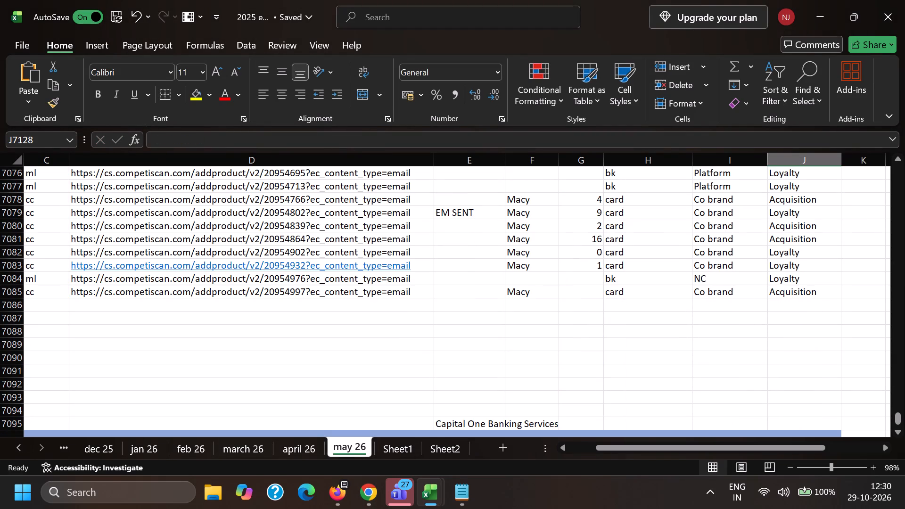
click(800, 238)
key(Left)
key(Left)
key(Left)
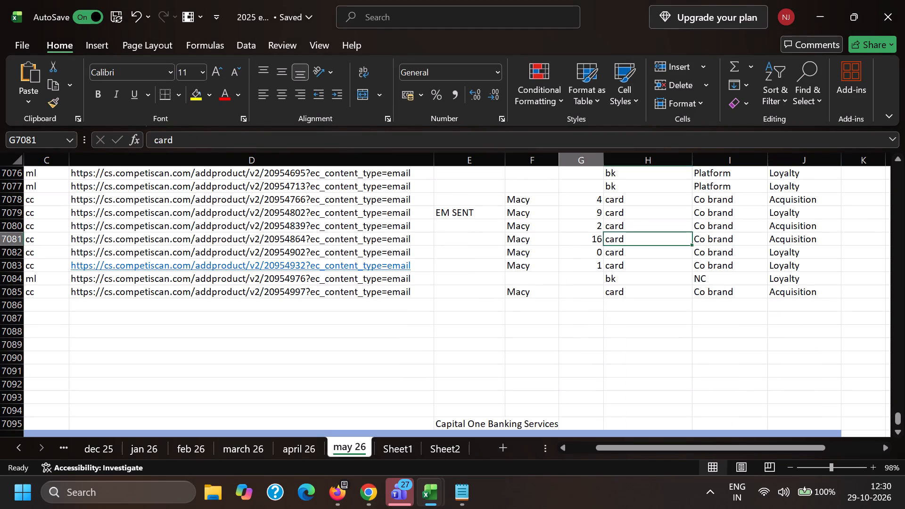
key(Left)
key(Left)
key(Left)
key(ctrl+c)
key(alt+Tab)
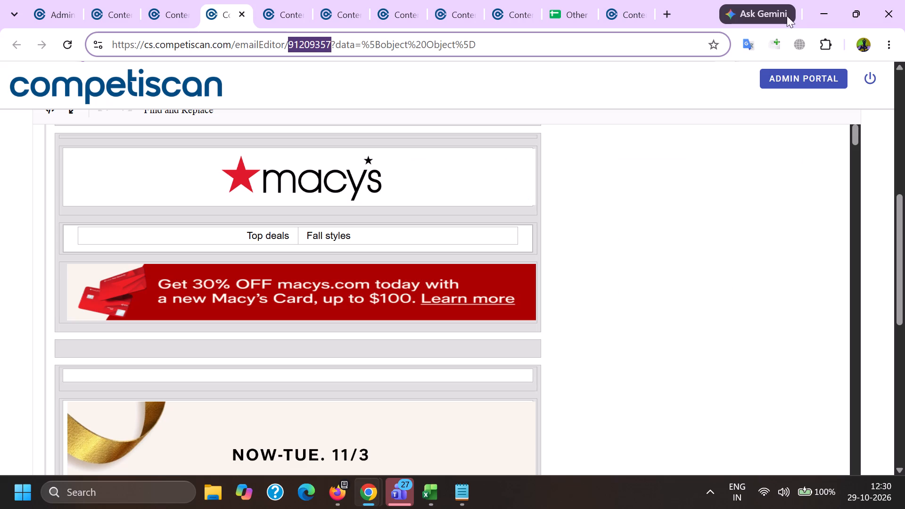
Load the copied product link 20954864 in place of the West Elm product page.
click(640, 0)
triple_click(638, 41)
key(ctrl+v)
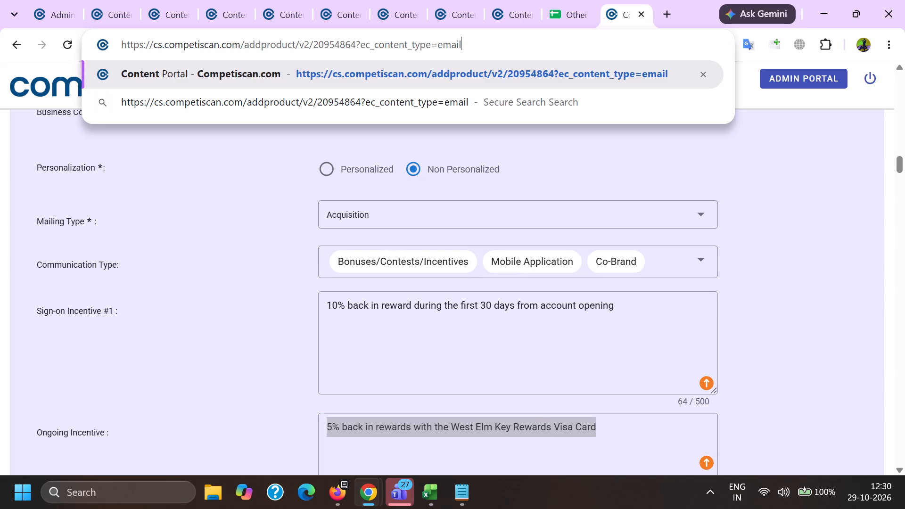
key(Return)
click(578, 0)
click(582, 12)
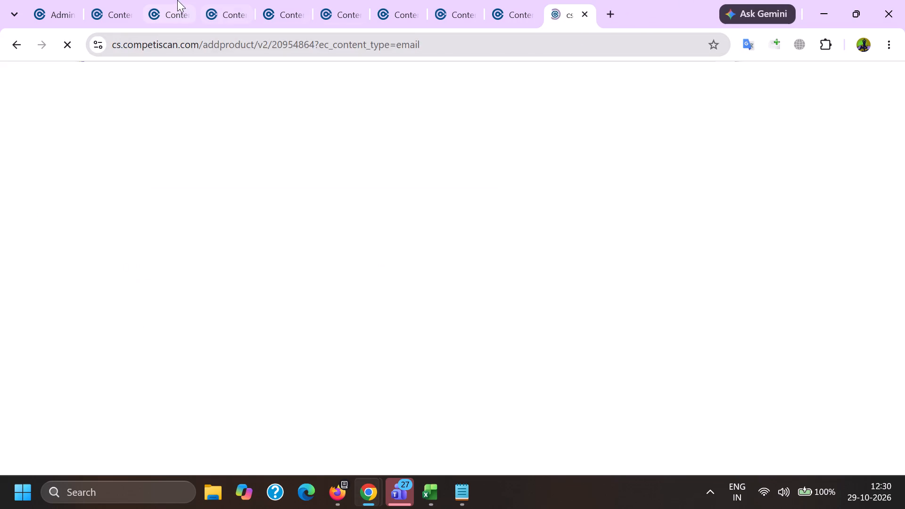
click(177, 0)
click(203, 0)
click(263, 0)
click(293, 16)
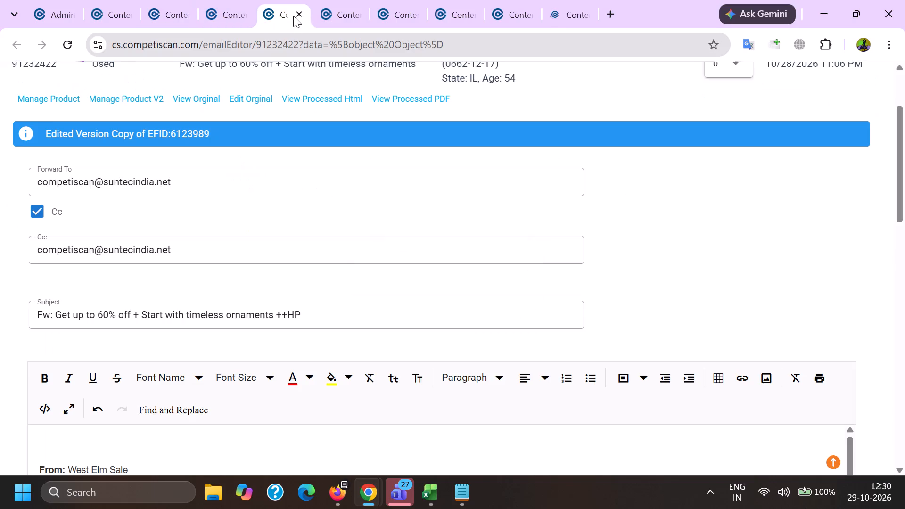
click(303, 16)
click(303, 16)
click(303, 16)
click(303, 16)
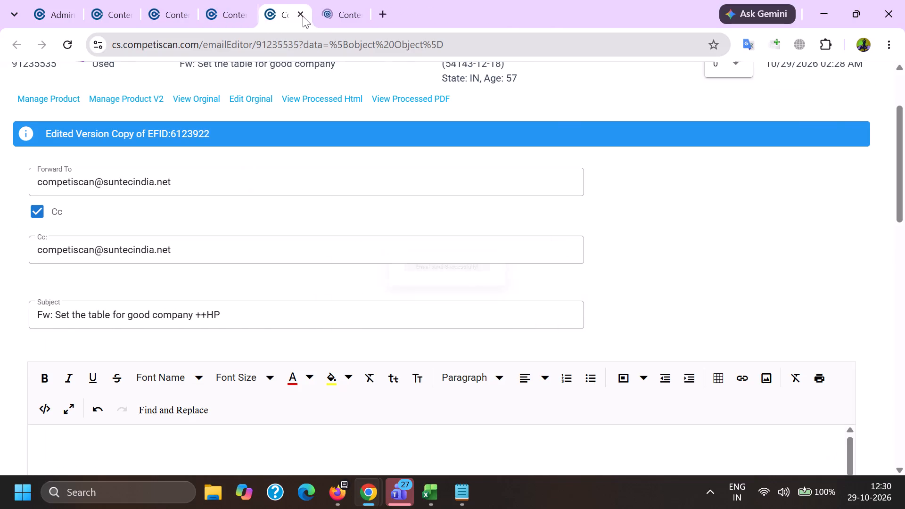
click(303, 16)
click(239, 0)
scroll(251, 255, down, 1)
scroll(226, 287, up, 5)
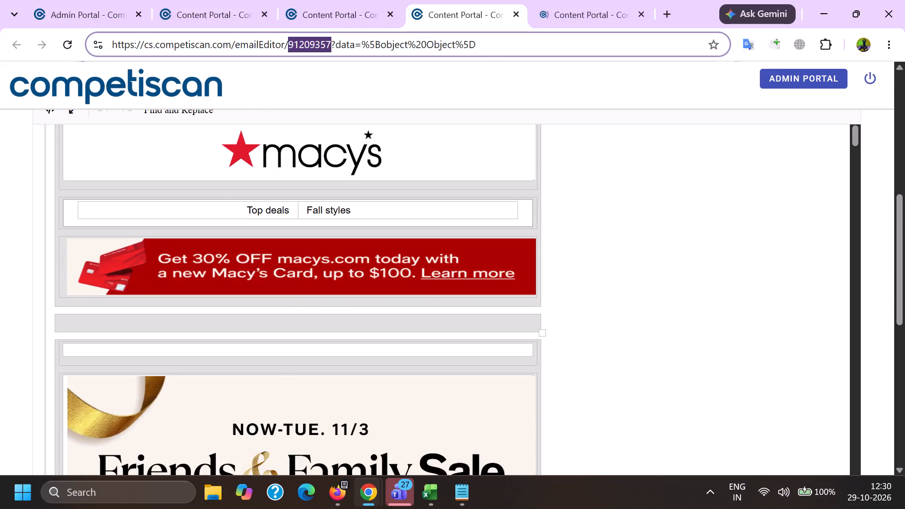
drag(208, 181, 5, 117)
key(BackSpace)
scroll(53, 329, up, 2)
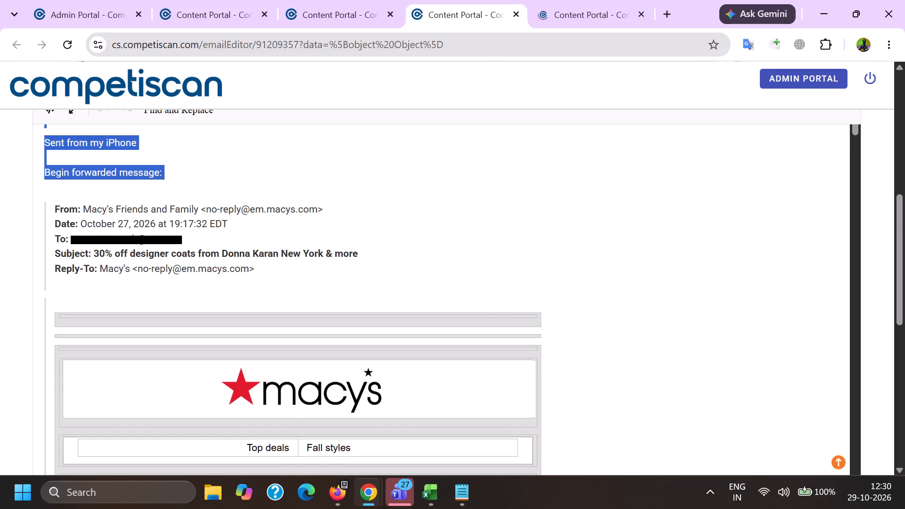
click(35, 323)
click(24, 299)
click(50, 284)
key(BackSpace)
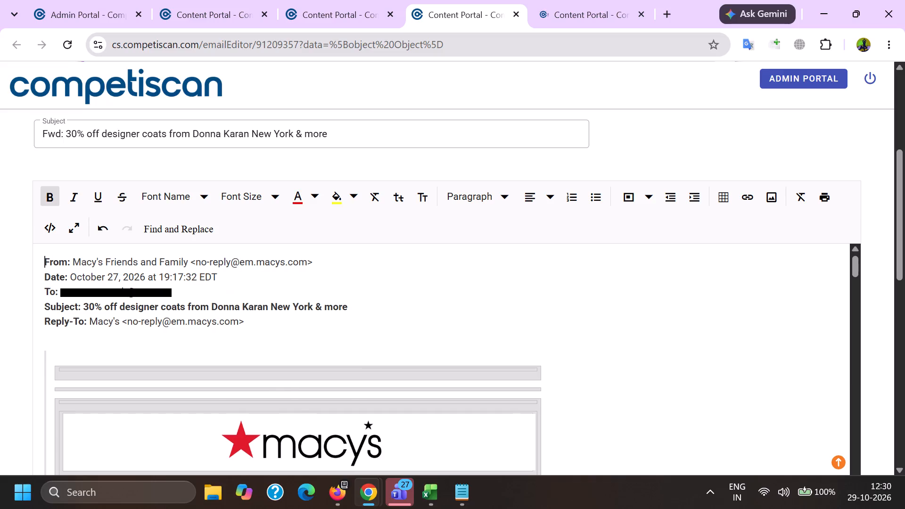
drag(43, 293, 176, 297)
key(BackSpace)
key(BackSpace)
drag(189, 258, 394, 263)
key(BackSpace)
drag(374, 320, 50, 308)
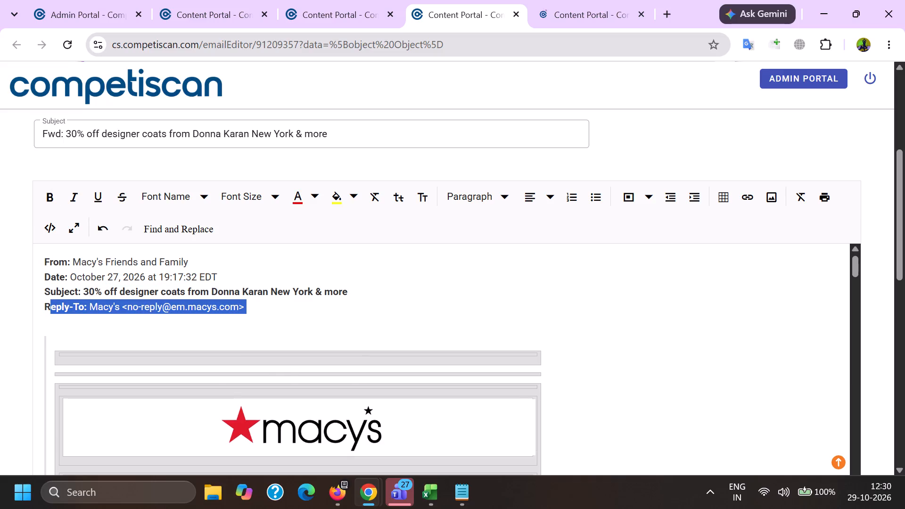
drag(50, 308, 39, 308)
key(BackSpace)
Remove the hyperlink from the "Get 30% OFF macys.com today" Macy's Card banner image.
scroll(273, 157, down, 11)
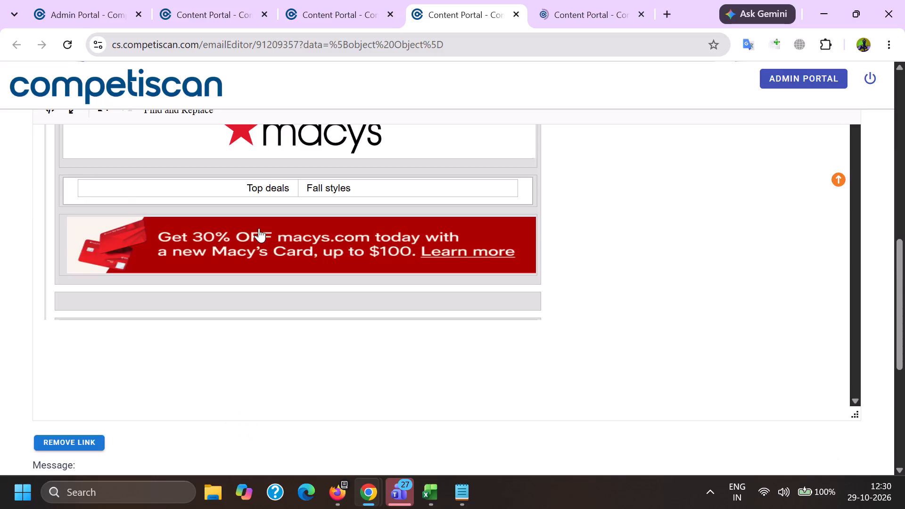
scroll(238, 262, up, 7)
click(181, 243)
click(233, 242)
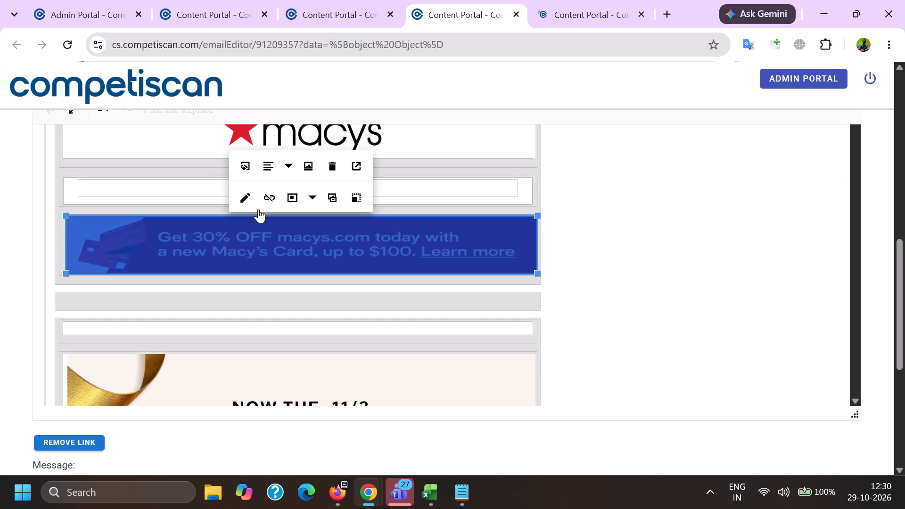
click(264, 205)
scroll(258, 238, down, 20)
scroll(258, 238, down, 15)
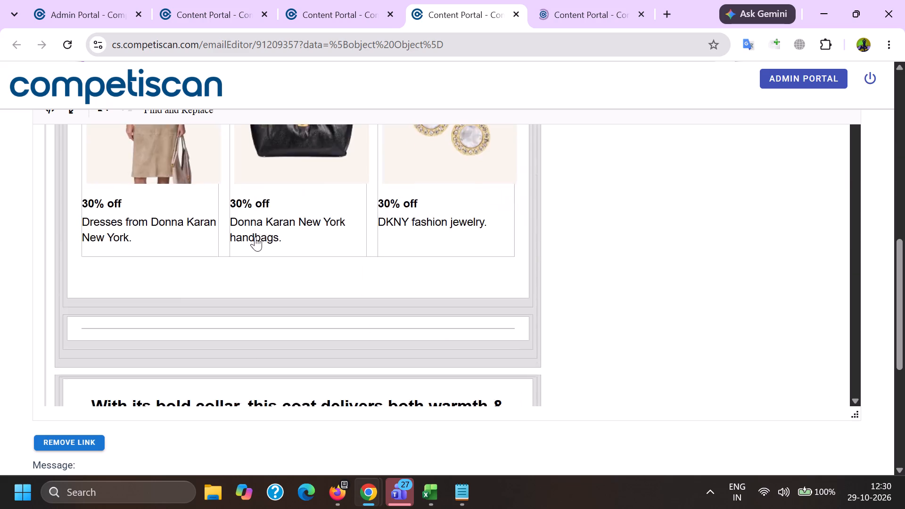
scroll(255, 237, down, 19)
scroll(248, 257, down, 11)
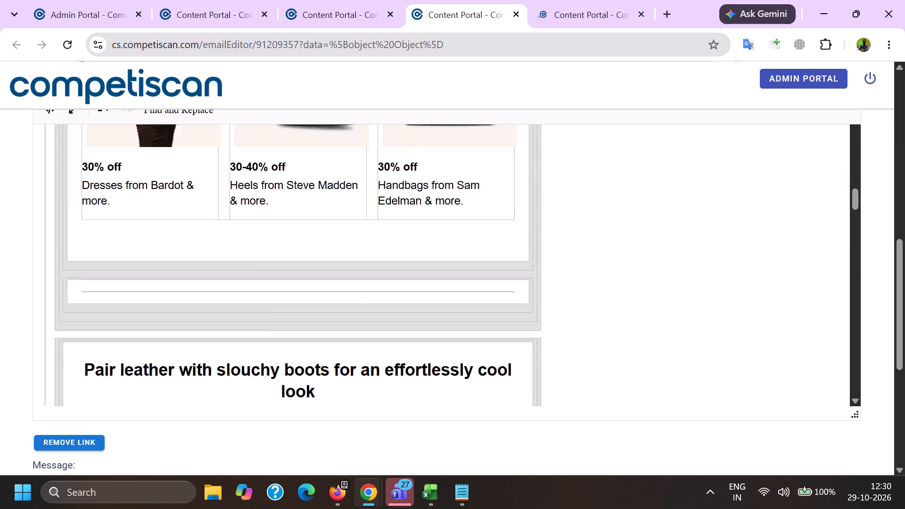
scroll(256, 264, down, 16)
scroll(243, 263, down, 5)
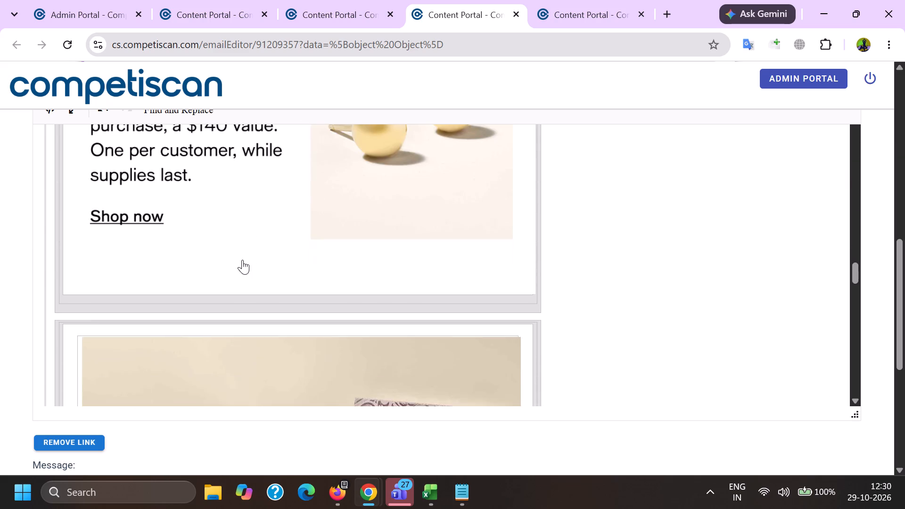
scroll(242, 260, down, 18)
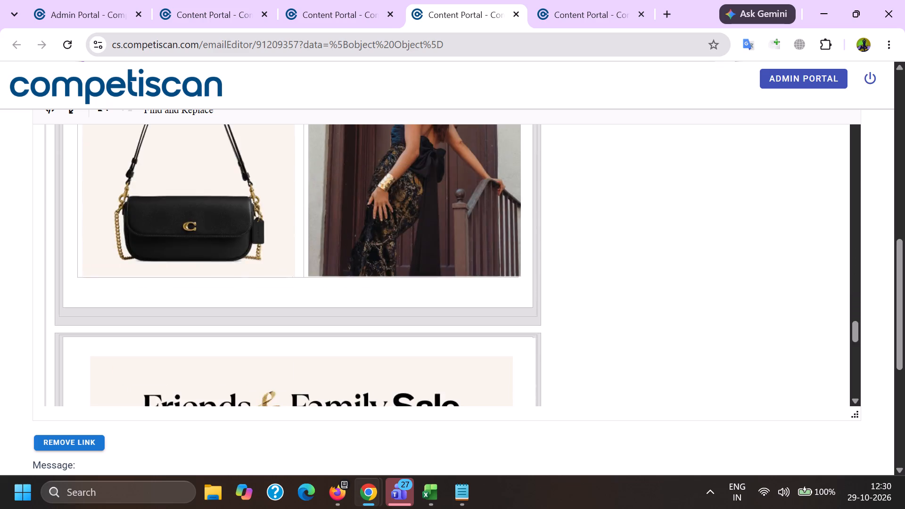
scroll(242, 261, down, 13)
scroll(250, 250, up, 4)
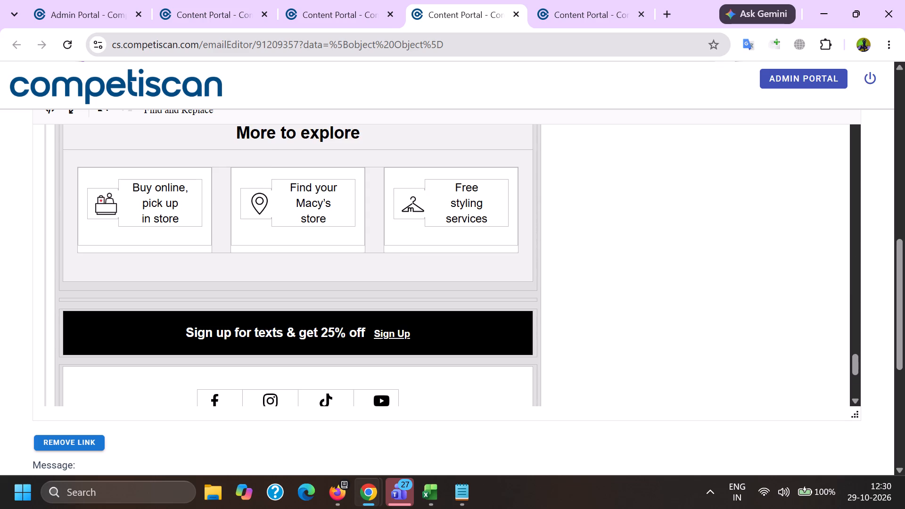
Remove the hyperlink from the Sign Up text in the email's text-signup banner.
click(387, 338)
click(461, 364)
Remove the hyperlinks from the Facebook, Instagram, TikTok and YouTube icons and the App Store and Google Play badges.
scroll(363, 220, down, 3)
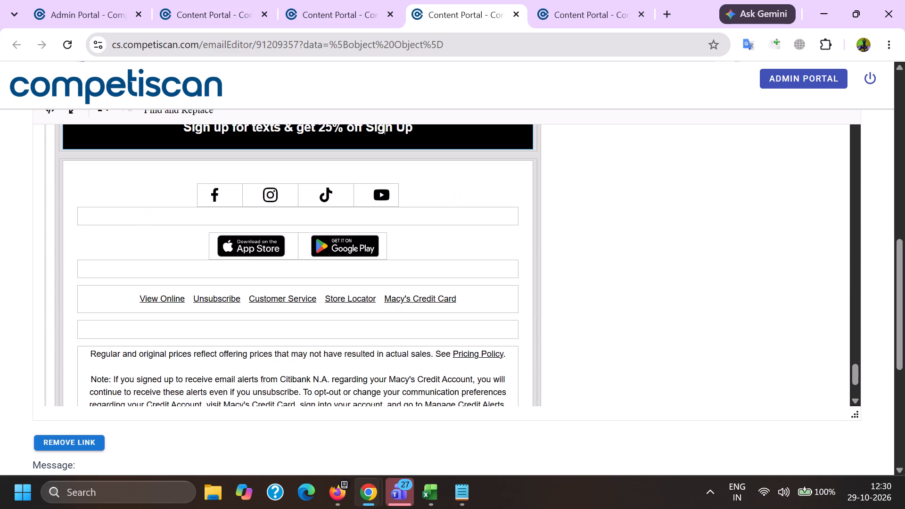
click(210, 188)
click(246, 165)
click(271, 194)
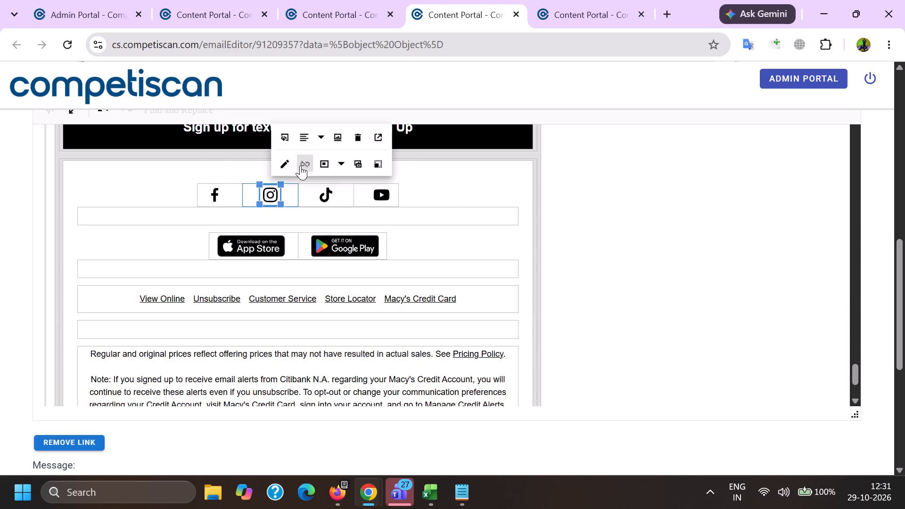
click(299, 162)
click(322, 197)
click(354, 166)
click(384, 196)
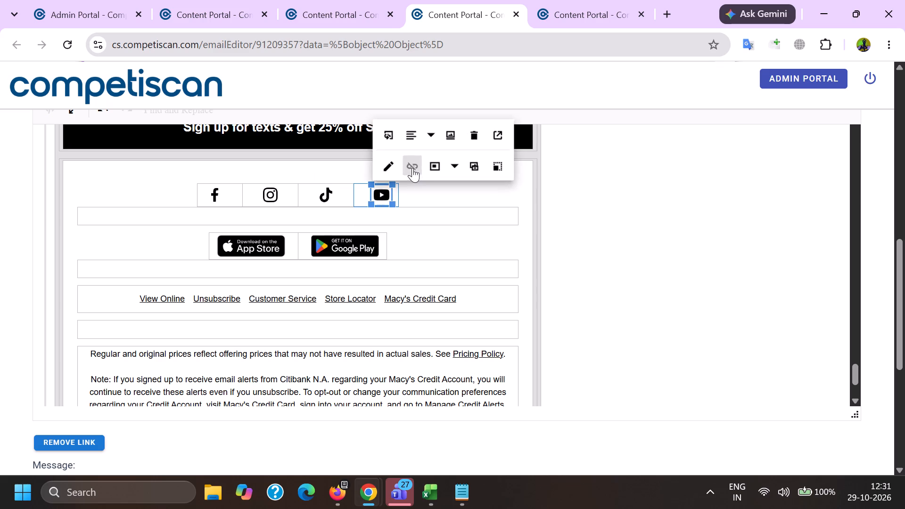
click(412, 168)
click(241, 248)
click(257, 215)
click(335, 254)
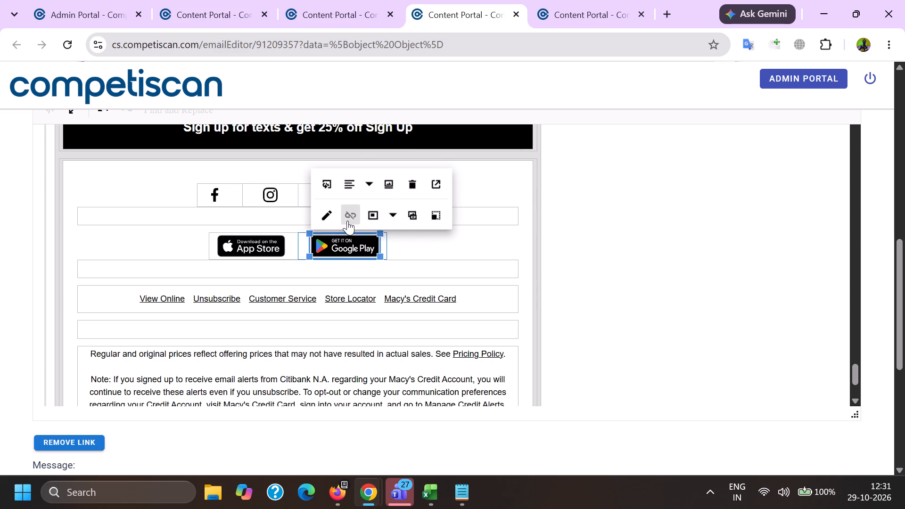
click(347, 221)
Unlink View Online, Unsubscribe and Macy's Credit Card in the footer, plus Macy's Credit Card in the note below.
click(174, 295)
click(246, 316)
click(219, 294)
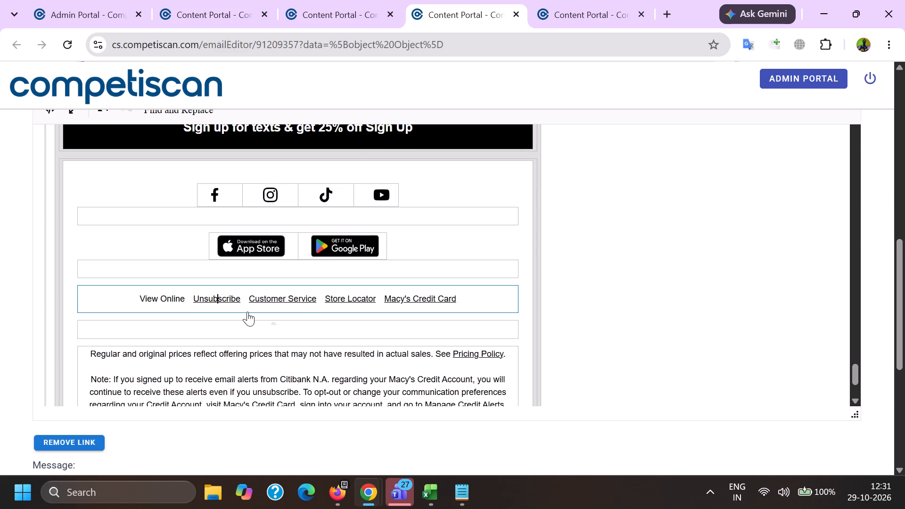
click(293, 317)
click(393, 298)
click(469, 335)
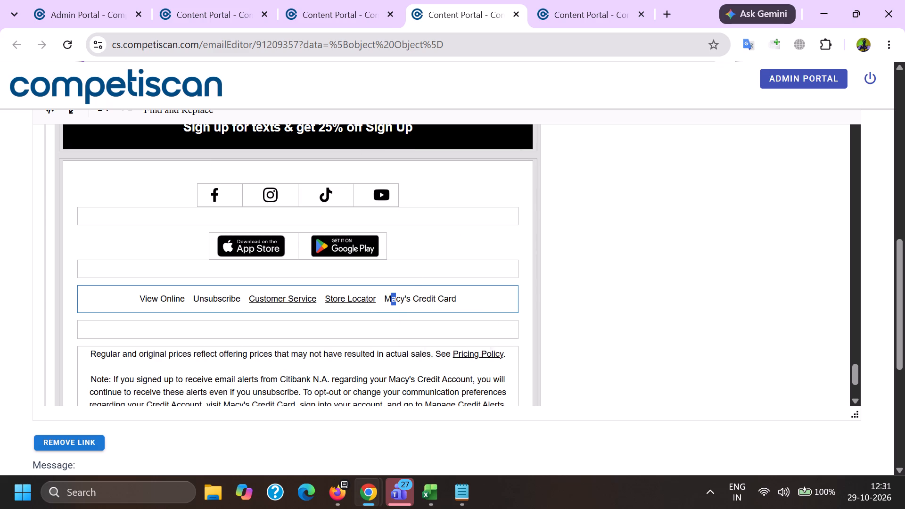
scroll(342, 221, down, 2)
click(237, 261)
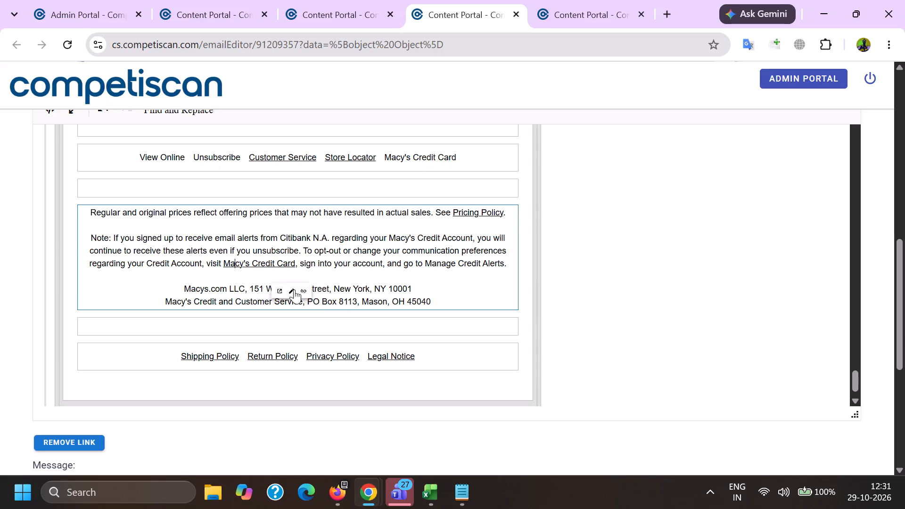
click(321, 292)
Save the edited email 91209357 as product info and confirm the save.
scroll(285, 337, down, 12)
click(336, 349)
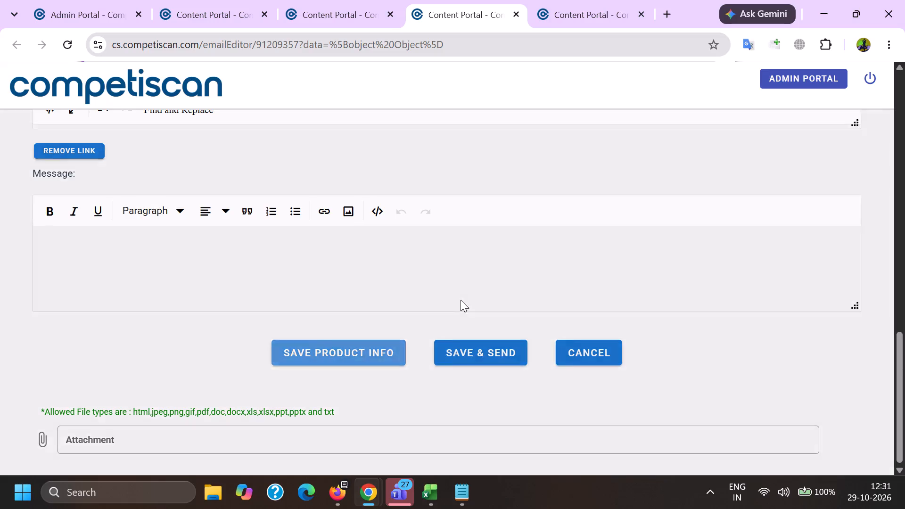
click(469, 293)
click(578, 0)
click(492, 0)
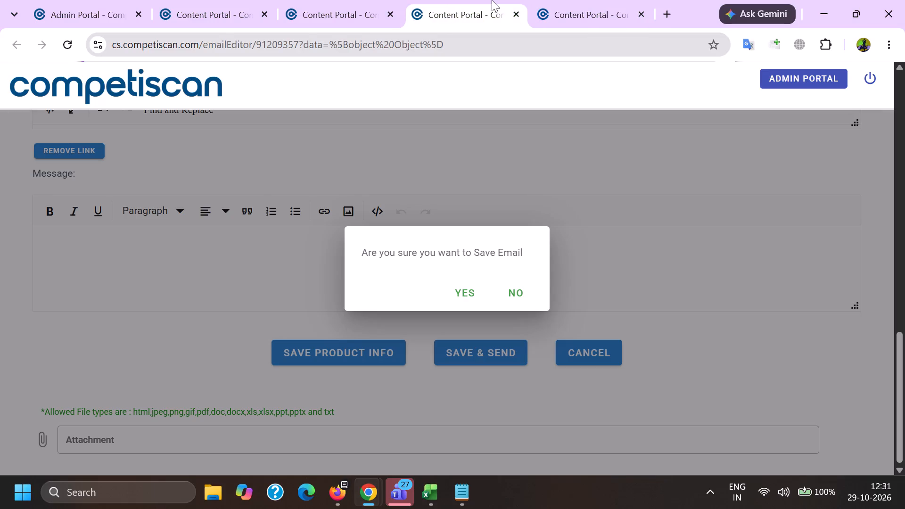
click(458, 288)
Open the product form for email 91209357 from the links above the email editor.
click(0, 287)
scroll(0, 290, up, 9)
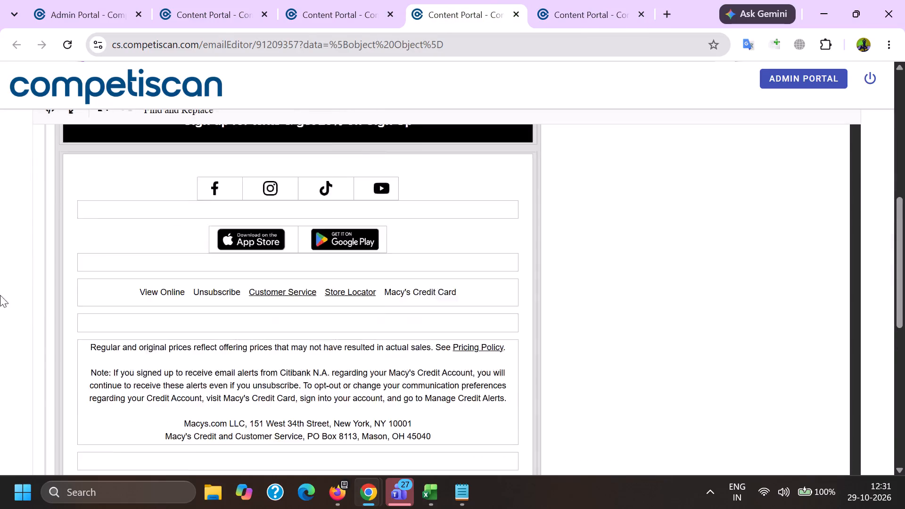
scroll(0, 295, up, 4)
click(58, 213)
scroll(51, 217, up, 6)
click(51, 208)
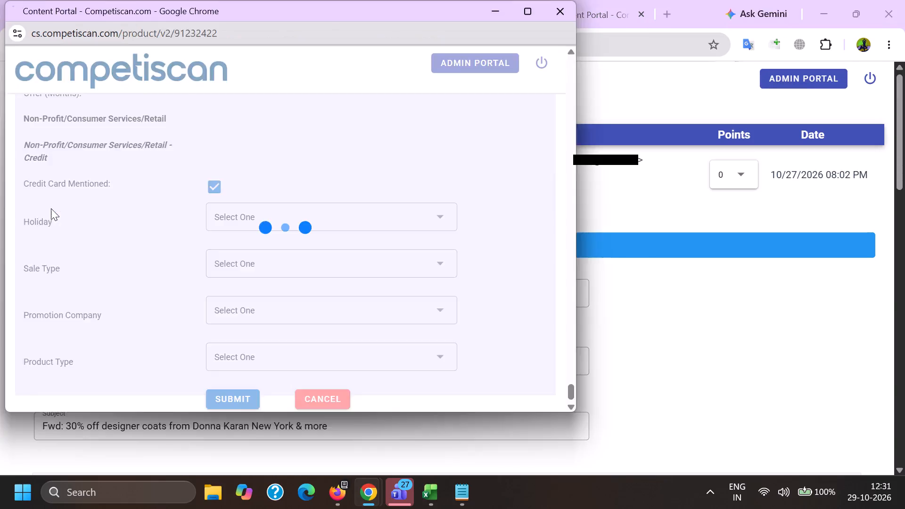
Return to the email editor and copy the sender name "Macy's" from the email's From line.
key(alt+Tab)
scroll(127, 263, down, 6)
click(104, 310)
key(Page_Up)
key(Page_Up)
key(Page_Up)
key(Page_Up)
key(Page_Up)
key(Page_Up)
key(Page_Up)
key(Page_Up)
key(Page_Up)
key(Page_Up)
key(Page_Up)
key(Page_Up)
key(Page_Up)
key(Page_Up)
key(Page_Up)
key(Page_Up)
key(Page_Up)
key(Page_Up)
key(Page_Up)
key(Page_Up)
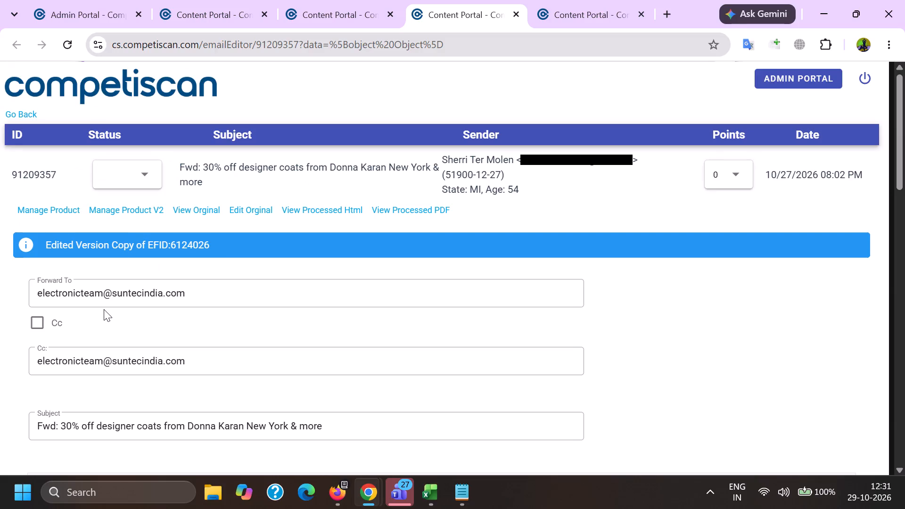
scroll(153, 270, down, 5)
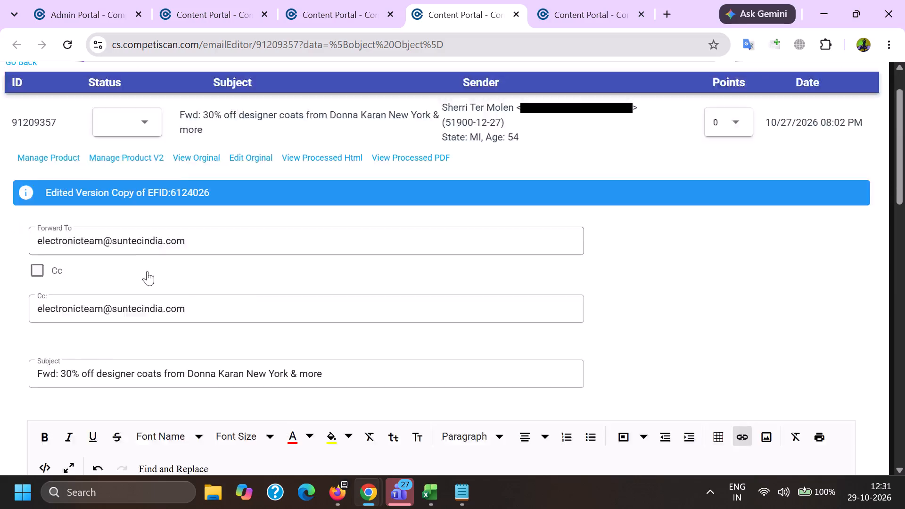
double_click(87, 164)
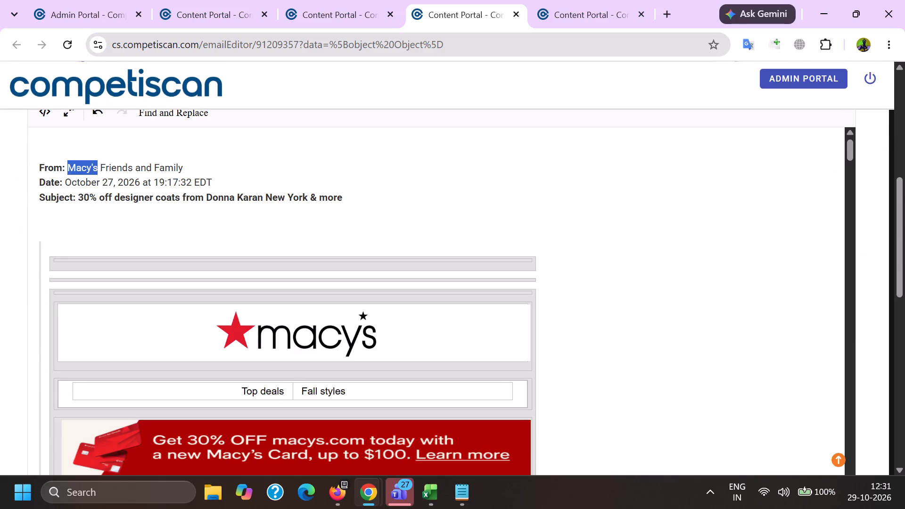
key(ctrl+c)
Remove the apc-na company from the product form and search for Macy's as a company to add.
key(alt+Tab)
scroll(259, 157, down, 5)
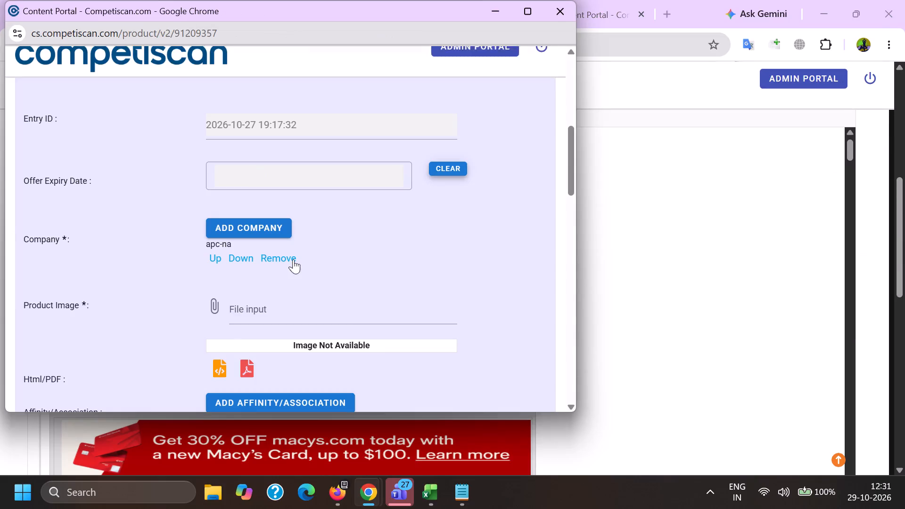
click(290, 257)
click(276, 237)
key(ctrl+v)
Search for Macy's as an affinity/association to add to the product.
scroll(256, 187, down, 2)
click(281, 233)
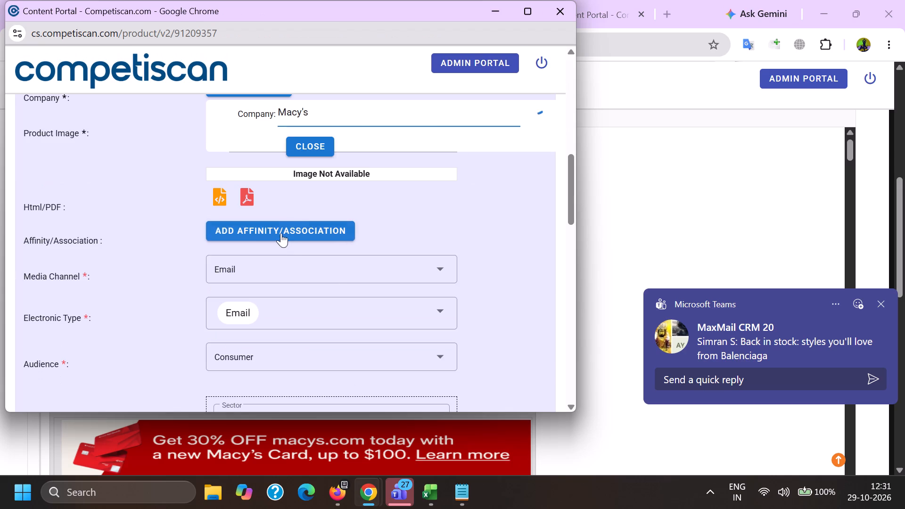
click(335, 266)
key(ctrl+v)
Select Macy's as the company and use its logo as the product image.
scroll(303, 316, up, 2)
click(308, 294)
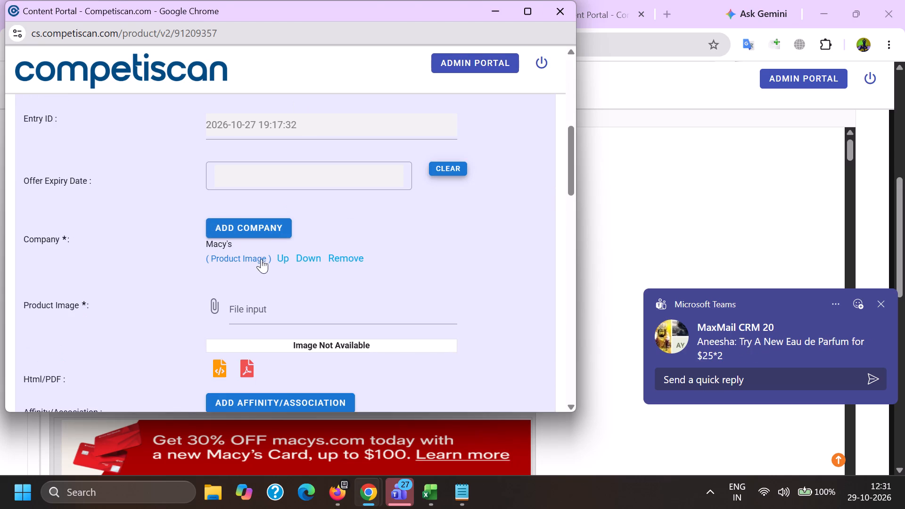
click(259, 258)
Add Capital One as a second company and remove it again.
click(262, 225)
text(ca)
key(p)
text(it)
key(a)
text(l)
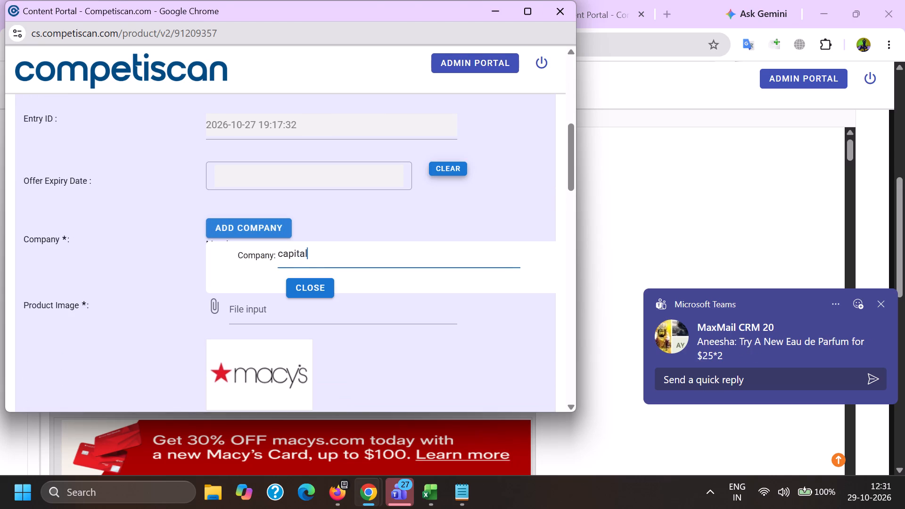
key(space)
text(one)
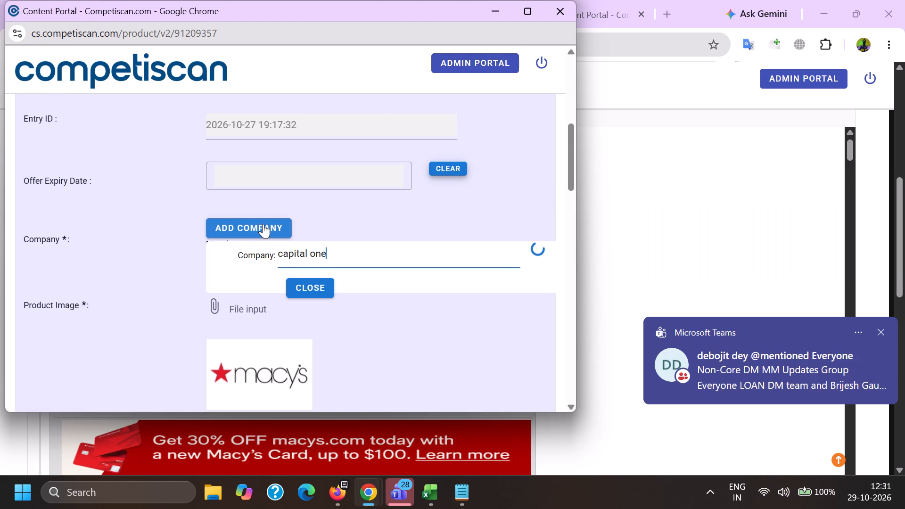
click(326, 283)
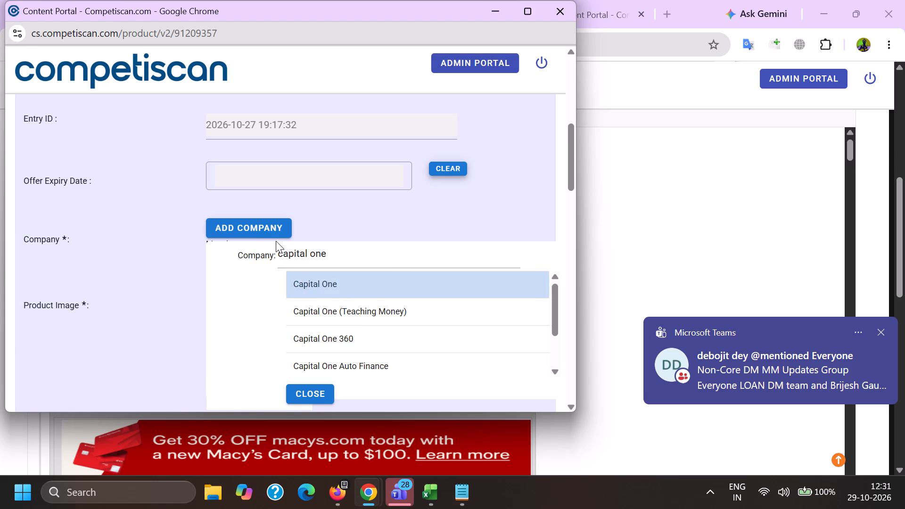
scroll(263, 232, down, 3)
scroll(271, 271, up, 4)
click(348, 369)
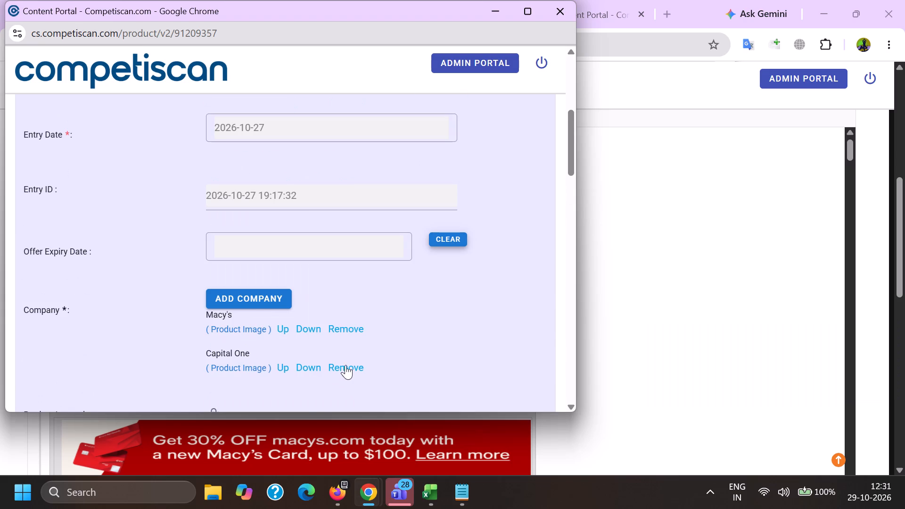
Add Citibank as the second company of the product.
click(255, 296)
text(citiabnk)
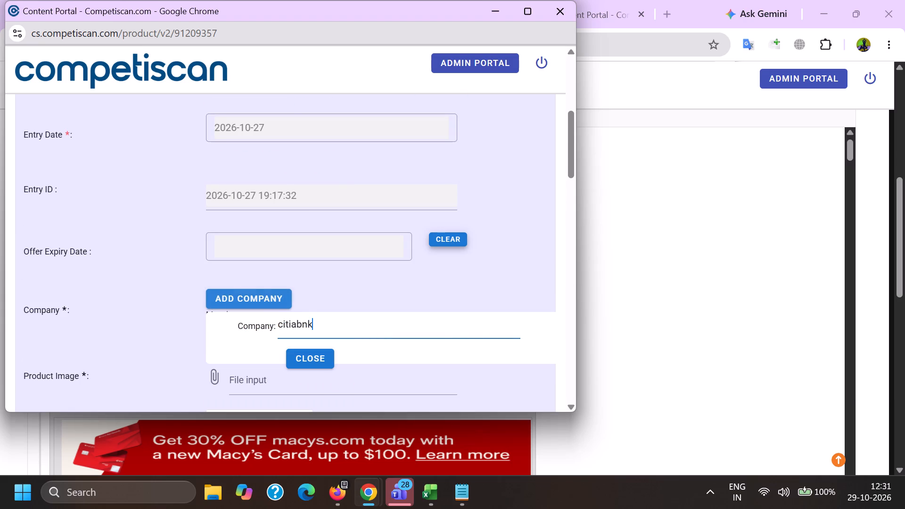
key(BackSpace)
key(BackSpace)
key(BackSpace)
key(BackSpace)
text(bank)
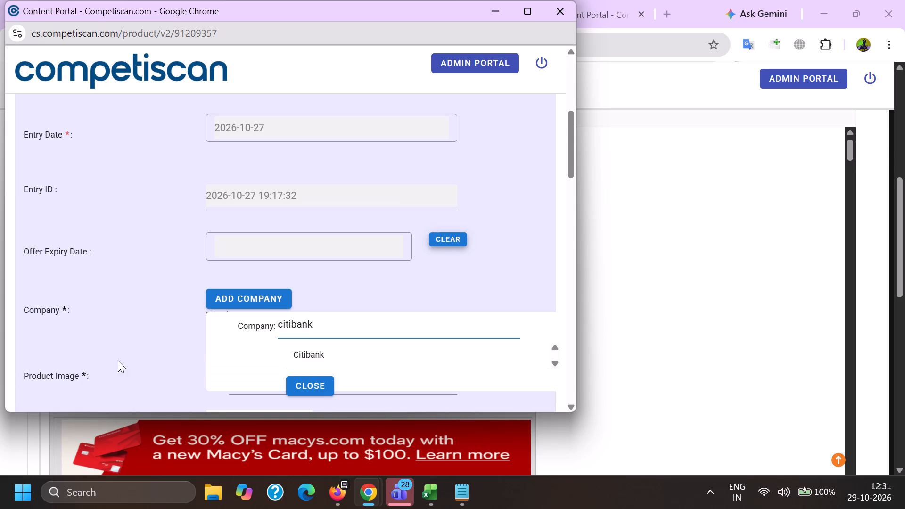
click(327, 367)
scroll(274, 255, down, 5)
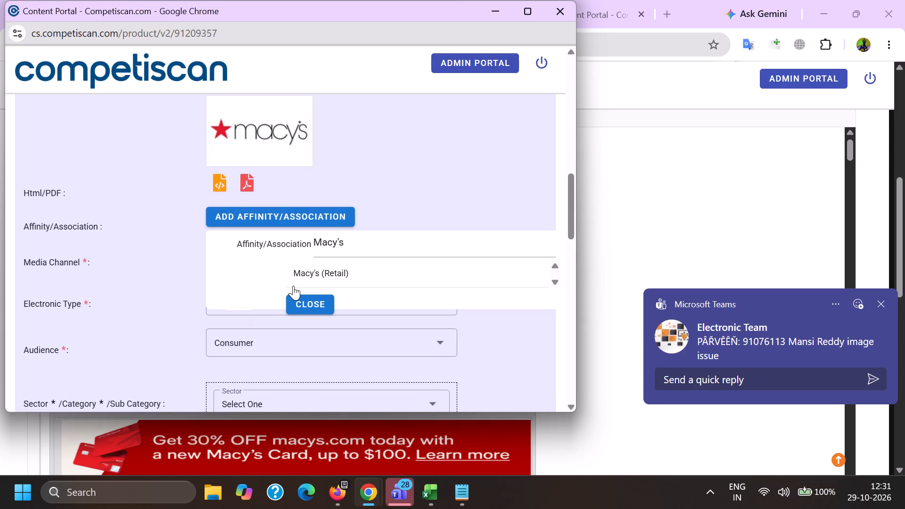
Add Macy's (Retail) as the product's affinity/association.
click(293, 286)
Add the sector/category entry Retail / Clothing & Accessories / Women's, checking the email's content for the right category.
scroll(255, 190, down, 3)
click(240, 215)
scroll(240, 214, down, 6)
click(251, 266)
drag(168, 266, 185, 267)
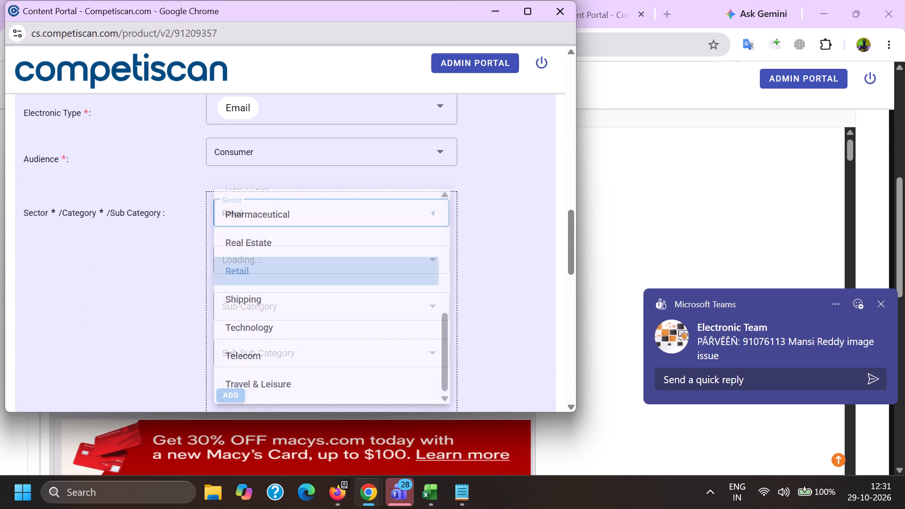
click(260, 254)
scroll(261, 254, down, 8)
scroll(273, 311, up, 6)
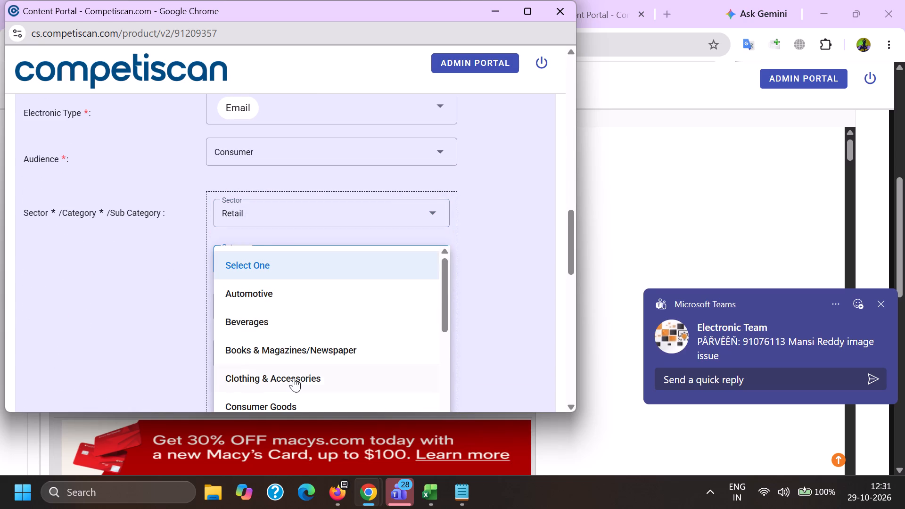
click(294, 378)
key(alt+Tab)
scroll(268, 328, down, 13)
scroll(260, 318, up, 1)
scroll(260, 318, down, 4)
key(alt+Tab)
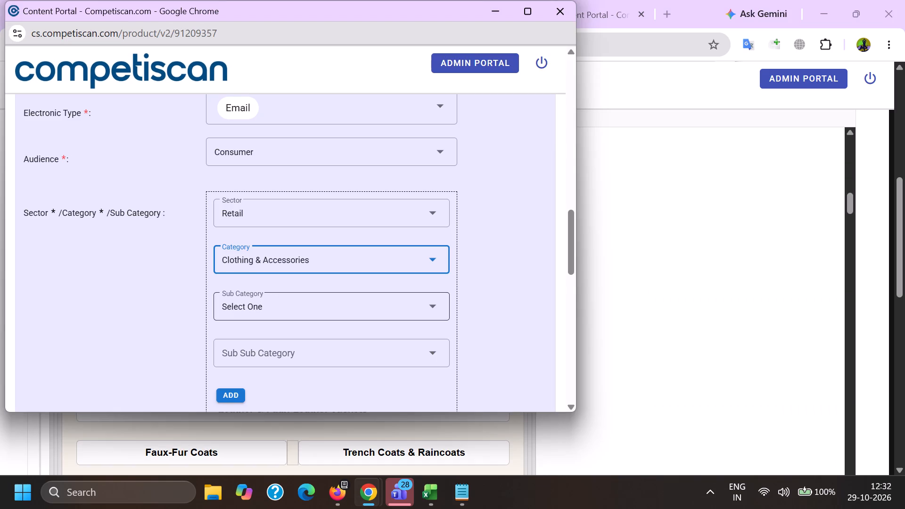
click(287, 308)
scroll(294, 178, down, 3)
scroll(251, 180, down, 8)
scroll(287, 280, up, 1)
click(263, 238)
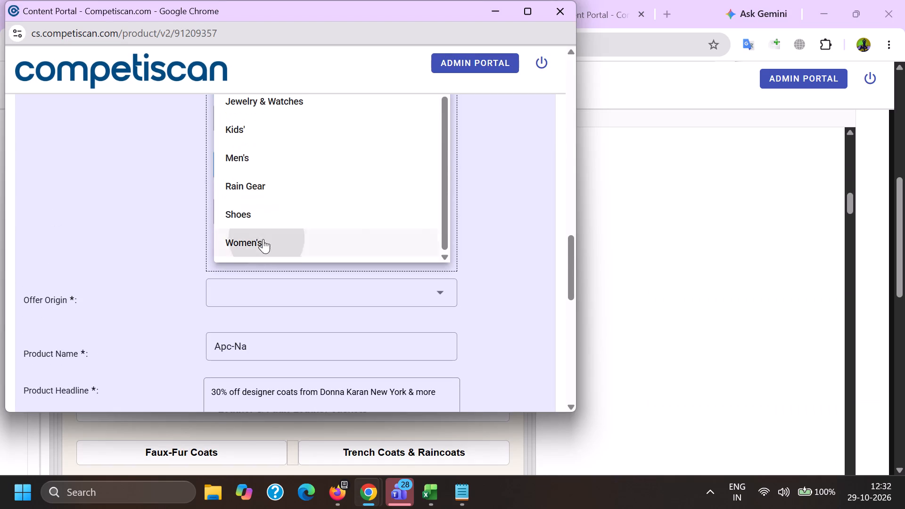
click(167, 240)
click(236, 254)
Add a second sector/category entry, Credit Cards / Payment Cards / Private Label Cards.
scroll(263, 329, up, 2)
click(254, 234)
scroll(288, 366, up, 7)
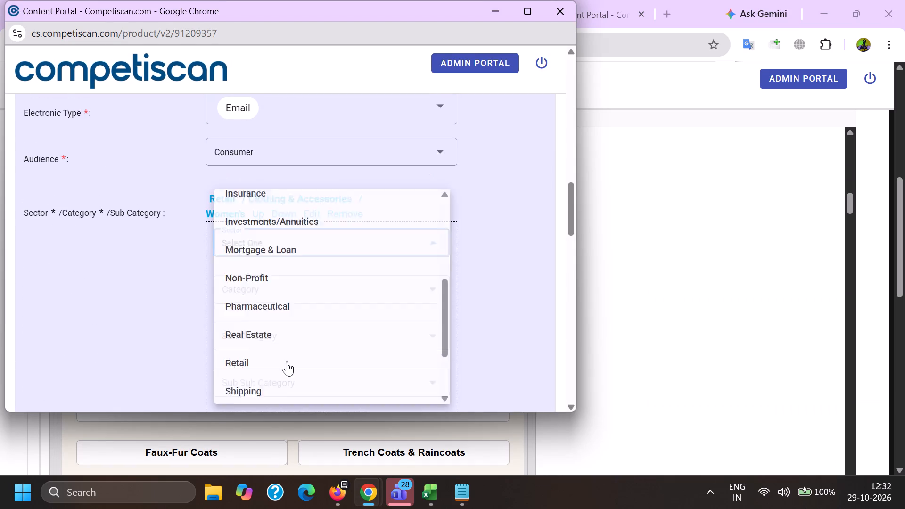
click(279, 323)
drag(176, 310, 206, 311)
click(262, 291)
scroll(256, 201, down, 1)
click(265, 280)
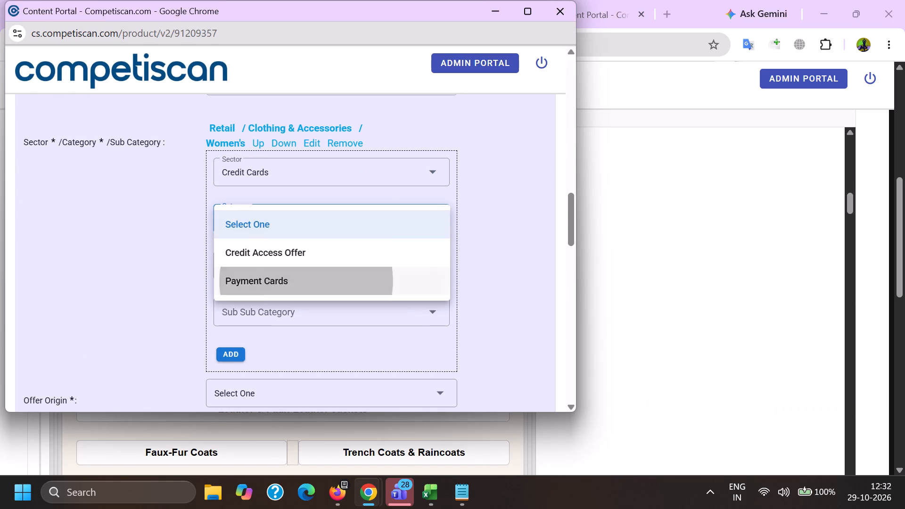
click(248, 262)
scroll(253, 183, down, 2)
scroll(254, 285, down, 7)
click(283, 286)
drag(190, 267, 197, 269)
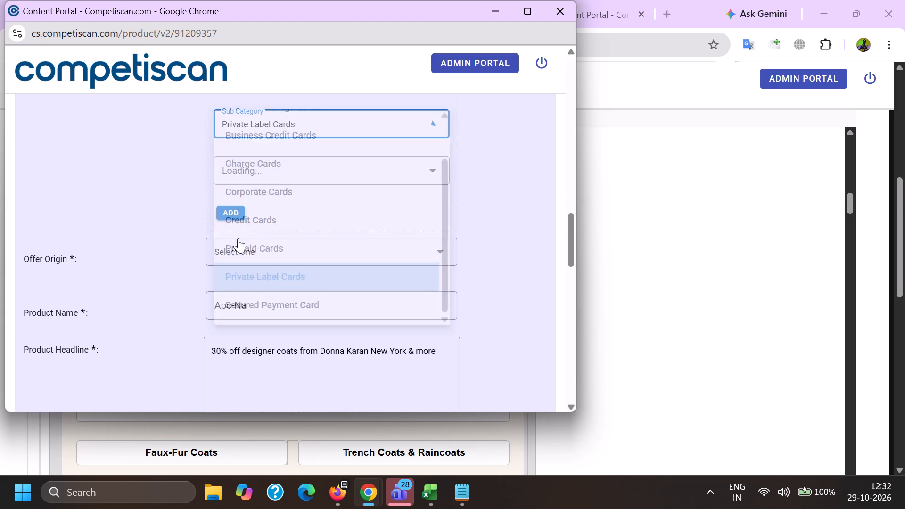
click(233, 221)
click(227, 210)
Move the Retail / Clothing & Accessories / Women's entry down one place in the category list.
scroll(251, 276, up, 4)
click(286, 284)
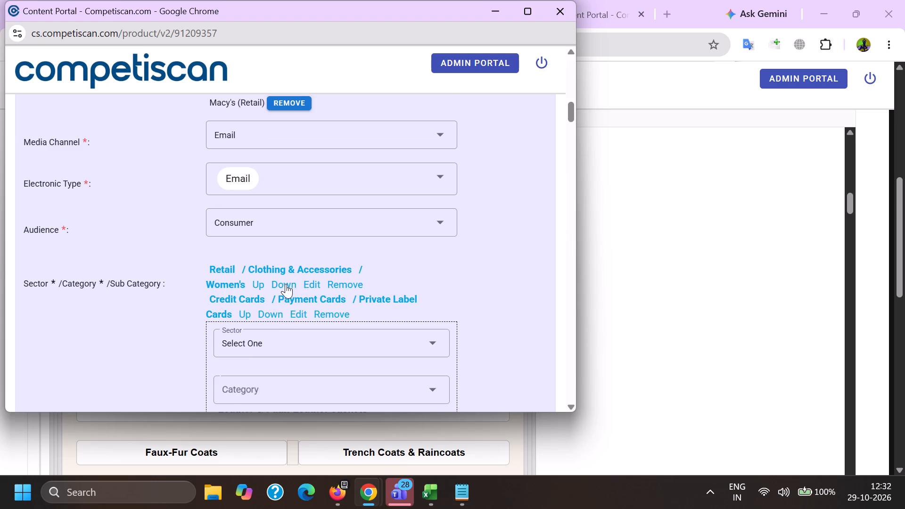
Set the offer origin to Provider/Bank and the product name to Macy's Card.
scroll(278, 256, down, 5)
click(247, 212)
double_click(258, 261)
key(ctrl+v)
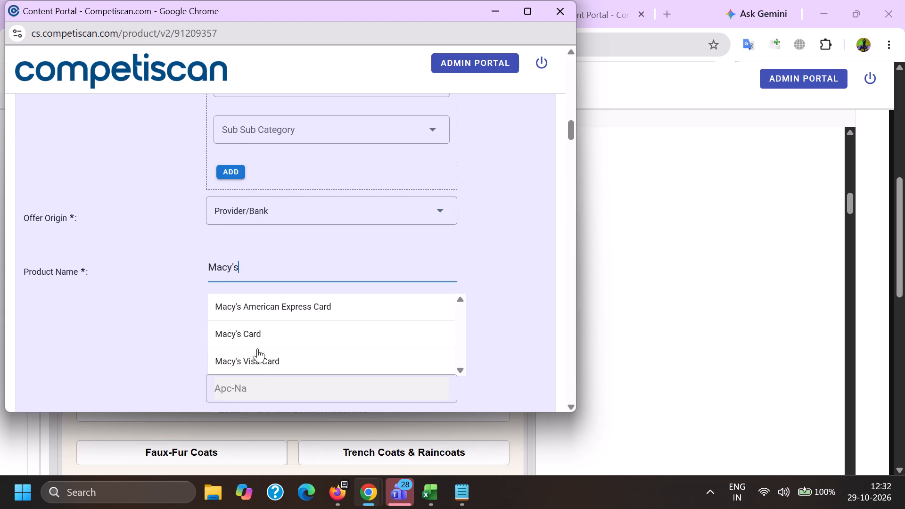
click(249, 331)
Move the first sector/category entry down one place in the list.
scroll(249, 331, up, 5)
click(274, 281)
Replace the product headline with "30% off designer coats from Donna Karan New York & more" copied from the email editor page.
scroll(281, 240, down, 5)
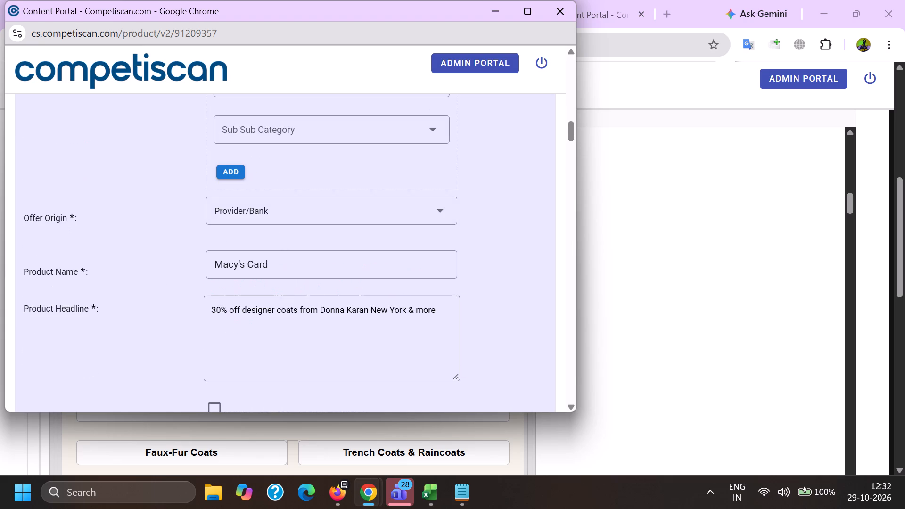
drag(441, 316, 0, 318)
key(BackSpace)
key(alt+Tab)
scroll(95, 327, up, 2)
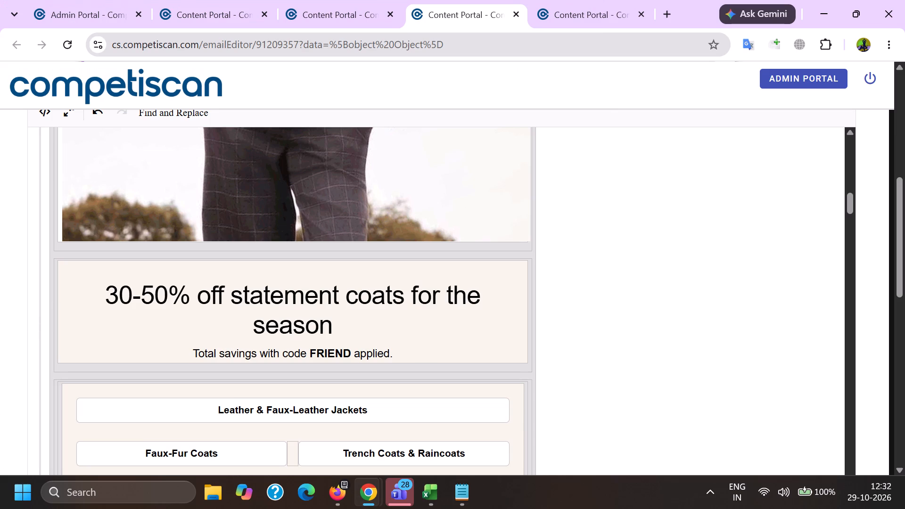
scroll(95, 327, up, 15)
drag(81, 198, 349, 195)
key(ctrl+c)
key(alt+Tab)
key(ctrl+v)
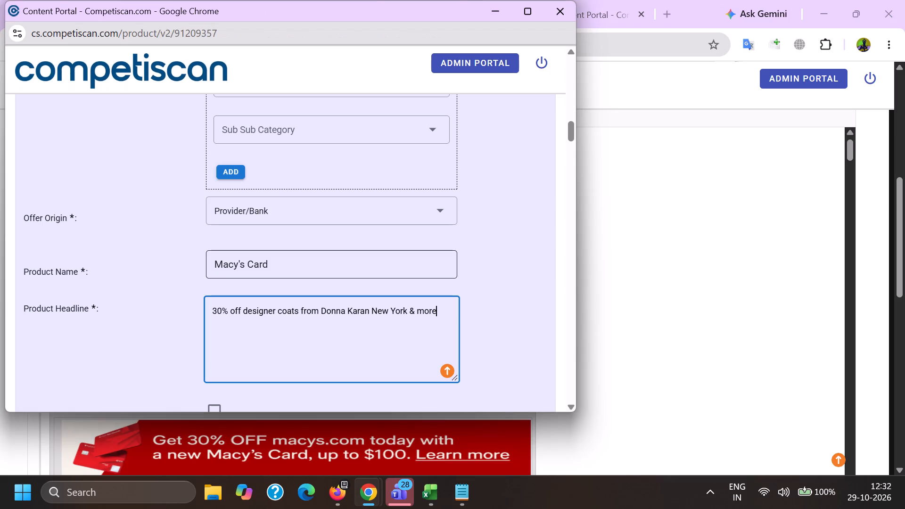
Change the ampersand in the product headline to "and" and end the sentence with a period.
click(417, 308)
key(Left)
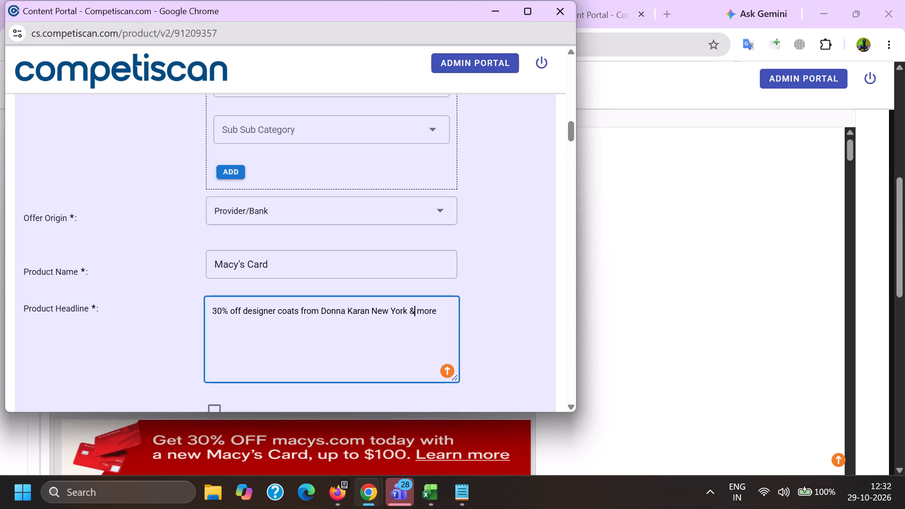
key(BackSpace)
text(an)
key(d)
click(449, 311)
key(period)
key(space)
Append "Get 30% OFF macys.com today with a new Macy's Card, up to $100" to the headline, copied from product 20954864.
key(alt+Tab)
click(578, 0)
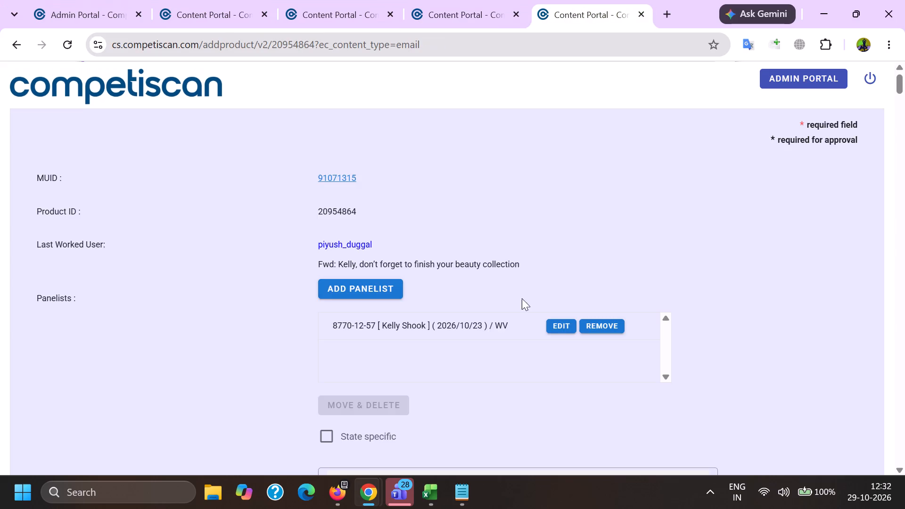
scroll(508, 297, up, 5)
scroll(503, 290, down, 18)
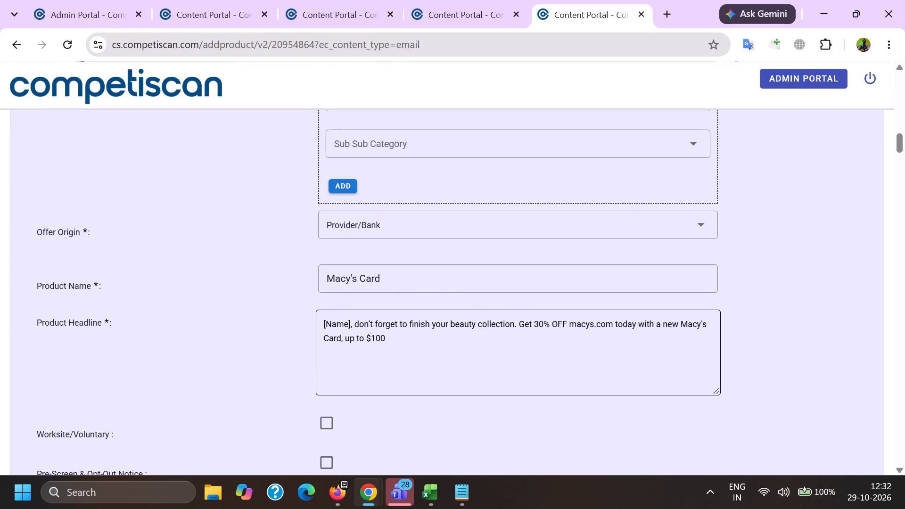
double_click(528, 323)
shift+click(536, 353)
key(ctrl+c)
key(alt+Tab)
key(ctrl+v)
Set the response mechanism to URL/Website and choose the mailing type.
scroll(224, 254, down, 5)
click(242, 263)
scroll(252, 161, down, 9)
click(285, 306)
drag(154, 307, 181, 309)
click(270, 305)
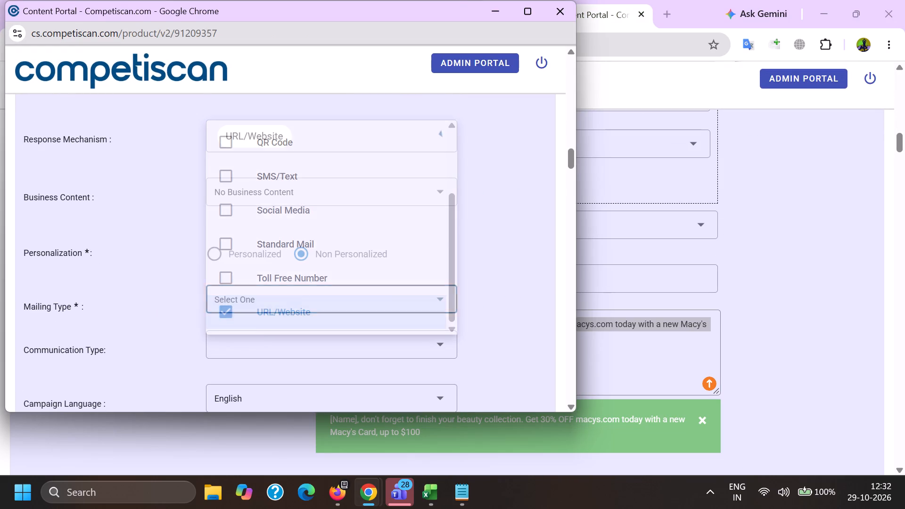
click(263, 233)
drag(135, 257, 154, 273)
Select Bonuses/Contests/Incentives and Co-Brand as the communication types.
click(249, 345)
scroll(240, 195, down, 3)
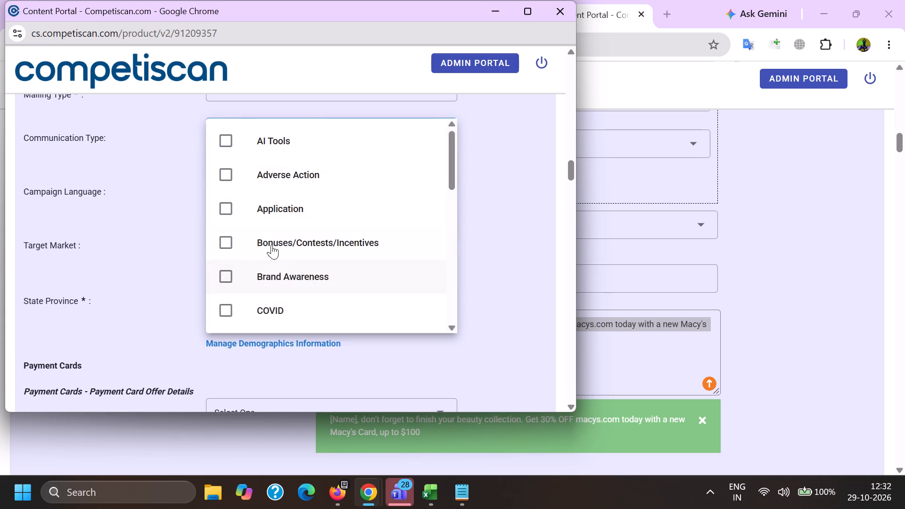
click(271, 244)
scroll(271, 244, down, 6)
click(284, 155)
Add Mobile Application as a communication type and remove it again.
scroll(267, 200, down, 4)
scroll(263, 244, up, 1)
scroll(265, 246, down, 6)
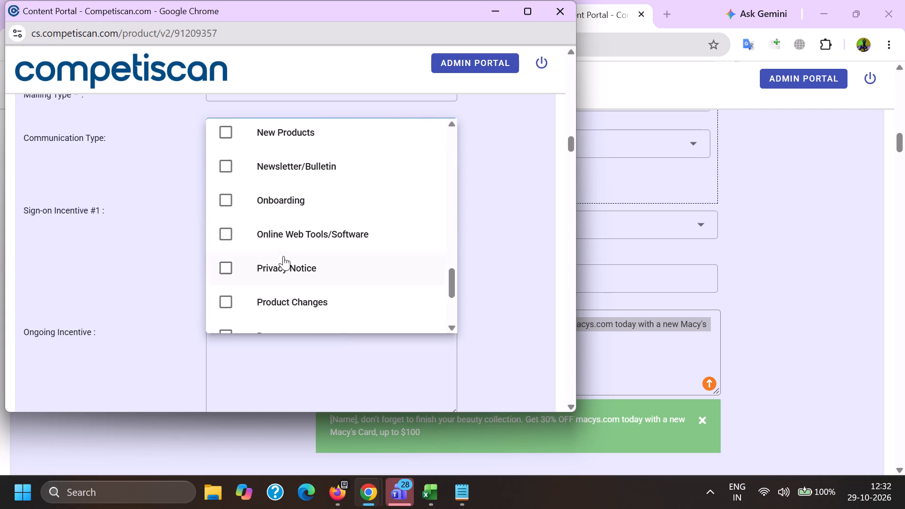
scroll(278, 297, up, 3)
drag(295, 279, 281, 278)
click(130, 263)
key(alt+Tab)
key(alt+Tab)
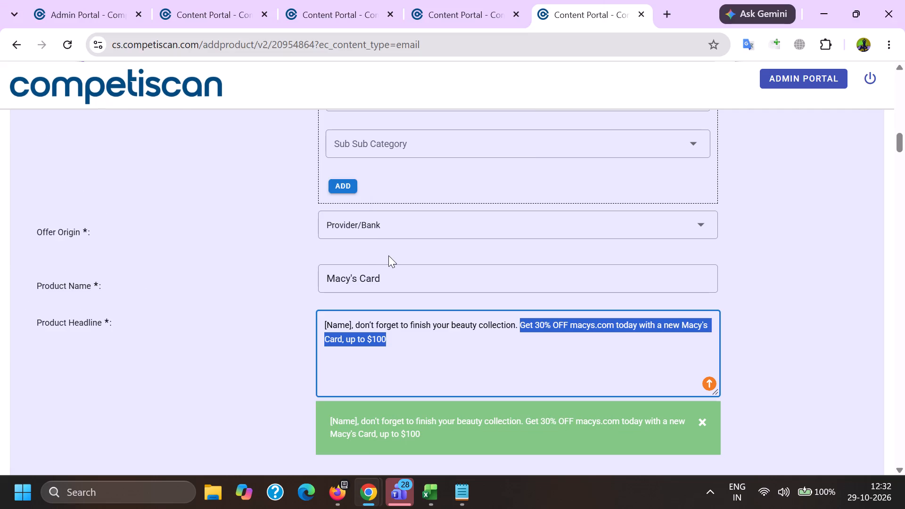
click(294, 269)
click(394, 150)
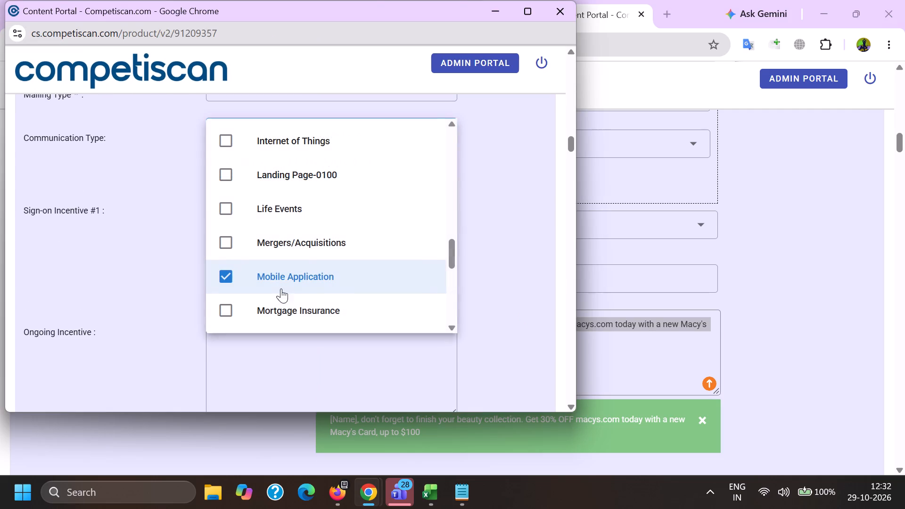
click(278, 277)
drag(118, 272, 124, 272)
Fill Sign-on Incentive #1 with "30% OFF macys.com today with a new Macy's Card, up to $100" copied from product 20954864.
click(253, 263)
key(alt+Tab)
scroll(607, 190, down, 9)
drag(640, 334, 640, 334)
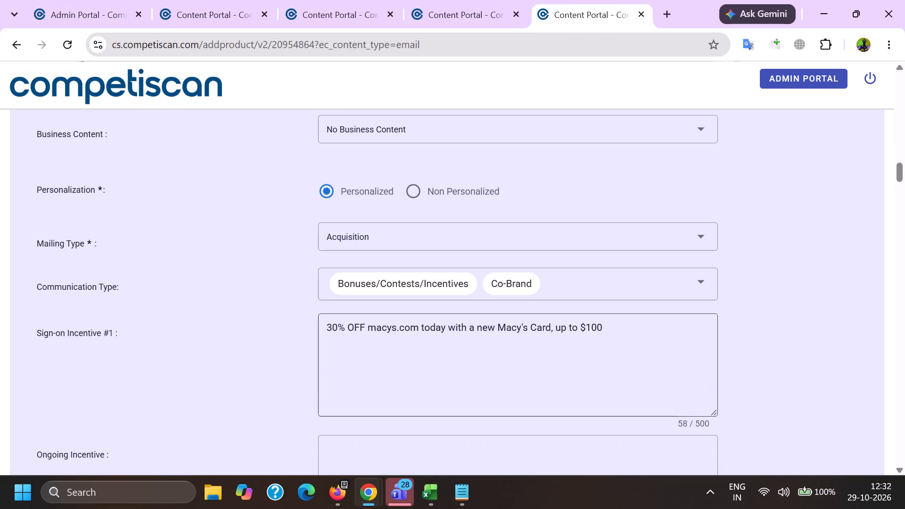
drag(640, 334, 137, 333)
key(ctrl+c)
key(alt+Tab)
ctrl+click(272, 239)
key(ctrl+v)
Set Sign-on Incentive Type #1 to Coupon/Discount and Sign-on Incentive Value #1 to 30.00.
scroll(220, 234, down, 3)
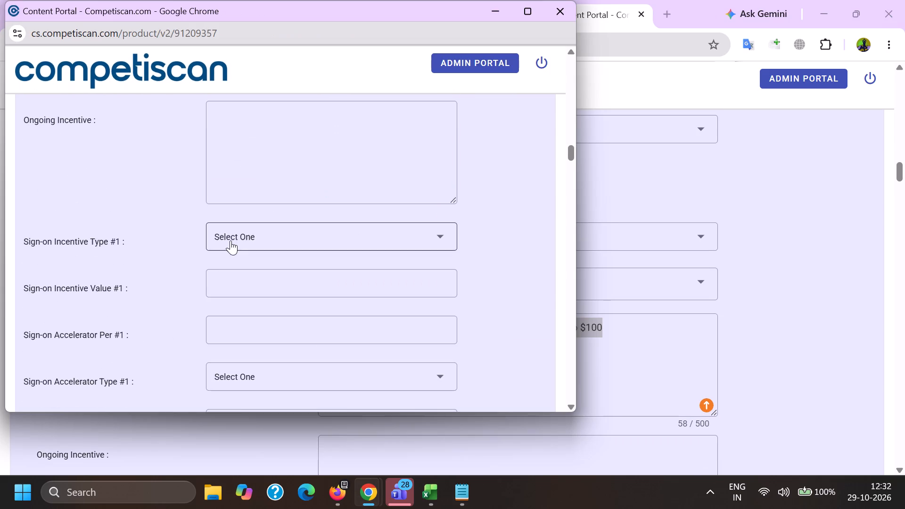
click(233, 233)
scroll(250, 278, down, 4)
click(267, 298)
drag(164, 286, 195, 288)
click(254, 274)
text(30.0)
key(0)
key(Tab)
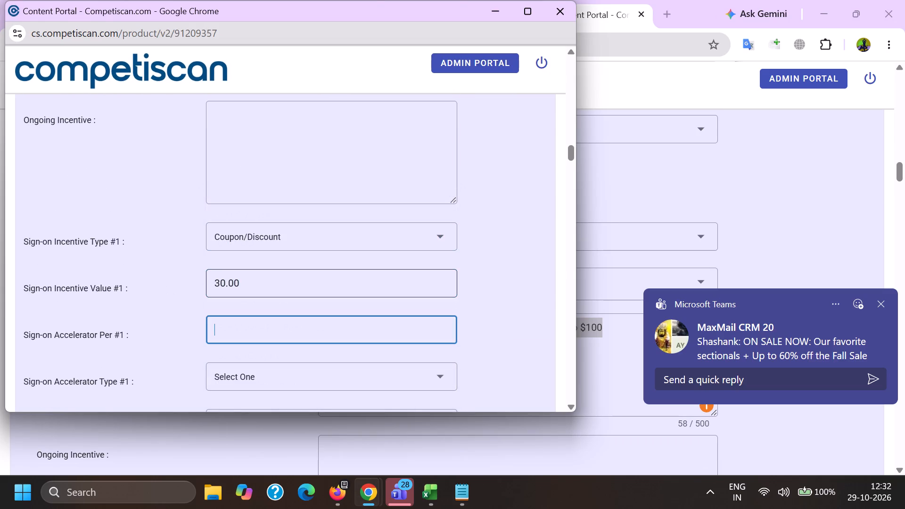
Enter 30.00 in the field following Sign-on Accelerator Type #1.
key(Tab)
key(Tab)
text(30.)
key(0)
key(0)
key(Tab)
key(Tab)
key(Tab)
Mark the card as having a reward program and set the reward program emphasis to Points.
scroll(265, 274, down, 20)
scroll(265, 274, down, 7)
click(222, 137)
click(240, 164)
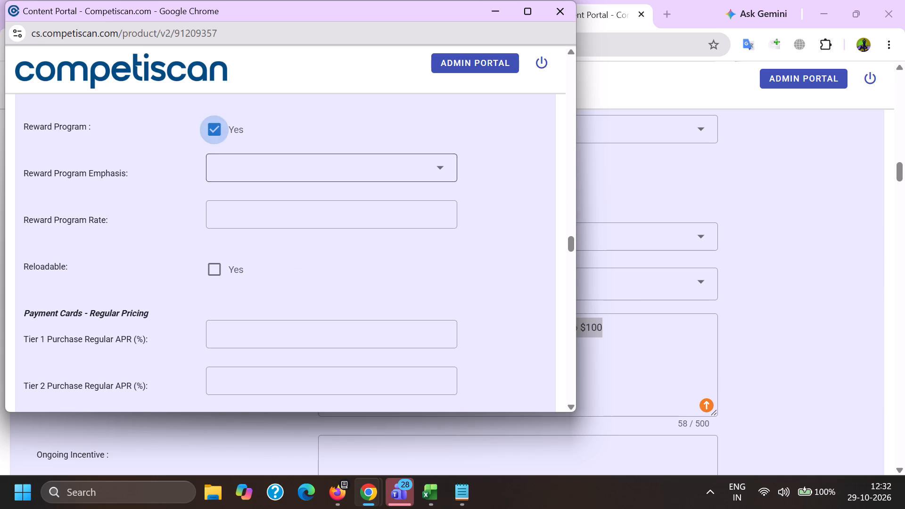
click(262, 242)
click(161, 253)
Choose the payment card's application type and set the primary card level to Not Mentioned.
scroll(194, 267, up, 3)
click(243, 145)
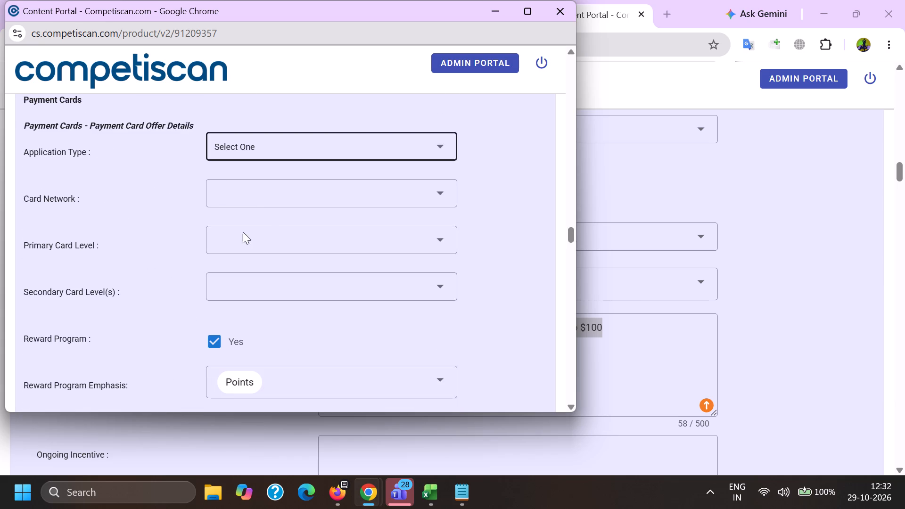
drag(271, 211, 265, 214)
drag(135, 227, 165, 232)
click(246, 240)
scroll(254, 155, down, 1)
drag(282, 347, 275, 347)
double_click(113, 326)
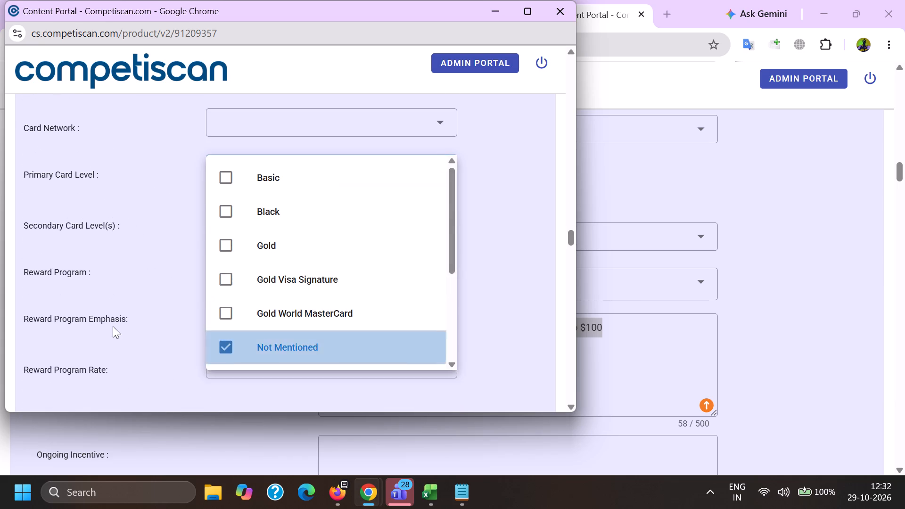
Mark Credit Card Mentioned in the retail credit section and submit the product.
key(End)
click(215, 188)
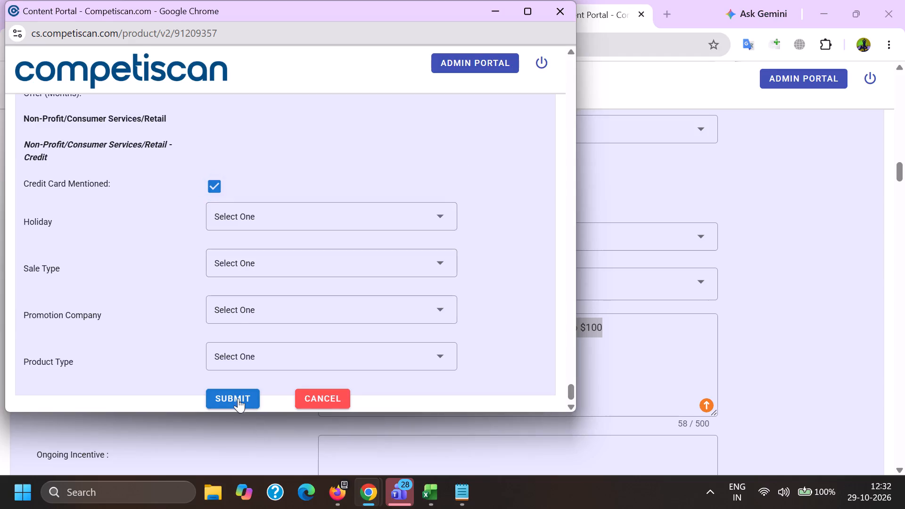
click(238, 397)
Switch to Firefox and reload the Focus email list.
click(340, 498)
click(251, 422)
click(136, 0)
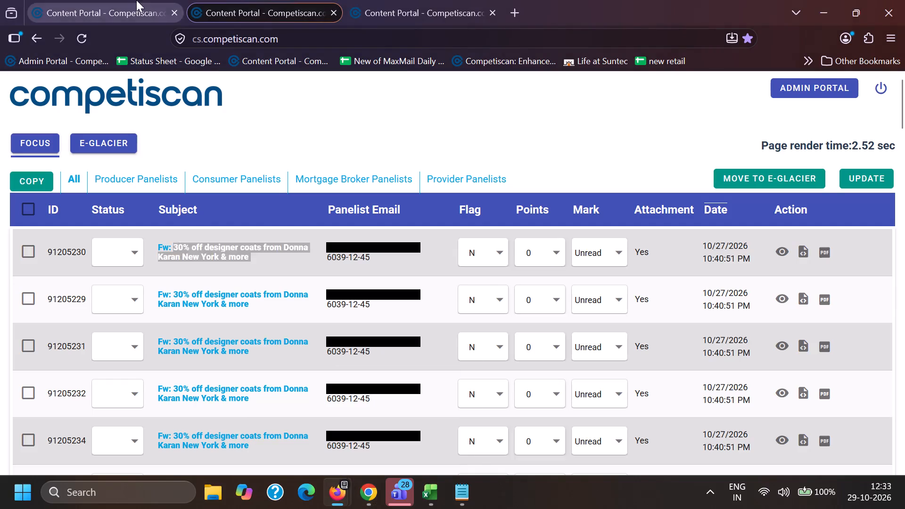
click(51, 151)
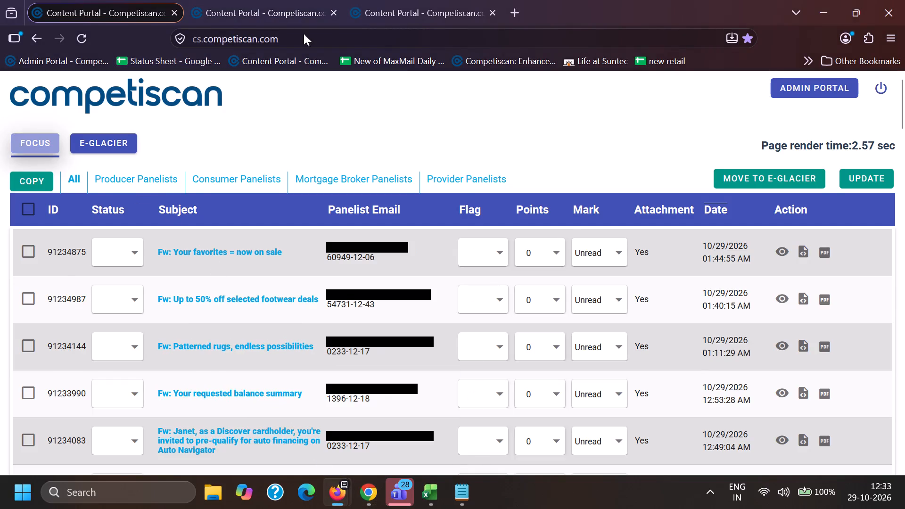
click(285, 0)
Return to Chrome and rerun the subject search for "30% off designer coats from Donna Karan New York & more".
click(368, 495)
drag(277, 419, 276, 409)
click(213, 0)
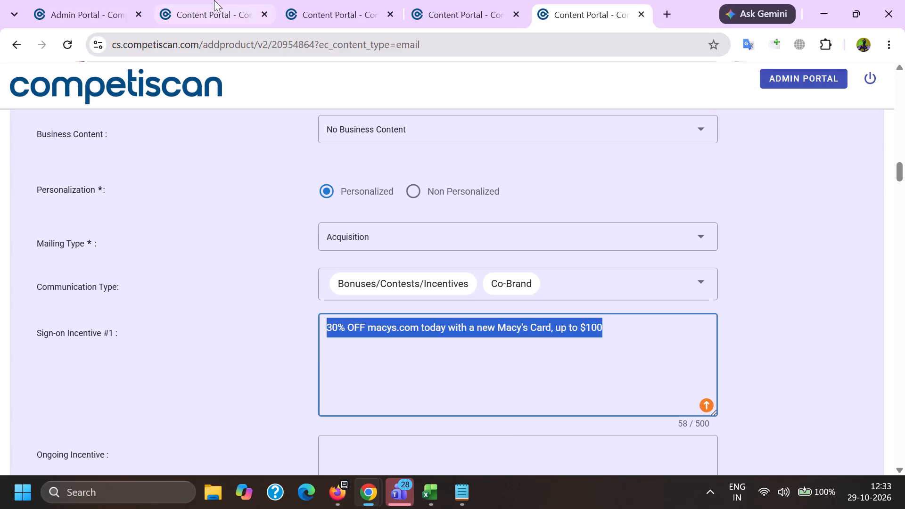
click(265, 0)
click(326, 0)
click(460, 313)
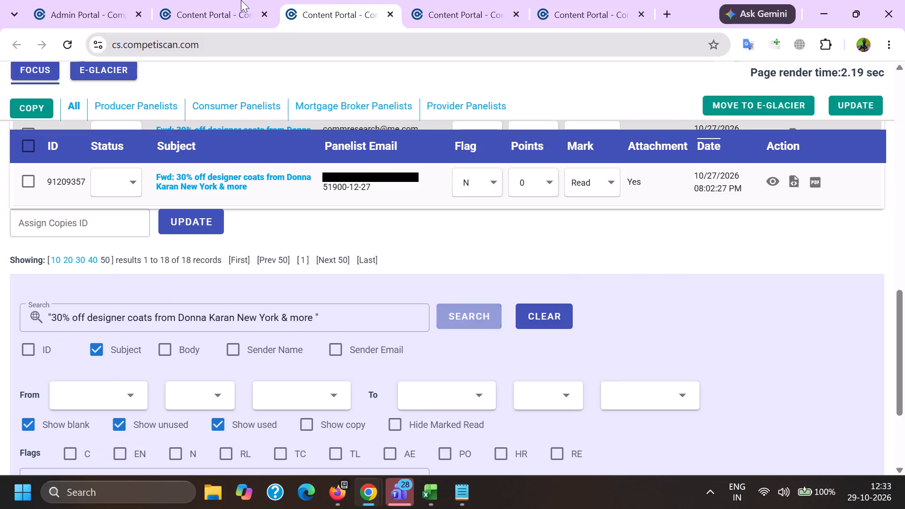
In the second Content Portal tab in Chrome, clear the month, day and year of the From date filter.
click(225, 0)
scroll(184, 267, down, 1)
double_click(115, 246)
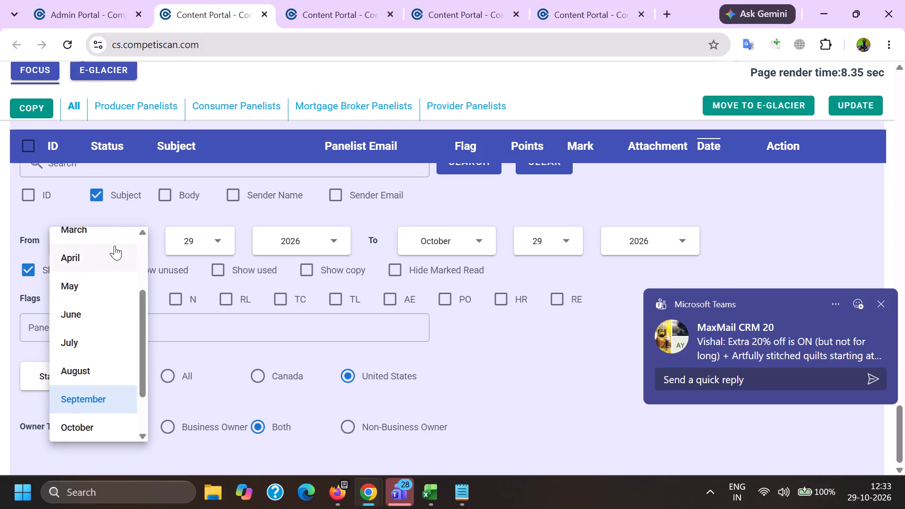
scroll(109, 246, up, 4)
click(108, 247)
double_click(199, 243)
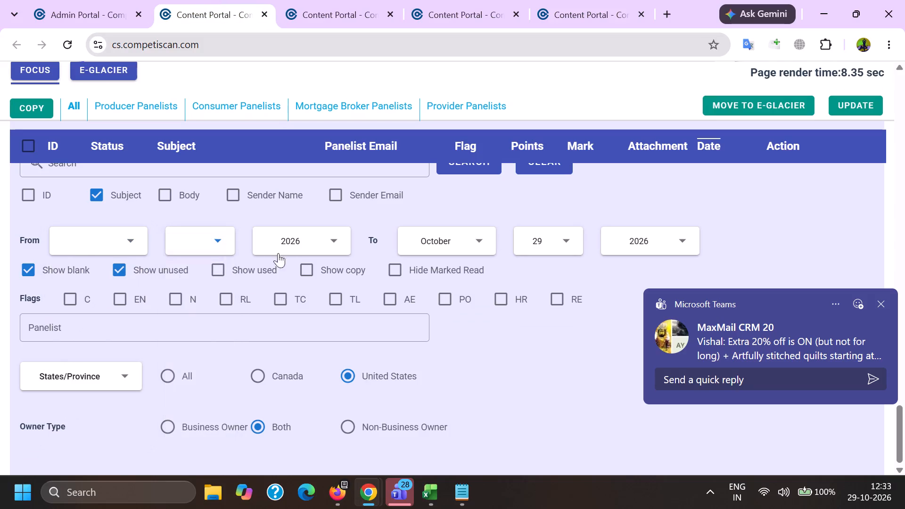
double_click(288, 247)
scroll(297, 254, up, 6)
click(299, 251)
Clear the month, day and year of the To date filter.
double_click(448, 238)
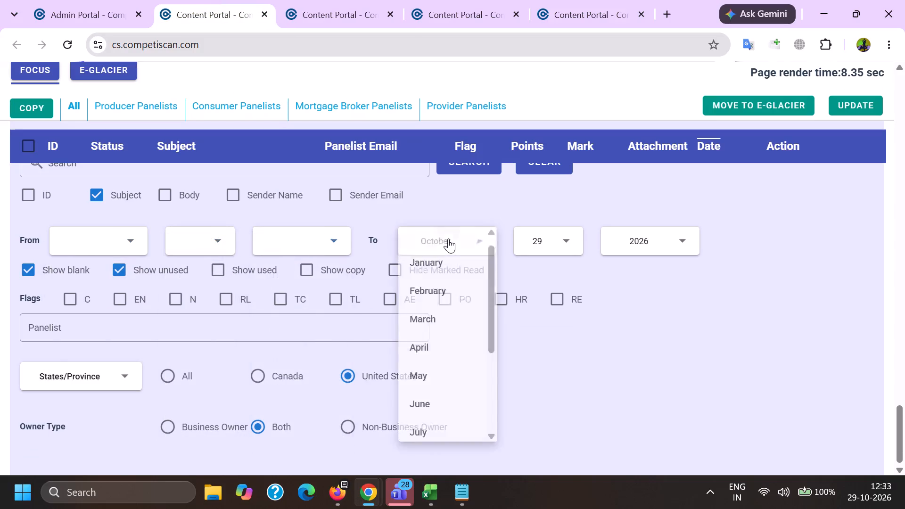
scroll(430, 257, up, 7)
click(441, 248)
click(531, 238)
click(552, 241)
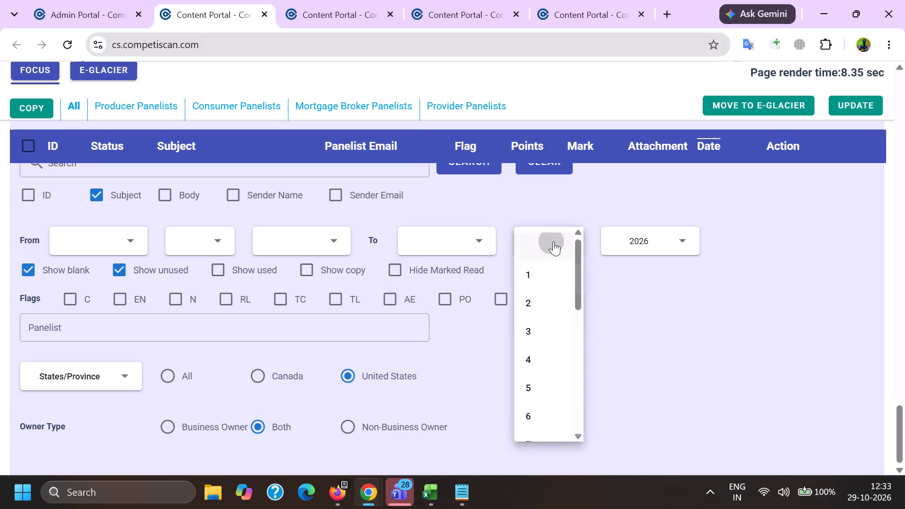
double_click(638, 238)
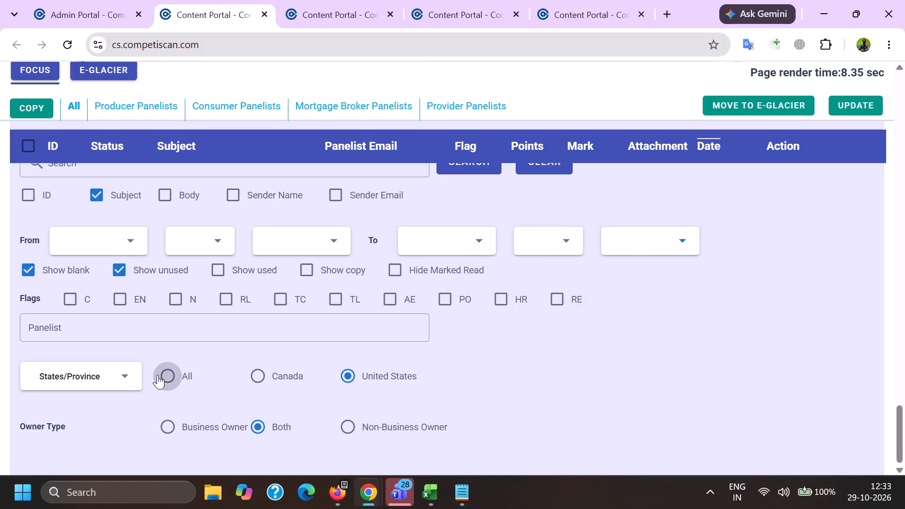
Set the region filter to All and include used emails in the search.
click(157, 375)
click(226, 268)
In the third Content Portal tab with the designer coats results, set the Assign Copies ID to 91209357.
click(316, 34)
click(323, 0)
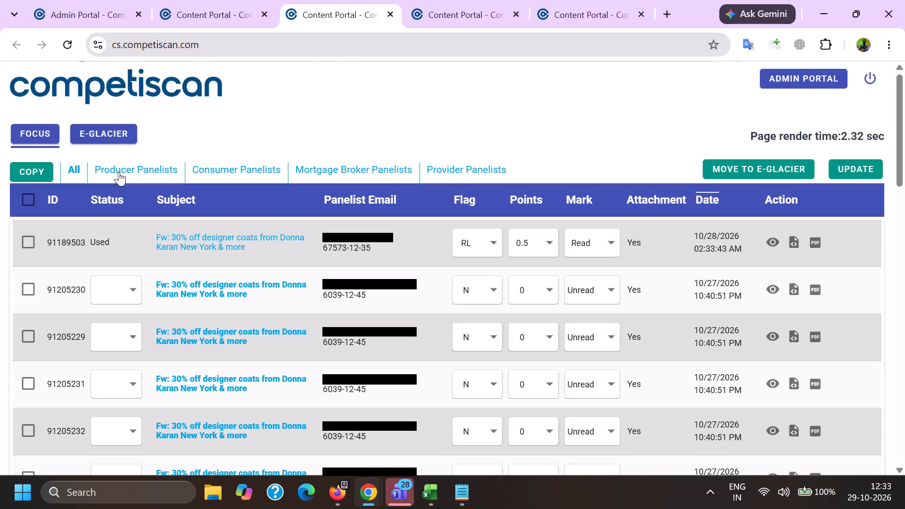
scroll(68, 362, down, 5)
scroll(64, 410, down, 2)
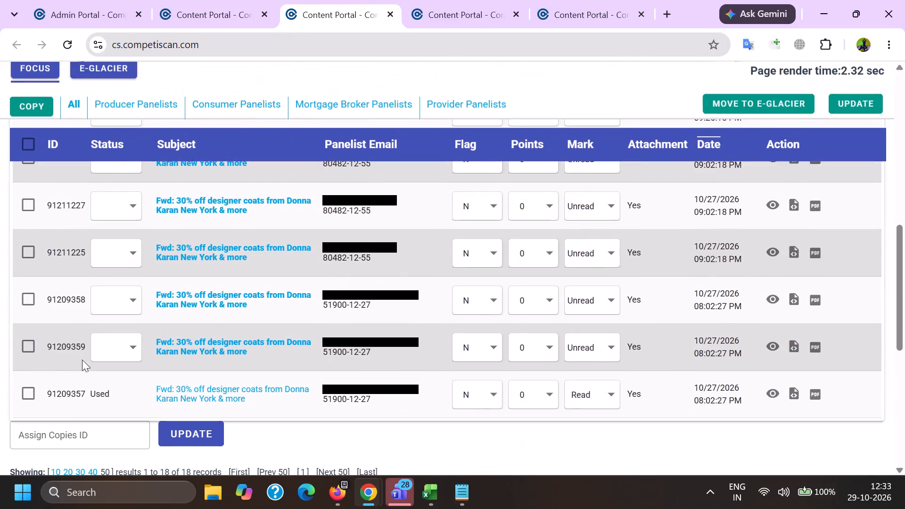
triple_click(64, 395)
double_click(64, 394)
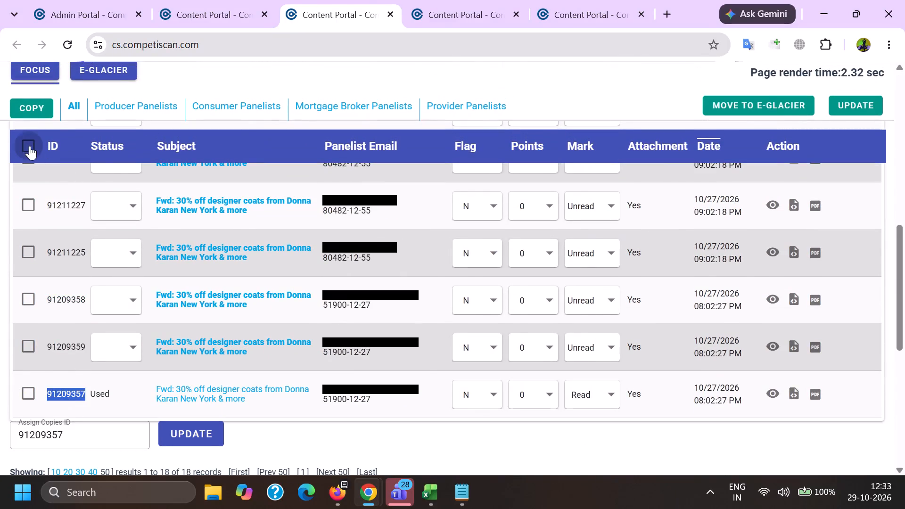
Select all listed emails except the used 91189503 and 91209357, and update them as copies with flag RL and 0.5 points.
click(30, 146)
click(32, 389)
scroll(32, 373, up, 5)
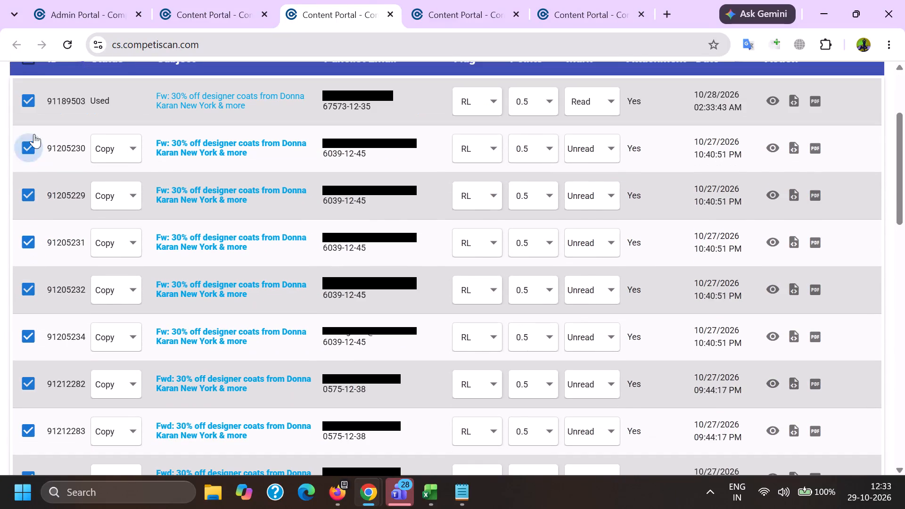
click(33, 114)
click(33, 111)
scroll(451, 205, up, 4)
click(854, 168)
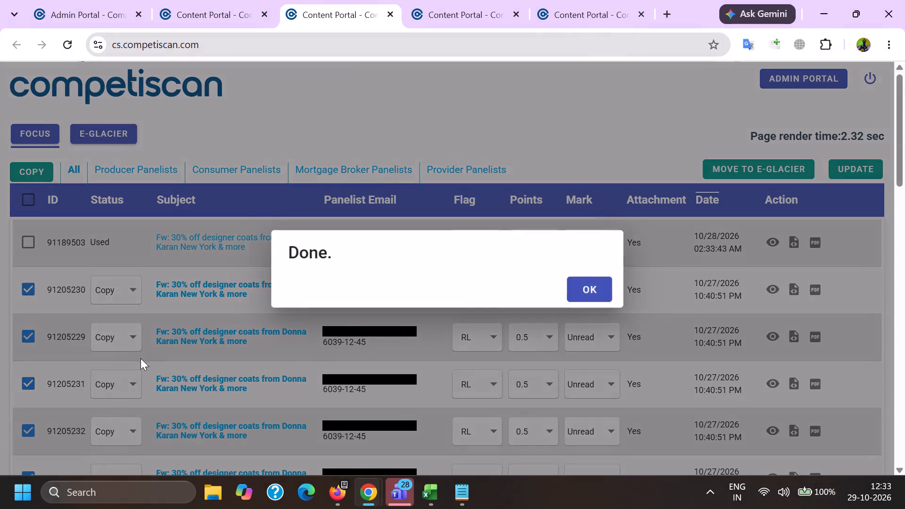
click(141, 358)
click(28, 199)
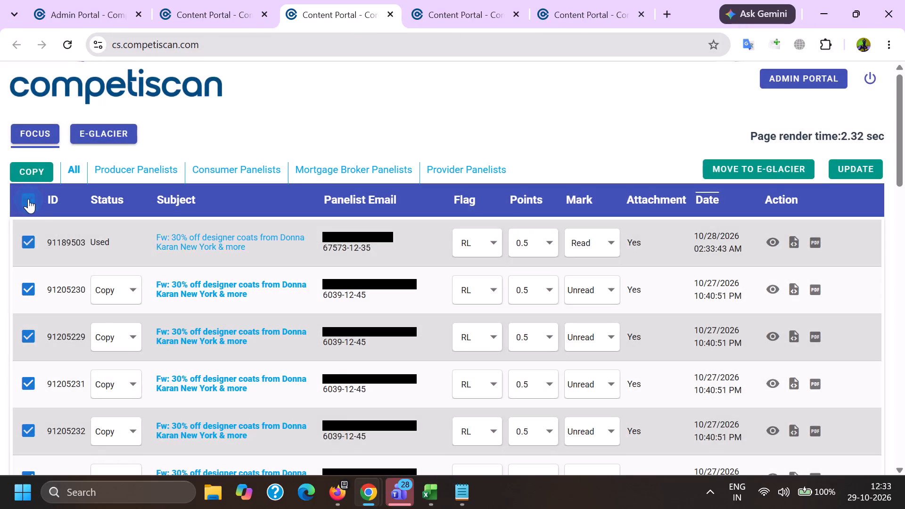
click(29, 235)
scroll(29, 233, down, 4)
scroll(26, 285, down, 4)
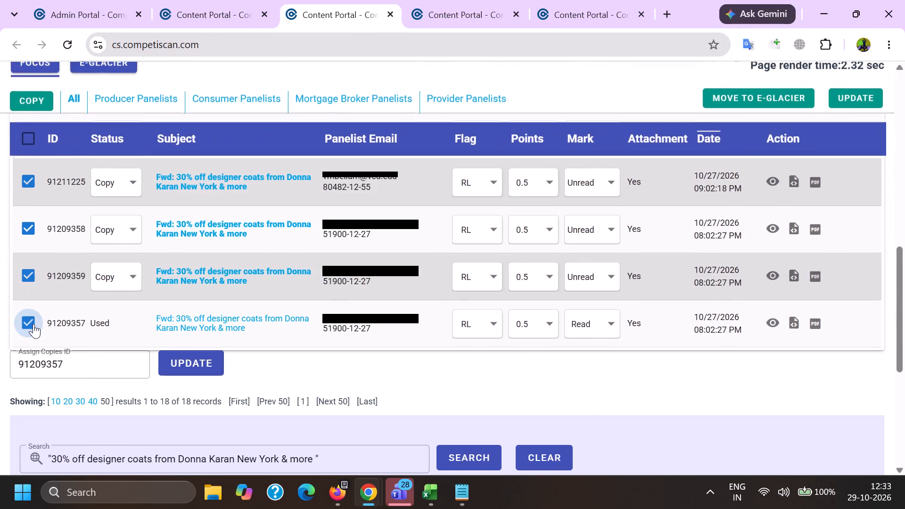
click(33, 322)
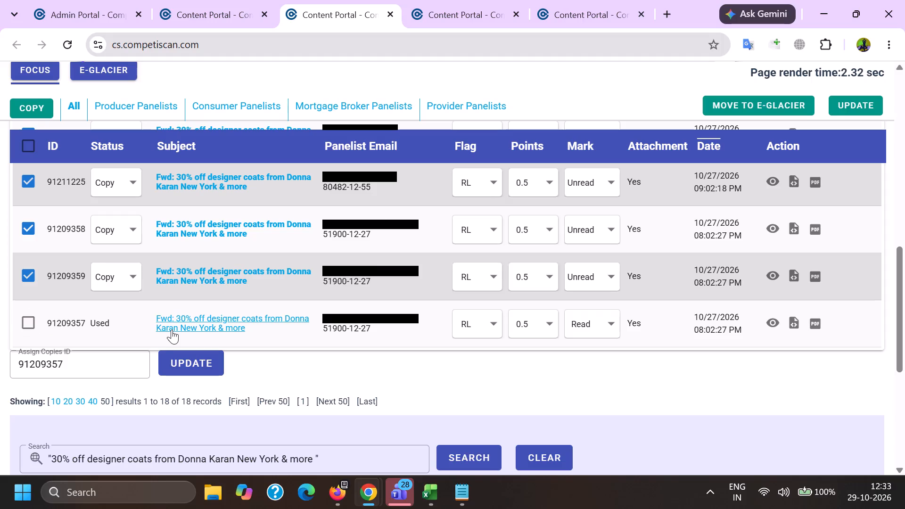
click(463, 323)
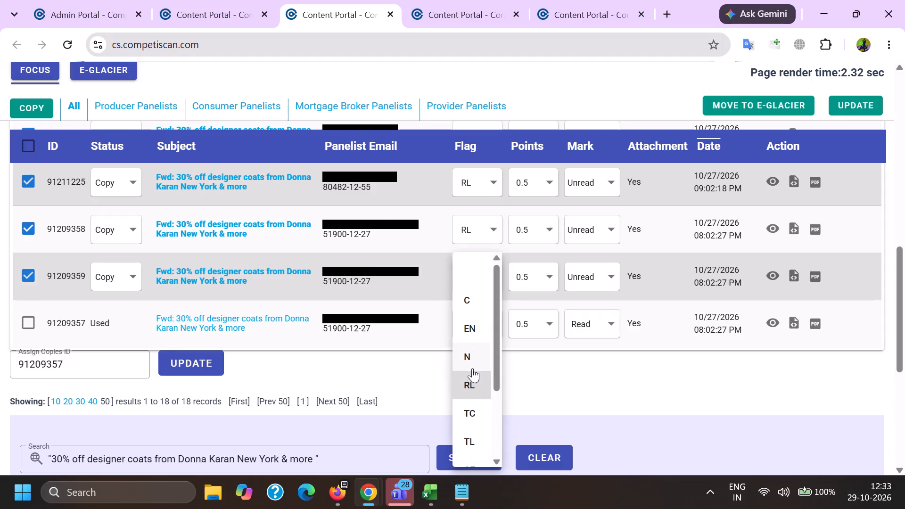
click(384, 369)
Rerun the subject search for "30% off designer coats from Donna Karan New York & more".
click(452, 453)
click(512, 145)
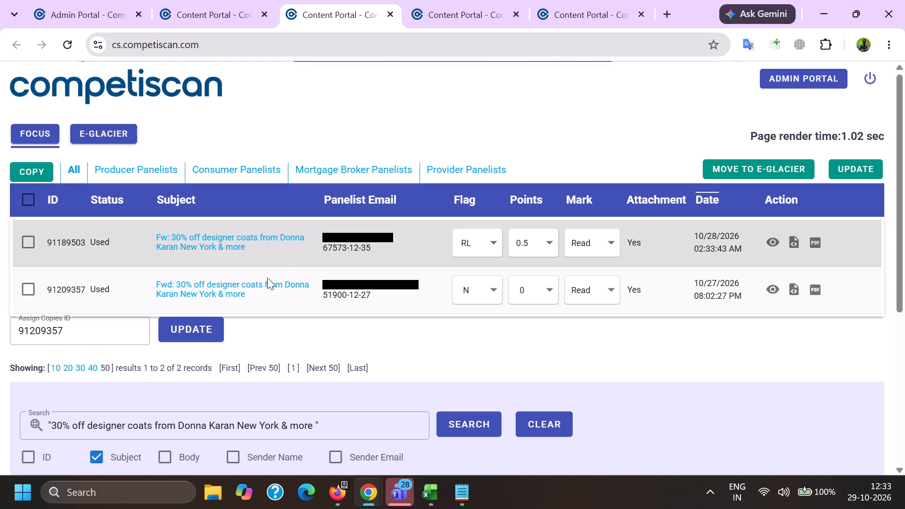
Switch to the Firefox email list and copy the subject "Under $350 diamonds, gemstones & more" of email 91018148.
click(214, 0)
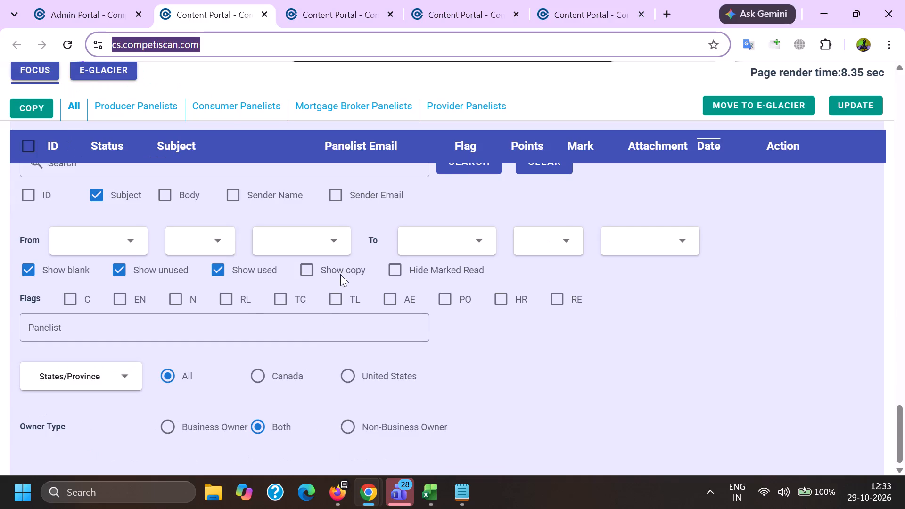
click(319, 0)
click(338, 493)
click(255, 427)
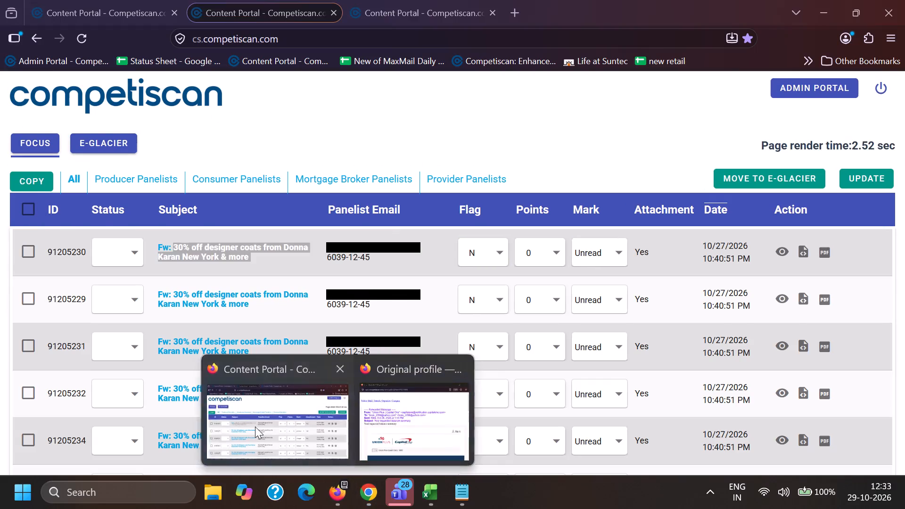
scroll(230, 328, down, 3)
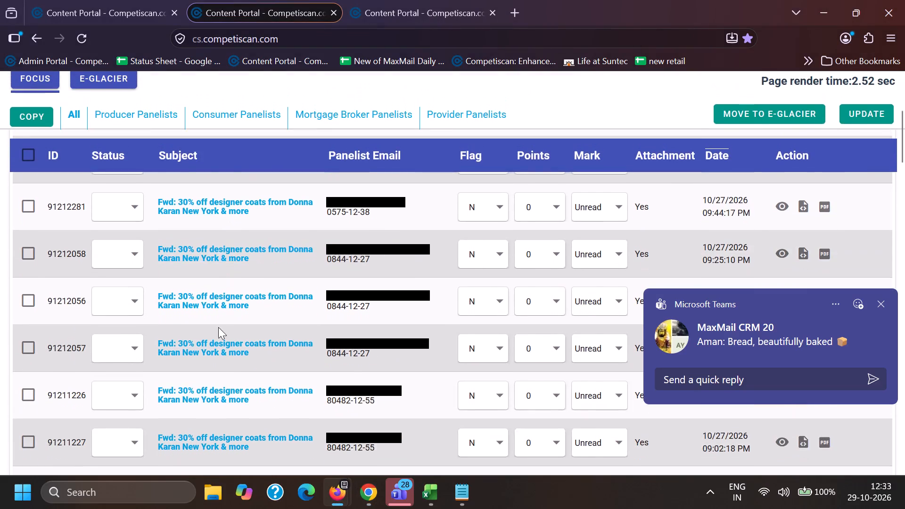
scroll(213, 328, down, 5)
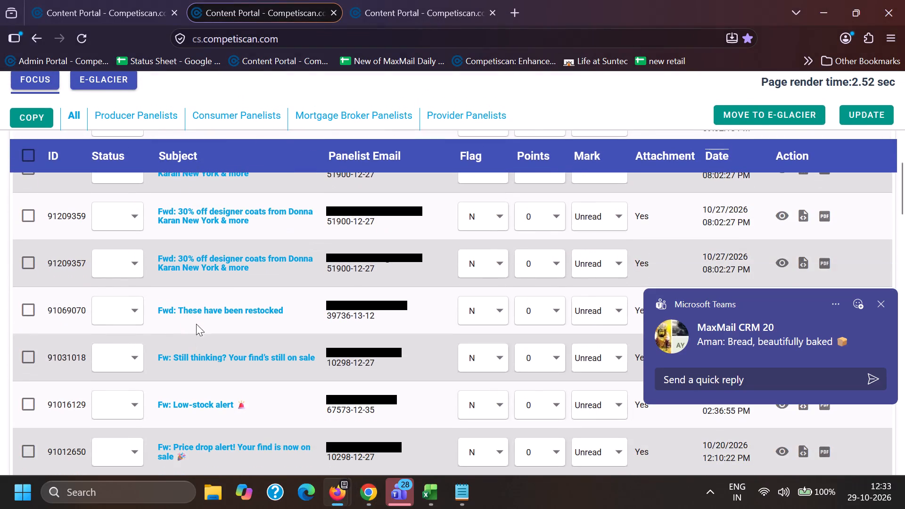
scroll(180, 339, down, 2)
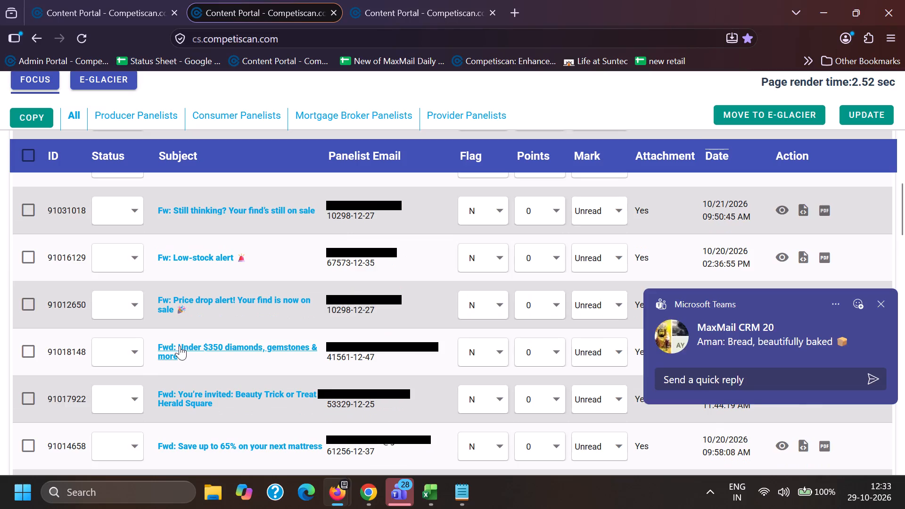
drag(180, 344, 209, 362)
key(ctrl+c)
key(ctrl+c)
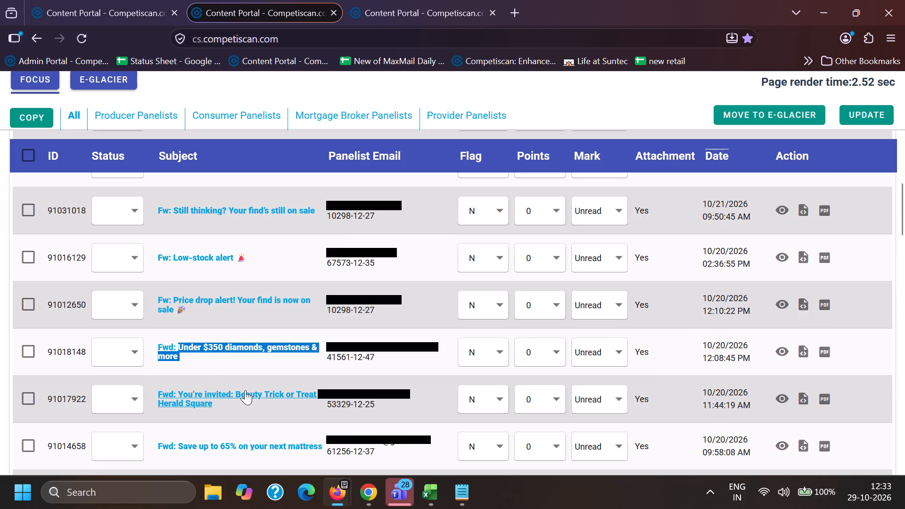
In Chrome, replace the search text with the quoted subject "Under $350 diamonds, gemstones & more" and run the search.
key(alt+Tab)
drag(340, 430, 0, 401)
key(BackSpace)
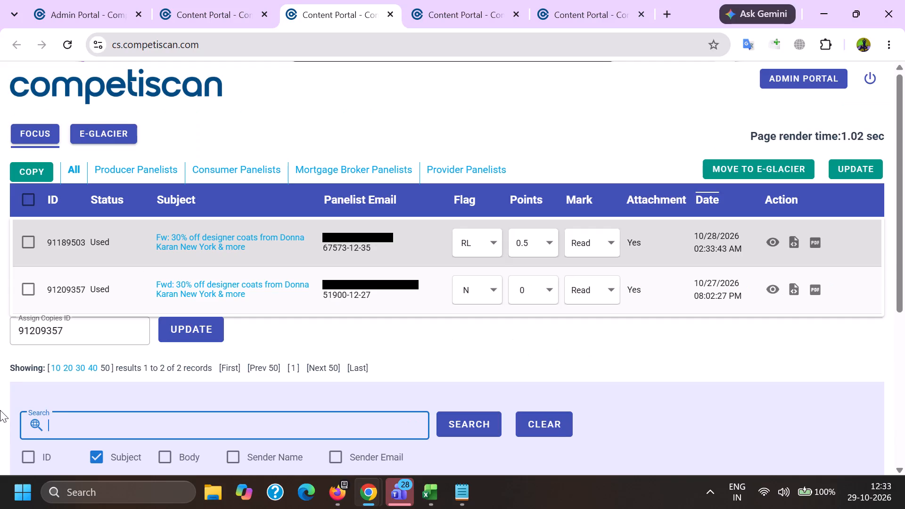
key(shift+quotedbl)
key(ctrl+v)
key(shift+quotedbl)
key(Return)
Switch to Firefox, rerun the "Capital one" search in the first tab, and return to the second tab's email list.
key(alt+Tab)
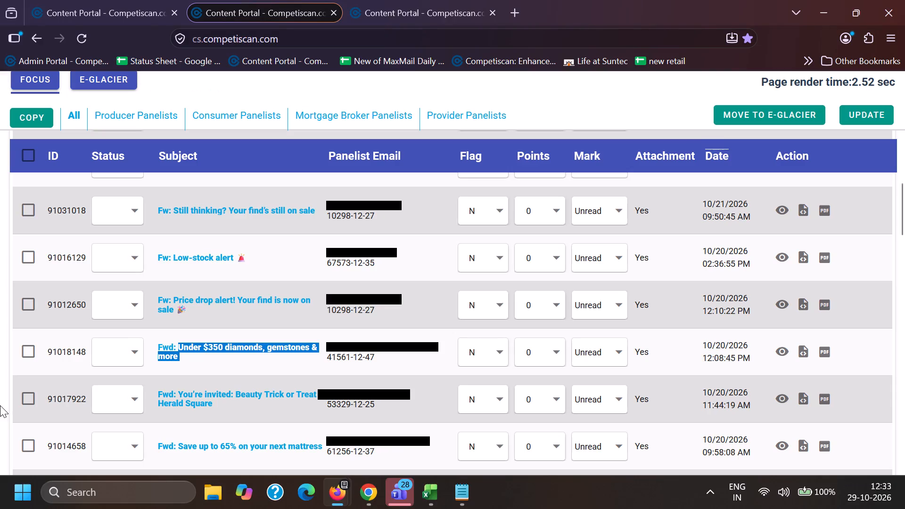
click(166, 0)
scroll(201, 312, down, 3)
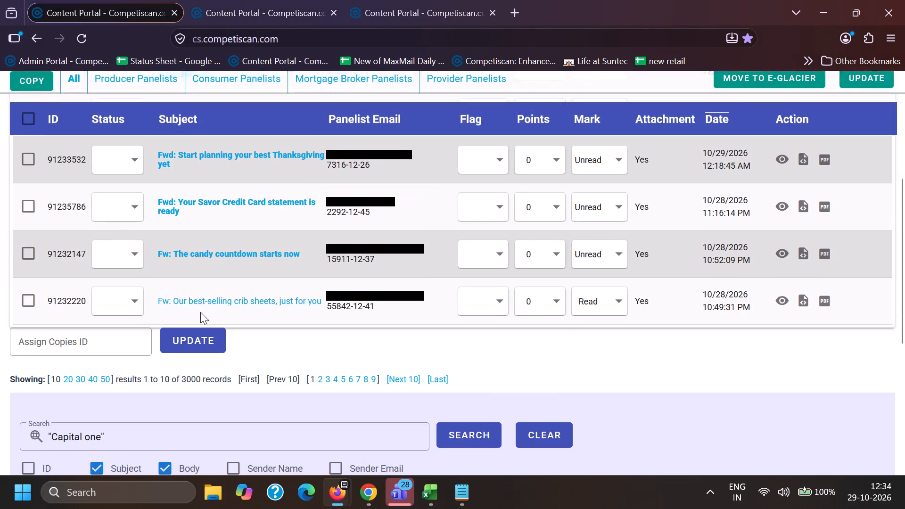
click(469, 432)
click(319, 0)
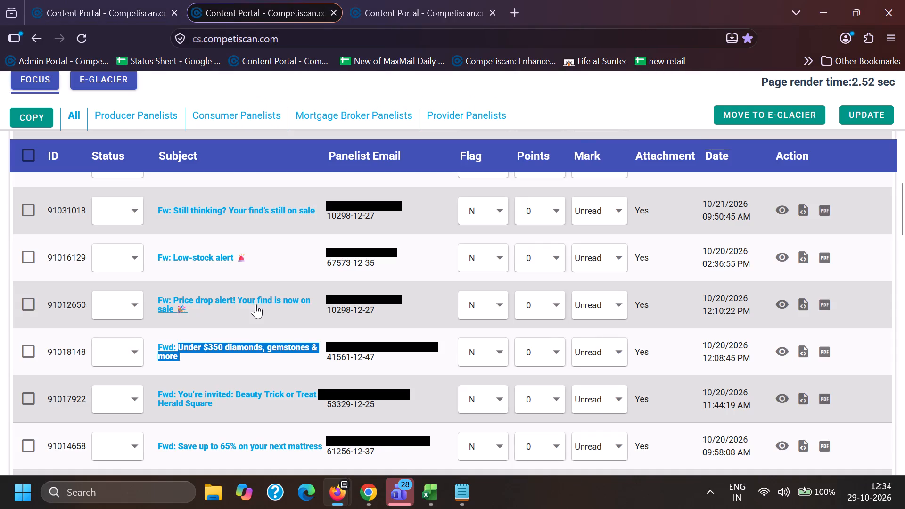
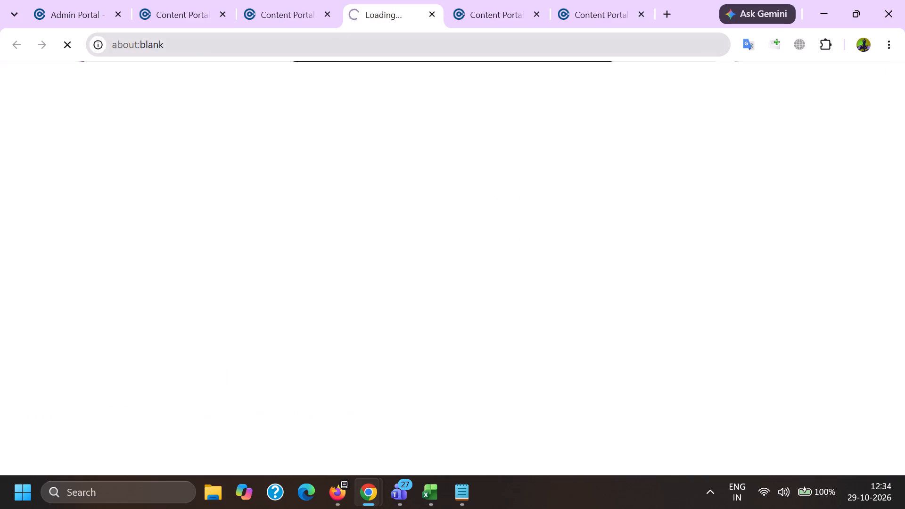
double_click(286, 50)
key(ctrl+c)
click(428, 494)
click(572, 428)
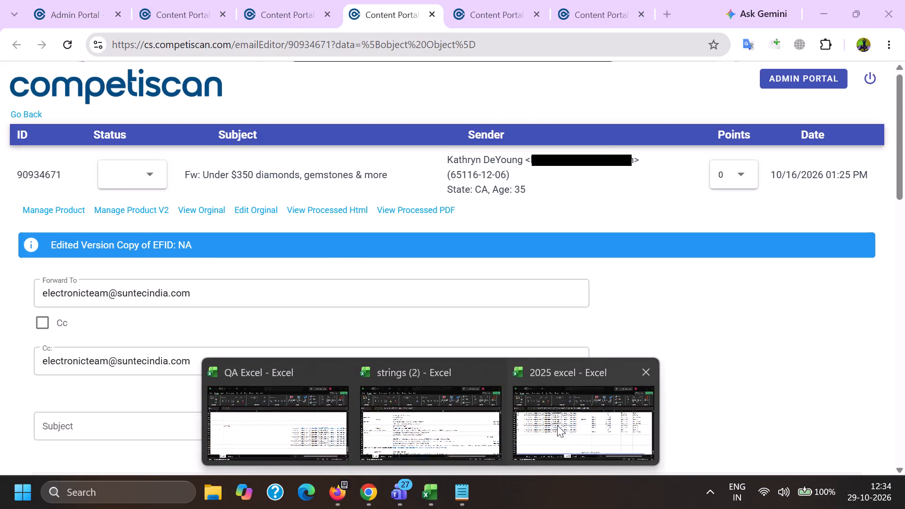
scroll(63, 321, down, 15)
click(57, 263)
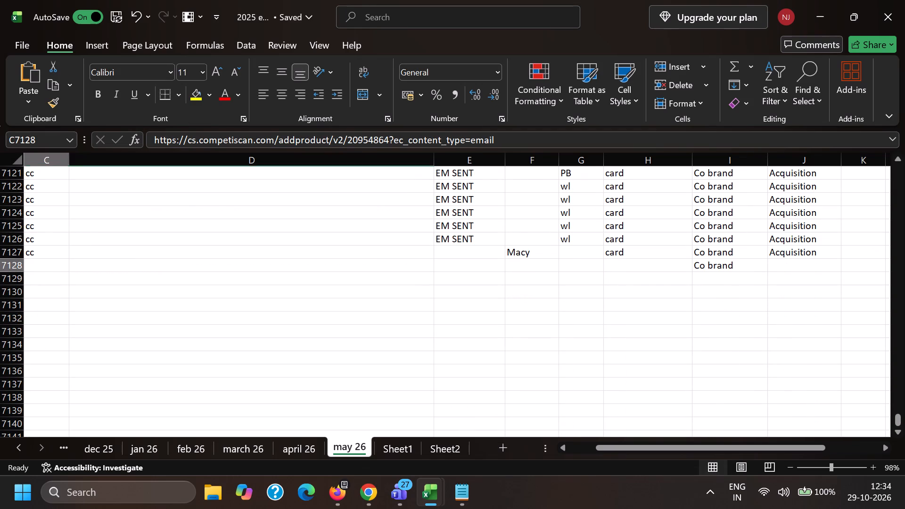
key(Left)
key(ctrl+v)
key(Right)
key(c)
key(c)
key(Right)
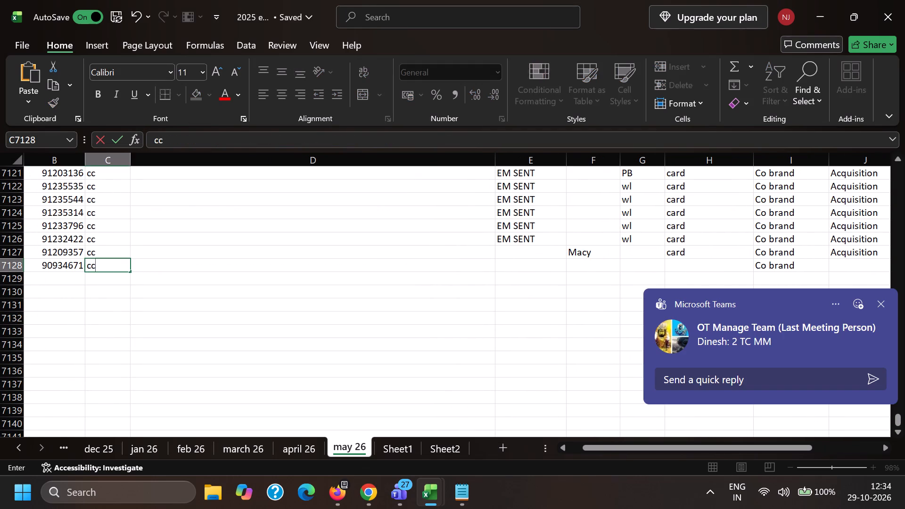
key(Right)
key(Right)
key(m)
key(Right)
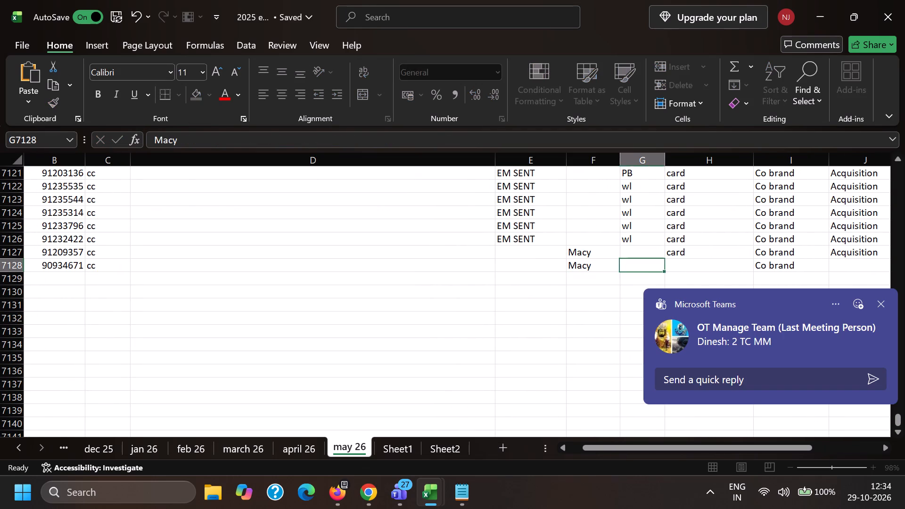
key(Up)
text(16)
key(Down)
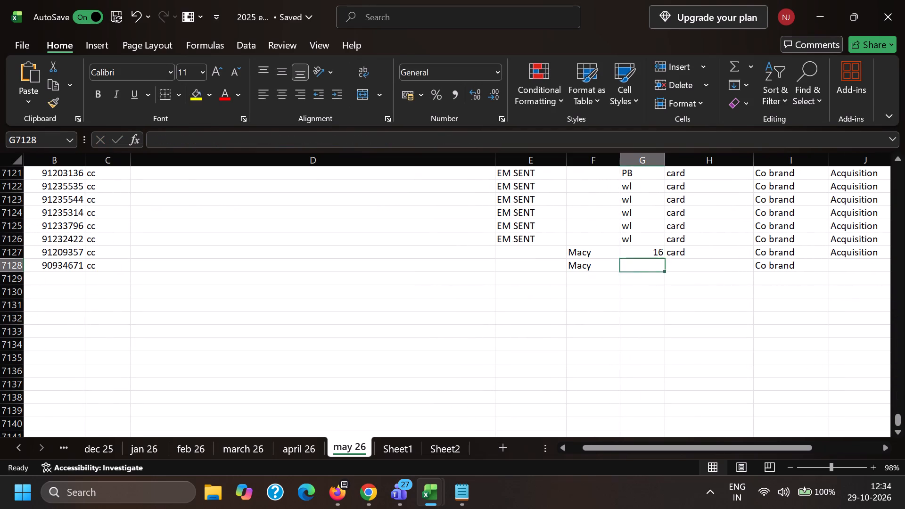
key(Right)
key(c)
key(Right)
key(Right)
key(l)
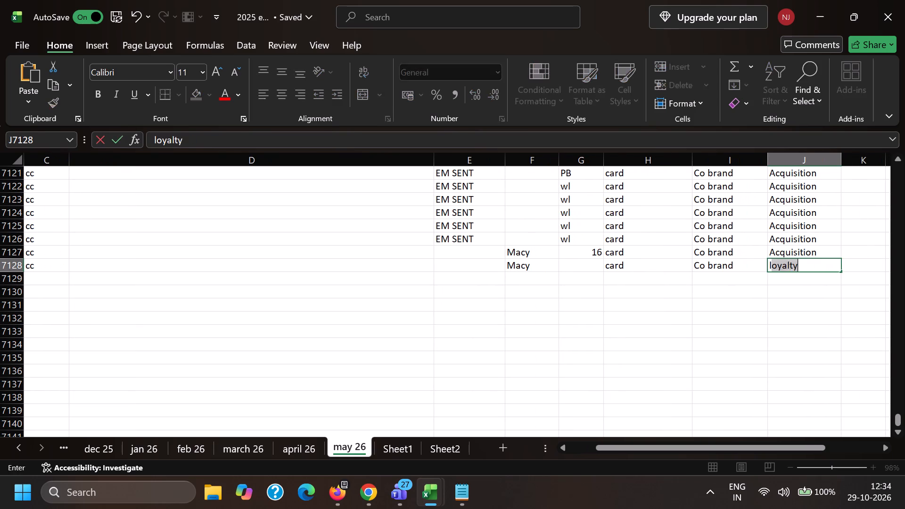
key(Return)
In Chrome, copy the From, Date and Subject block from email 91209357 and paste it above the forwarded message in email 90934671.
key(alt+Tab)
scroll(114, 236, down, 4)
scroll(179, 242, down, 3)
scroll(188, 282, up, 5)
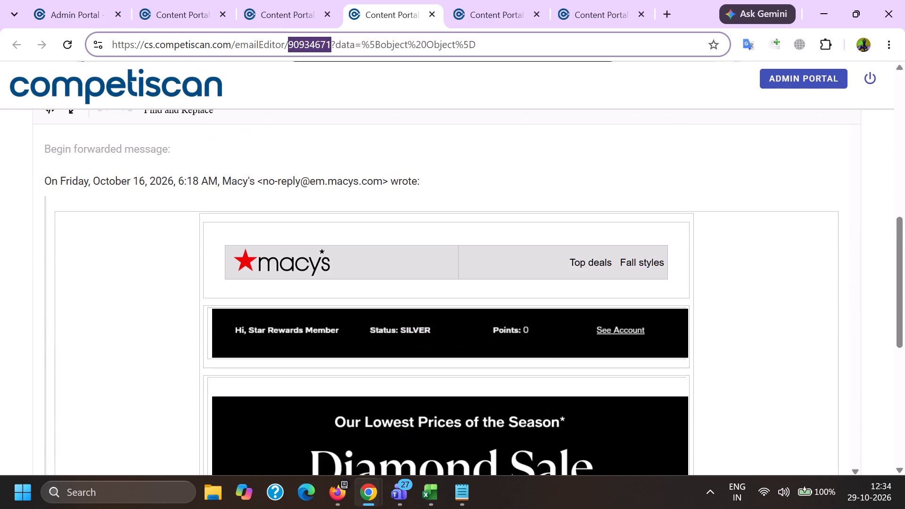
scroll(150, 341, up, 2)
click(509, 0)
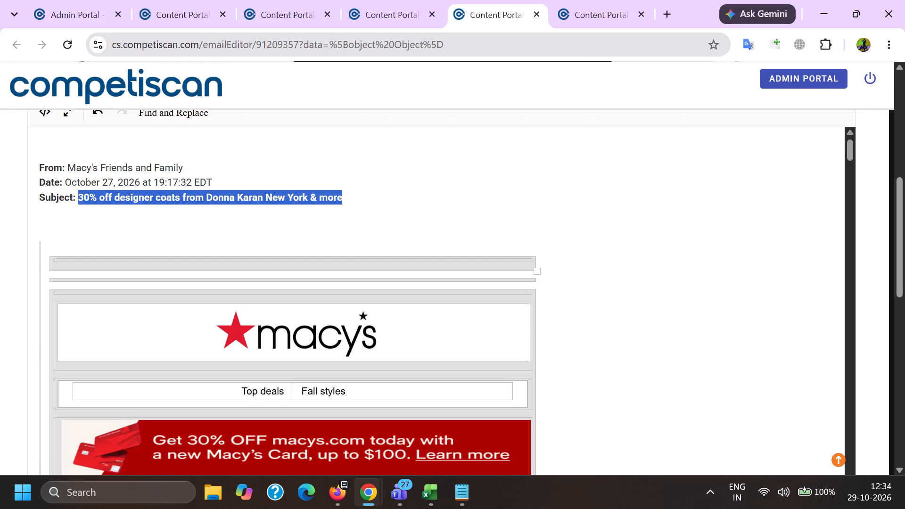
click(357, 207)
drag(395, 209, 8, 149)
key(ctrl+c)
drag(373, 0, 373, 4)
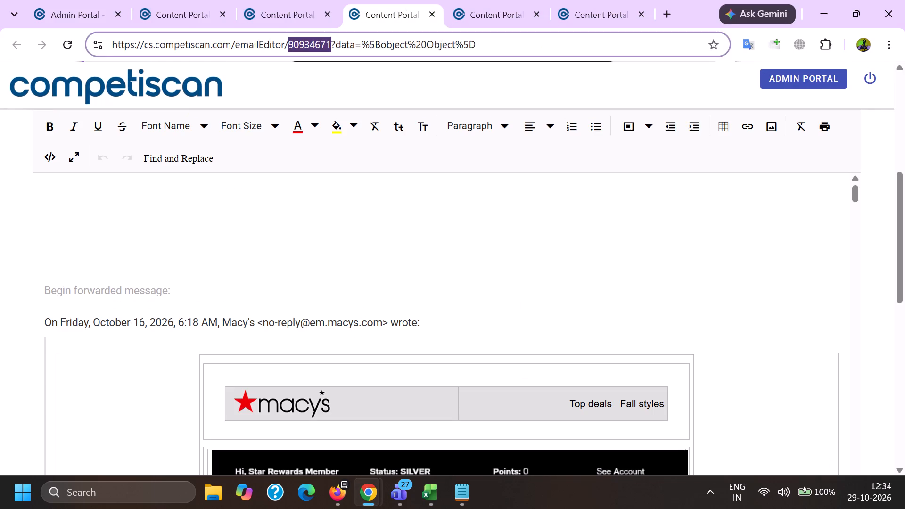
click(139, 220)
key(ctrl+v)
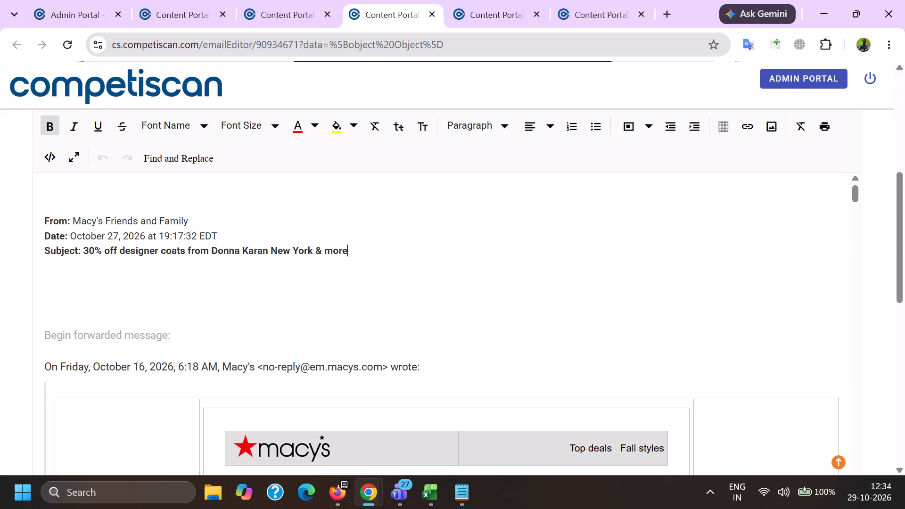
Replace the pasted block's date with "Friday, October 16, 2026, 6:18 AM" from the forwarding line, keeping a space after "Date:".
click(76, 375)
click(70, 363)
drag(70, 363, 78, 367)
shift+click(207, 366)
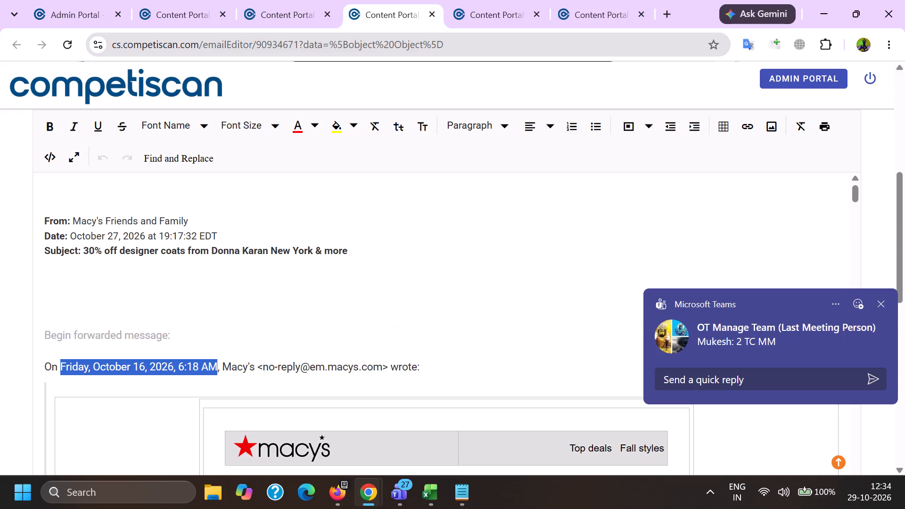
key(ctrl+c)
drag(70, 235, 208, 233)
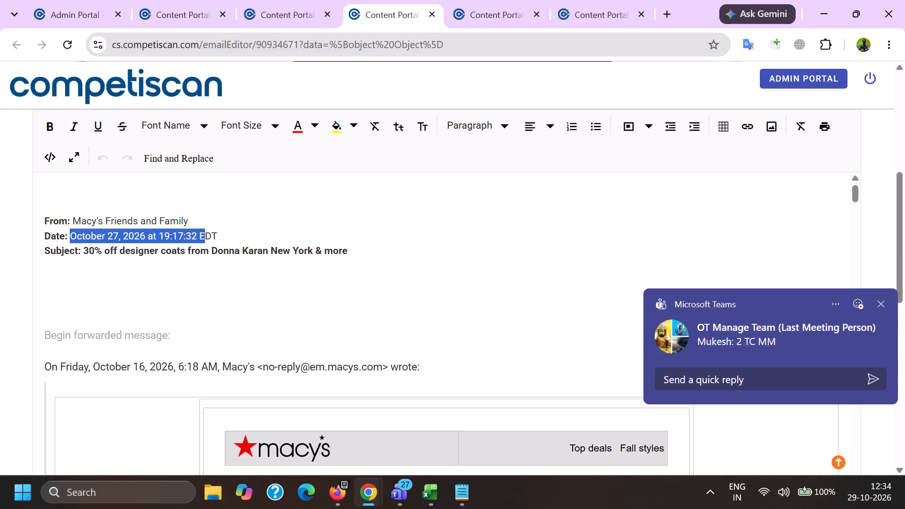
drag(208, 233, 229, 235)
key(ctrl+v)
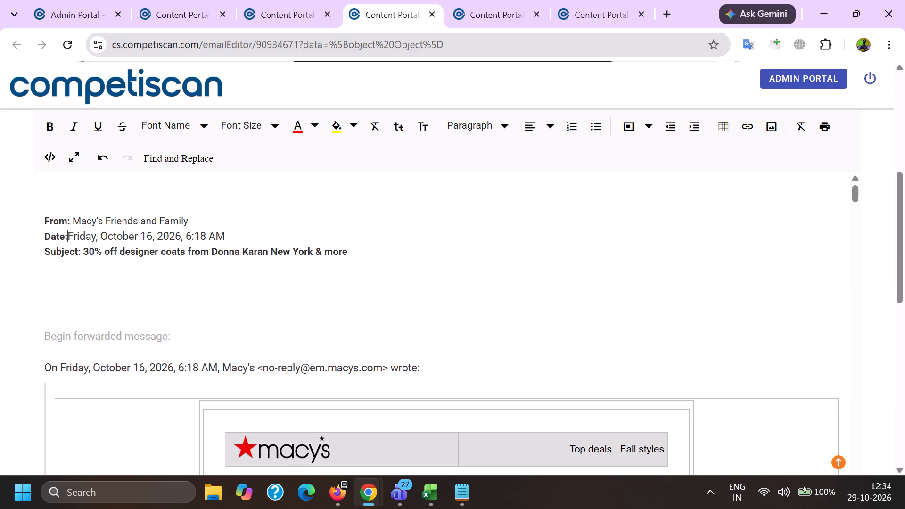
click(69, 236)
key(space)
Replace the block's subject with "Under $350 diamonds, gemstones & more", copied from the email's Subject field.
scroll(128, 325, up, 5)
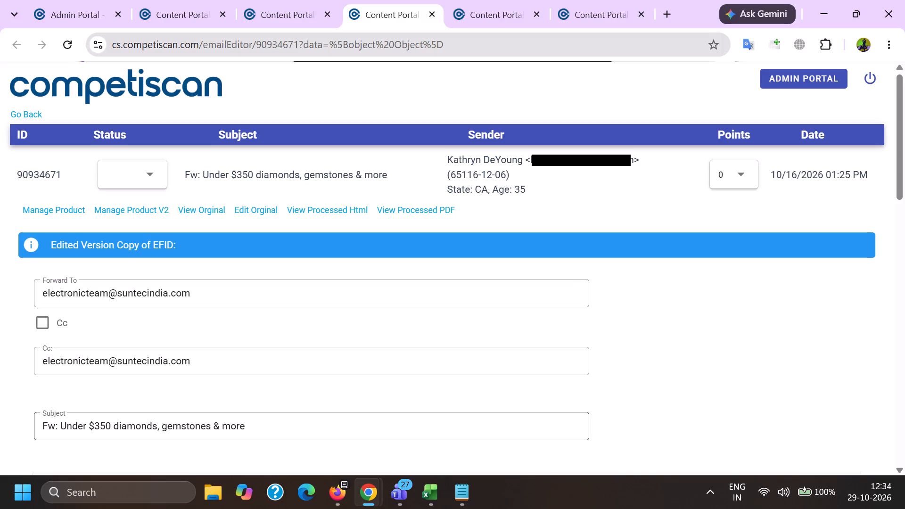
drag(61, 425, 258, 425)
key(ctrl+c)
scroll(160, 275, down, 4)
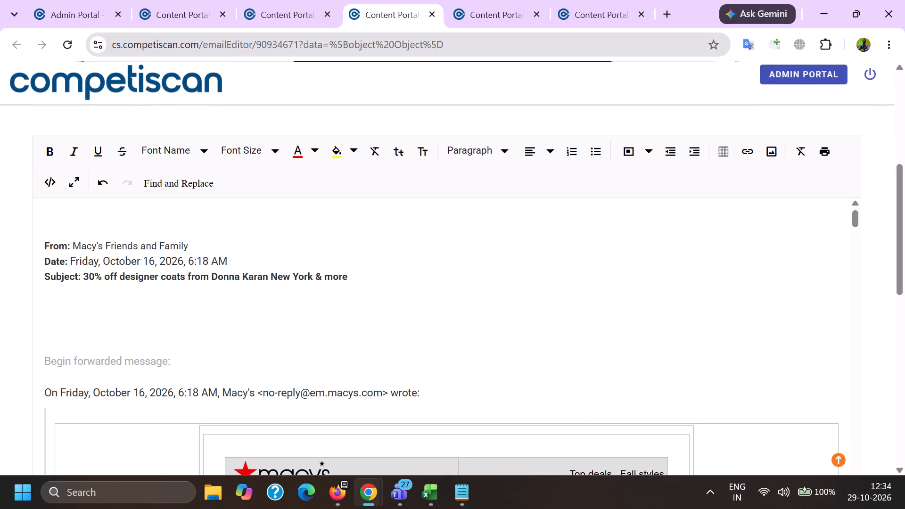
drag(87, 286, 304, 292)
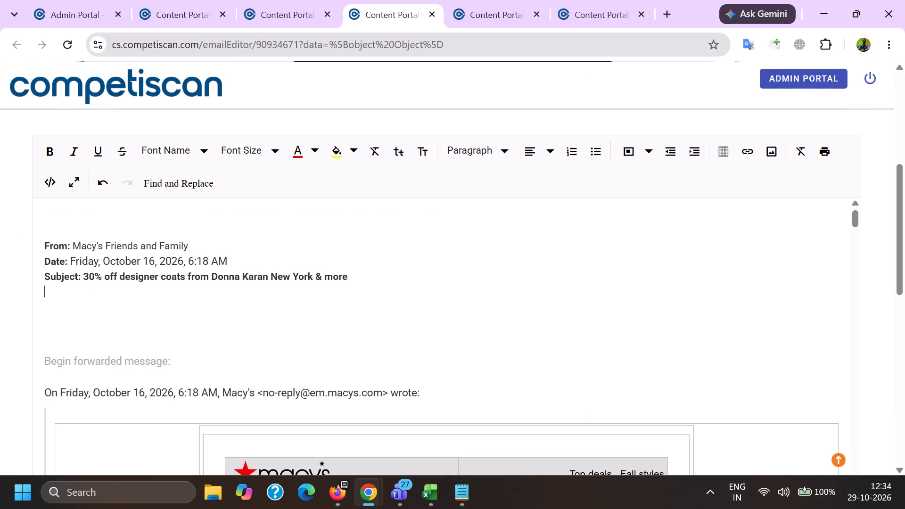
drag(304, 292, 86, 281)
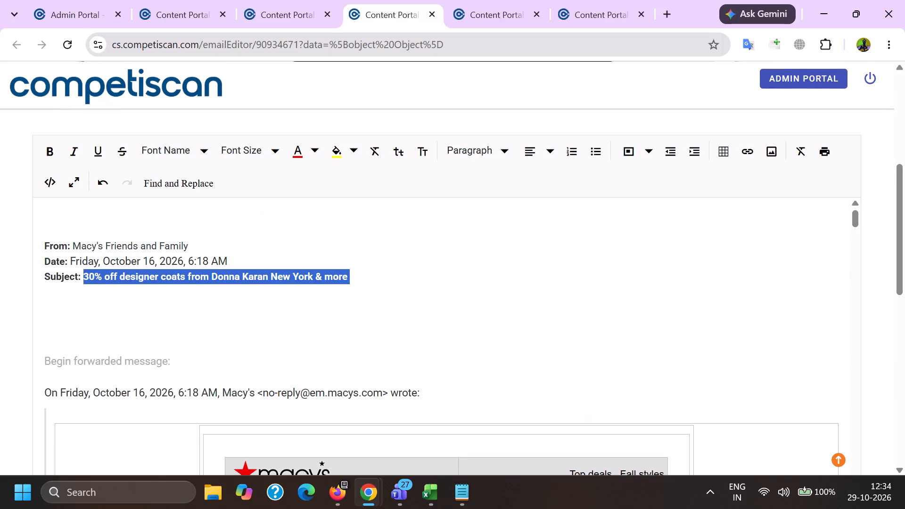
drag(86, 281, 85, 281)
key(BackSpace)
key(ctrl+v)
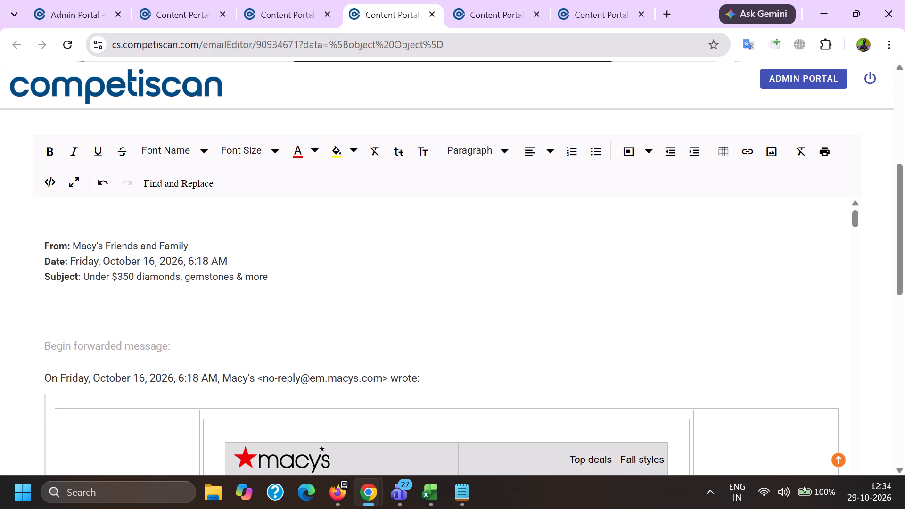
Delete the "Begin forwarded message" and "On Friday, October 16, 2026... wrote:" lines above the Macy's content.
drag(450, 386, 33, 301)
key(BackSpace)
Shorten the sender on the From line to "Macy's".
scroll(293, 171, down, 1)
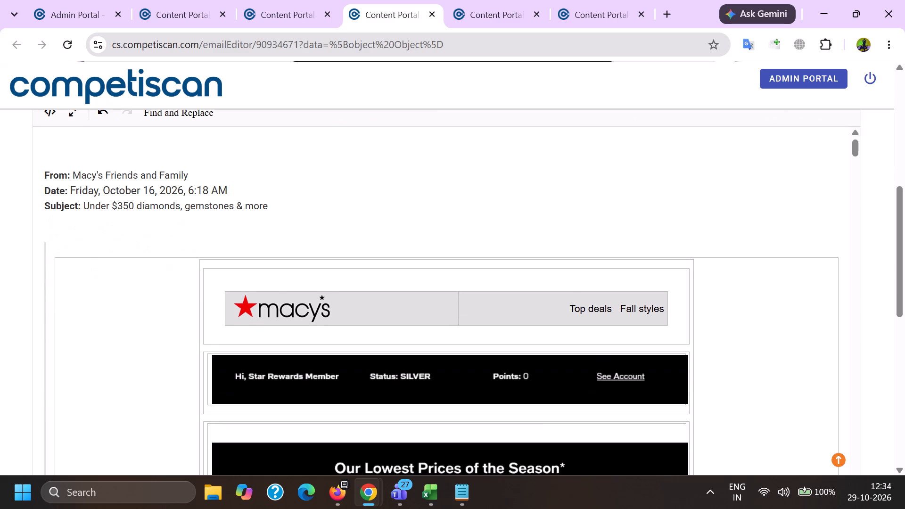
drag(108, 178, 248, 168)
key(BackSpace)
key(BackSpace)
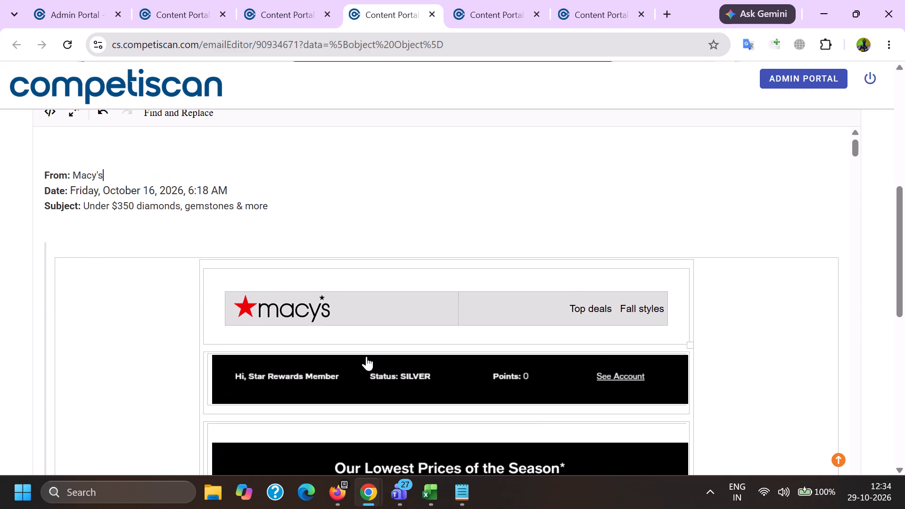
Examine the body of email 90934671, checking the Star Rewards sections and the images with membership and join links.
click(348, 366)
click(414, 325)
scroll(407, 231, down, 20)
scroll(407, 231, down, 6)
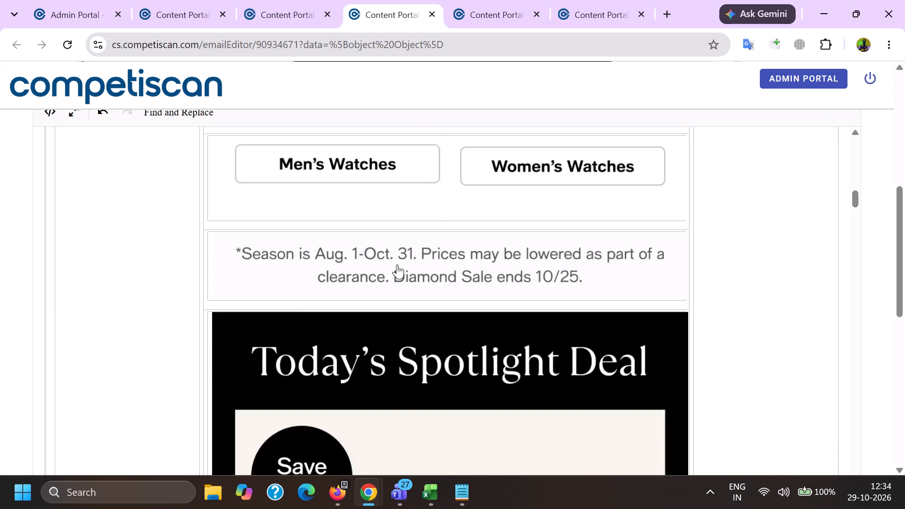
scroll(397, 264, down, 20)
scroll(397, 264, down, 20)
scroll(397, 264, down, 20)
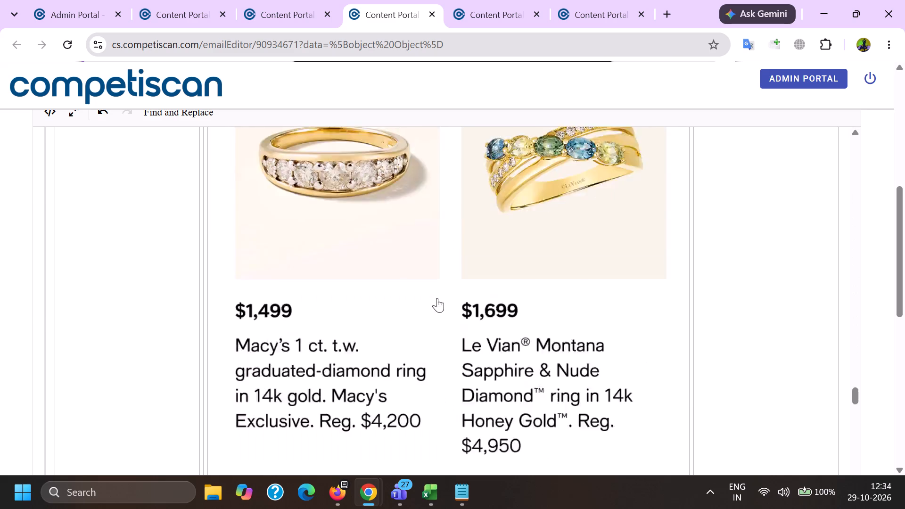
scroll(437, 298, down, 20)
scroll(437, 298, down, 17)
scroll(403, 335, down, 4)
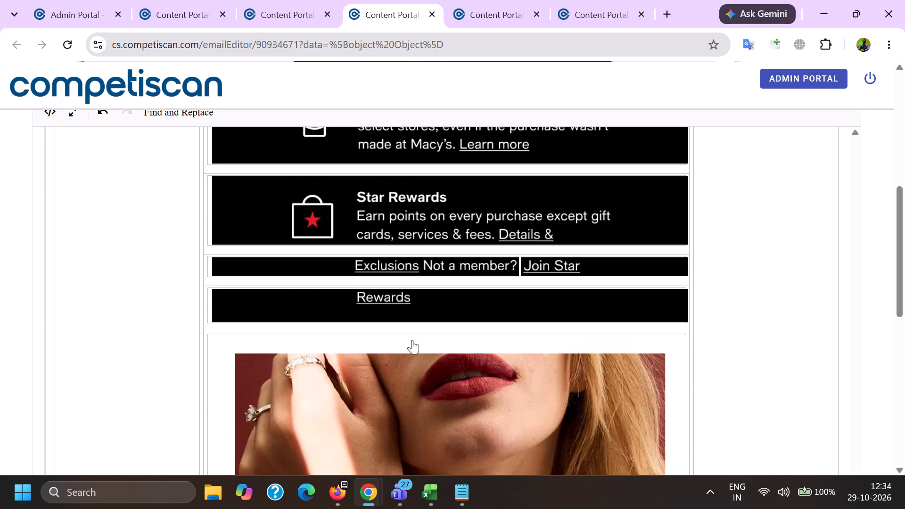
click(406, 263)
drag(327, 236, 332, 238)
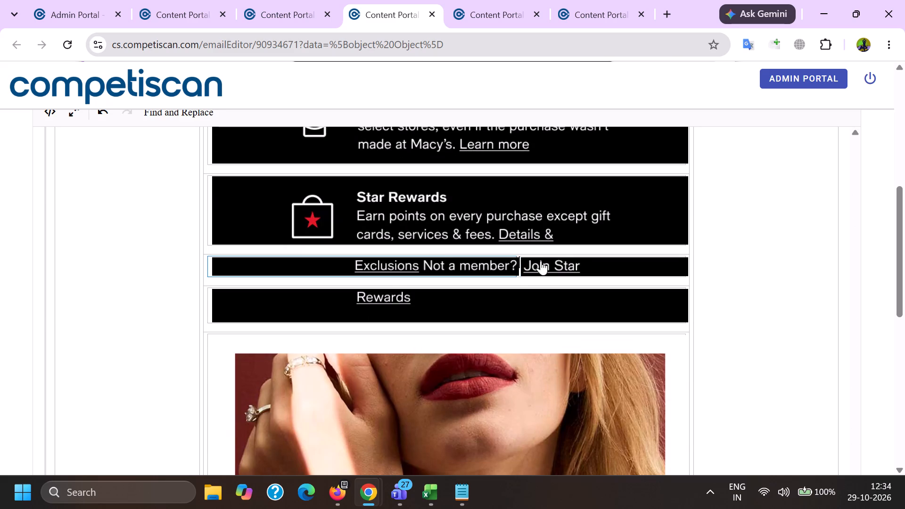
click(545, 264)
click(552, 268)
click(564, 241)
click(423, 313)
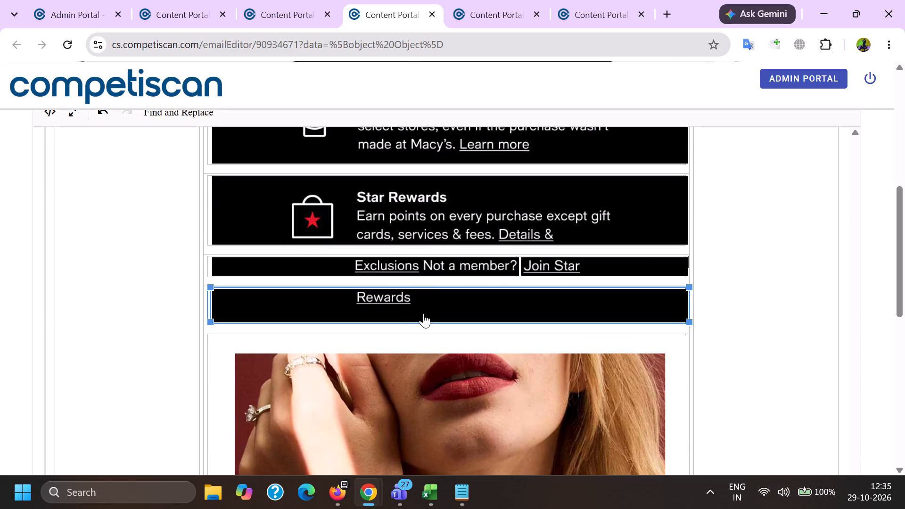
click(419, 271)
scroll(411, 336, down, 4)
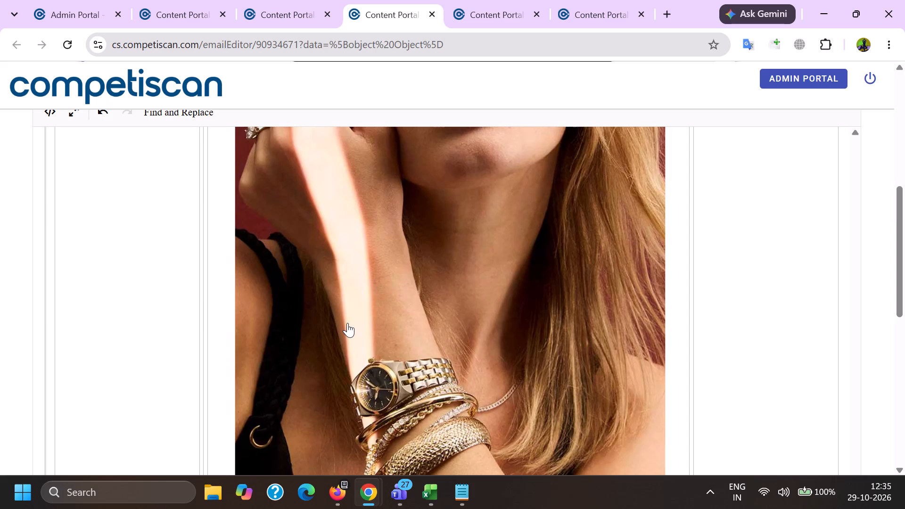
scroll(347, 320, down, 6)
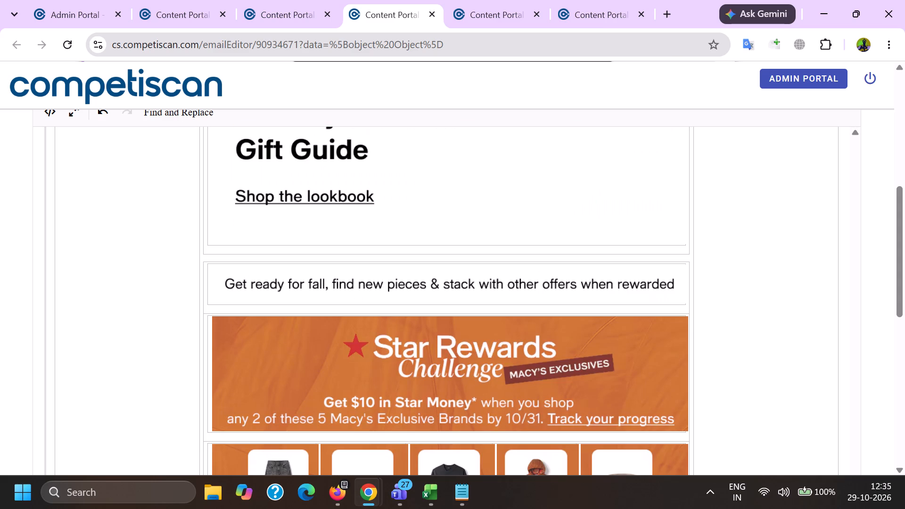
scroll(373, 297, down, 1)
scroll(447, 295, down, 2)
click(552, 376)
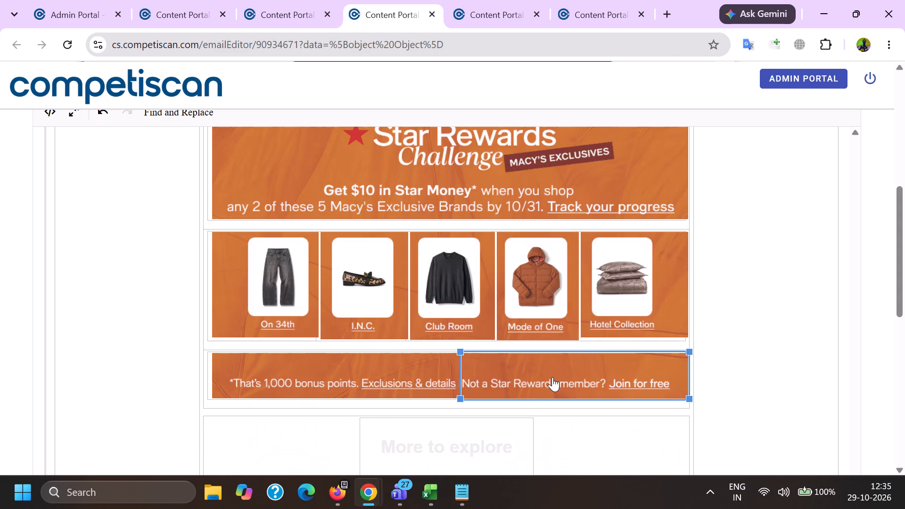
click(545, 333)
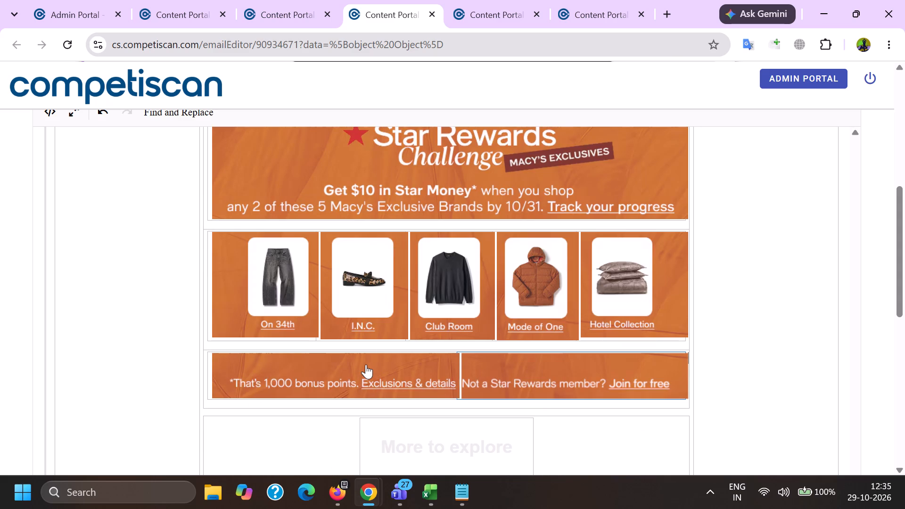
click(527, 378)
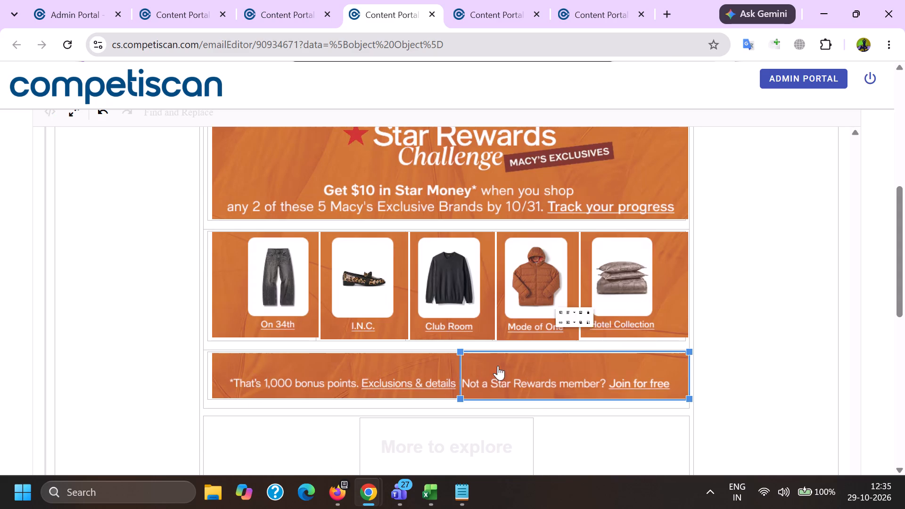
scroll(383, 324, up, 4)
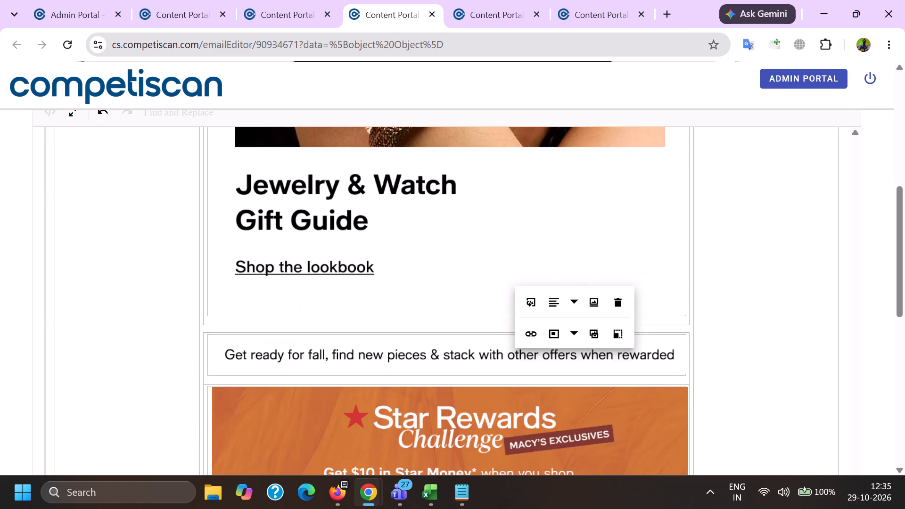
scroll(374, 298, down, 3)
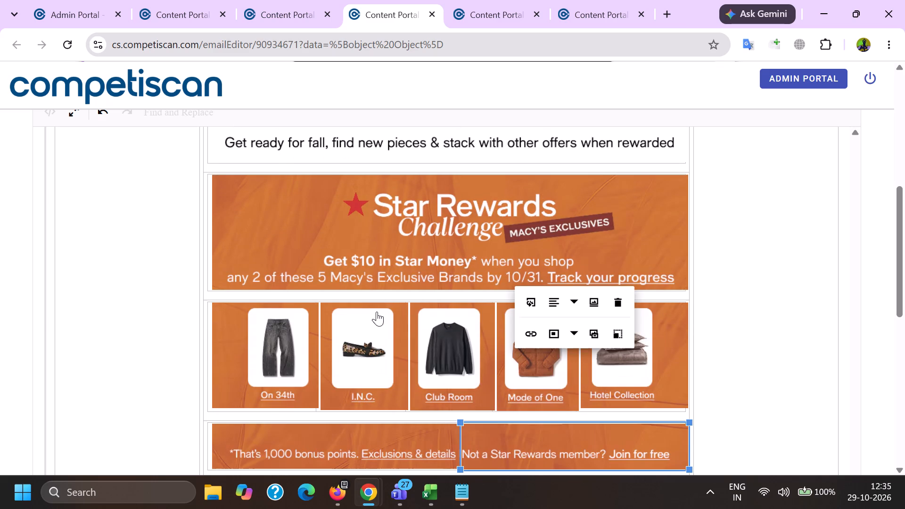
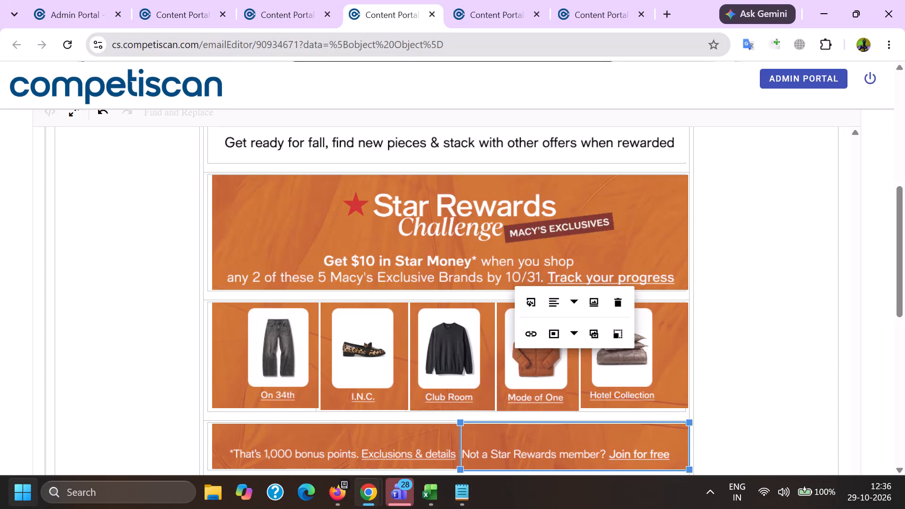
scroll(361, 265, down, 7)
click(246, 184)
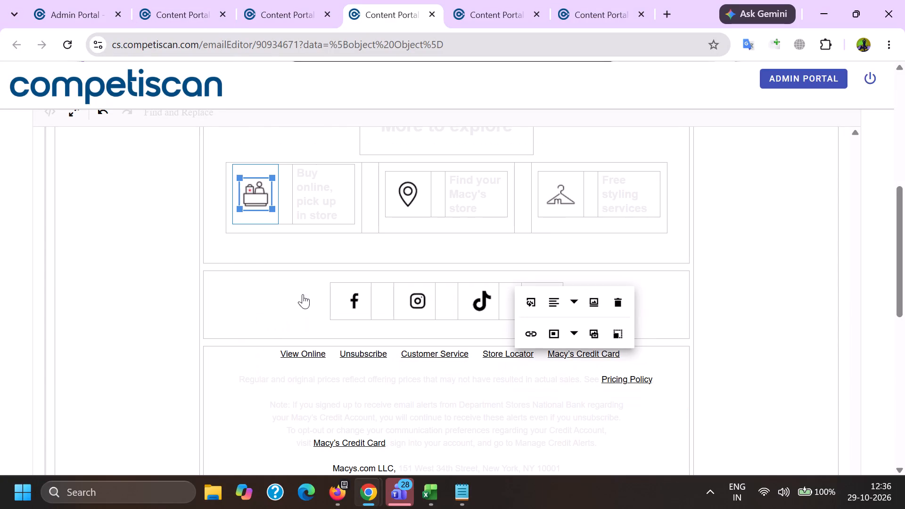
click(350, 298)
click(382, 262)
click(413, 307)
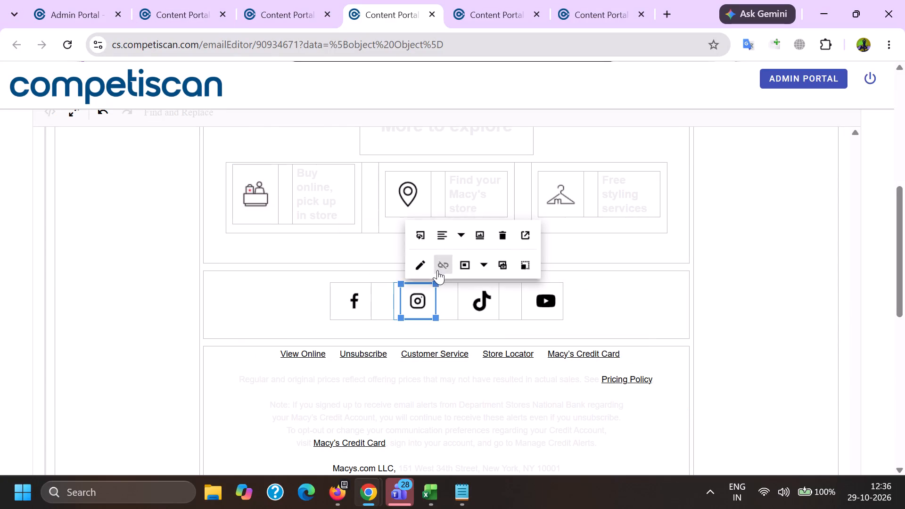
click(437, 269)
click(474, 306)
click(500, 269)
click(540, 306)
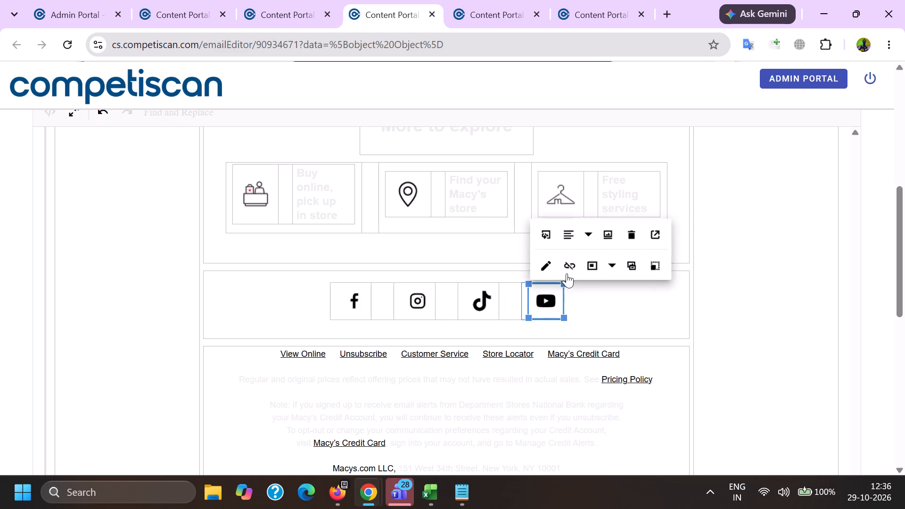
click(567, 270)
Set the font colour of the pale footer text, from the pricing note through the Shipping Policy line, to black.
scroll(394, 280, down, 1)
drag(244, 294, 247, 298)
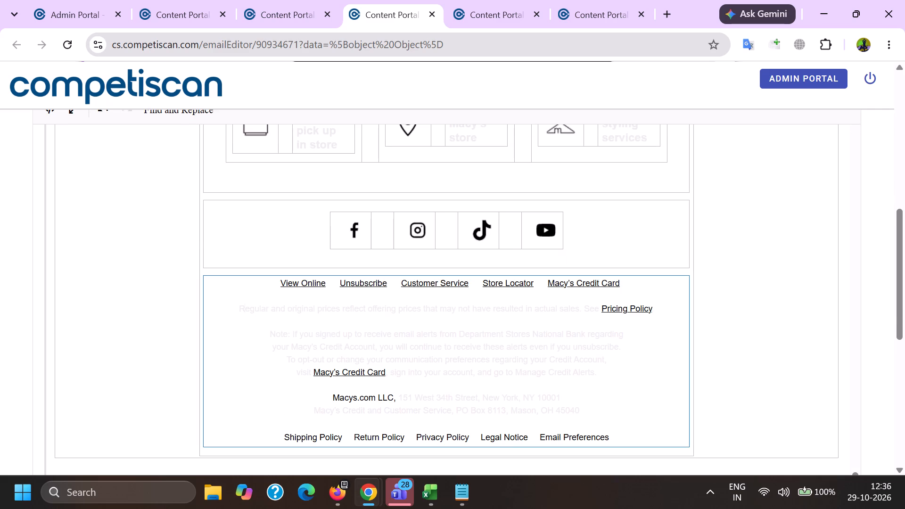
drag(247, 298, 638, 439)
scroll(0, 298, up, 3)
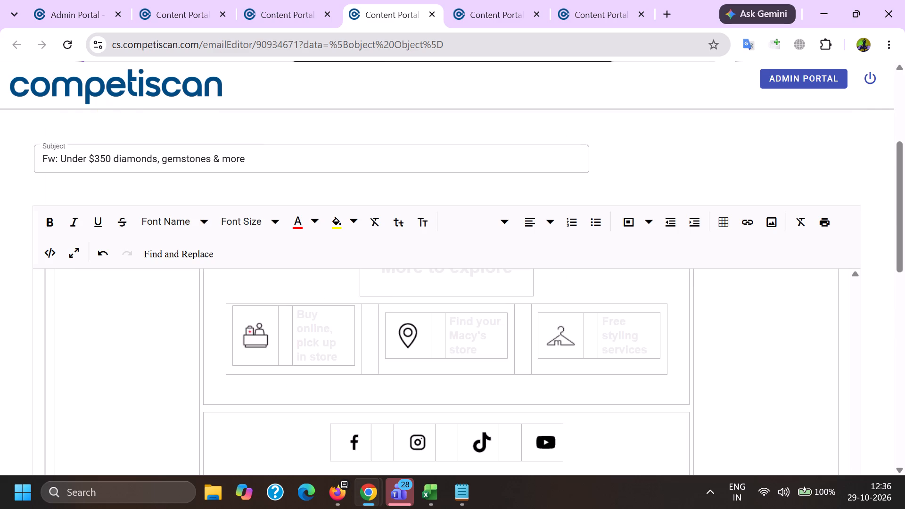
scroll(395, 138, down, 2)
scroll(0, 266, down, 4)
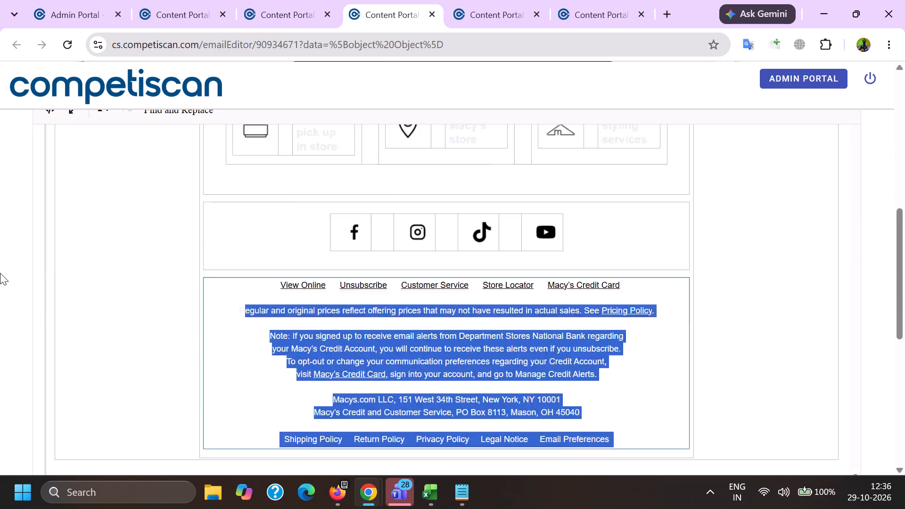
scroll(0, 269, up, 10)
scroll(124, 196, down, 5)
scroll(0, 246, up, 5)
scroll(32, 240, down, 4)
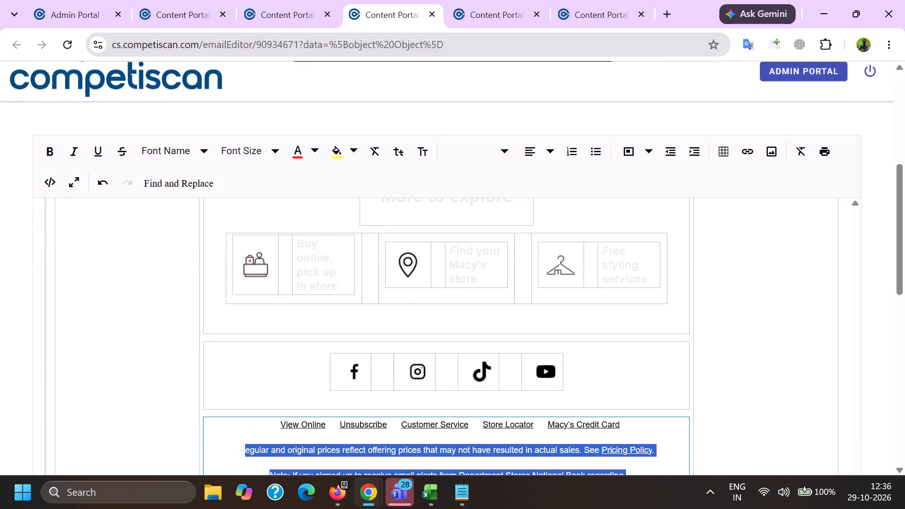
click(316, 152)
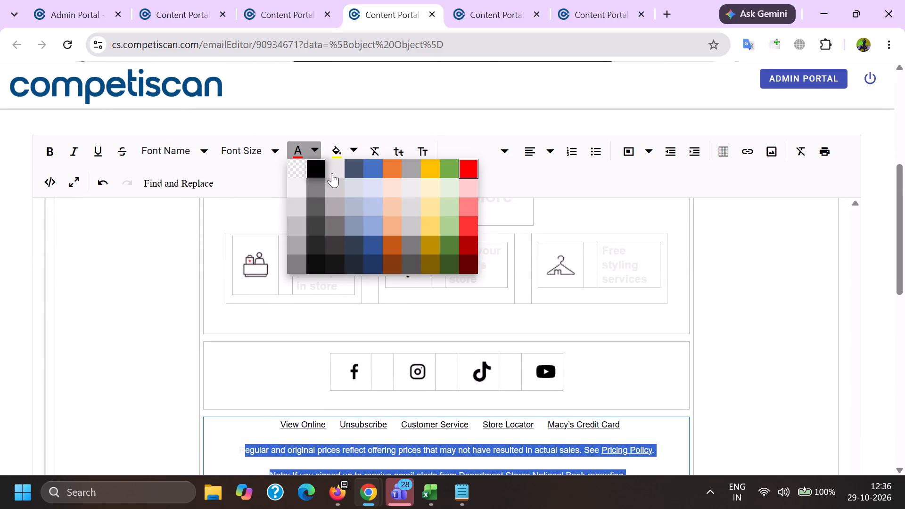
click(316, 167)
click(150, 305)
Remove the hyperlinks from View Online, Unsubscribe and Macy's Credit Card in the footer's top link row.
scroll(206, 279, down, 3)
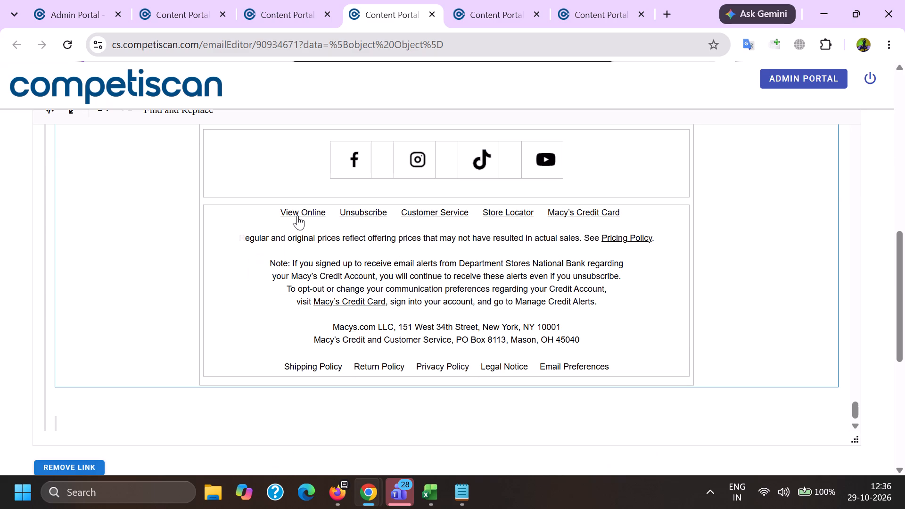
click(297, 215)
click(385, 245)
click(361, 214)
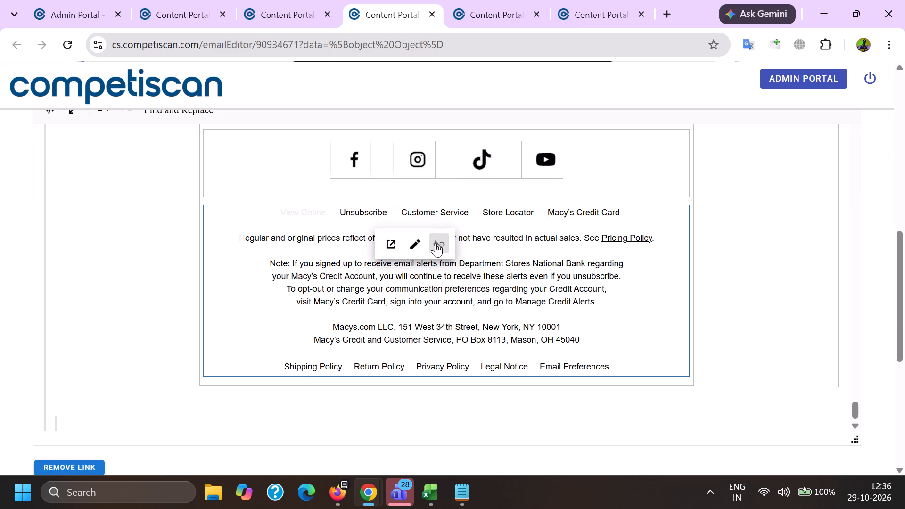
click(436, 243)
click(567, 213)
click(646, 243)
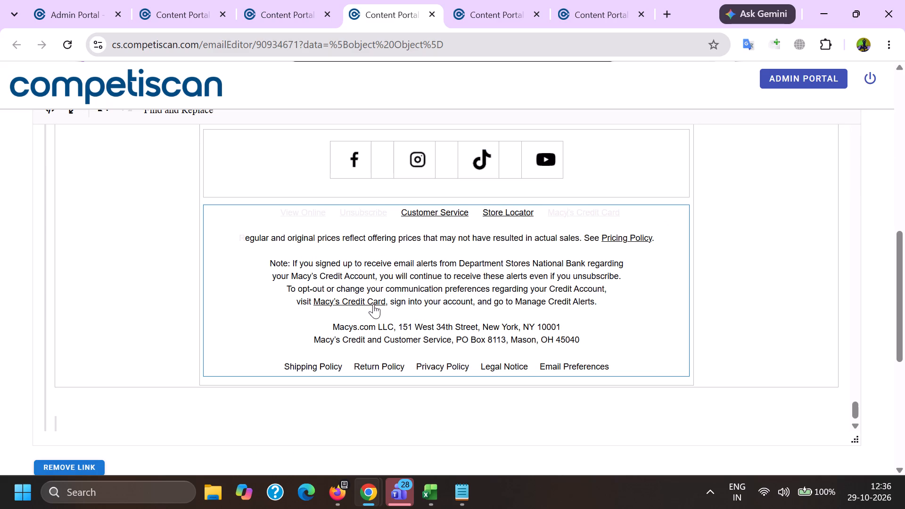
Remove the hyperlink from Macy's Credit Card in the footer's note about email alerts.
click(370, 301)
click(446, 332)
click(566, 367)
click(641, 402)
Set the font colour of the whole footer text, from the View Online link row through Email Preferences, to black.
scroll(371, 282, down, 4)
scroll(244, 347, up, 5)
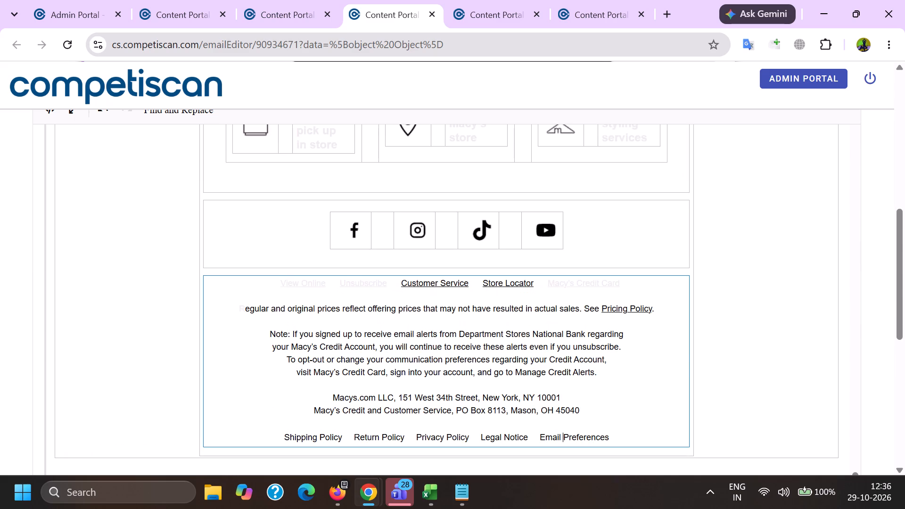
drag(230, 284, 614, 445)
scroll(0, 258, up, 4)
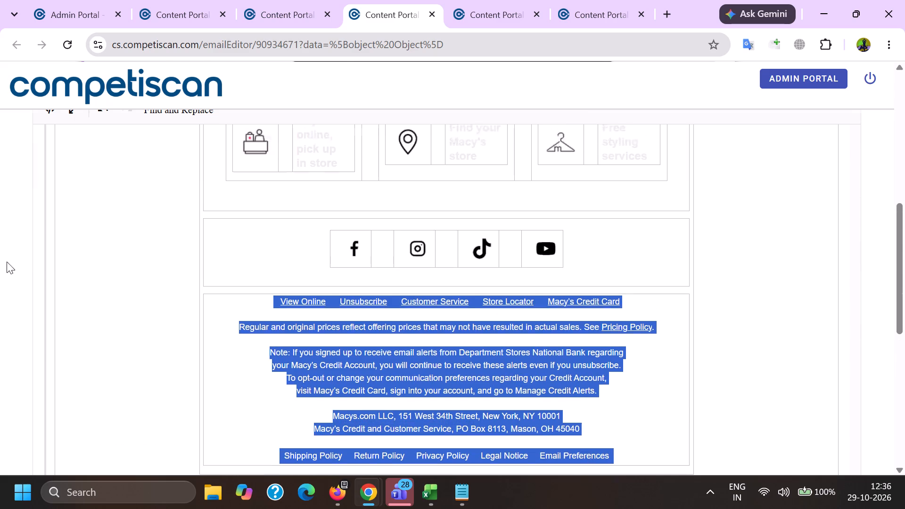
scroll(370, 234, down, 2)
click(314, 152)
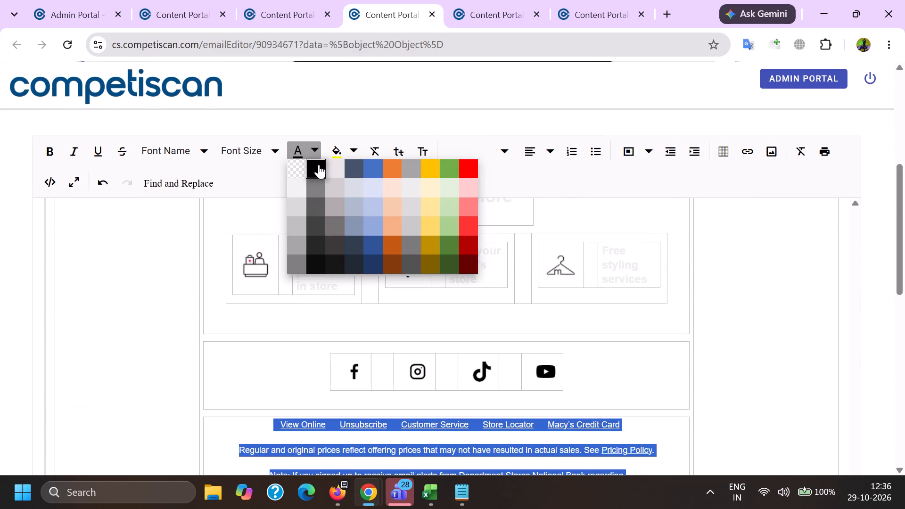
click(319, 164)
click(121, 294)
Save the product info for email 90934671.
scroll(213, 238, down, 2)
scroll(280, 279, down, 13)
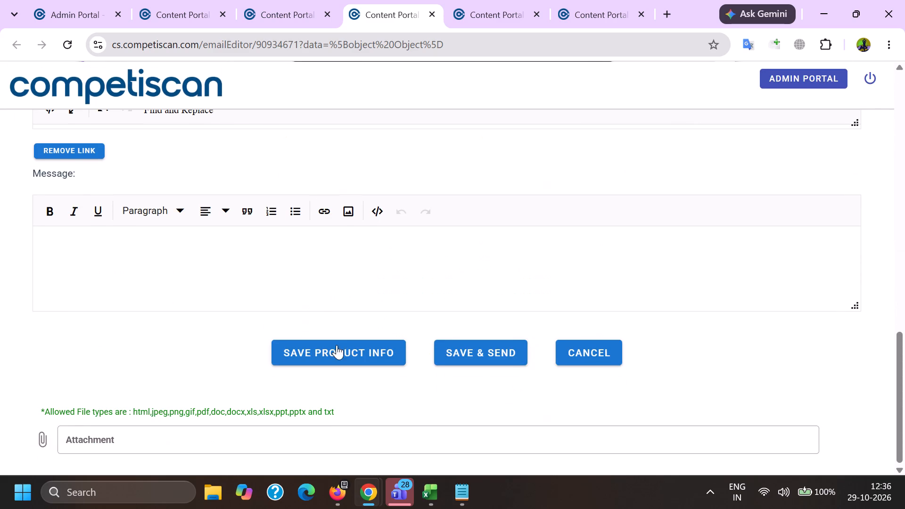
click(340, 353)
click(445, 294)
Copy the page address of the editor for email 90934671.
double_click(270, 37)
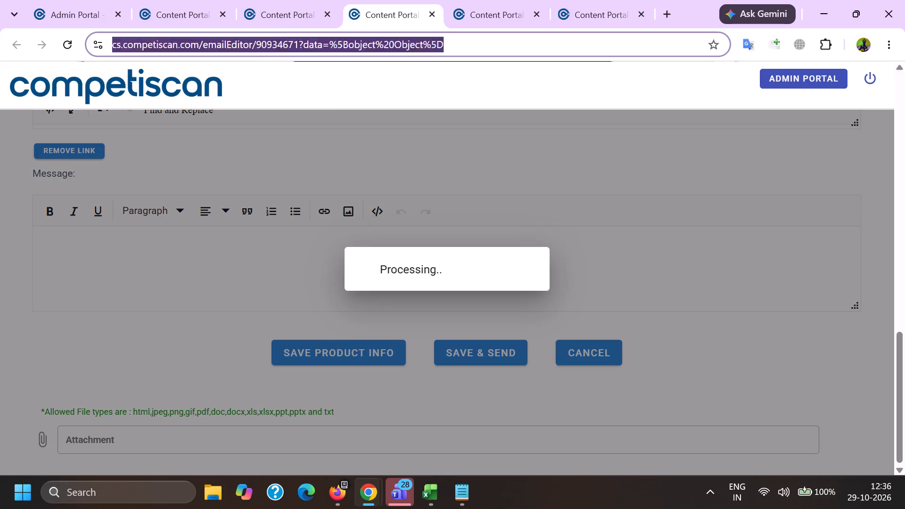
key(ctrl+c)
key(ctrl+c)
Open the product entry for email 90934671 in its own window.
click(0, 298)
scroll(1, 293, up, 6)
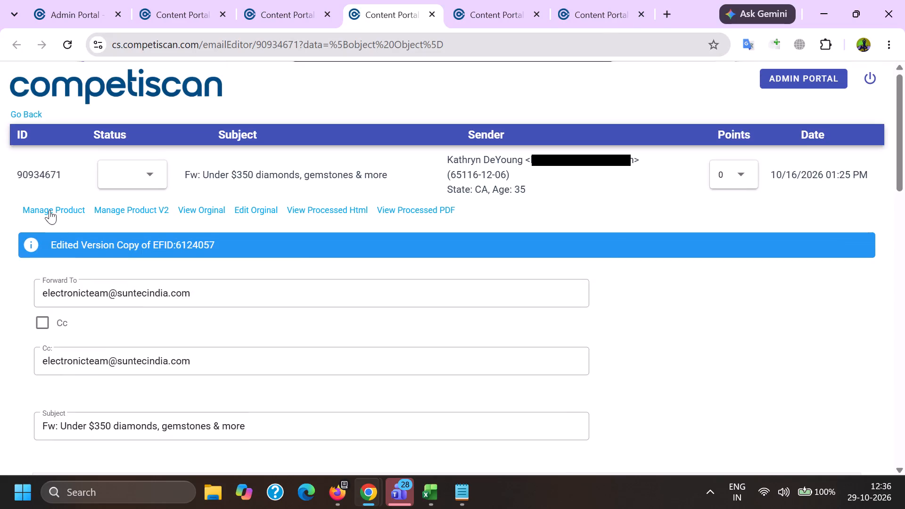
click(49, 210)
Return to the email editor and copy the sender name "Macy's" from the From line.
key(alt+Tab)
scroll(178, 224, down, 5)
double_click(175, 295)
key(Page_Up)
key(Page_Up)
key(Page_Up)
key(Page_Up)
key(Page_Up)
key(Page_Up)
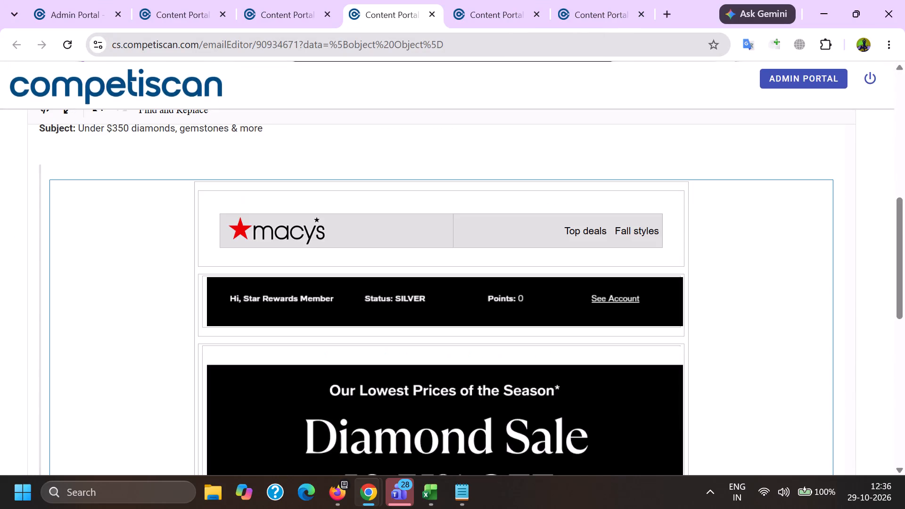
scroll(154, 279, down, 4)
double_click(76, 246)
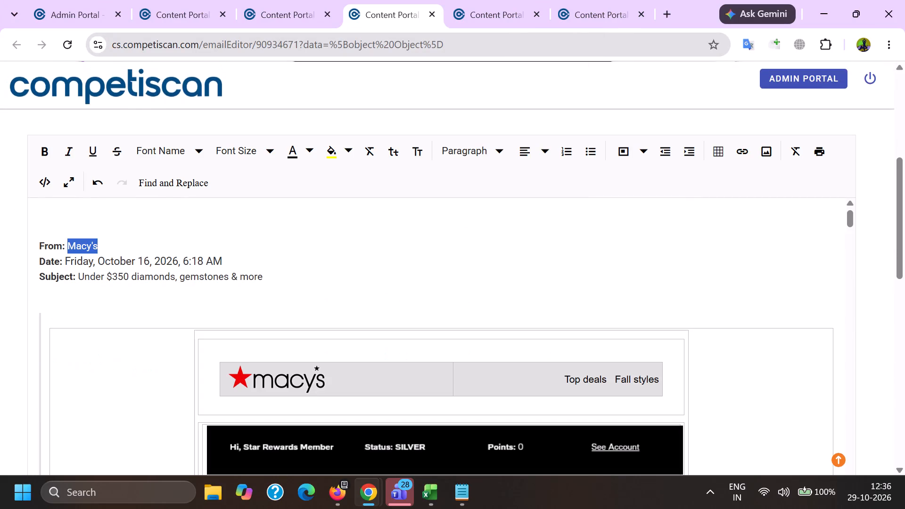
key(ctrl+c)
Remove the company apc-na from the product entry and enter "Macy's" as the company to add.
key(alt+Tab)
scroll(216, 195, down, 6)
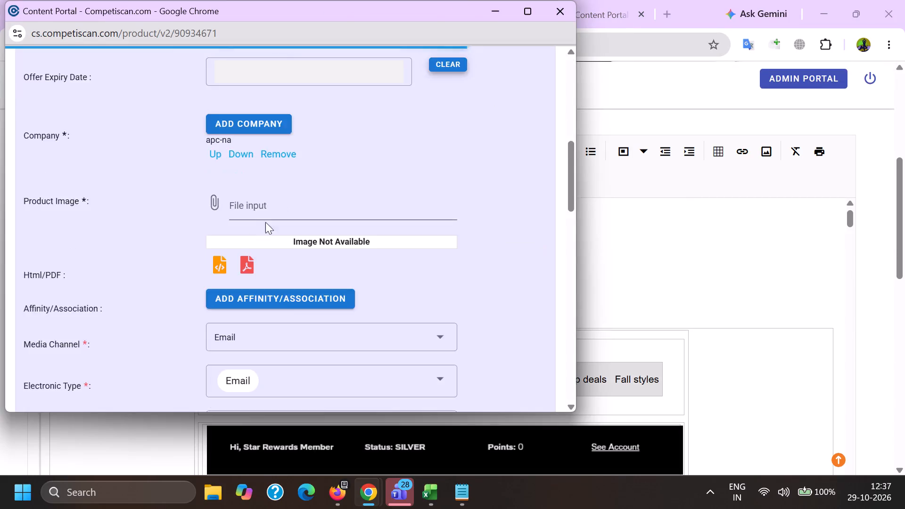
click(267, 154)
click(263, 127)
key(ctrl+v)
Start adding an affinity/association to the product entry and enter "Macy's" as its name.
click(298, 266)
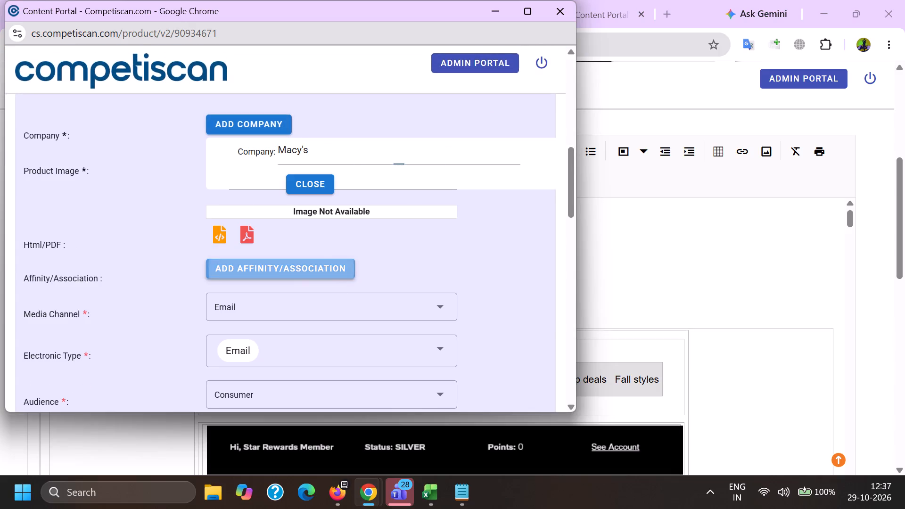
click(338, 296)
key(ctrl+v)
Switch back to the email editor and go to the record details of email 90934671.
key(alt+Tab)
scroll(432, 224, up, 5)
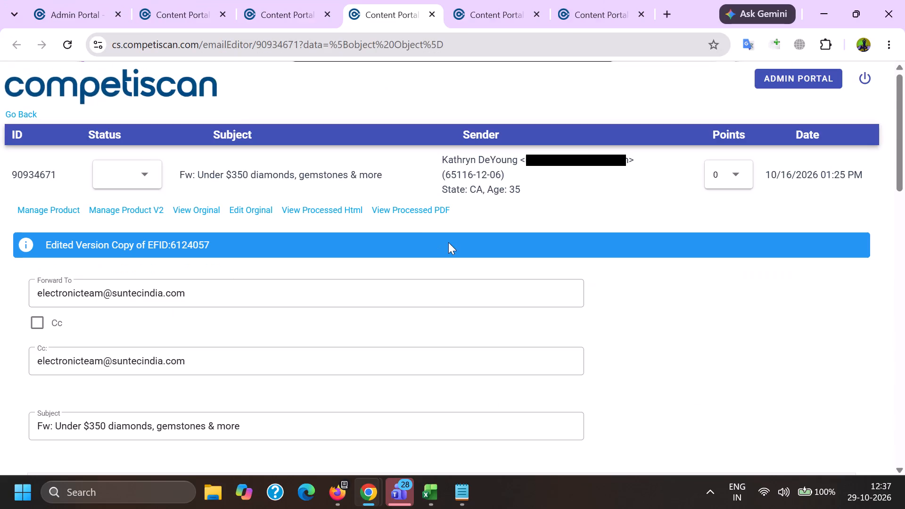
Open the processed PDF of email 90934671.
ctrl+click(404, 214)
key(alt+Tab)
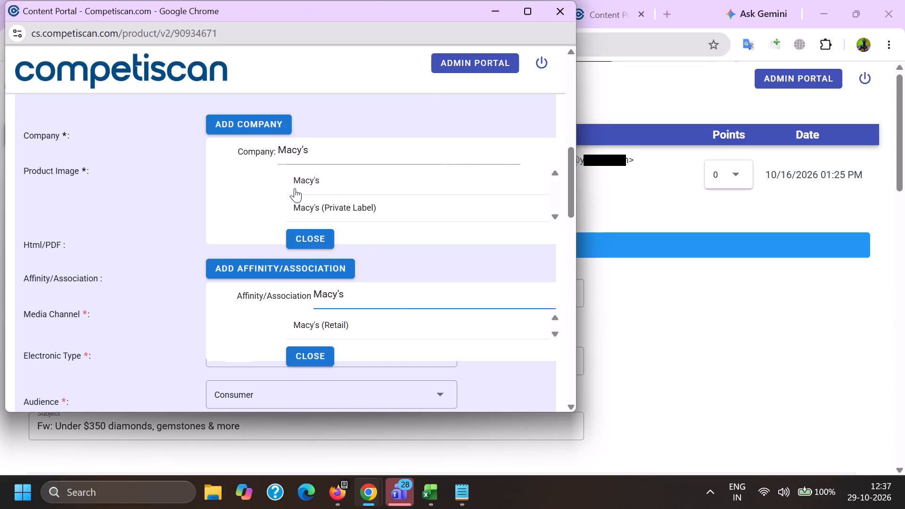
click(295, 188)
click(262, 159)
click(251, 129)
text(citiabnk)
key(BackSpace)
key(BackSpace)
key(BackSpace)
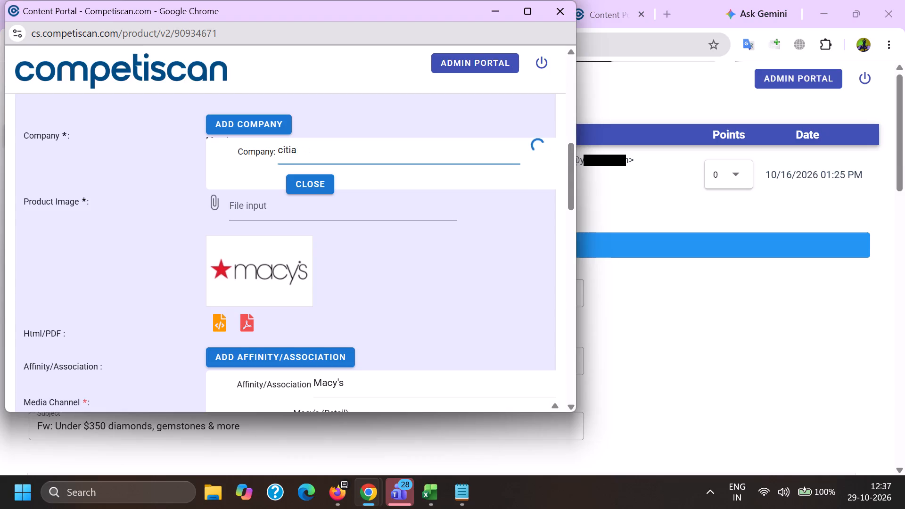
key(BackSpace)
text(bank)
scroll(316, 233, down, 2)
click(345, 276)
scroll(345, 276, up, 3)
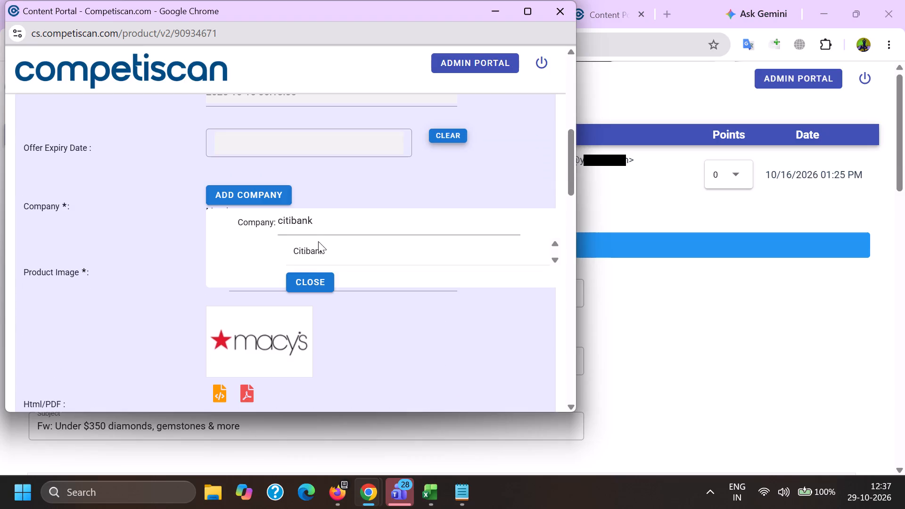
click(317, 261)
Set the sector of the first product classification to Retail.
scroll(304, 197, down, 4)
scroll(288, 242, down, 3)
click(266, 176)
scroll(270, 176, down, 7)
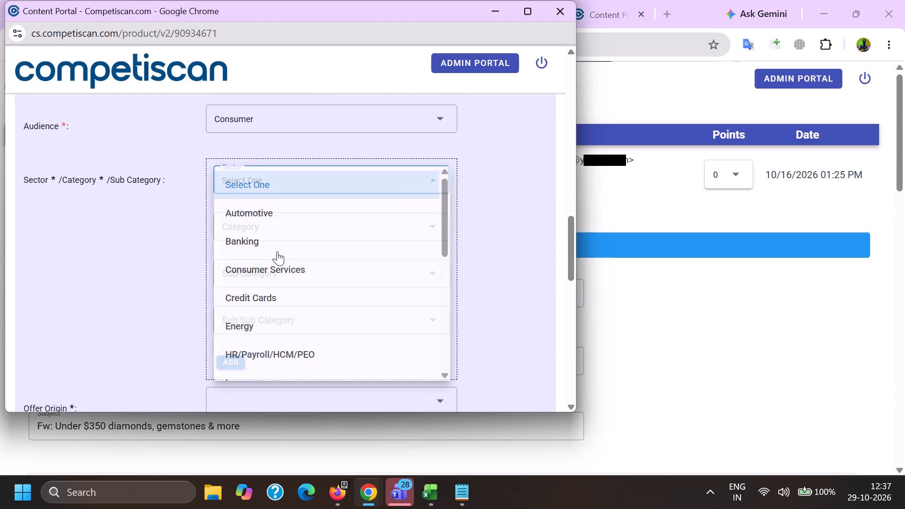
click(280, 241)
drag(208, 246, 241, 241)
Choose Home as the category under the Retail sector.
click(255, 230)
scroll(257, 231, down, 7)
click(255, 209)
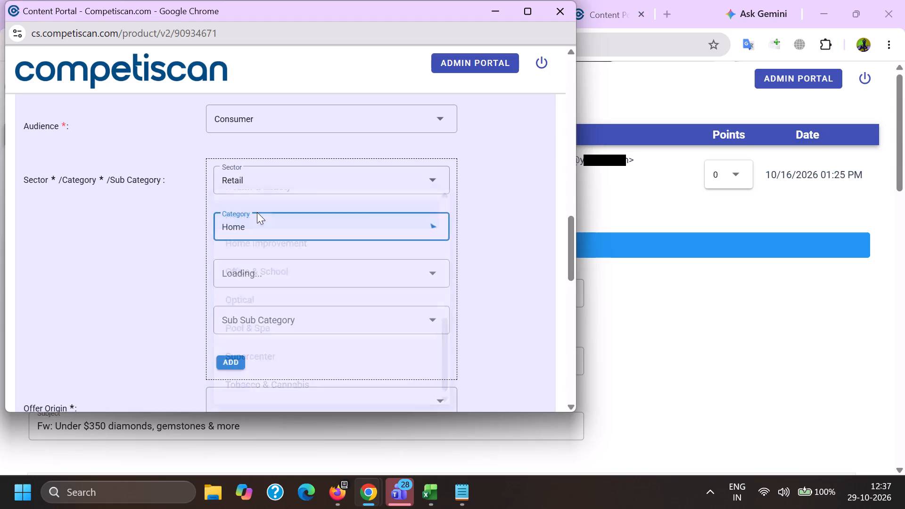
click(261, 222)
key(alt+Tab)
scroll(337, 176, down, 20)
scroll(337, 176, down, 1)
key(alt+Tab)
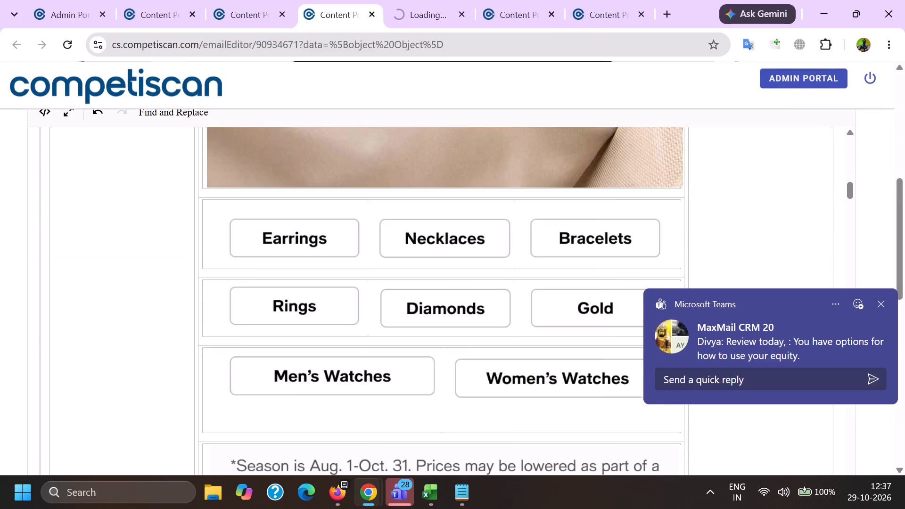
click(179, 326)
click(239, 226)
scroll(258, 337, up, 6)
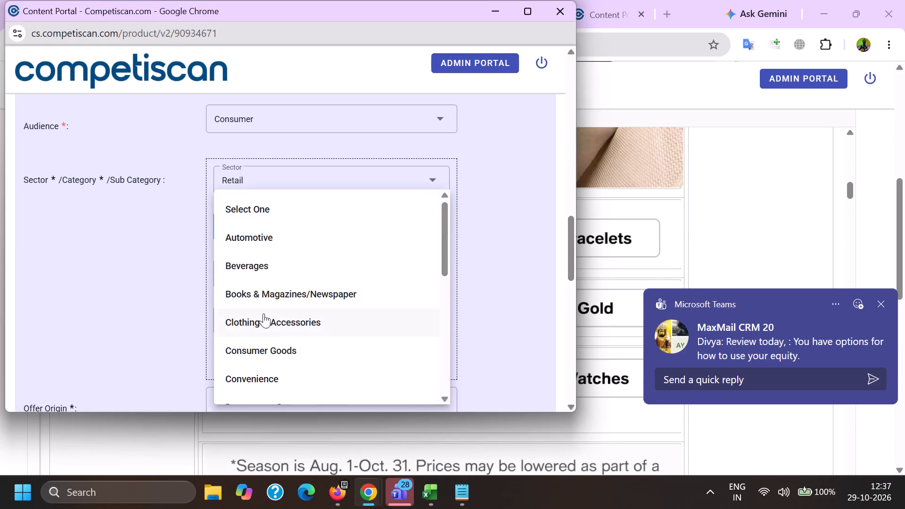
drag(275, 319, 271, 319)
drag(133, 300, 142, 300)
Set the sub category to Jewelry & Watches and the sub sub category to Necklaces, and add the Retail classification.
click(236, 263)
scroll(264, 183, down, 1)
scroll(262, 282, down, 5)
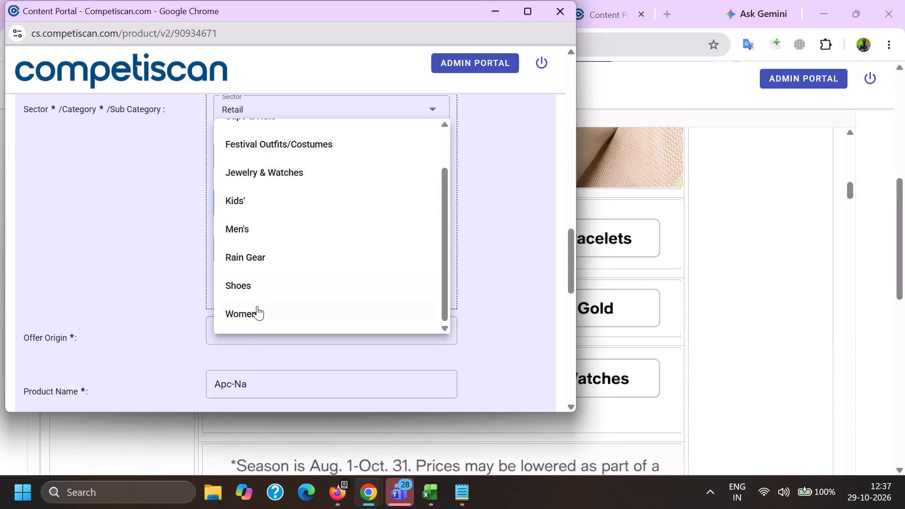
drag(271, 167, 271, 172)
drag(98, 200, 110, 204)
click(242, 245)
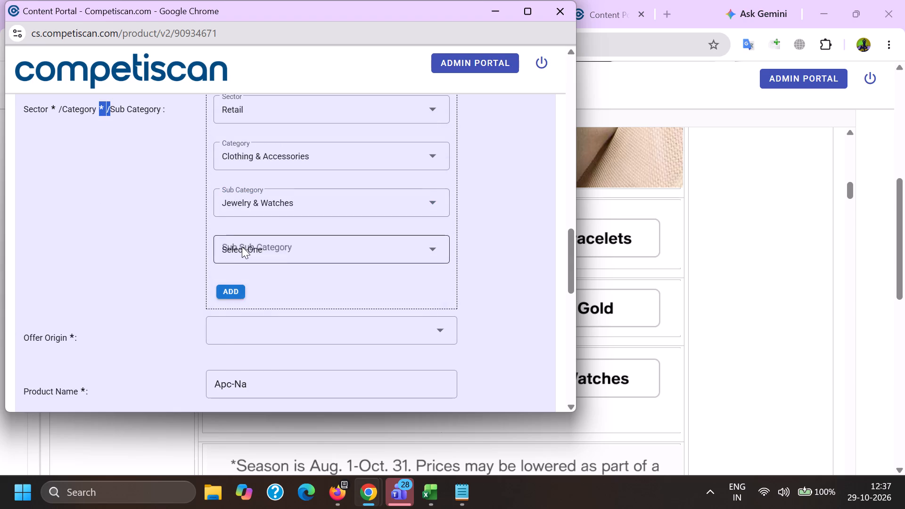
scroll(258, 352, down, 4)
click(259, 267)
drag(172, 279, 176, 283)
click(227, 289)
Add a second classification of Credit Cards / Payment Cards / Private Label Cards.
scroll(240, 331, up, 2)
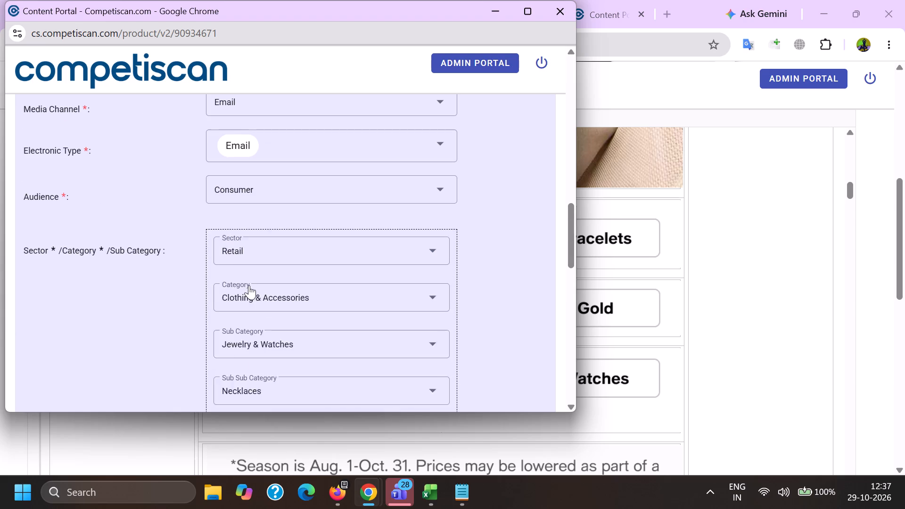
click(247, 279)
scroll(279, 460, up, 7)
scroll(264, 346, up, 6)
scroll(265, 298, down, 5)
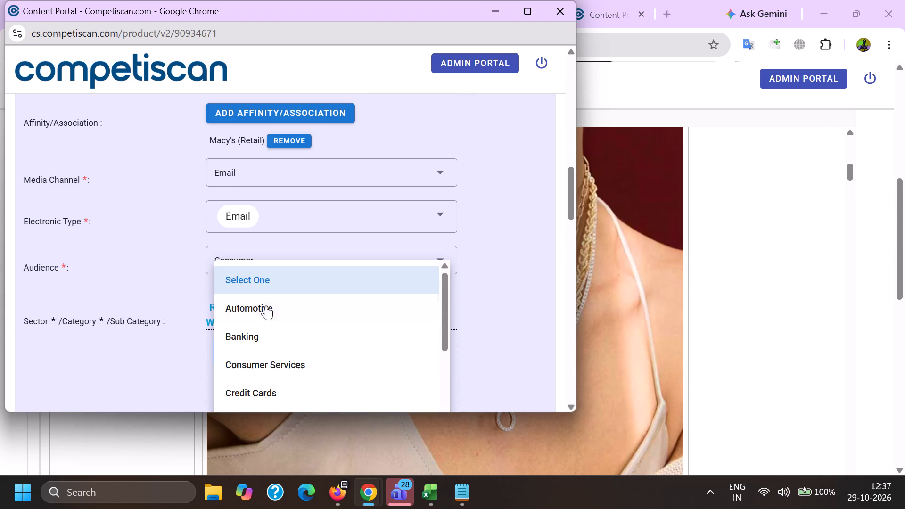
click(263, 392)
click(143, 360)
scroll(237, 212, down, 3)
click(244, 191)
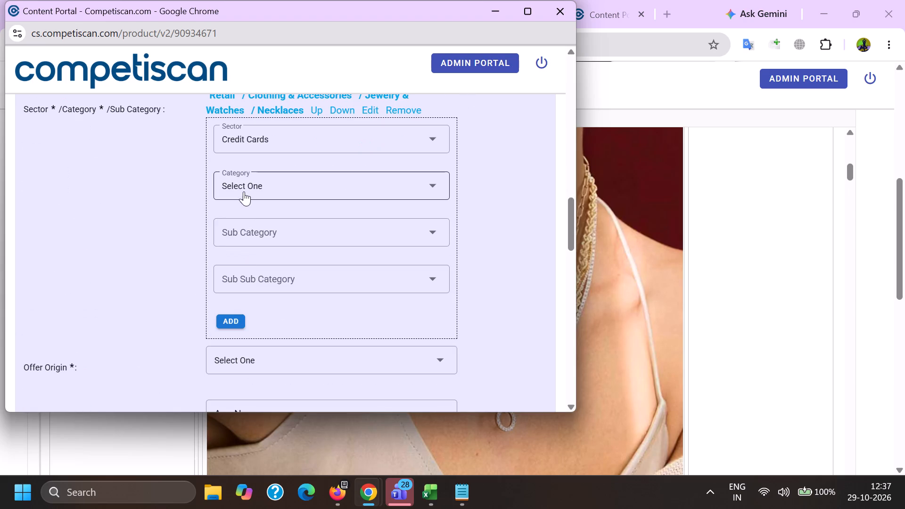
click(256, 247)
click(242, 230)
scroll(241, 151, down, 1)
scroll(255, 267, down, 5)
click(268, 313)
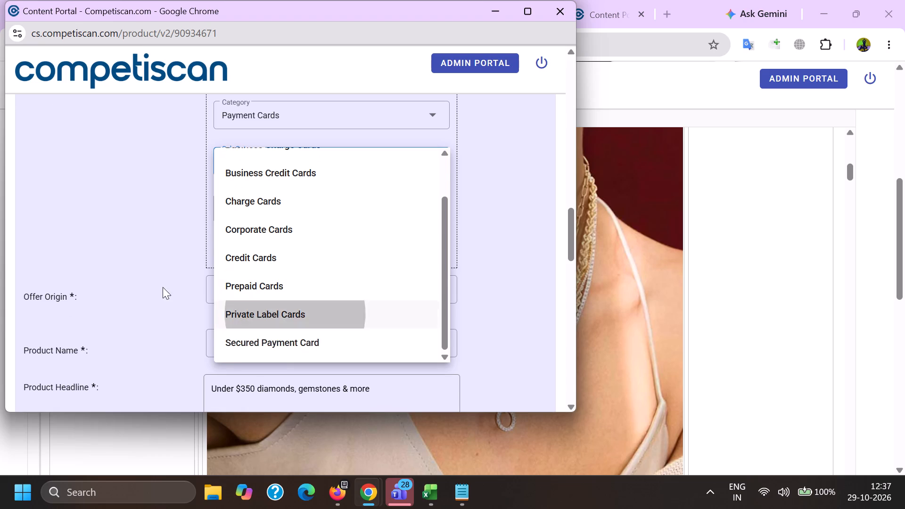
drag(163, 287, 167, 287)
click(228, 247)
Add a third classification of Credit Cards / Payment Cards / Credit Cards.
scroll(244, 275, up, 1)
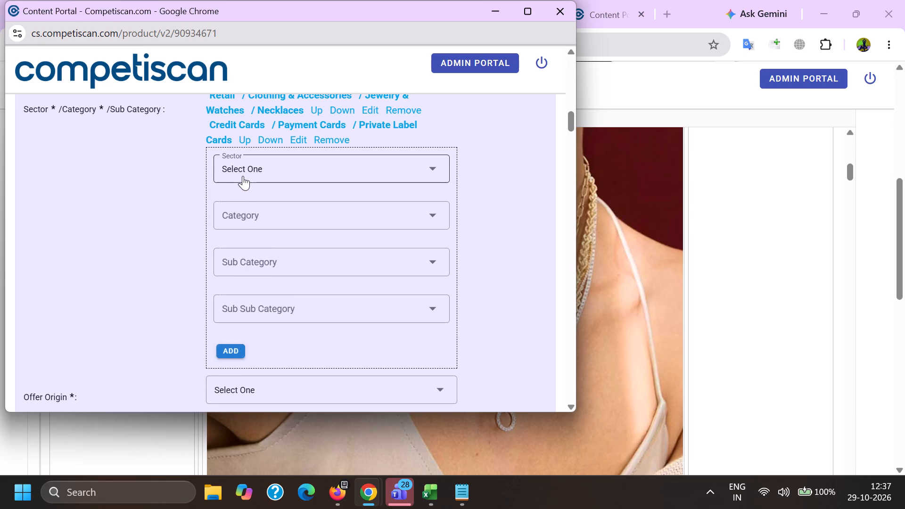
click(243, 174)
click(255, 285)
click(169, 269)
click(230, 217)
double_click(250, 271)
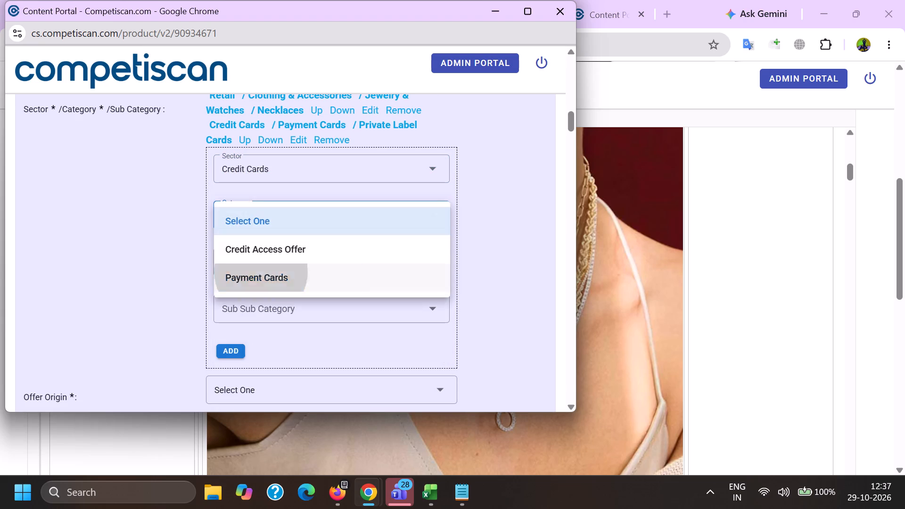
scroll(254, 203, up, 1)
scroll(254, 204, down, 2)
click(270, 336)
drag(149, 313, 157, 313)
click(230, 272)
click(230, 280)
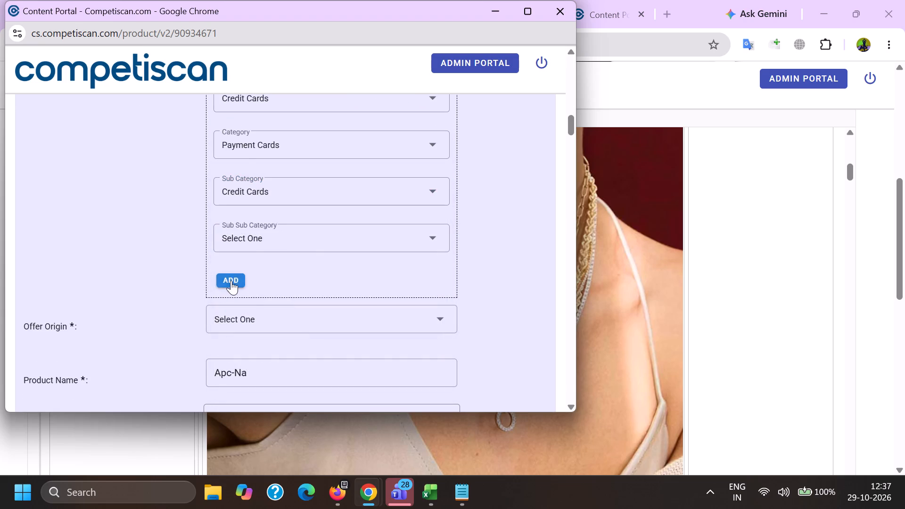
Move the Retail / Clothing & Accessories / Jewelry & Watches / Necklaces classification down one place in the list.
scroll(255, 305, up, 3)
click(342, 250)
Set the offer origin to Provider/Bank and the product name to Macy's Card.
scroll(320, 225, down, 5)
click(252, 212)
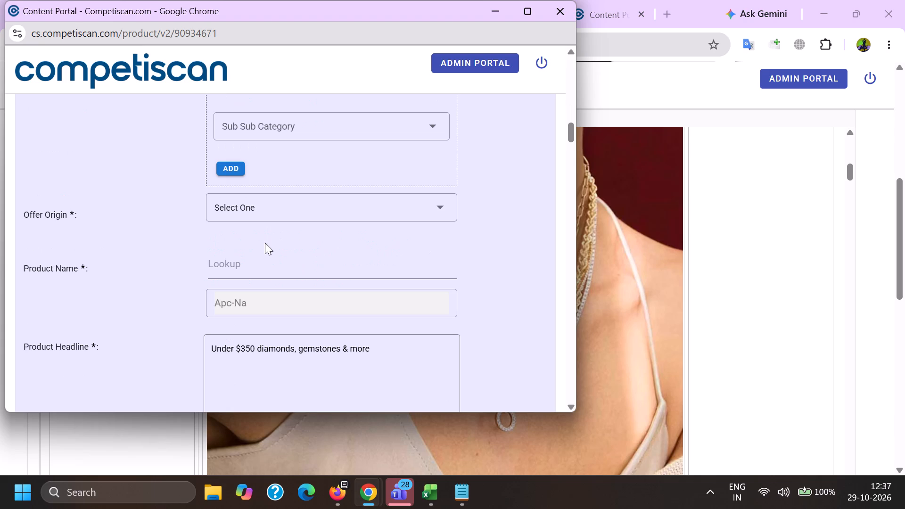
double_click(253, 261)
key(ctrl+v)
click(262, 337)
Move the Credit Cards / Payment Cards / Private Label Cards classification down one place in the list.
scroll(262, 334, up, 4)
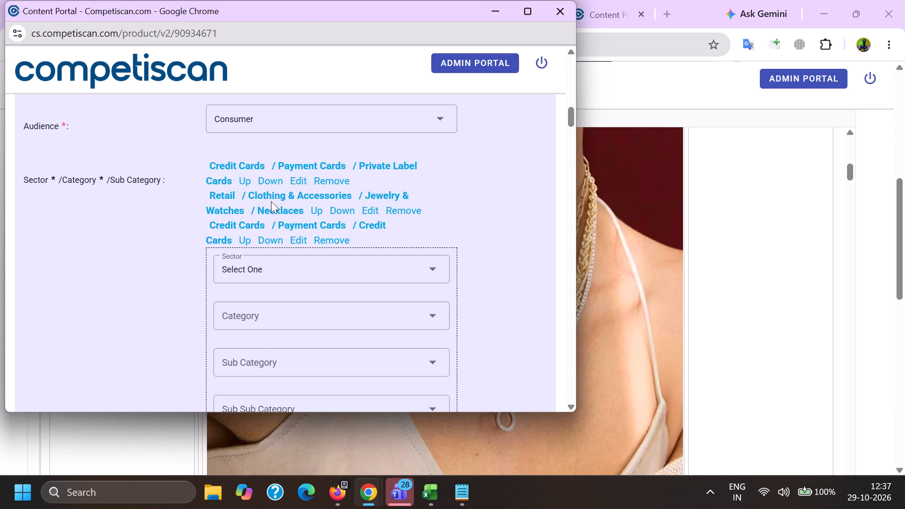
click(268, 182)
Replace the product headline with "Under $350 diamonds, gemstones & more", copied from the Subject line in the email body.
scroll(271, 176, up, 1)
scroll(271, 178, down, 5)
drag(407, 311, 0, 320)
key(BackSpace)
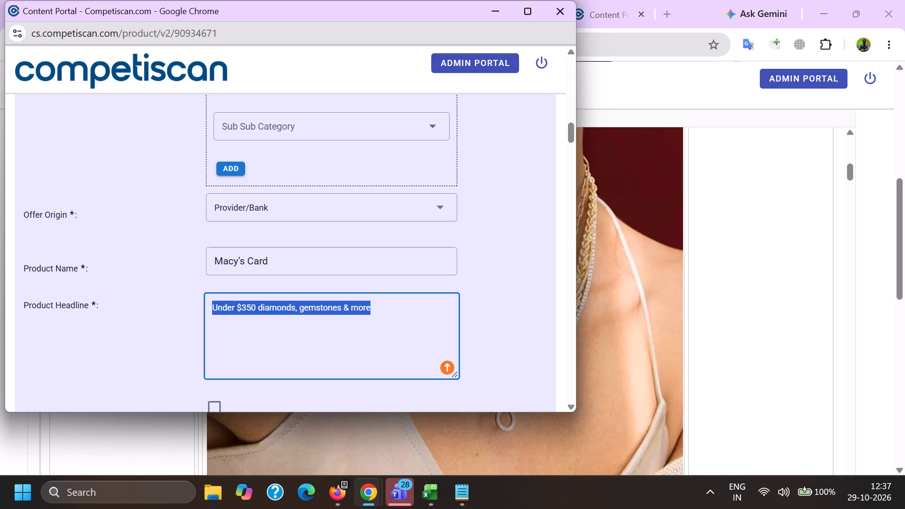
key(Tab)
click(256, 336)
click(749, 263)
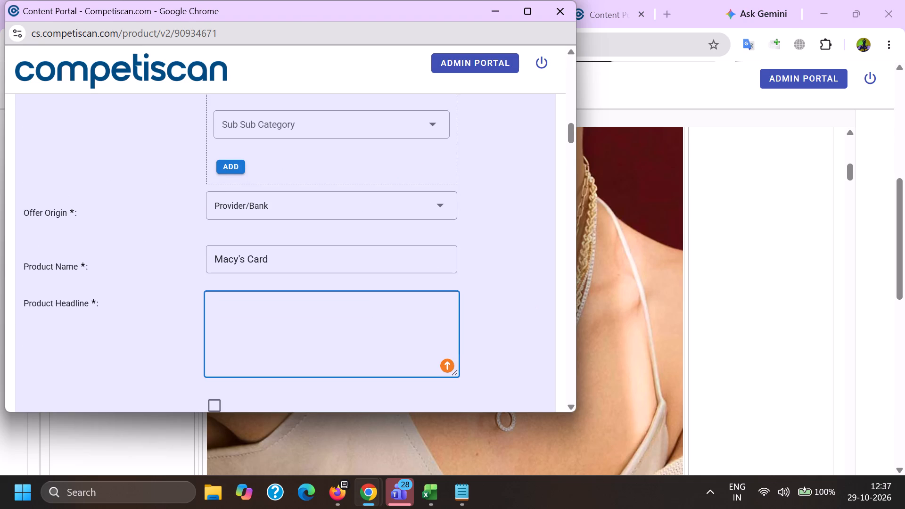
scroll(230, 265, up, 11)
double_click(87, 204)
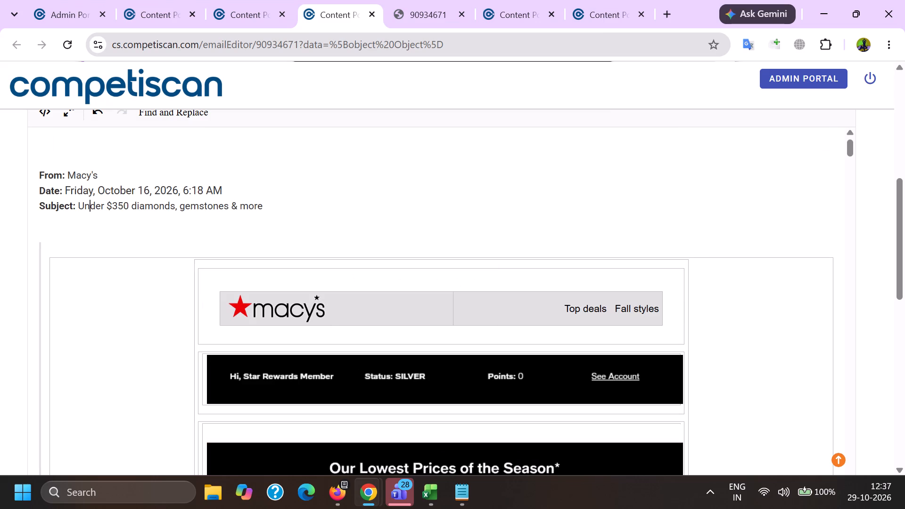
shift+click(287, 217)
shift+click(268, 213)
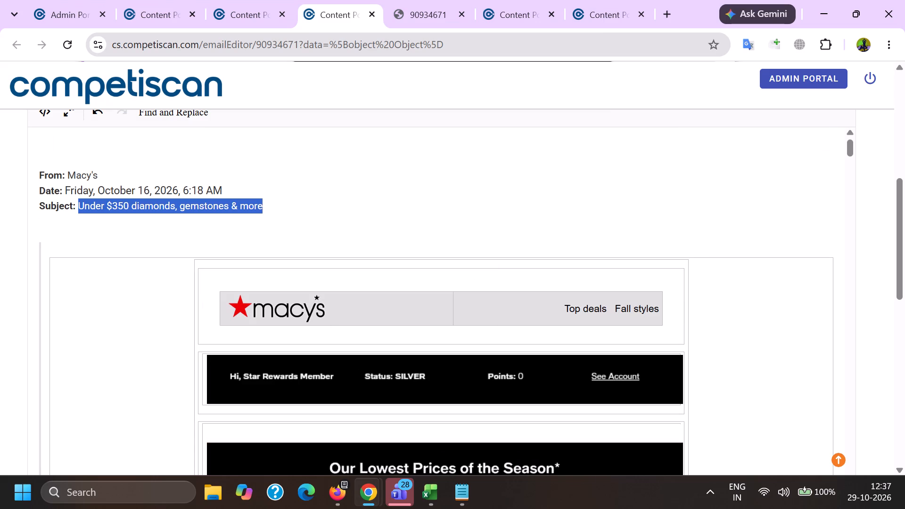
shift+click(259, 207)
key(ctrl+c)
key(alt+Tab)
key(ctrl+v)
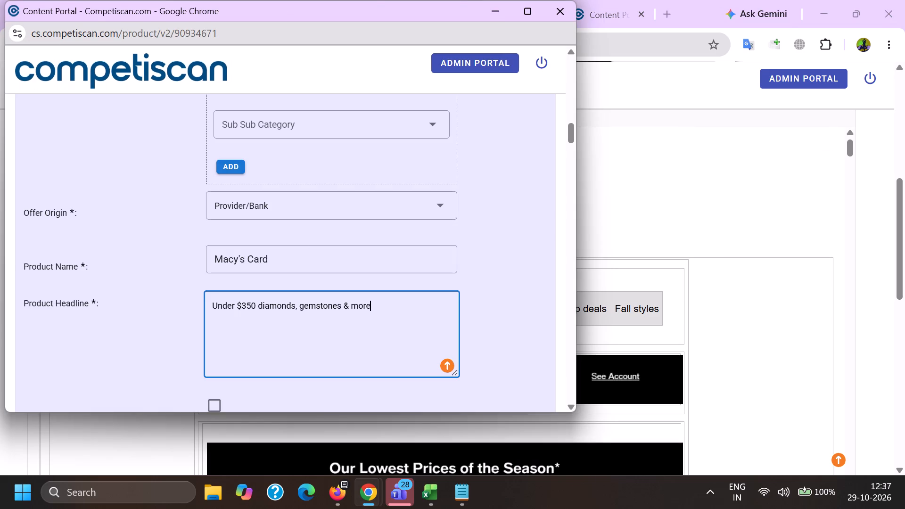
In the product headline, replace the ampersand with "and" and end it with a period: "Under $350 diamonds, gemstones and more.".
click(347, 306)
key(BackSpace)
key(a)
key(n)
key(d)
click(422, 298)
text(.)
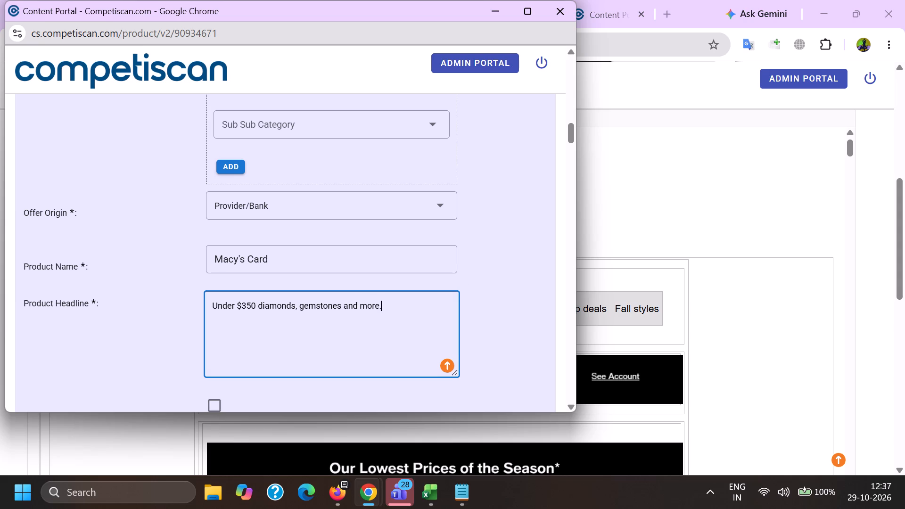
key(space)
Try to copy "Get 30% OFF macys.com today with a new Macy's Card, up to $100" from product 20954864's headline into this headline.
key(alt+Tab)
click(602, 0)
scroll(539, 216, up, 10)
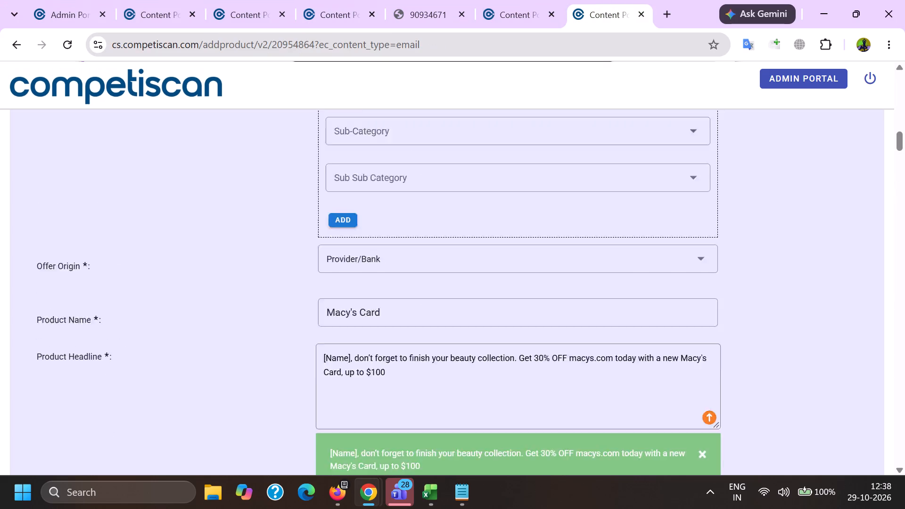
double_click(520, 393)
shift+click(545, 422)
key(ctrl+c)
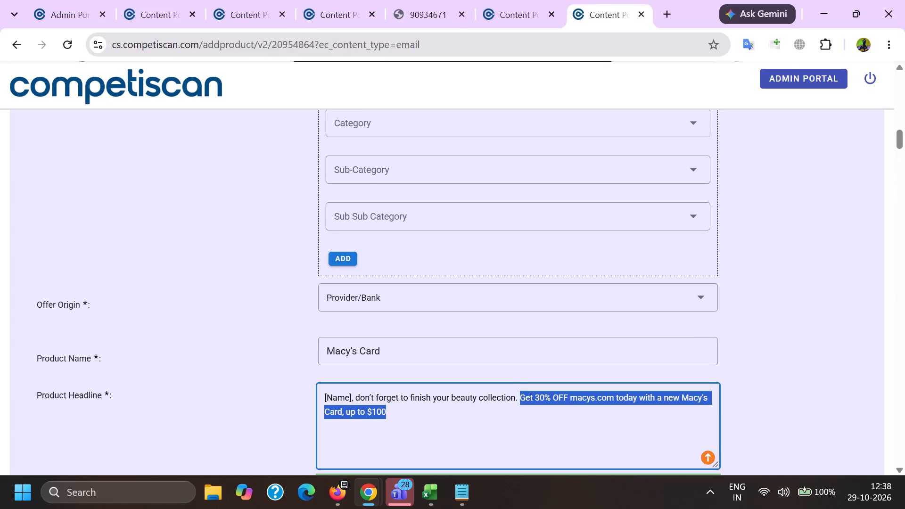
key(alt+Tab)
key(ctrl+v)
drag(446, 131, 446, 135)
Copy the line "Free expert advice Work with a pro to bring your space to life" from the Notepad notes.
key(alt+Tab)
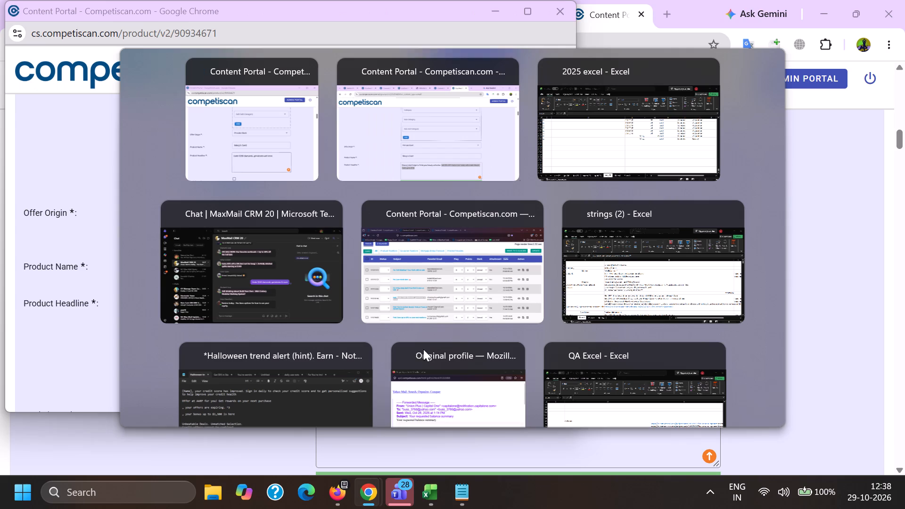
click(429, 148)
click(464, 505)
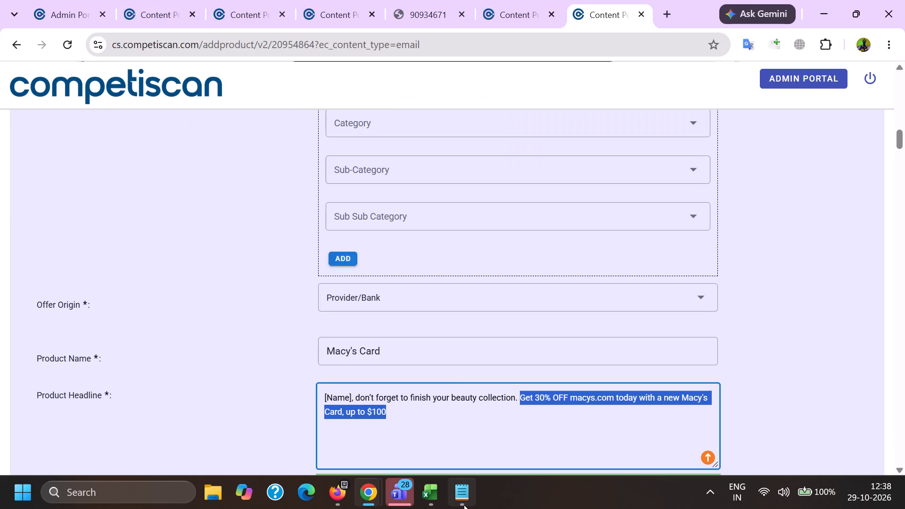
click(259, 122)
click(342, 124)
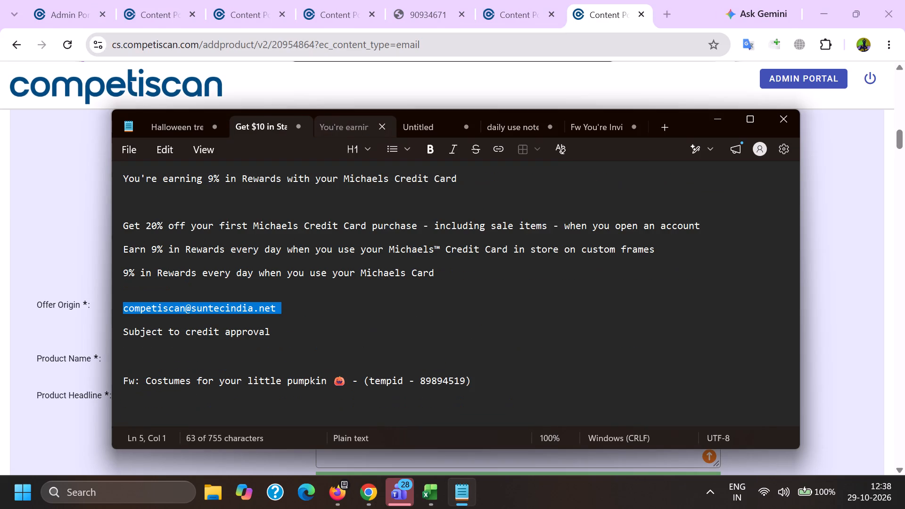
click(257, 120)
key(ctrl+c)
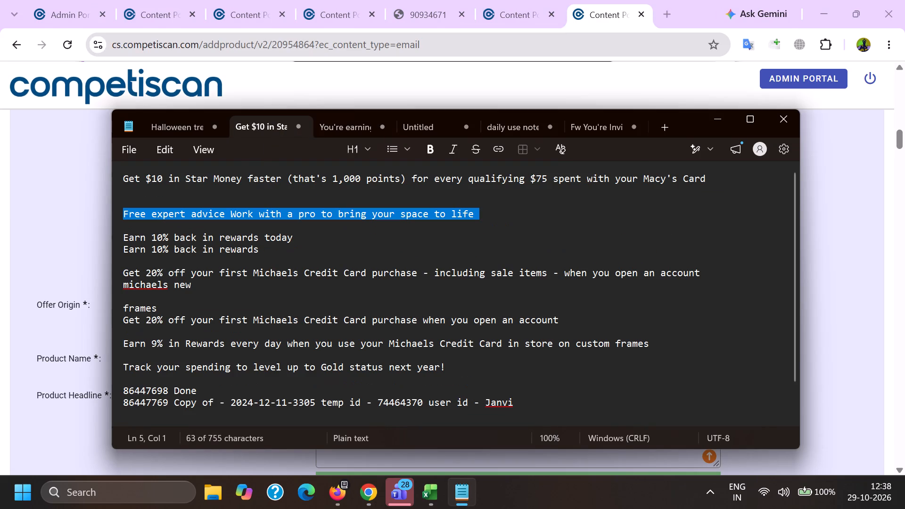
key(alt+Tab)
click(253, 0)
click(339, 0)
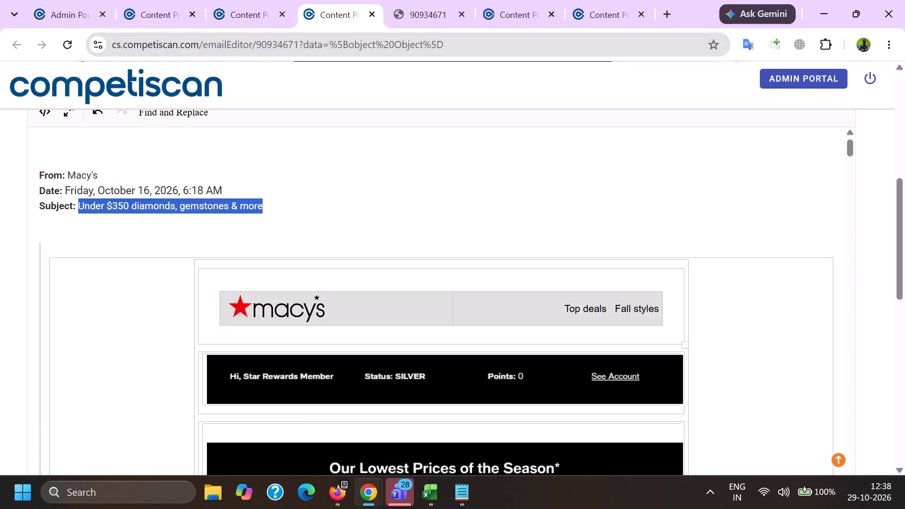
scroll(385, 261, down, 20)
scroll(385, 261, down, 20)
scroll(385, 261, down, 20)
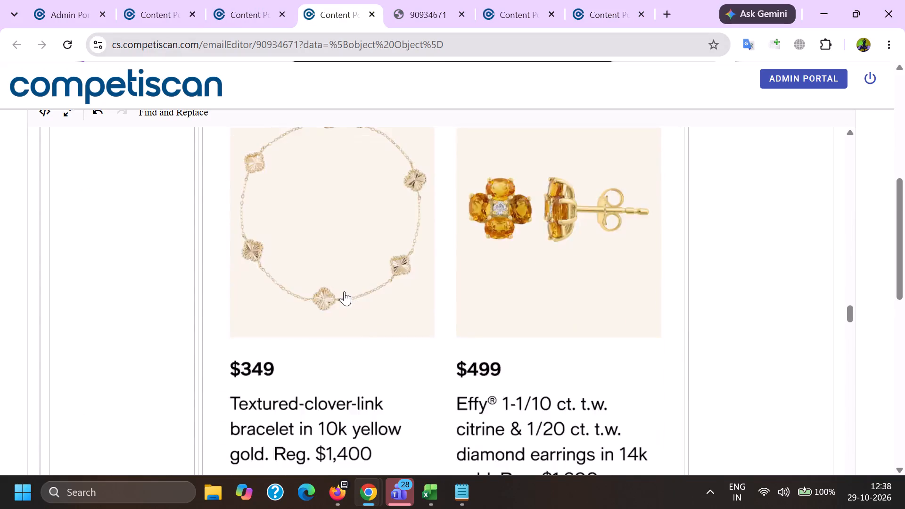
scroll(344, 291, down, 20)
scroll(344, 291, down, 20)
scroll(344, 291, down, 20)
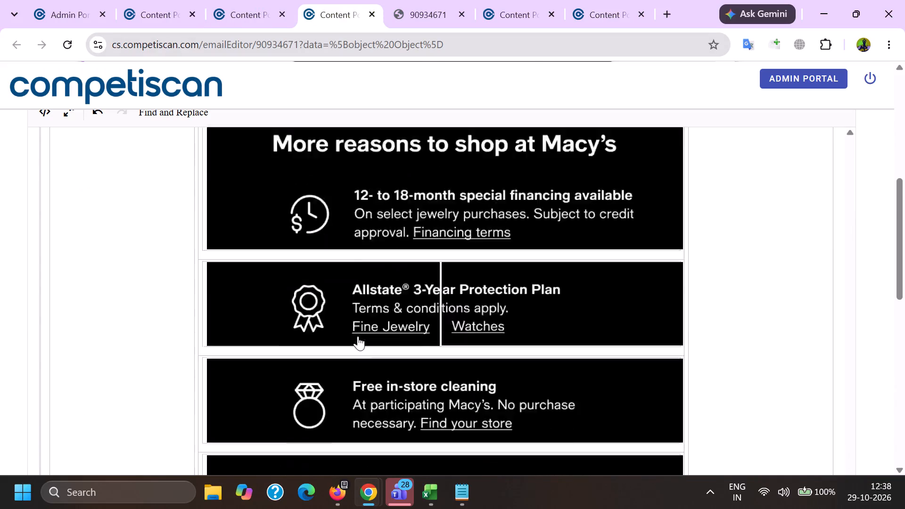
scroll(357, 333, up, 6)
scroll(357, 332, down, 3)
key(alt+Tab)
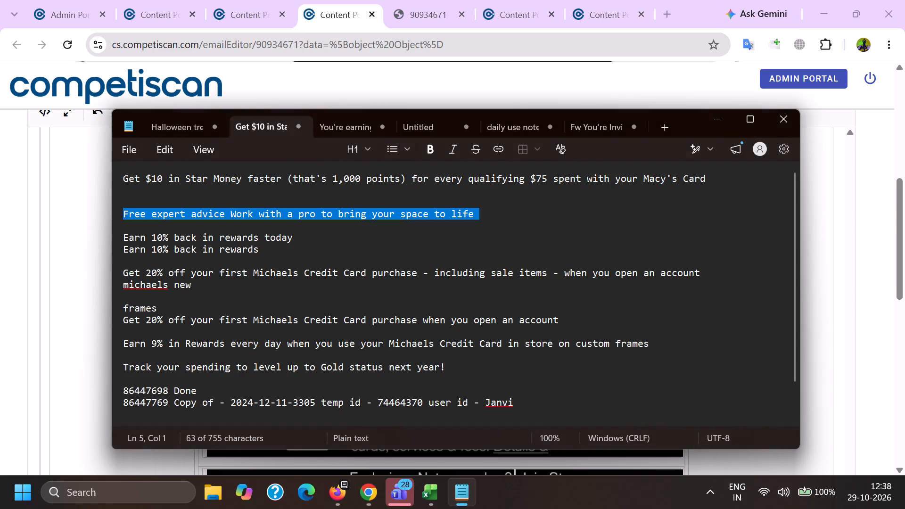
key(alt+Tab)
key(alt+Tab)
key(ctrl+v)
scroll(266, 230, down, 5)
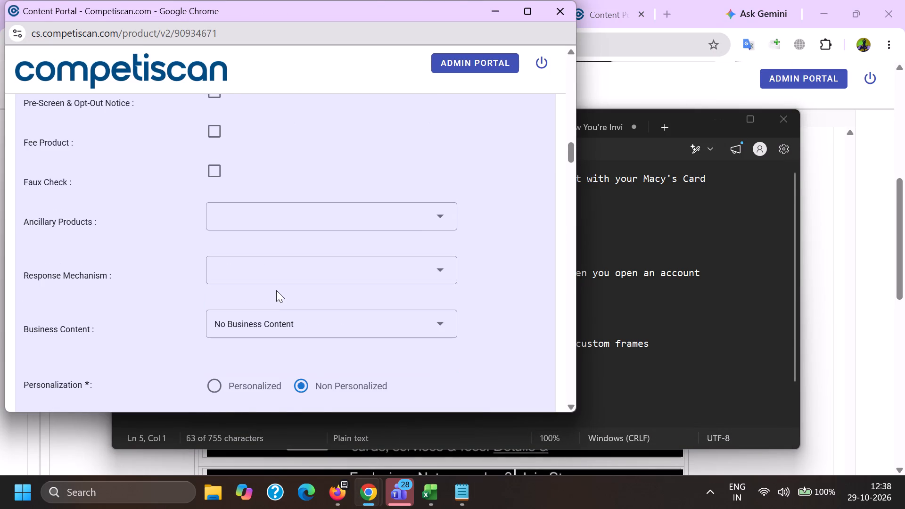
key(BackSpace)
Choose a response mechanism for the Macy's Card product.
scroll(264, 255, down, 4)
scroll(271, 290, up, 3)
click(261, 277)
scroll(264, 199, down, 5)
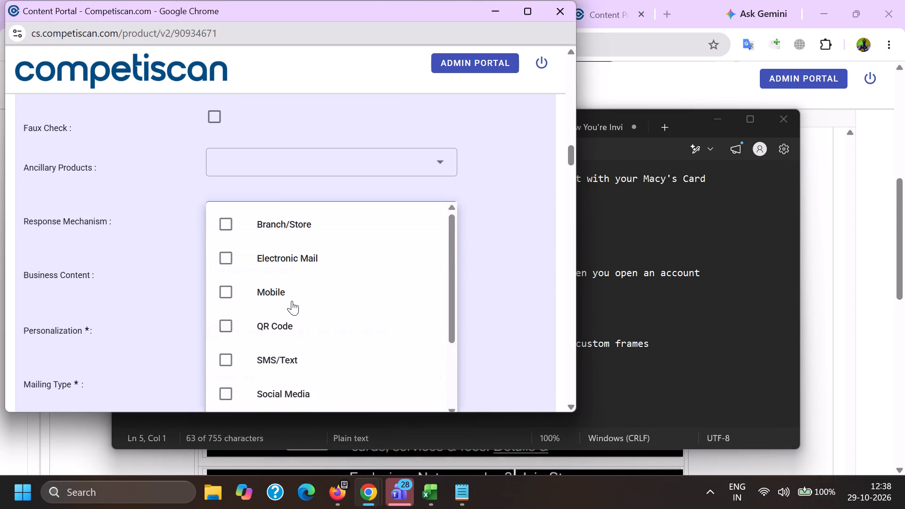
scroll(292, 301, down, 3)
click(299, 396)
click(162, 361)
Set the mailing type to Loyalty/Retention and choose a communication type.
scroll(206, 243, down, 2)
click(253, 244)
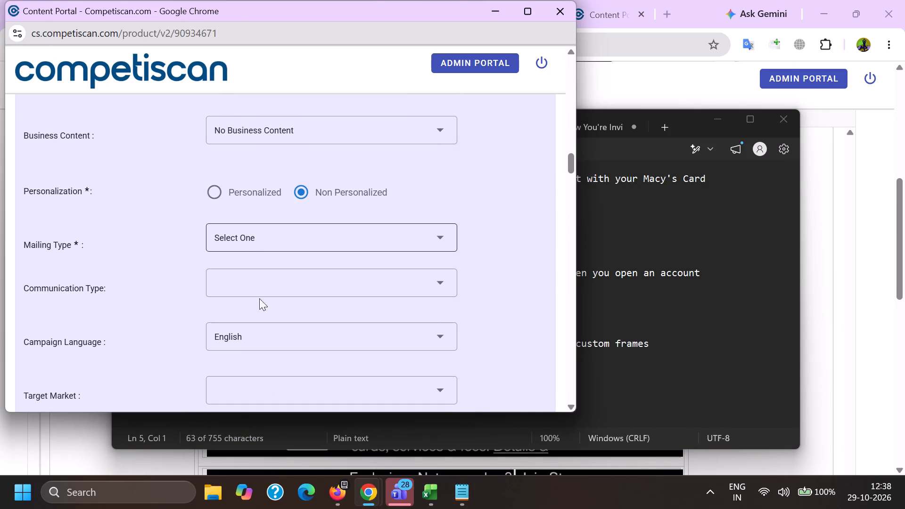
click(265, 304)
drag(127, 301, 134, 301)
click(247, 285)
scroll(250, 175, down, 2)
scroll(269, 285, down, 3)
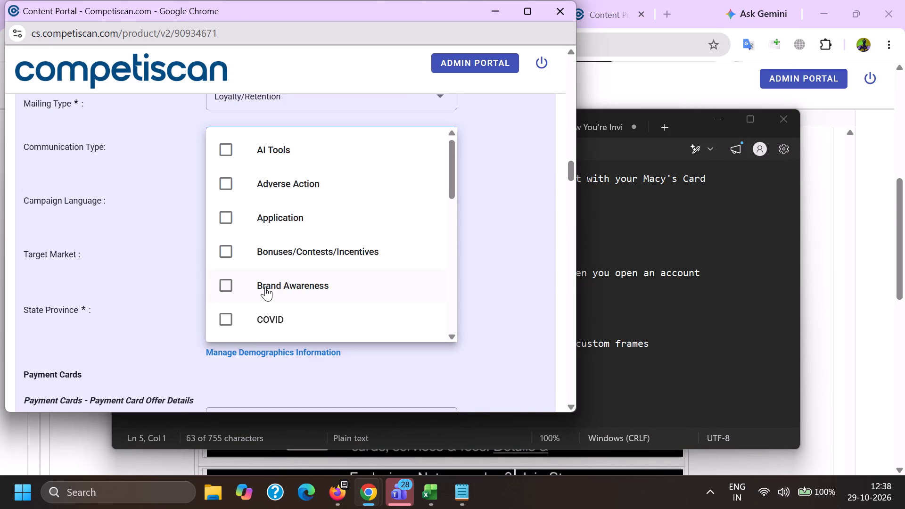
click(277, 320)
click(144, 284)
Set the primary card level to Not Mentioned and enable the reward program with Points as its emphasis.
scroll(206, 193, down, 4)
click(229, 246)
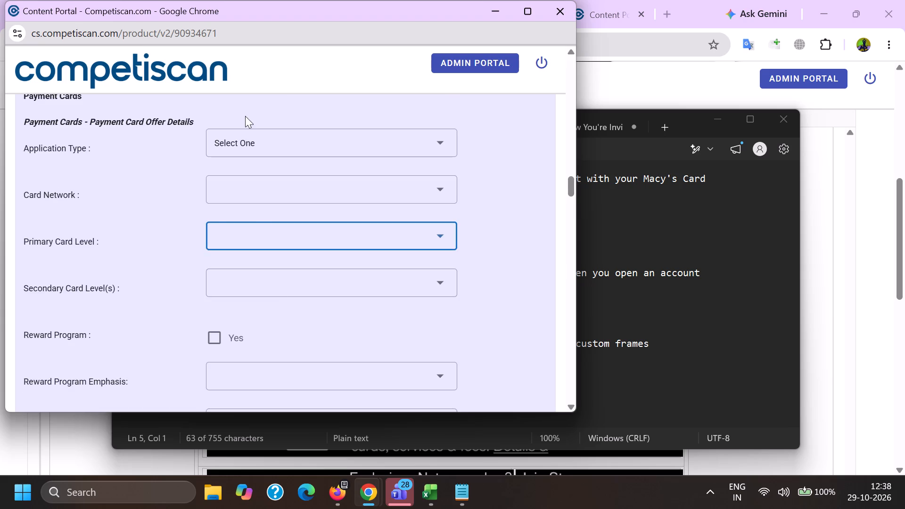
scroll(244, 126, down, 1)
click(274, 335)
click(179, 319)
click(224, 267)
click(254, 324)
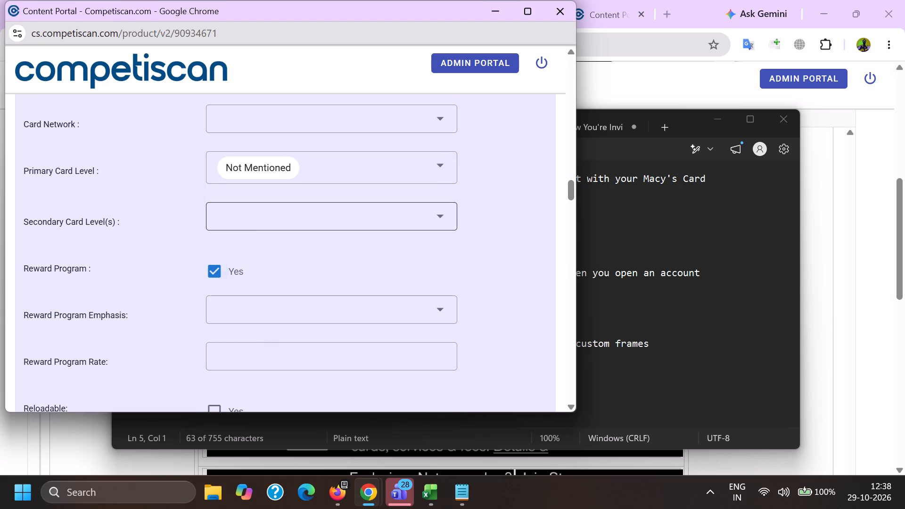
drag(260, 292, 260, 301)
drag(263, 300, 263, 310)
scroll(271, 173, down, 2)
click(269, 246)
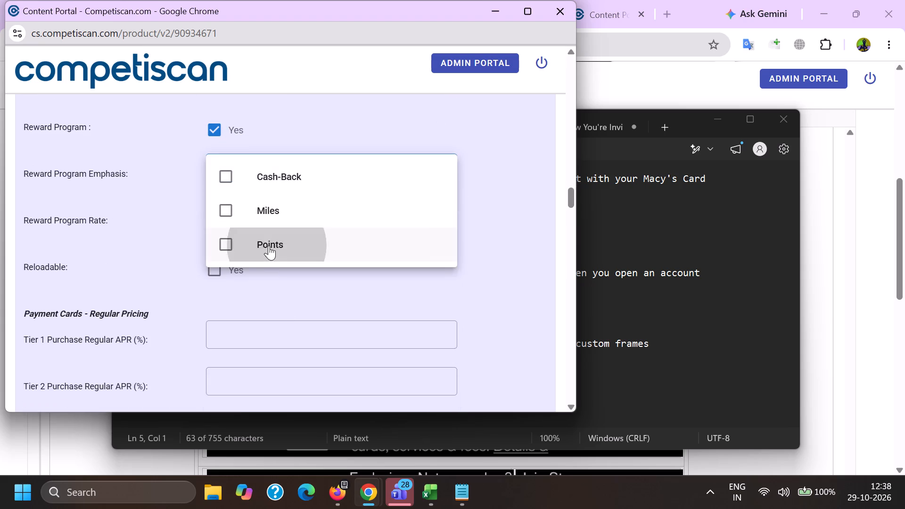
click(161, 242)
drag(161, 241, 164, 246)
Mark the credit card as mentioned in the retail credit details and submit the product record.
click(185, 345)
key(End)
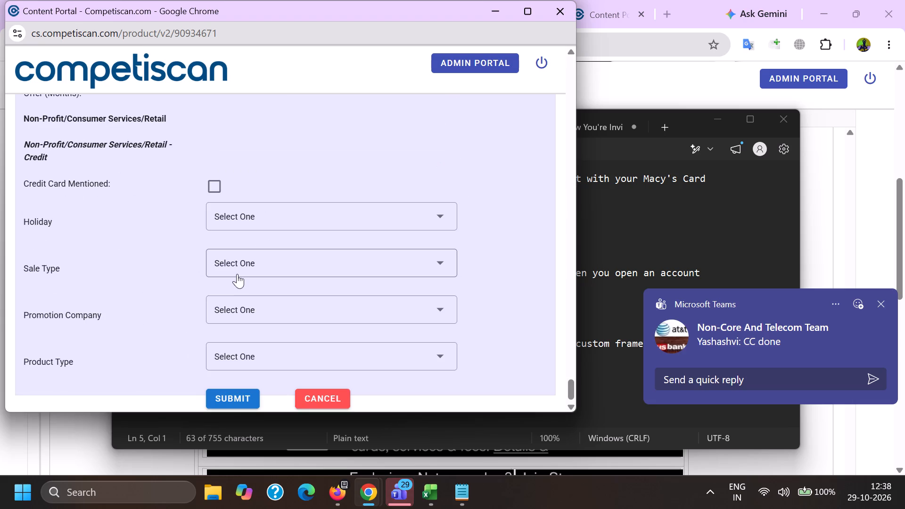
click(220, 185)
click(237, 392)
Search the email list for the "Under $350 diamonds, gemstones & more" subject, limited to the N flag.
click(817, 236)
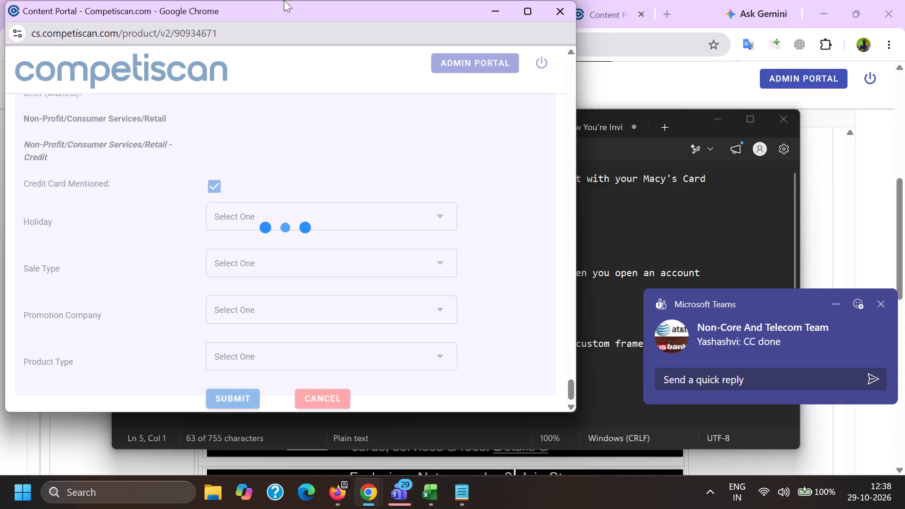
click(250, 0)
scroll(298, 290, down, 2)
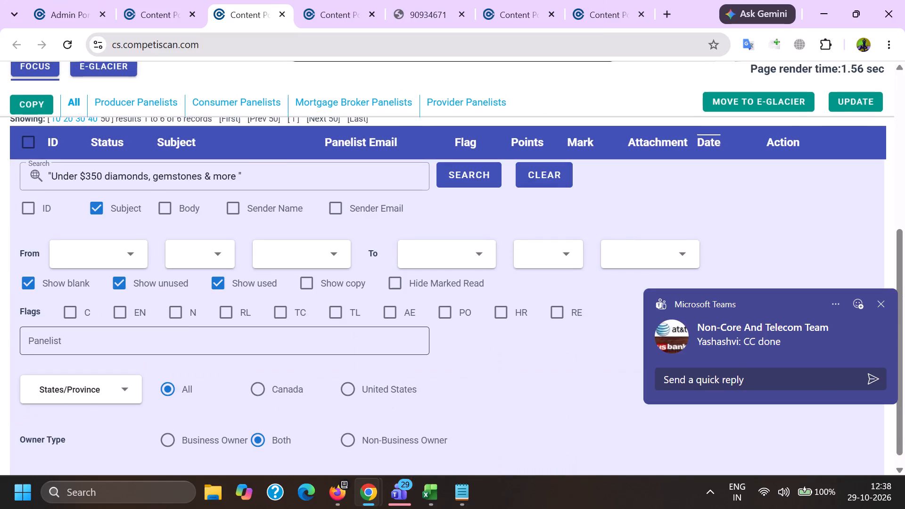
click(185, 312)
click(469, 190)
click(473, 189)
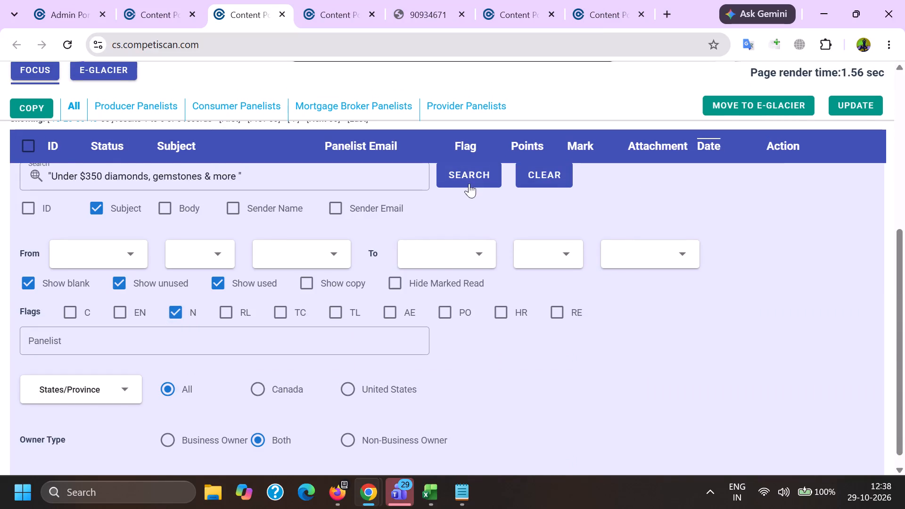
click(465, 182)
click(416, 4)
click(322, 0)
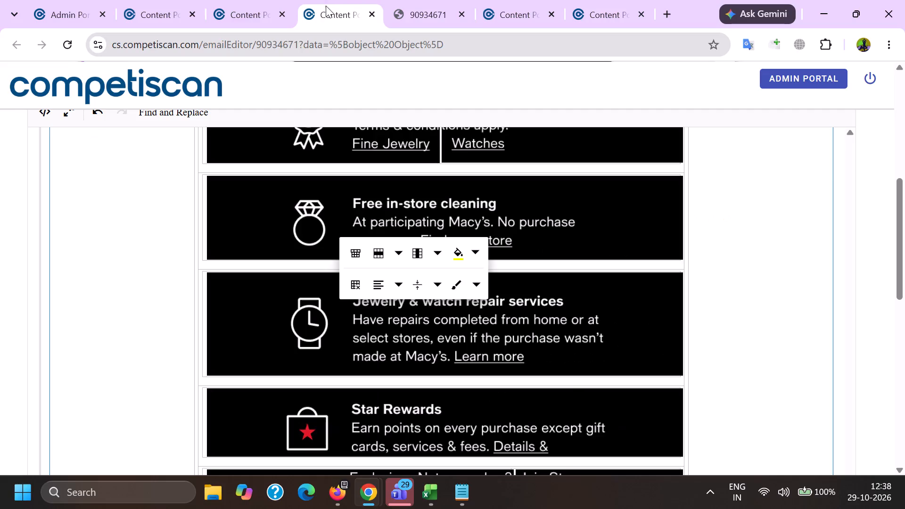
click(233, 0)
click(344, 0)
click(421, 0)
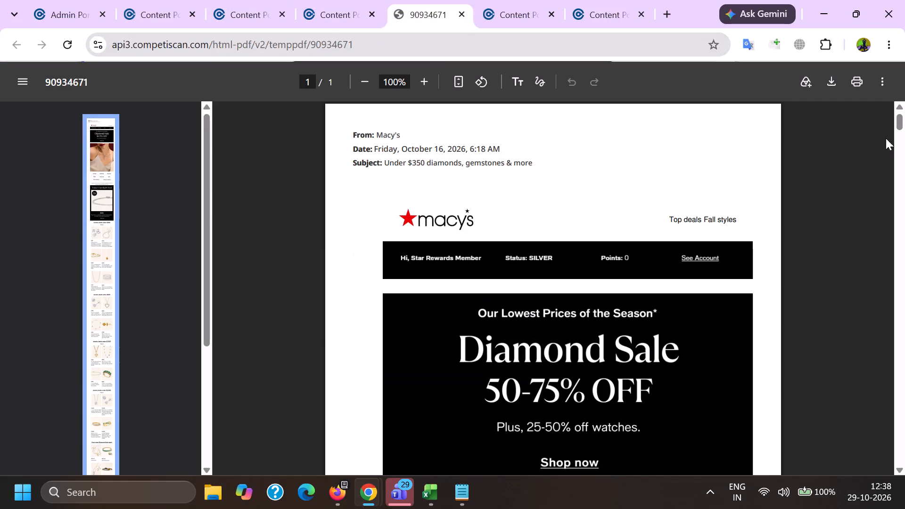
drag(904, 133, 904, 422)
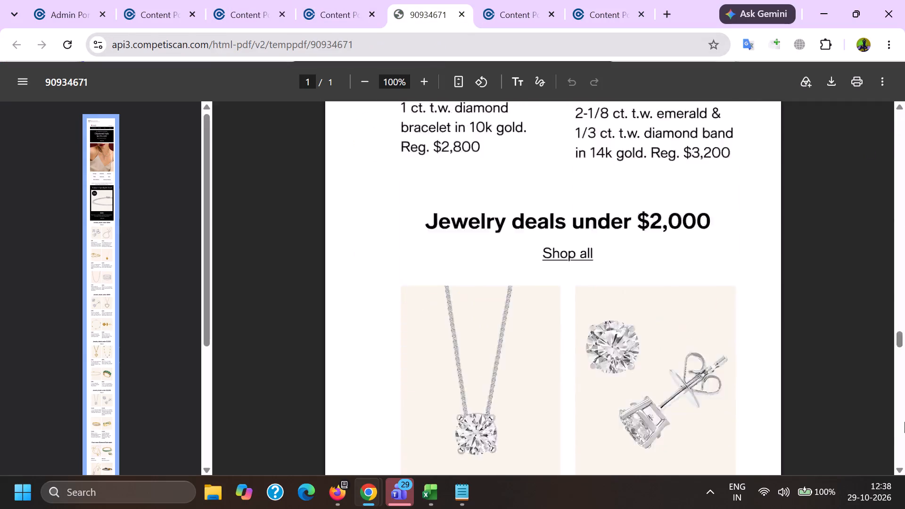
drag(904, 422, 904, 438)
scroll(637, 325, down, 7)
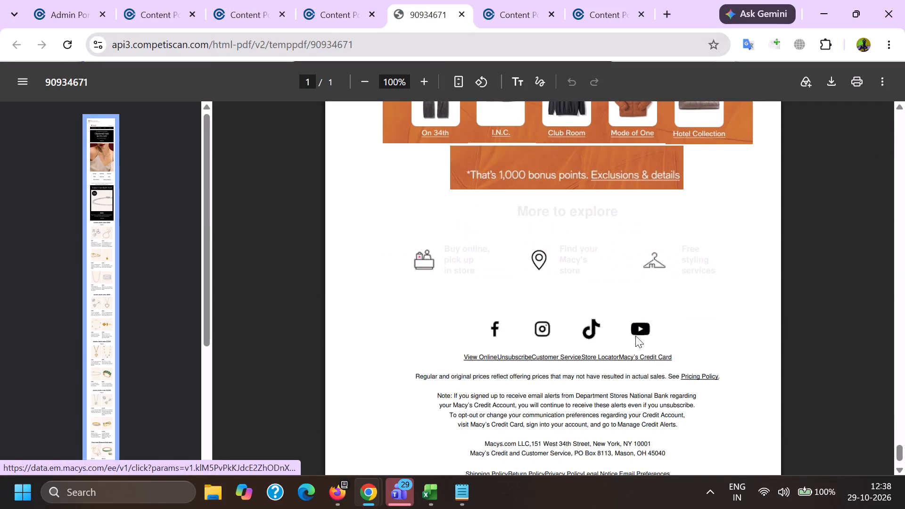
Copy the team's address from the Halloween note in Notepad into the email's Forward To and Cc fields, with Cc enabled.
click(340, 0)
click(455, 501)
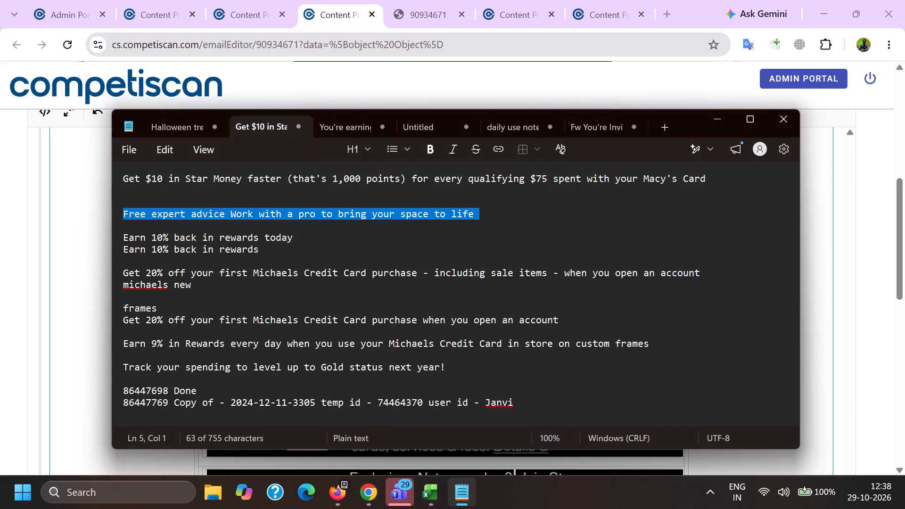
click(175, 125)
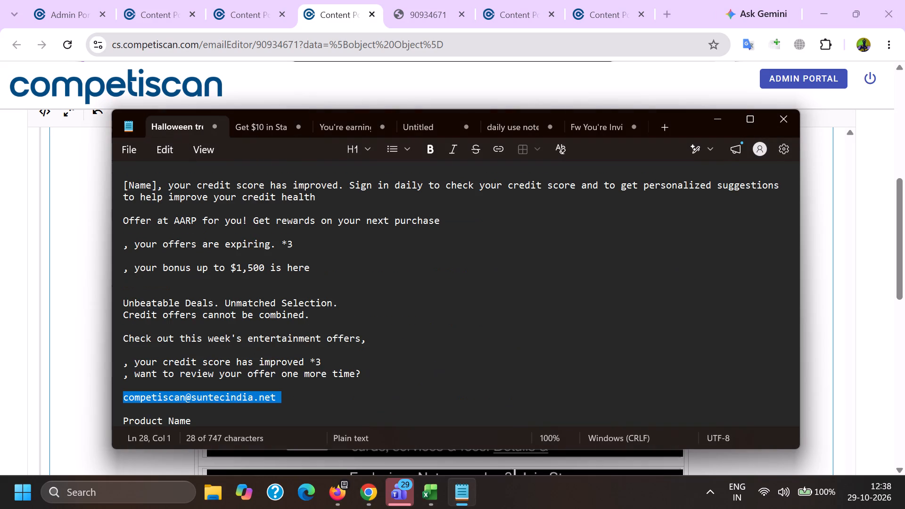
key(ctrl+c)
key(alt+Tab)
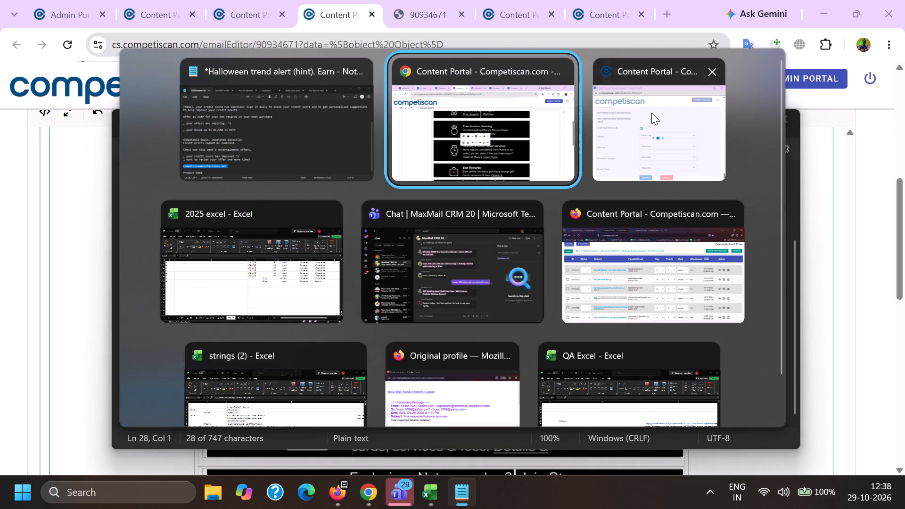
click(546, 146)
scroll(0, 232, up, 7)
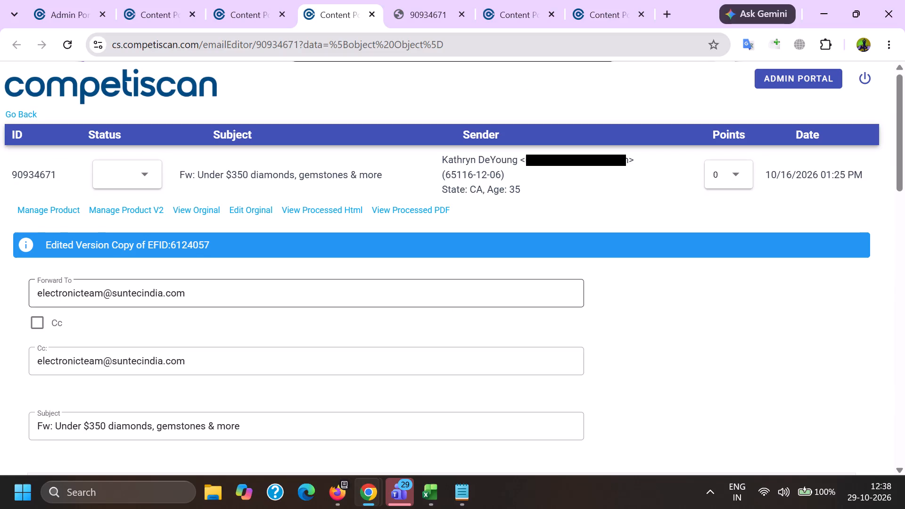
drag(252, 298, 14, 280)
key(ctrl+v)
click(48, 327)
drag(239, 347, 0, 306)
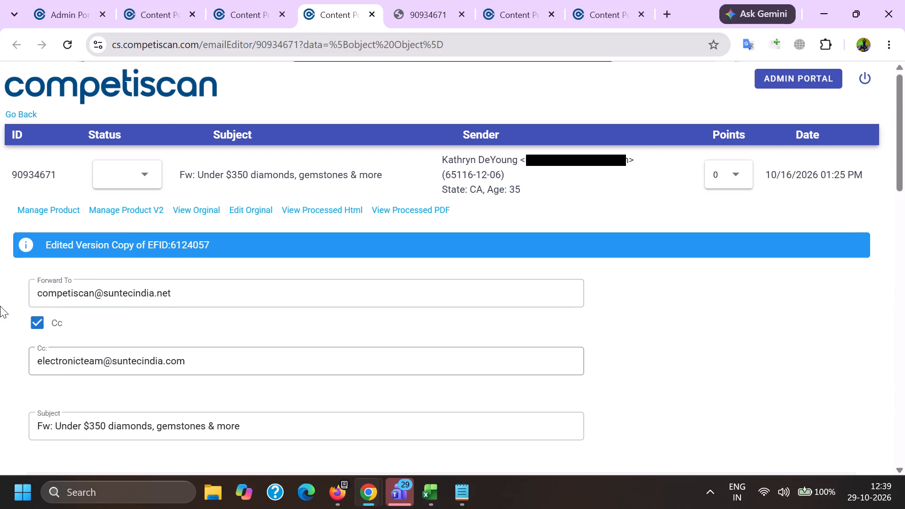
drag(0, 306, 22, 314)
drag(246, 366, 21, 367)
key(ctrl+v)
click(299, 426)
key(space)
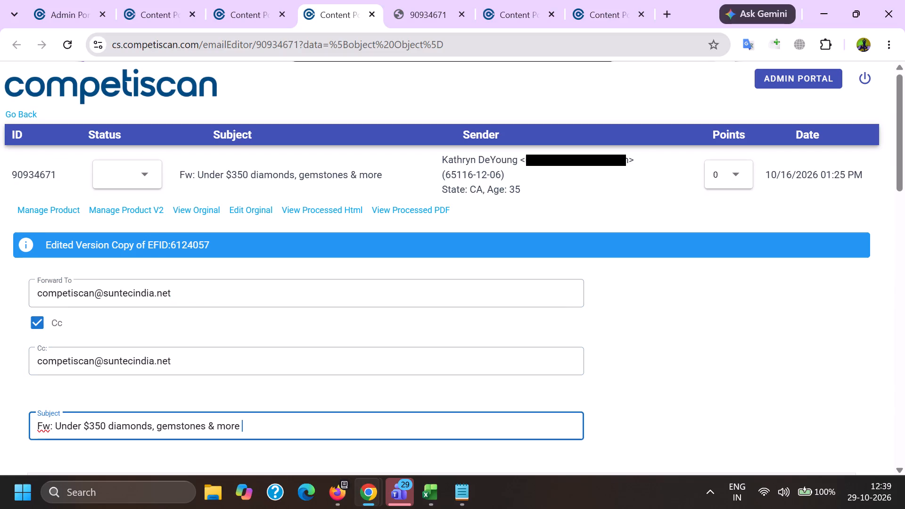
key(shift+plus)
scroll(72, 262, down, 11)
click(74, 291)
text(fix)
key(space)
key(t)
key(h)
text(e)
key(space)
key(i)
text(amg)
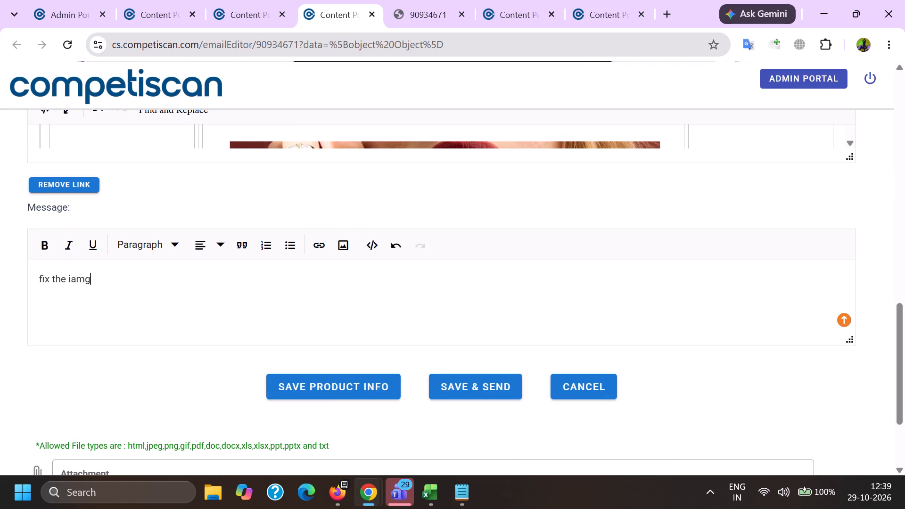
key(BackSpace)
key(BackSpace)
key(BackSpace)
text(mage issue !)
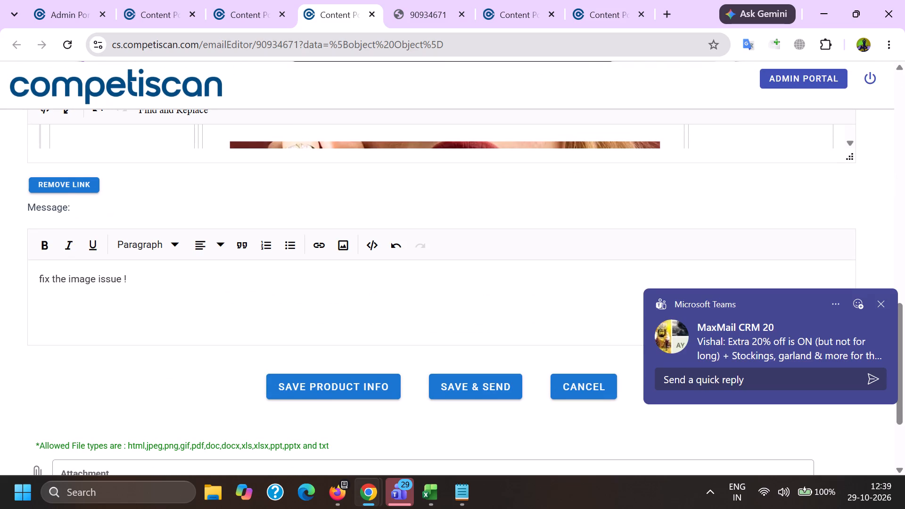
scroll(0, 305, down, 13)
click(459, 248)
click(459, 293)
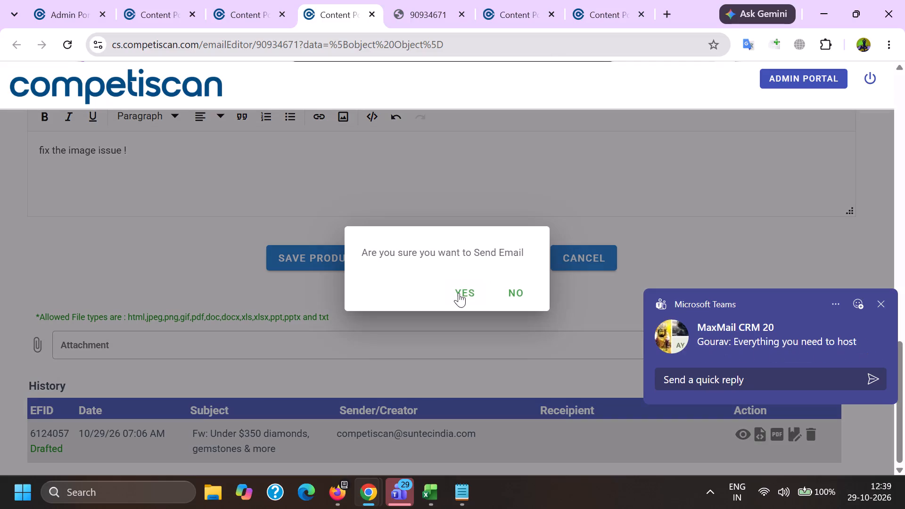
Assign emails 90934669, 90934668, 90934667 and 91018148 as copies of 90934671 and update the list.
click(257, 0)
scroll(225, 251, down, 2)
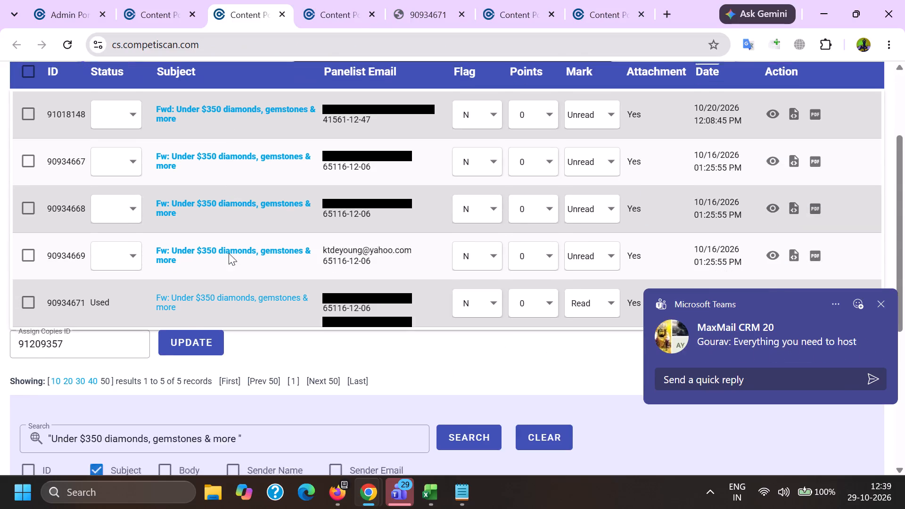
triple_click(62, 290)
click(62, 290)
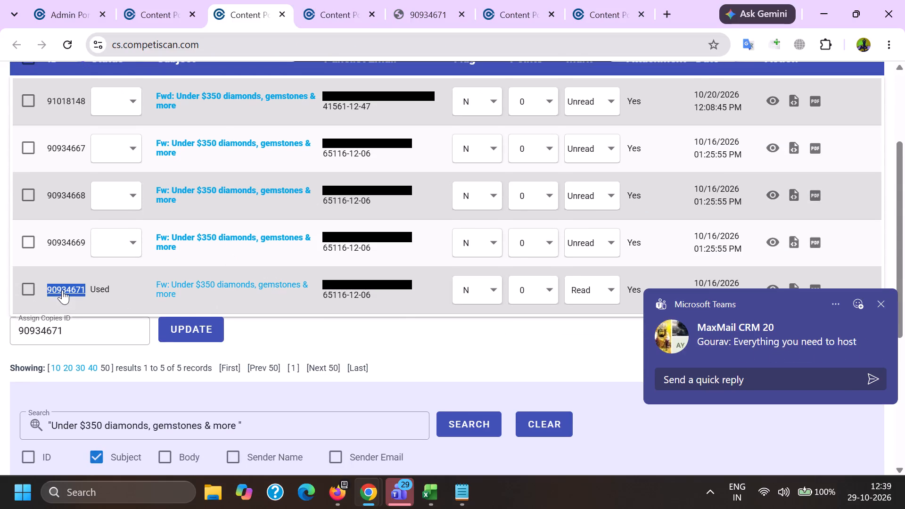
click(32, 244)
click(32, 198)
click(30, 144)
click(31, 102)
click(190, 322)
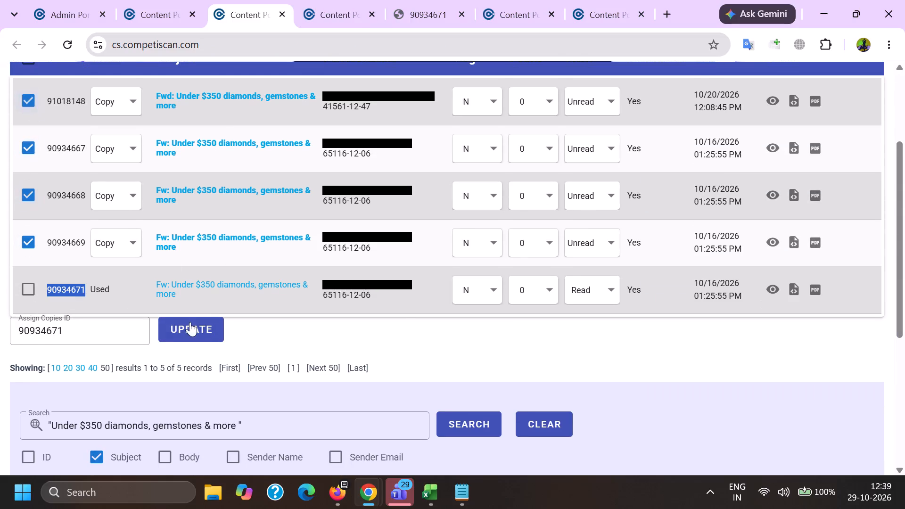
Switch to the Firefox email list and copy email 91017922's subject, "You're invited: Beauty Trick or Treat Herald Square", without the forward prefix.
click(337, 505)
click(340, 502)
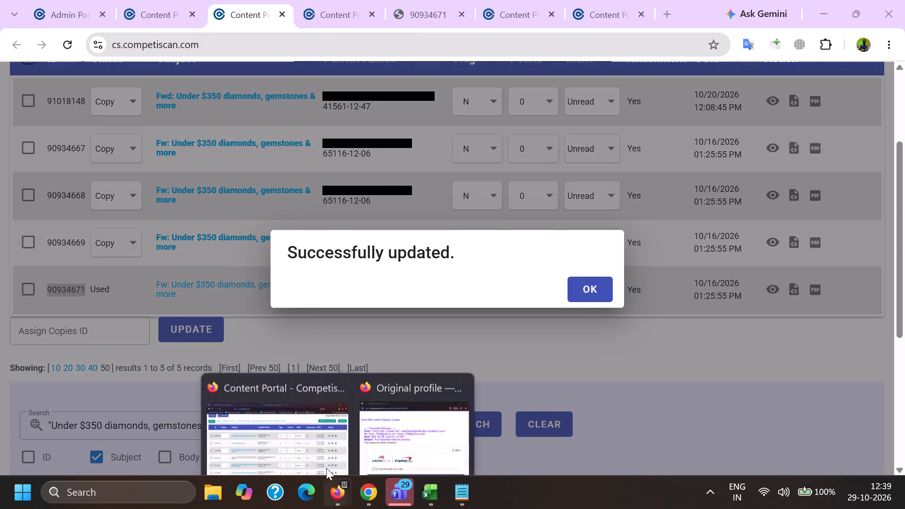
click(238, 432)
scroll(192, 331, down, 1)
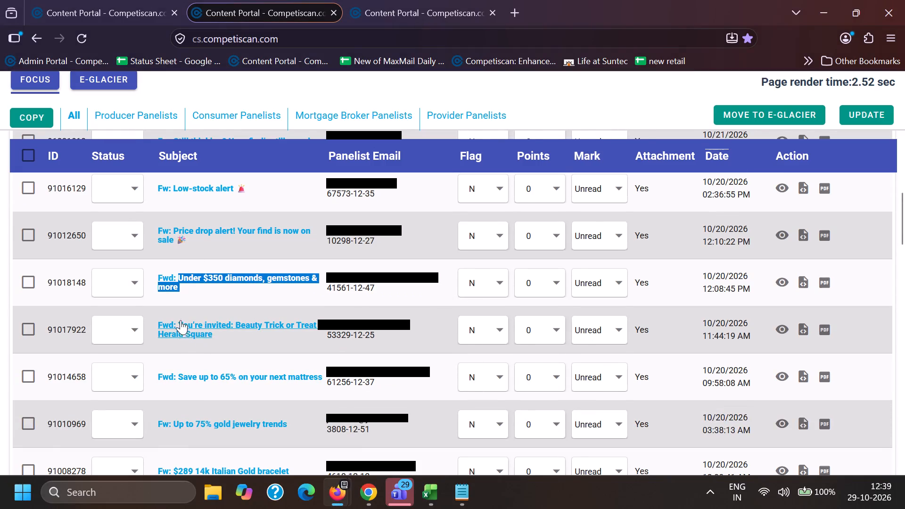
drag(178, 312, 223, 344)
key(ctrl+c)
key(ctrl+c)
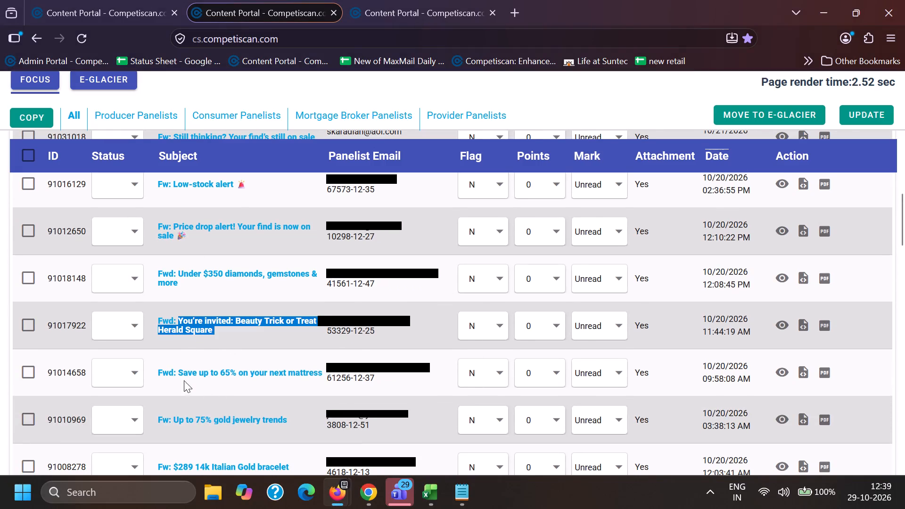
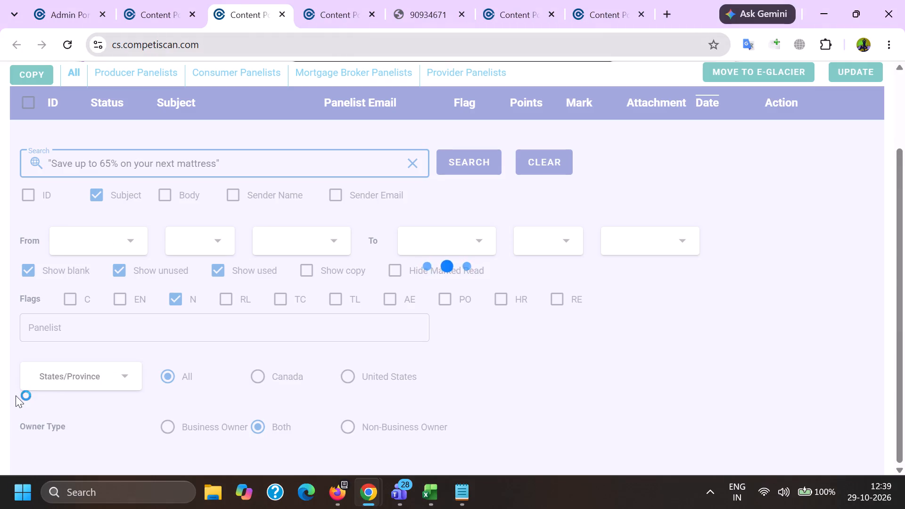
click(442, 501)
click(559, 450)
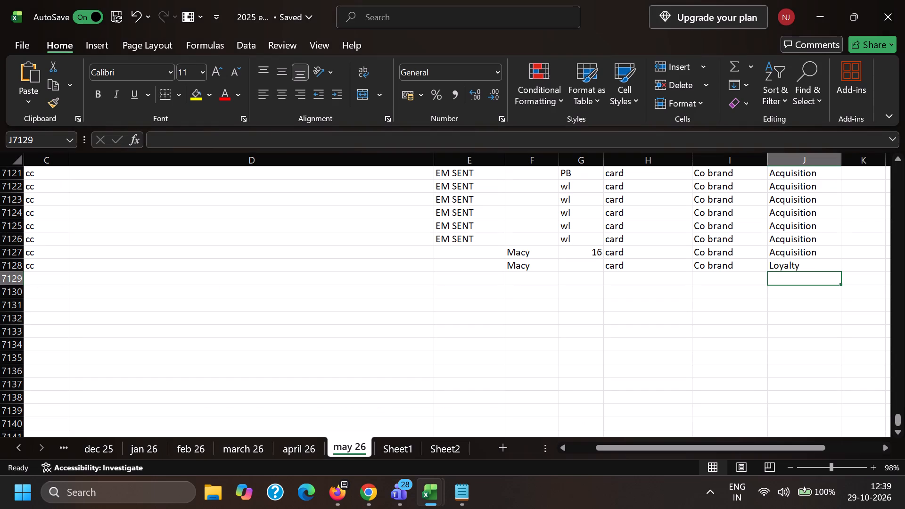
click(476, 267)
key(e)
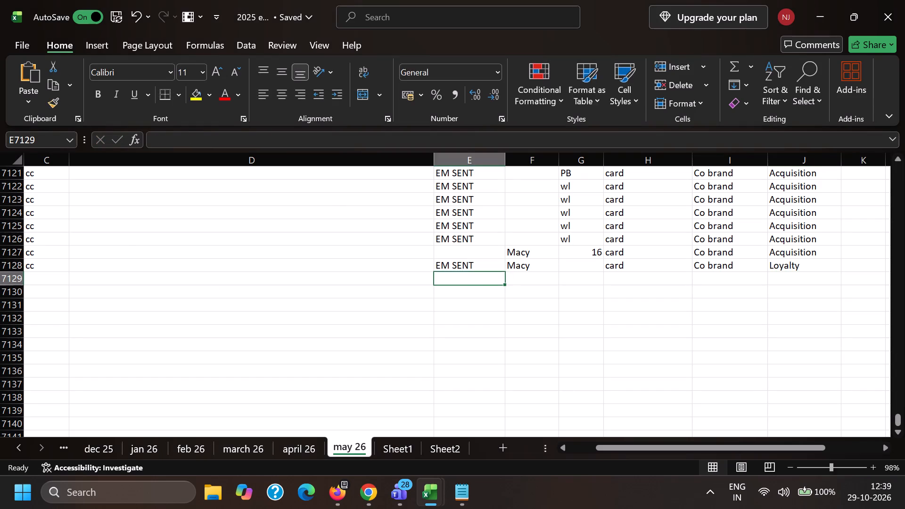
Back in Chrome, open the "Save up to 65% on your next mattress" email from the search results for editing.
key(alt+Tab)
ctrl+click(207, 242)
Clear the N flag filter and rerun the subject search for "Save up to 65% on your next mattress".
scroll(268, 191, down, 4)
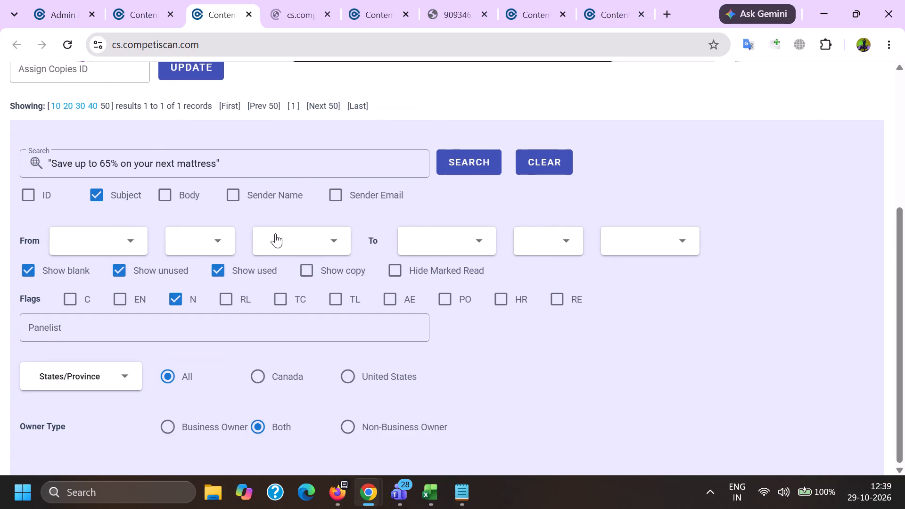
click(178, 296)
click(461, 161)
click(307, 0)
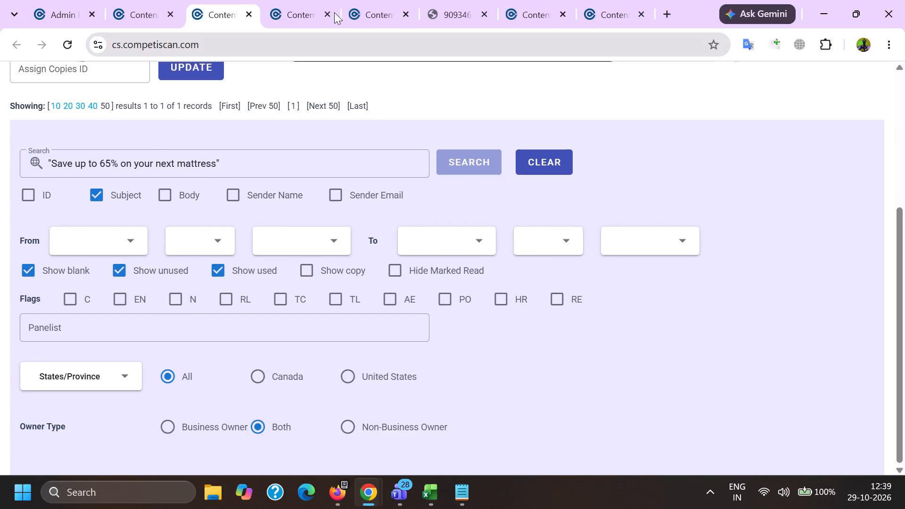
double_click(273, 49)
key(ctrl+c)
click(417, 498)
drag(588, 423, 573, 423)
click(63, 278)
key(Left)
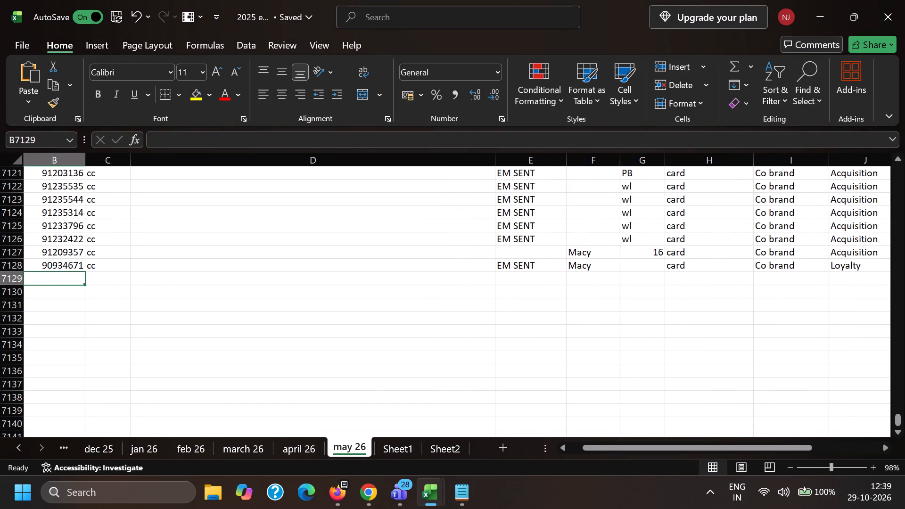
key(ctrl+v)
key(Right)
text(cc)
Complete row 7129 of the log with Macy, card and Co brand.
key(Right)
key(Right)
key(Right)
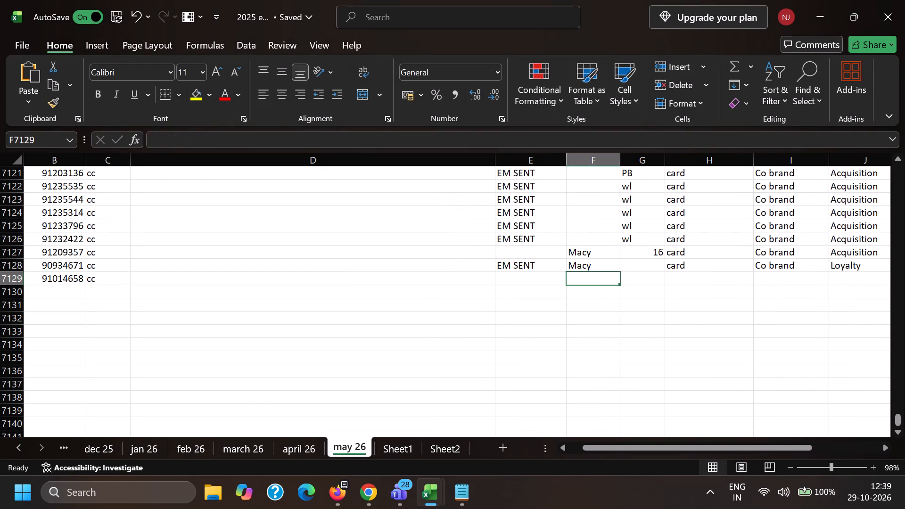
key(m)
key(Right)
key(Right)
key(c)
key(Right)
key(c)
key(Right)
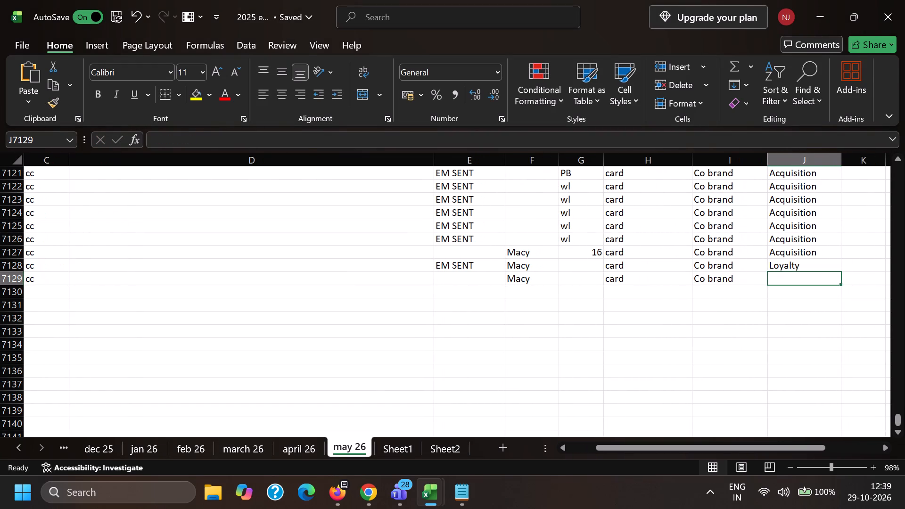
In email 91014658, delete the forwarder's closing line and "Begin forwarded message:" above the header.
key(alt+Tab)
scroll(62, 250, down, 3)
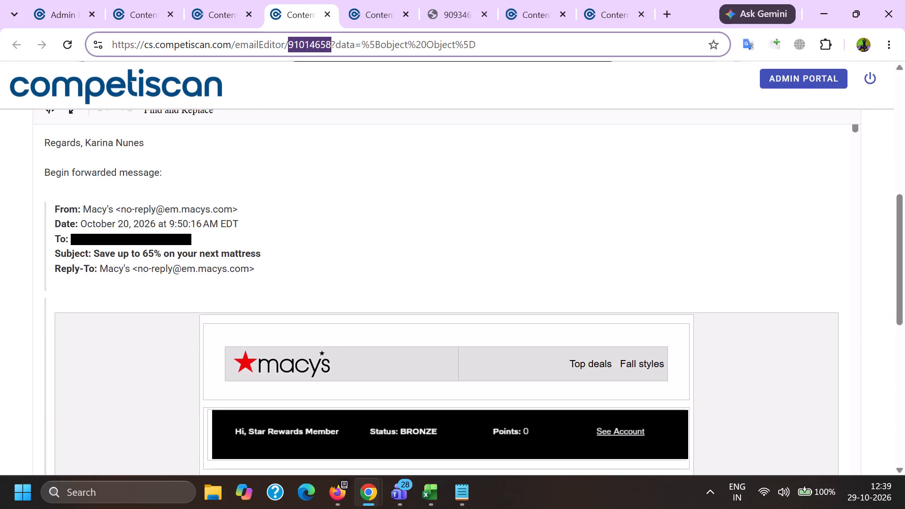
click(226, 0)
click(310, 0)
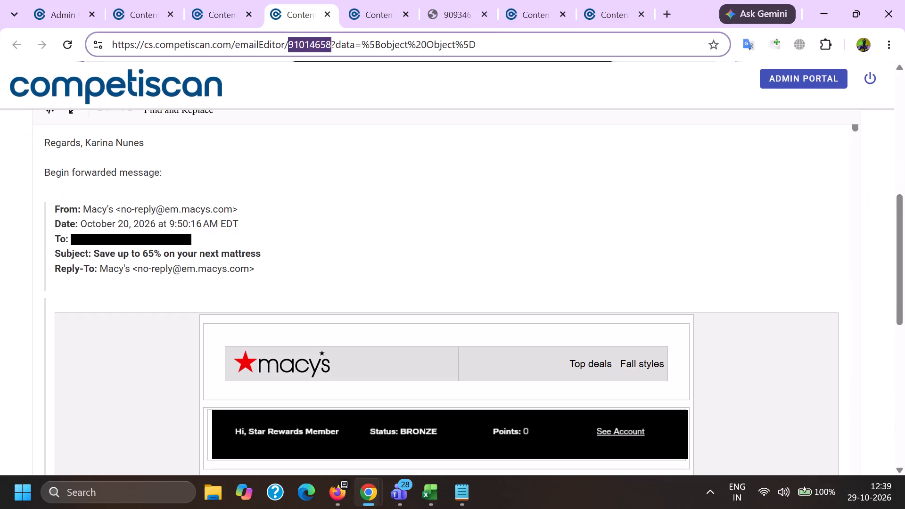
drag(203, 174, 0, 115)
key(BackSpace)
scroll(71, 386, up, 2)
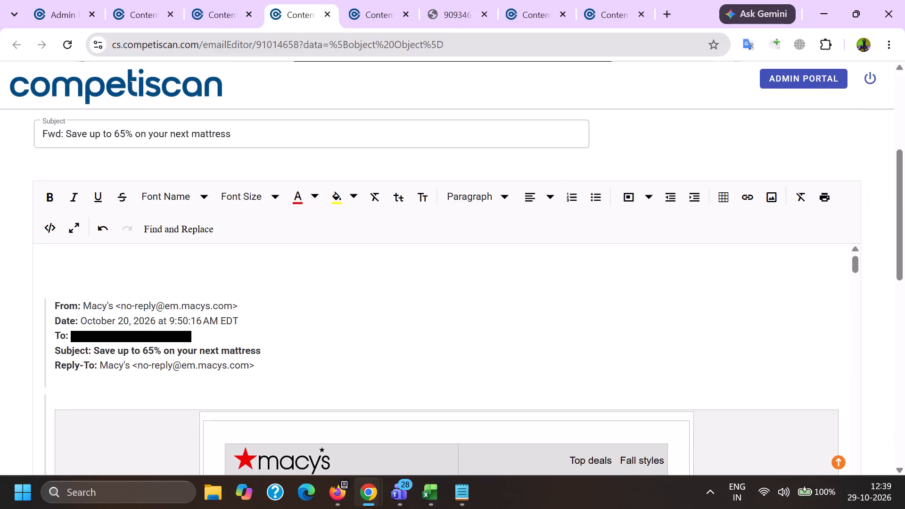
Remove the quote indentation from the forwarded header block.
click(41, 420)
click(22, 350)
click(50, 296)
key(BackSpace)
key(Return)
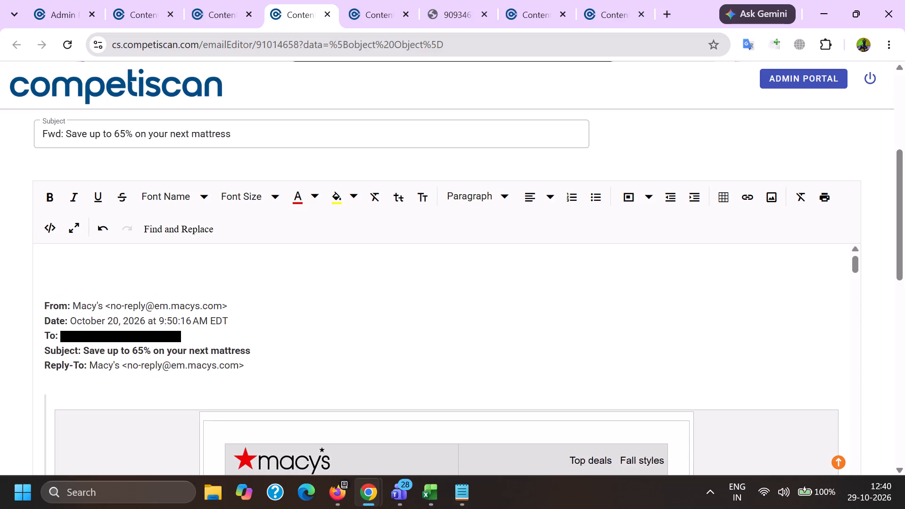
Delete the To line, the sender's address after Macy's, and the Reply-To line from the forwarded header.
drag(37, 335, 234, 336)
key(BackSpace)
key(BackSpace)
drag(101, 304, 261, 304)
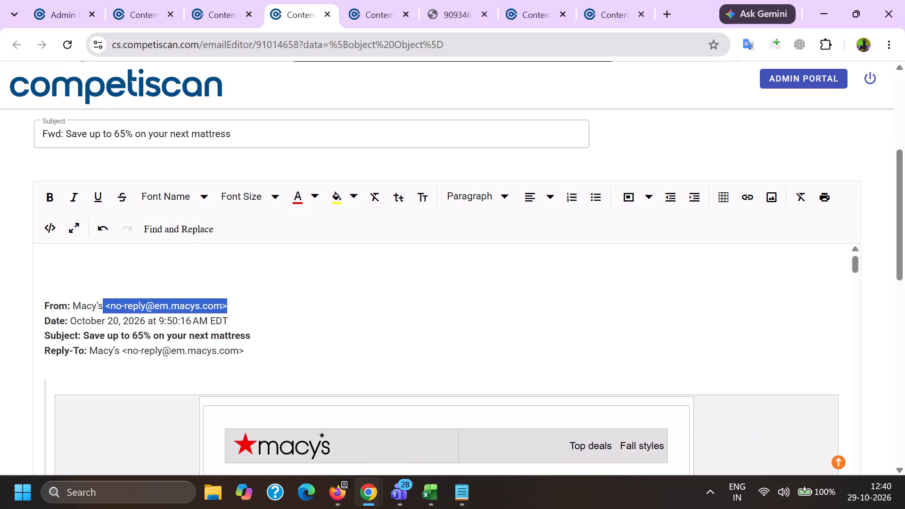
drag(261, 304, 265, 304)
key(BackSpace)
scroll(294, 215, down, 1)
drag(295, 283, 0, 278)
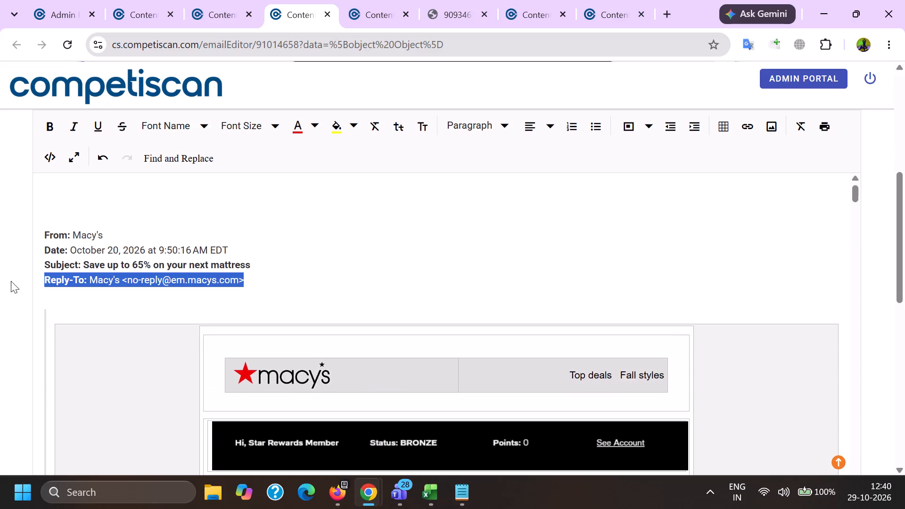
key(BackSpace)
Review the mattress email's body from the Macy's banner down to the footer disclosures.
scroll(289, 187, down, 2)
click(304, 289)
click(415, 252)
scroll(415, 254, down, 2)
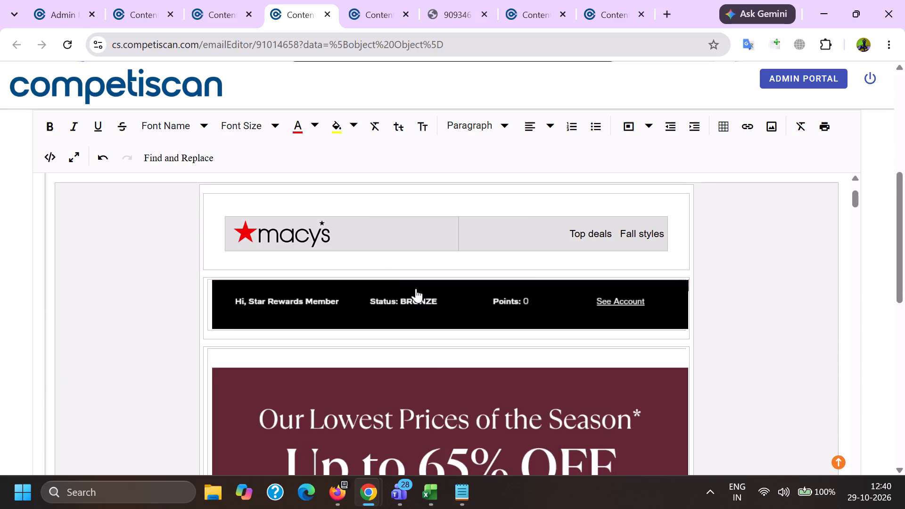
scroll(416, 288, down, 20)
scroll(416, 288, down, 20)
scroll(416, 288, down, 20)
scroll(392, 322, down, 3)
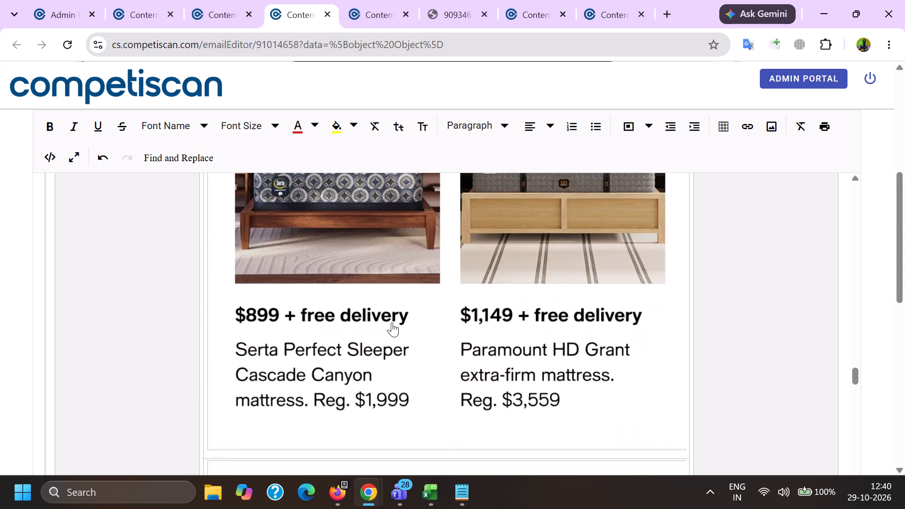
scroll(392, 322, down, 20)
scroll(392, 322, down, 20)
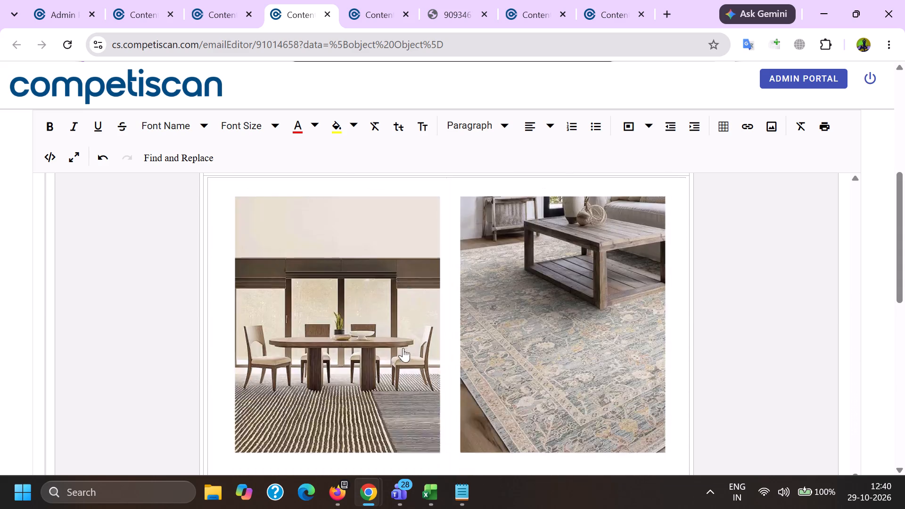
scroll(403, 348, down, 17)
click(432, 328)
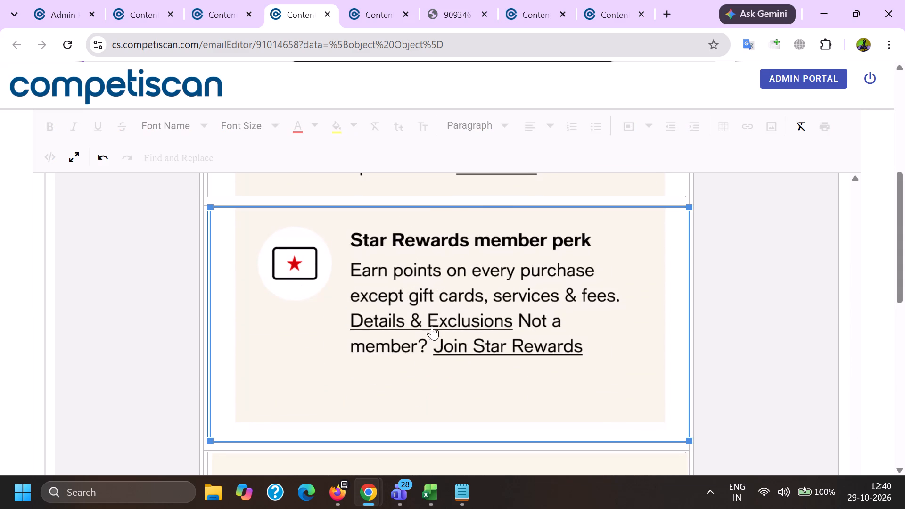
Check the Star Rewards perk block and the bonus-points banner images above More to explore for remaining links.
click(418, 219)
scroll(418, 219, down, 6)
scroll(409, 321, down, 15)
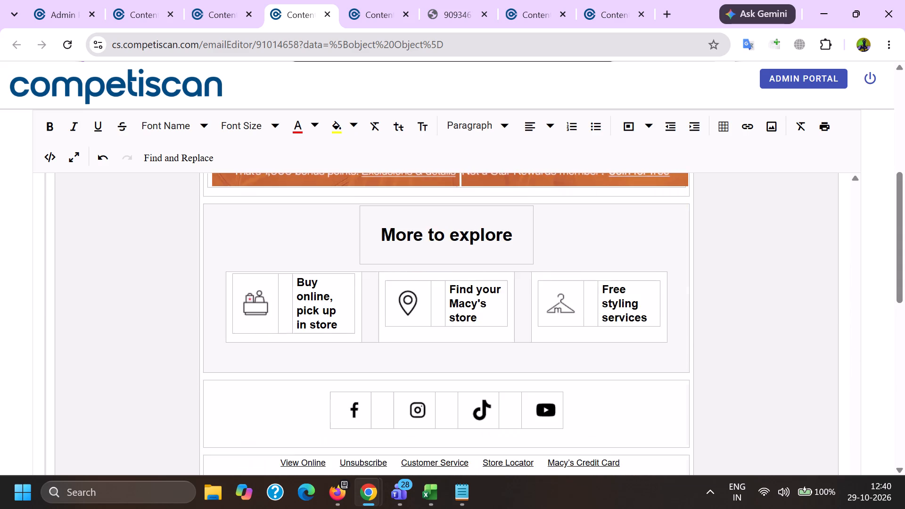
scroll(551, 377, up, 2)
click(556, 277)
click(546, 242)
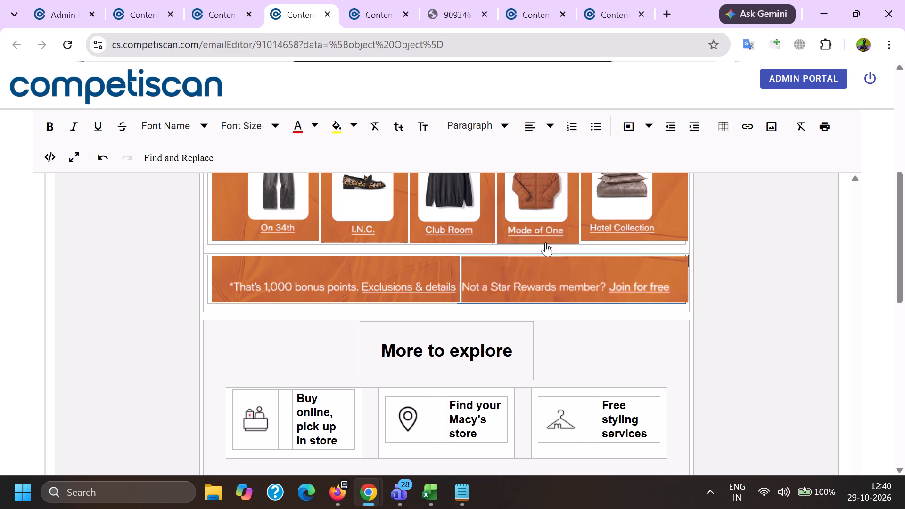
scroll(521, 290, down, 4)
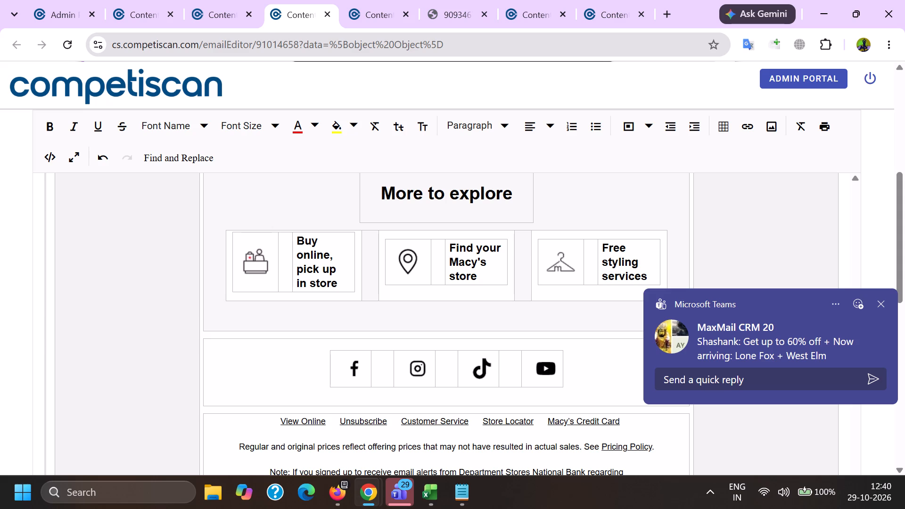
Check the Facebook, Instagram, TikTok and YouTube icons above the footer for remaining links.
click(362, 366)
click(376, 334)
click(430, 369)
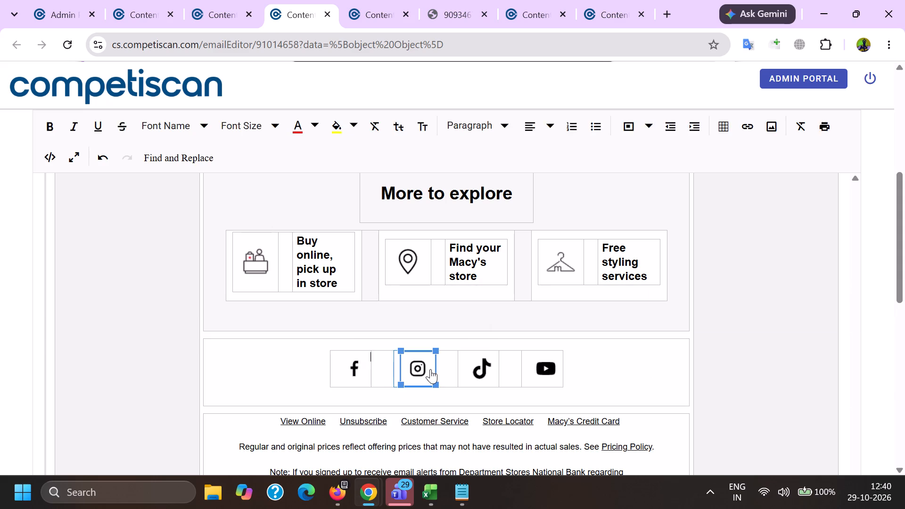
click(445, 332)
click(487, 377)
click(508, 334)
click(541, 383)
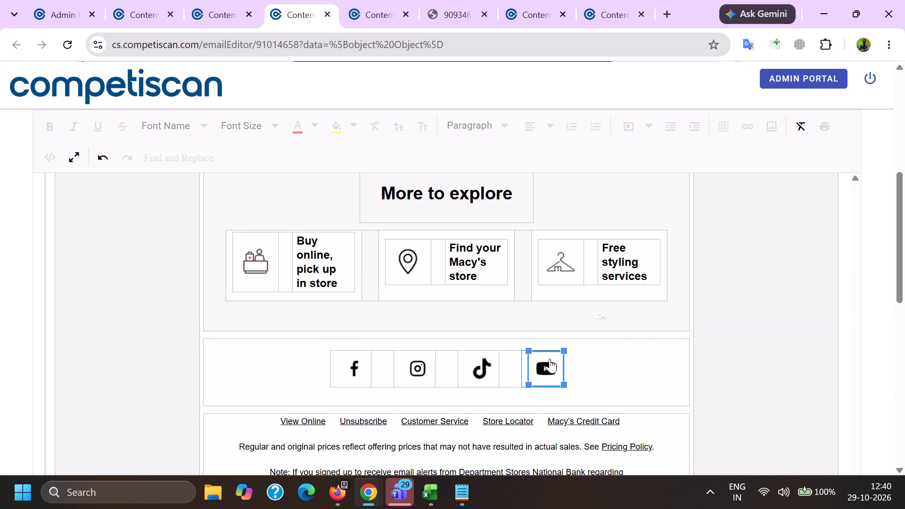
click(574, 329)
Remove the hyperlinks from View Online and Unsubscribe in the footer, and check Macy's Credit Card in the same row for a link.
scroll(345, 292, down, 2)
click(309, 278)
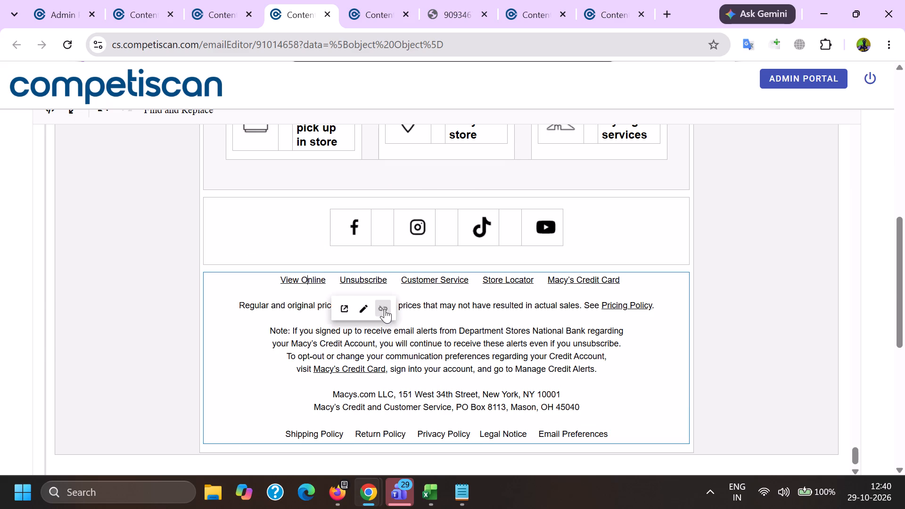
click(385, 307)
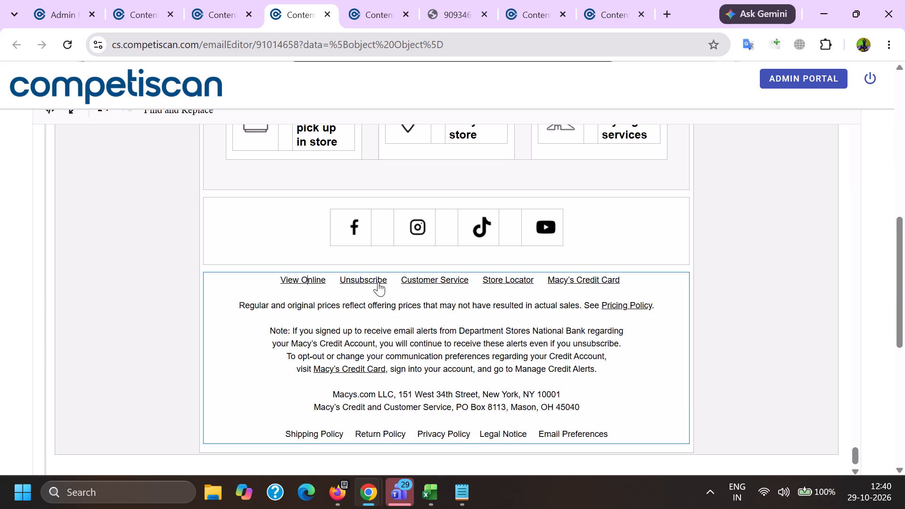
click(364, 281)
click(441, 310)
click(566, 280)
Remove the links from "Macy's Credit Card" in the footer's credit alert note and from "Email Preferences".
click(648, 310)
scroll(368, 279, down, 2)
click(346, 232)
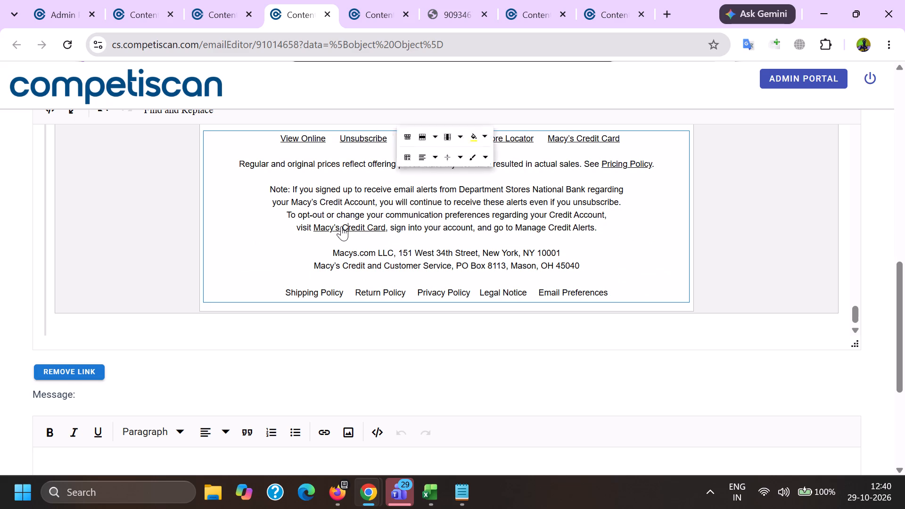
click(341, 226)
click(424, 256)
click(563, 290)
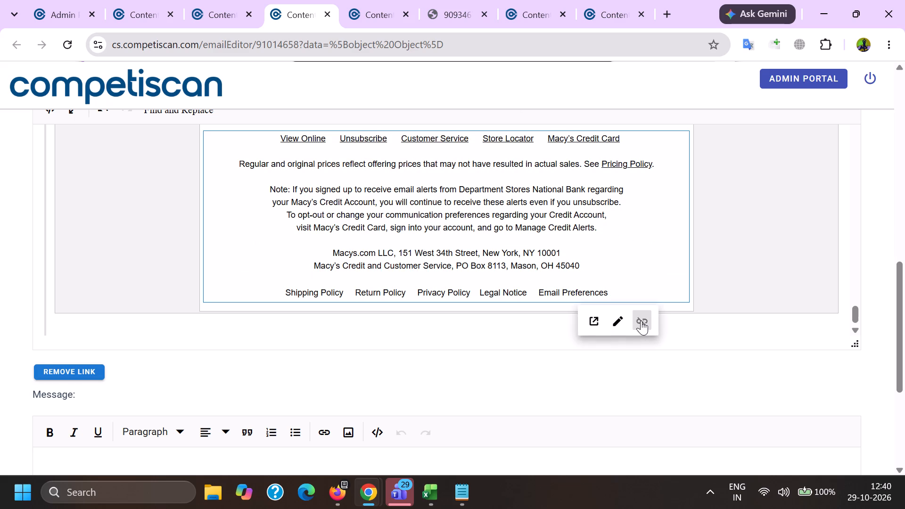
click(641, 320)
Save the product info of email 91014658.
scroll(390, 214, down, 11)
click(352, 345)
click(462, 296)
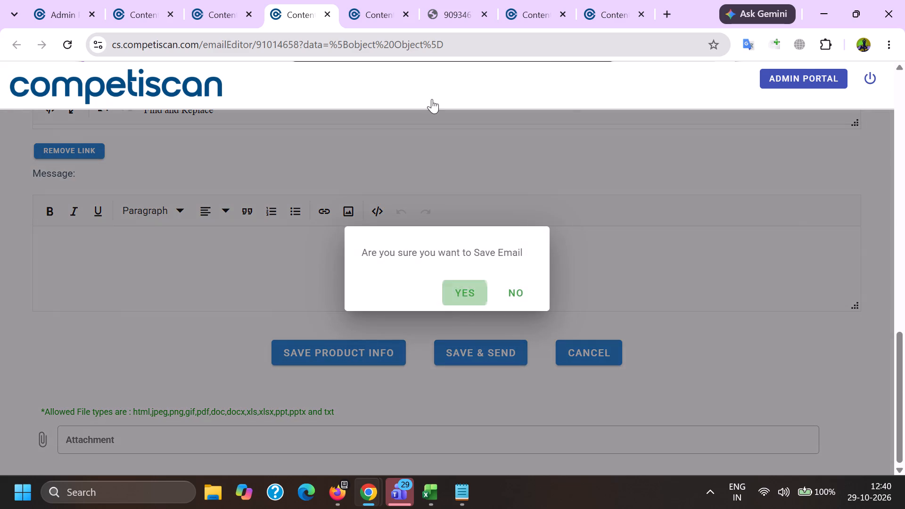
Close the two tabs belonging to email 90934671 and return to email 91014658's editor.
click(450, 0)
click(380, 0)
double_click(403, 15)
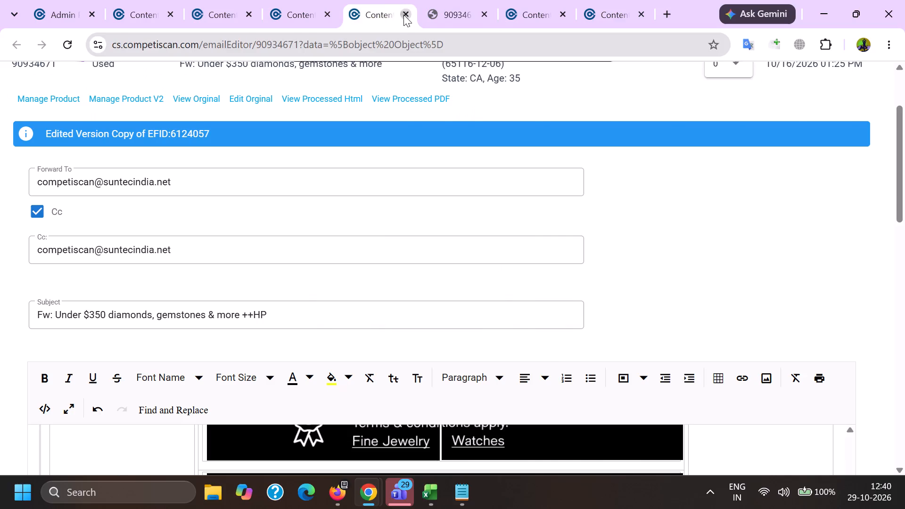
click(311, 0)
Open the product record of email 91014658.
click(0, 171)
click(55, 92)
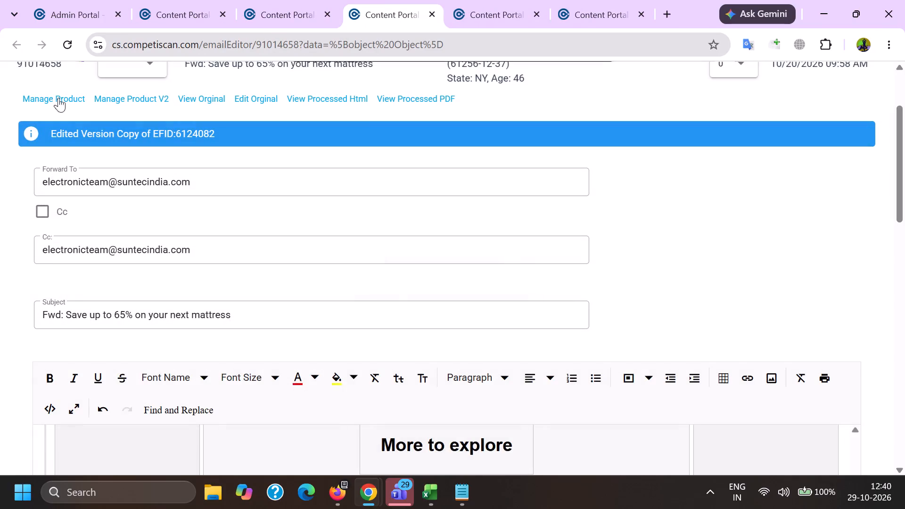
click(61, 104)
Return to the email editor and copy the sender name Macy's from the header's From line.
key(alt+Tab)
scroll(134, 197, down, 5)
double_click(115, 297)
key(Page_Up)
key(Page_Up)
key(Page_Up)
key(Page_Up)
key(Page_Up)
key(Page_Up)
key(Page_Up)
key(Page_Up)
key(Page_Up)
key(Page_Up)
key(Page_Up)
key(Page_Up)
key(Page_Up)
key(Page_Up)
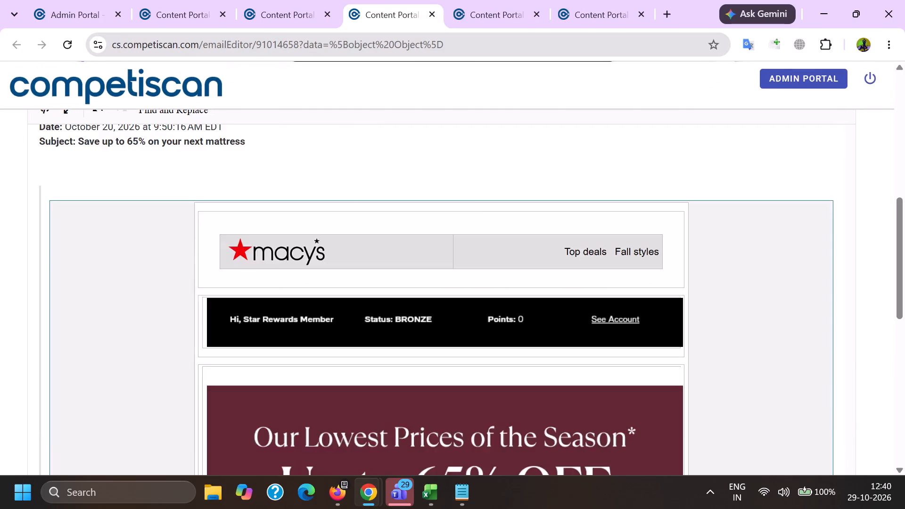
scroll(118, 296, down, 4)
double_click(90, 259)
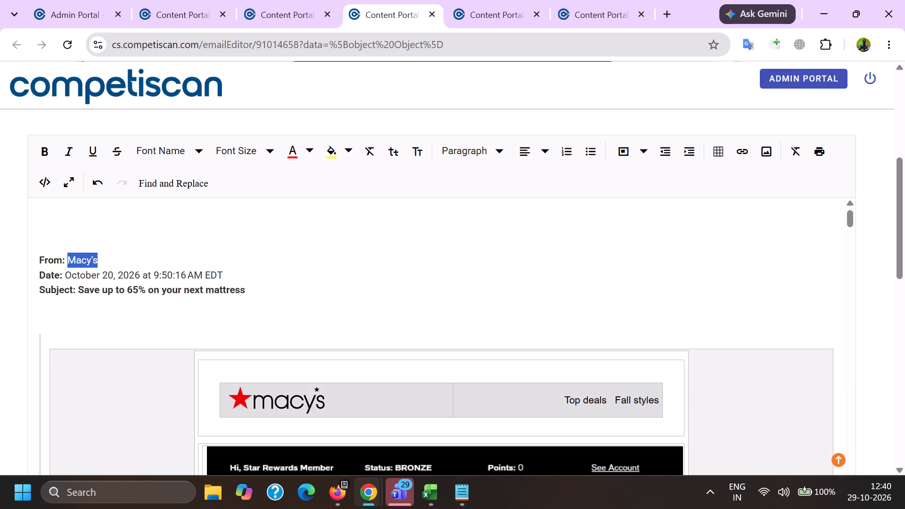
key(ctrl+c)
In the product record, replace company apc-na with Macy's and enter Macy's in the affinity/association search.
key(alt+Tab)
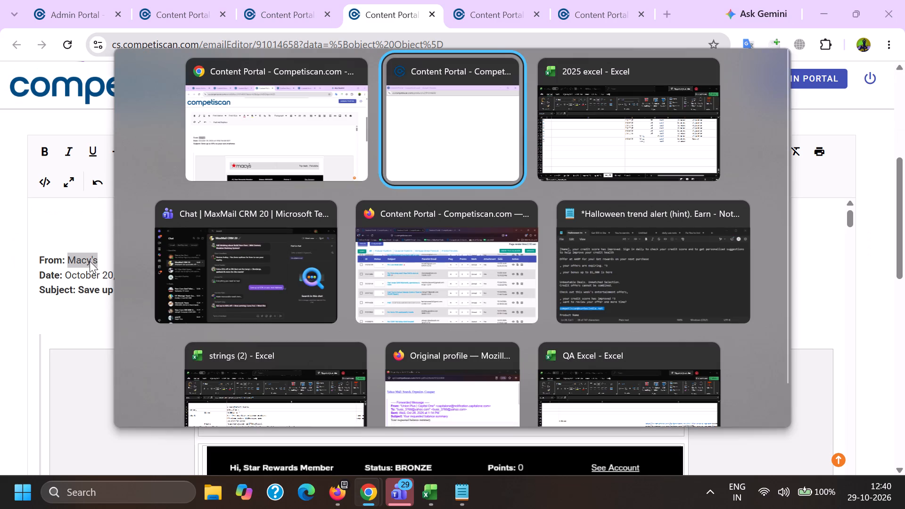
click(395, 138)
scroll(301, 96, down, 4)
scroll(285, 236, down, 1)
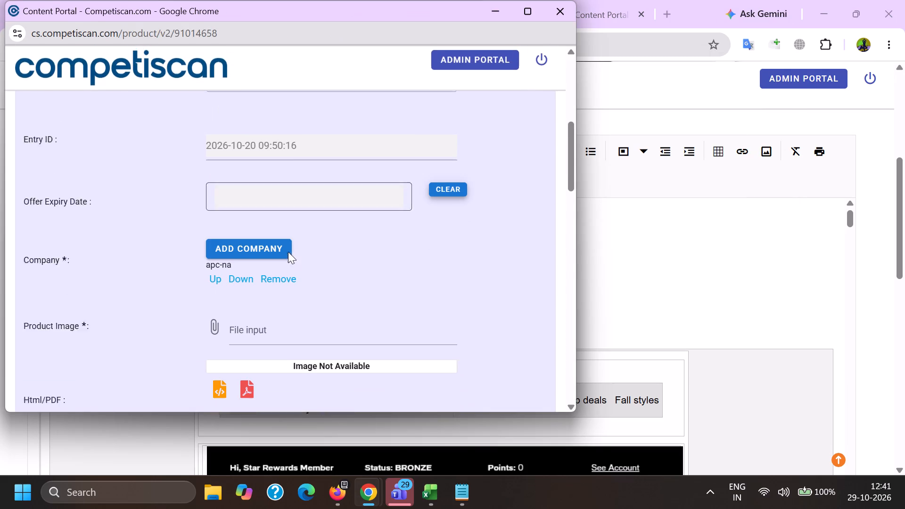
click(288, 259)
click(273, 225)
key(ctrl+v)
scroll(289, 177, down, 2)
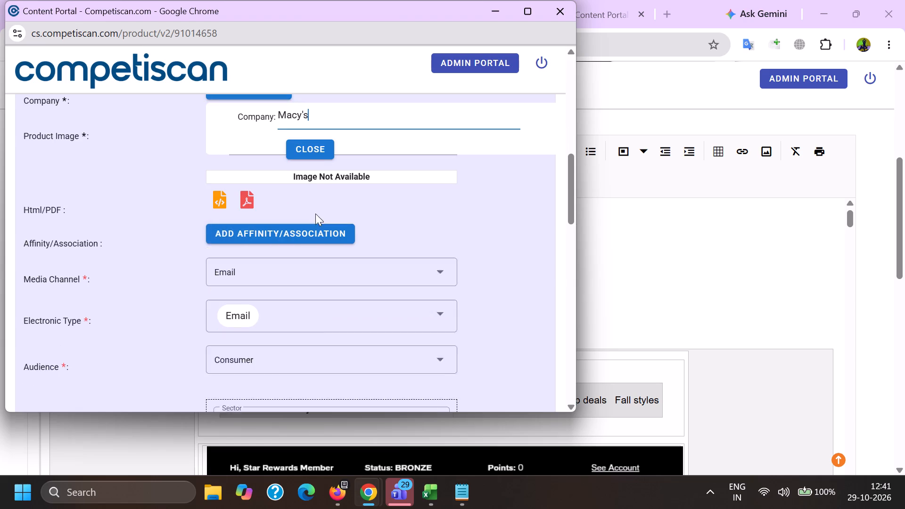
click(310, 229)
click(371, 272)
click(343, 257)
key(ctrl+v)
scroll(344, 314, up, 1)
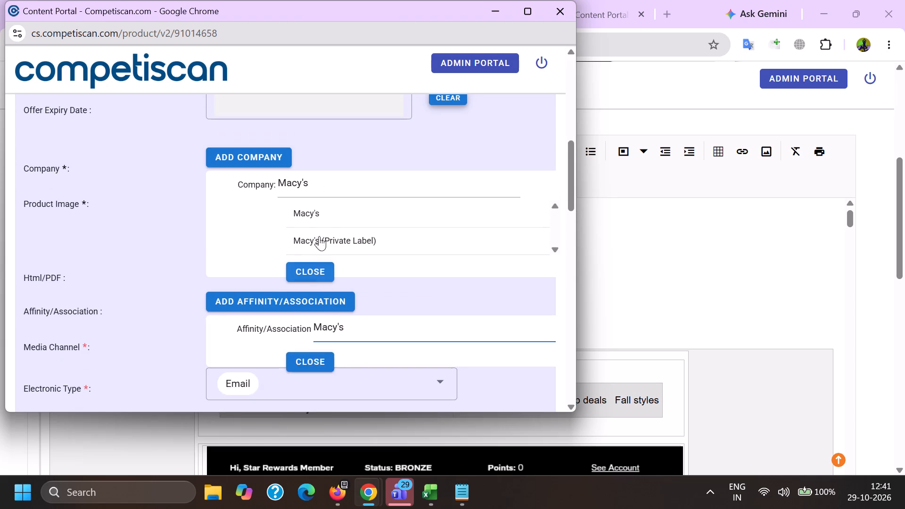
click(320, 221)
click(255, 186)
Add Citibank as the second company of the product record.
click(258, 151)
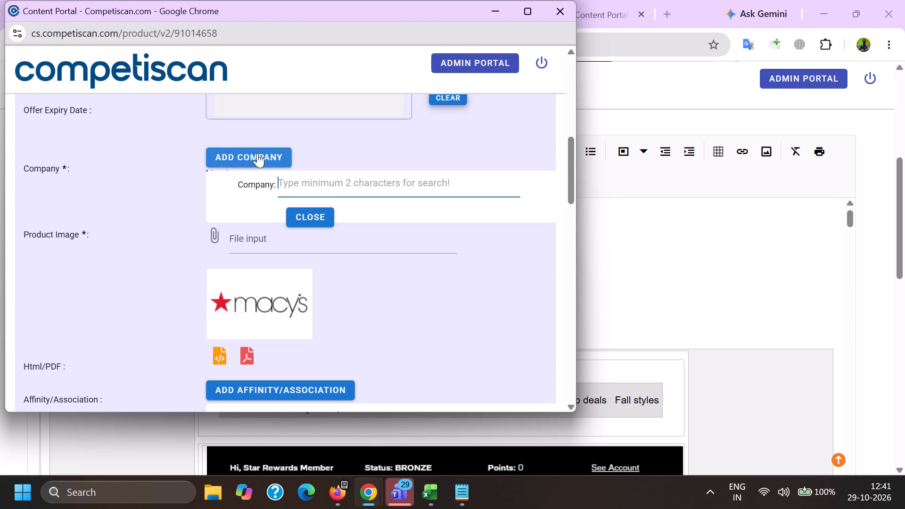
text(citiabk)
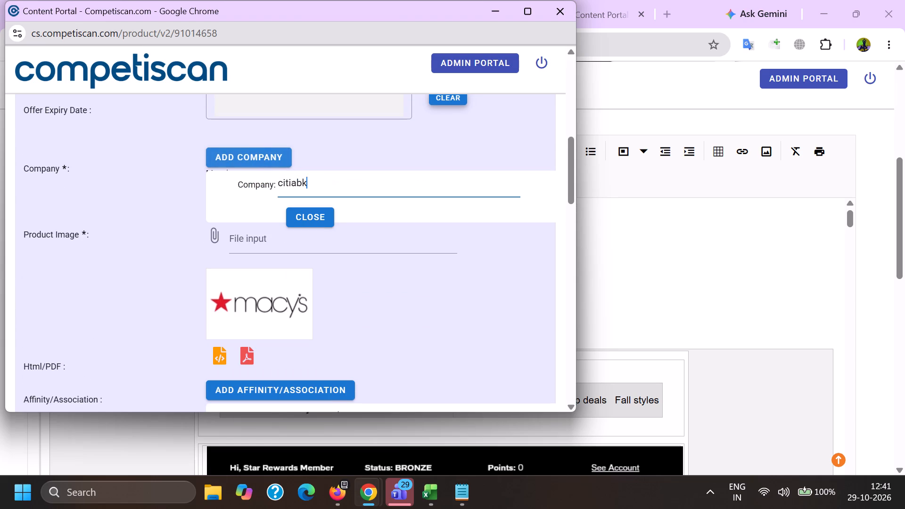
key(BackSpace)
key(BackSpace)
key(BackSpace)
text(bank)
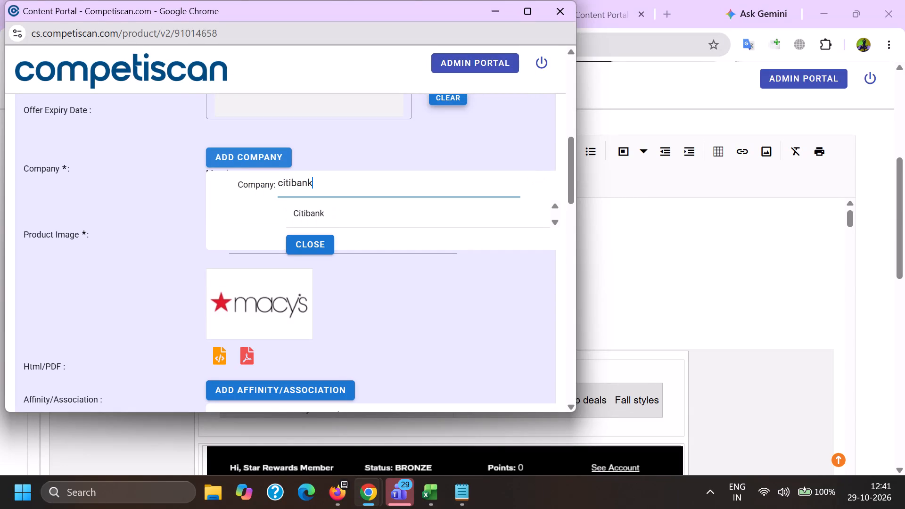
click(311, 215)
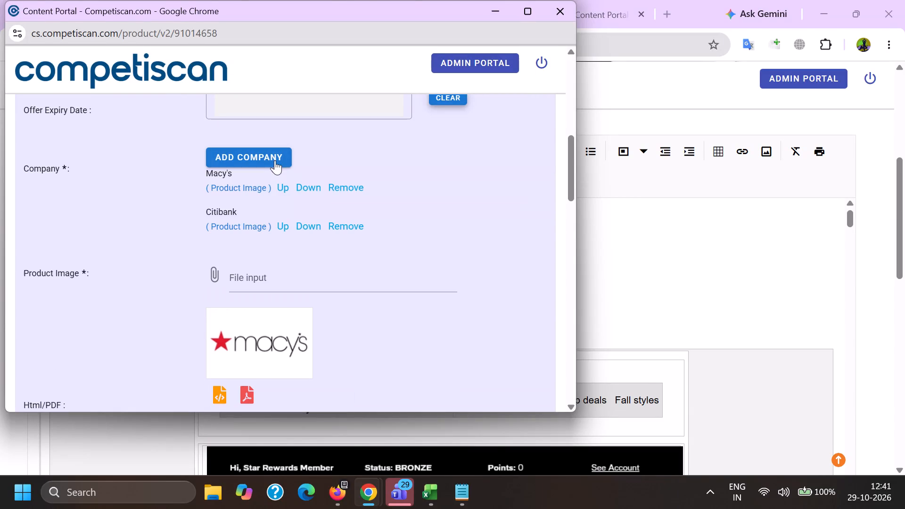
click(271, 158)
key(a)
click(325, 223)
Choose Macy's as the affinity/association.
scroll(308, 143, down, 3)
click(324, 282)
Set the product record's sector to Retail and its category to Home.
scroll(259, 181, down, 4)
click(243, 135)
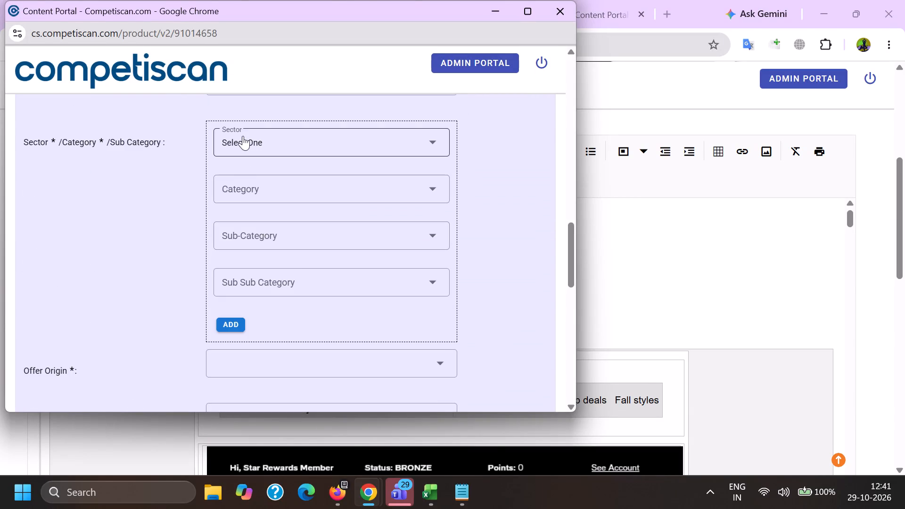
scroll(241, 134, down, 7)
click(283, 202)
drag(128, 203, 157, 205)
click(272, 195)
scroll(271, 192, down, 7)
click(267, 209)
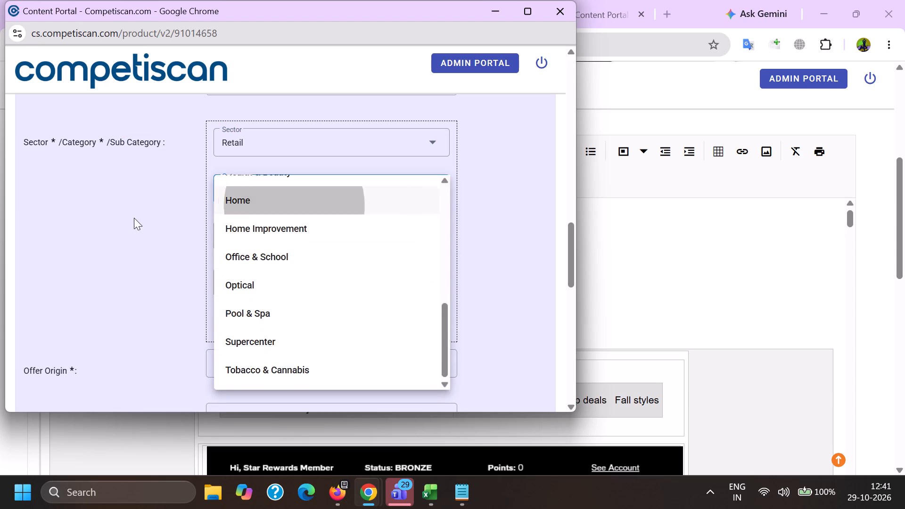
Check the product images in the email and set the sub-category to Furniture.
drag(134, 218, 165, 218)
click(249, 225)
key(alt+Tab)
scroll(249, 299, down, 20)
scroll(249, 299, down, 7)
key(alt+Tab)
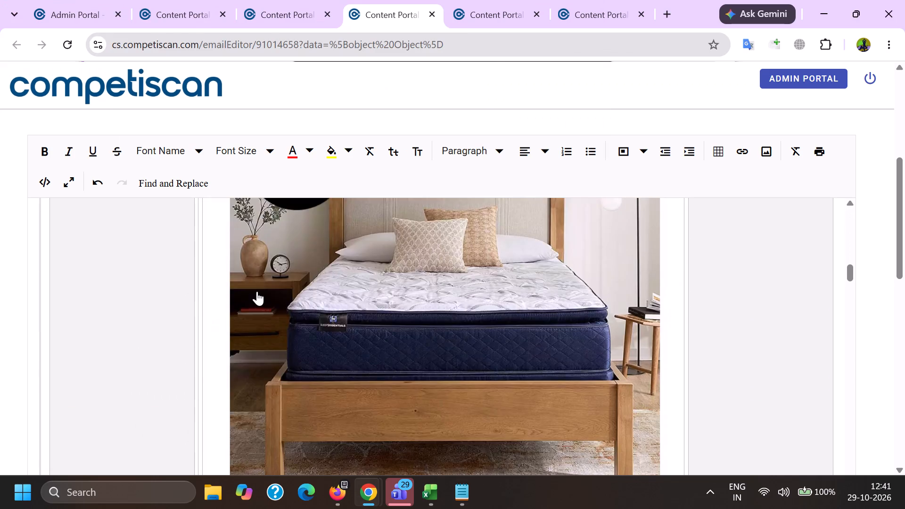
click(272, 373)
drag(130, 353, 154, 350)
Set the sub-category to Home Decor and the sub-sub-category to Bedding-Mattresses, and add this Retail classification to the record.
click(253, 223)
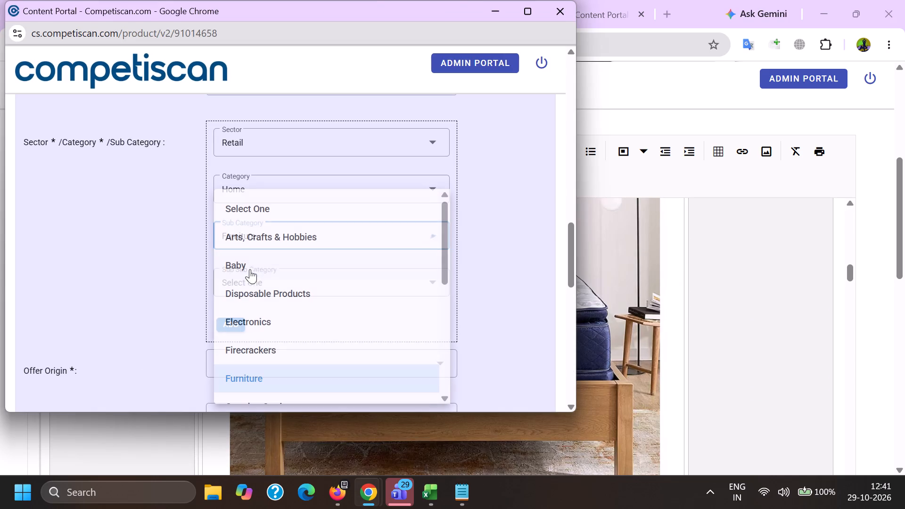
scroll(258, 263, down, 2)
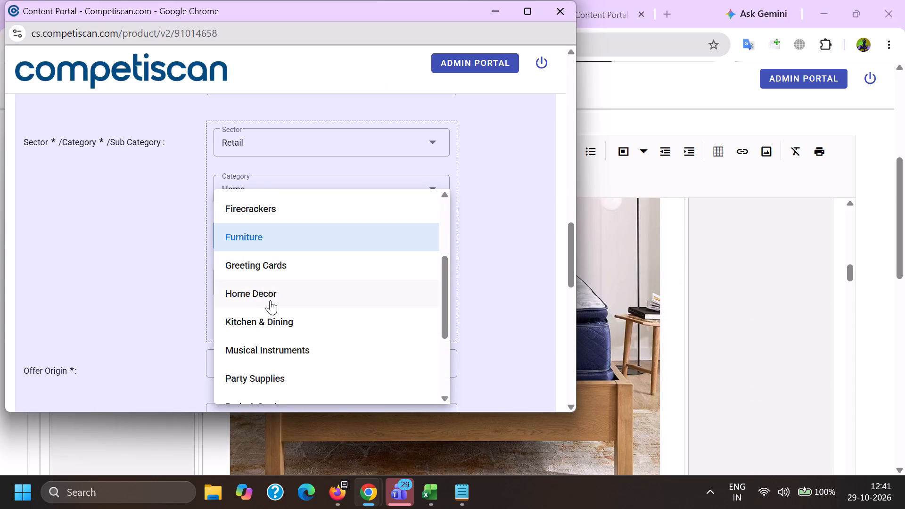
click(271, 302)
drag(157, 297, 181, 297)
drag(263, 273, 263, 279)
click(279, 261)
drag(143, 276, 161, 287)
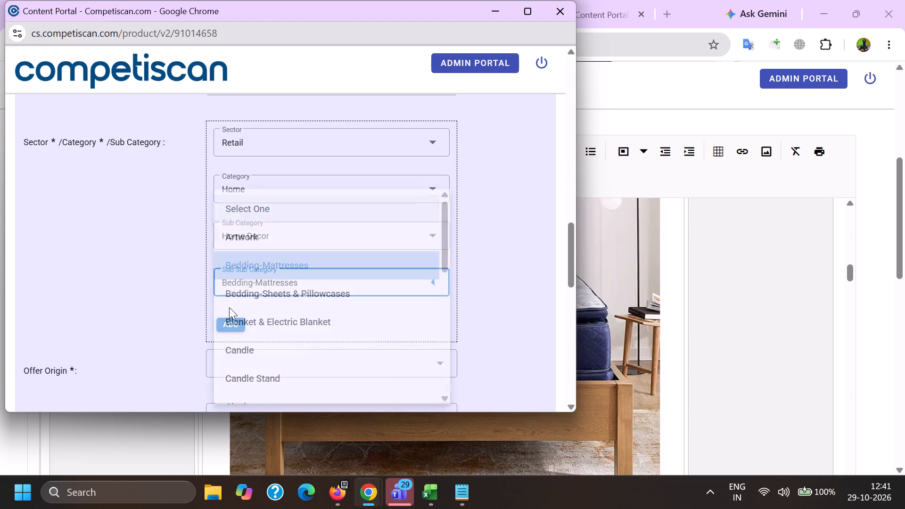
click(232, 322)
Add a second classification with sector Credit Cards, category Payment Cards and sub-category Credit Cards.
scroll(249, 301, up, 1)
click(257, 245)
scroll(267, 334, up, 7)
click(265, 327)
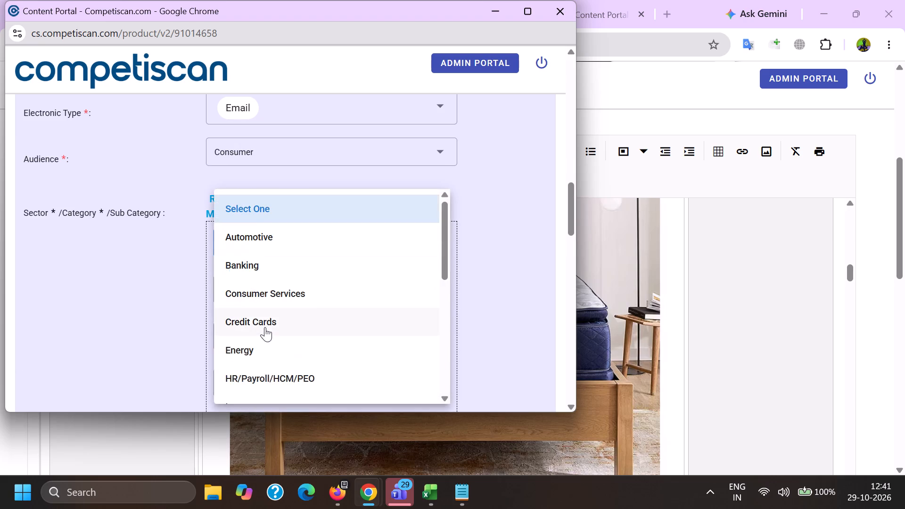
drag(151, 309, 167, 310)
click(251, 287)
scroll(255, 164, up, 1)
scroll(255, 164, down, 1)
click(257, 352)
click(243, 324)
scroll(252, 186, down, 3)
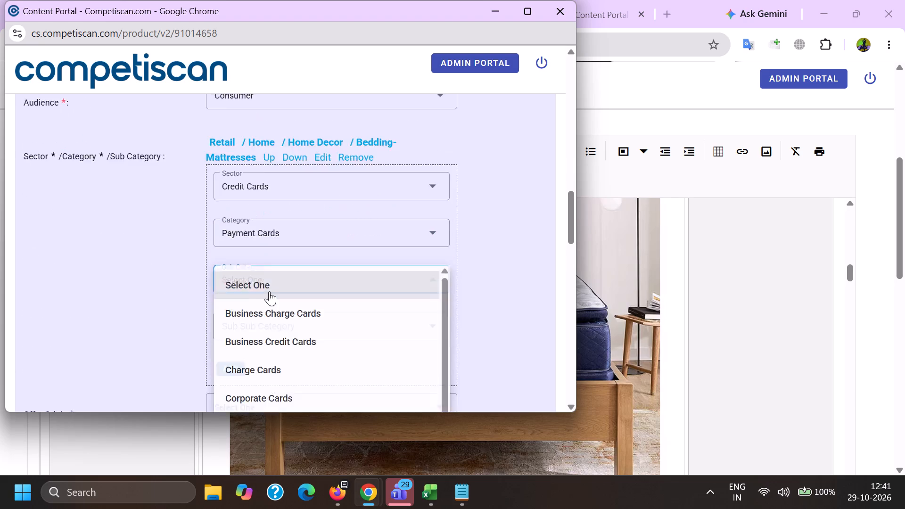
click(263, 274)
drag(115, 244, 139, 244)
click(237, 205)
click(233, 218)
Add a third classification with sector Credit Cards, category Payment Cards and sub-category Private Label Cards.
scroll(245, 304, up, 3)
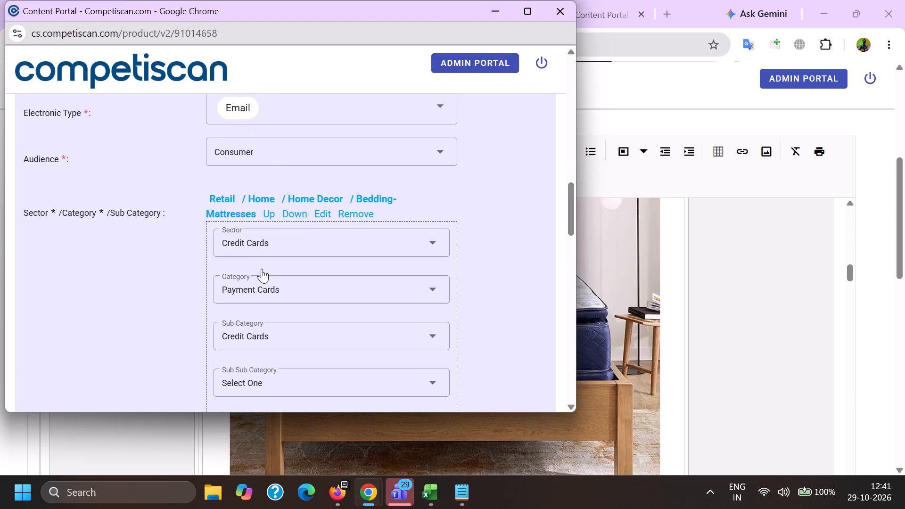
click(256, 251)
click(247, 273)
click(262, 317)
drag(169, 325, 191, 328)
click(258, 317)
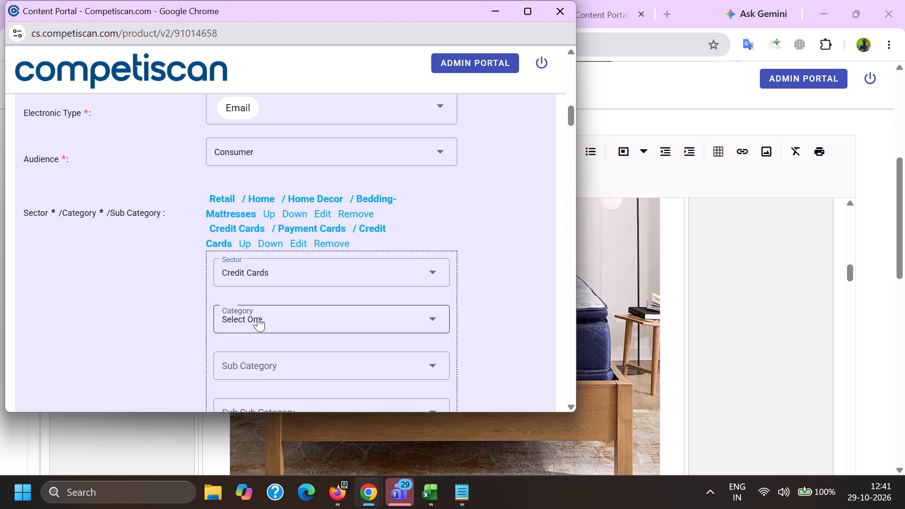
scroll(261, 215, down, 1)
double_click(258, 301)
scroll(276, 223, down, 2)
scroll(275, 268, down, 7)
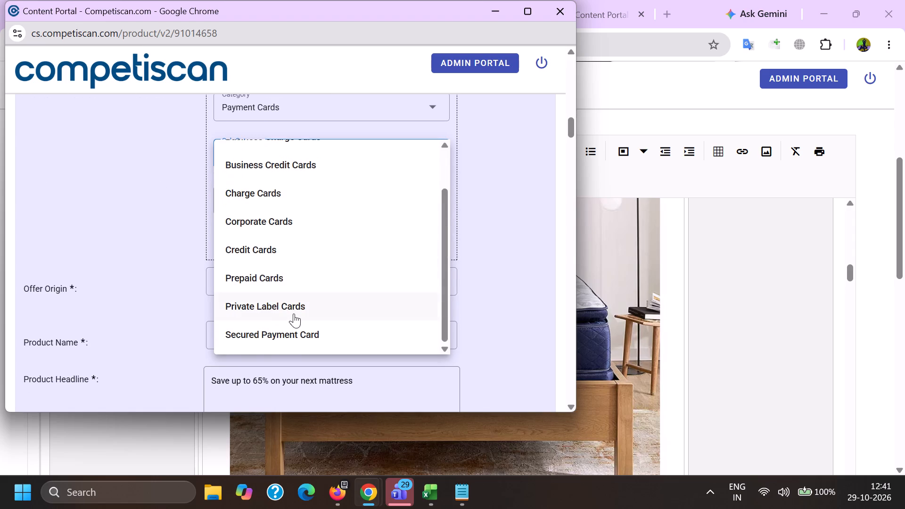
click(294, 312)
drag(175, 287, 182, 287)
click(232, 242)
scroll(242, 276, up, 13)
Go back to the email and read through its mattress offers, financing offer and terms, looking for the offer dates.
key(alt+Tab)
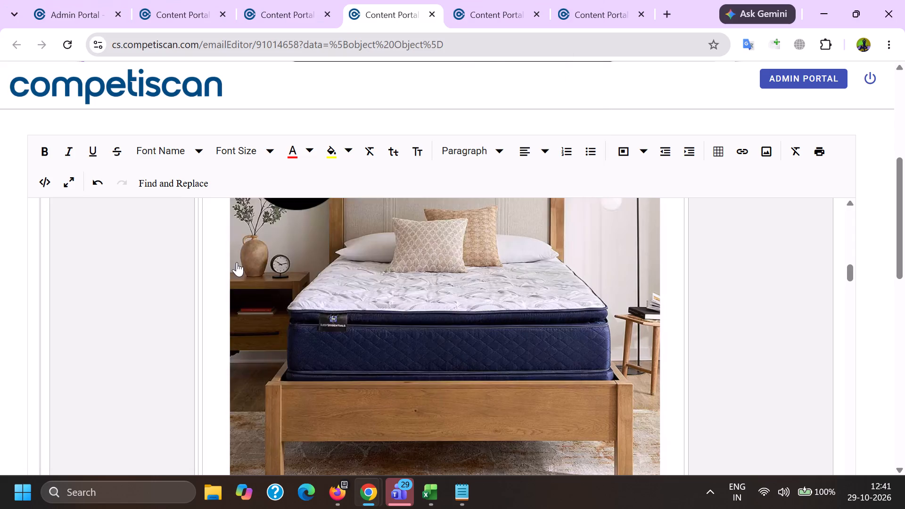
scroll(237, 263, down, 20)
scroll(237, 263, down, 1)
scroll(247, 298, up, 1)
scroll(250, 299, down, 20)
scroll(250, 299, down, 20)
scroll(250, 299, down, 1)
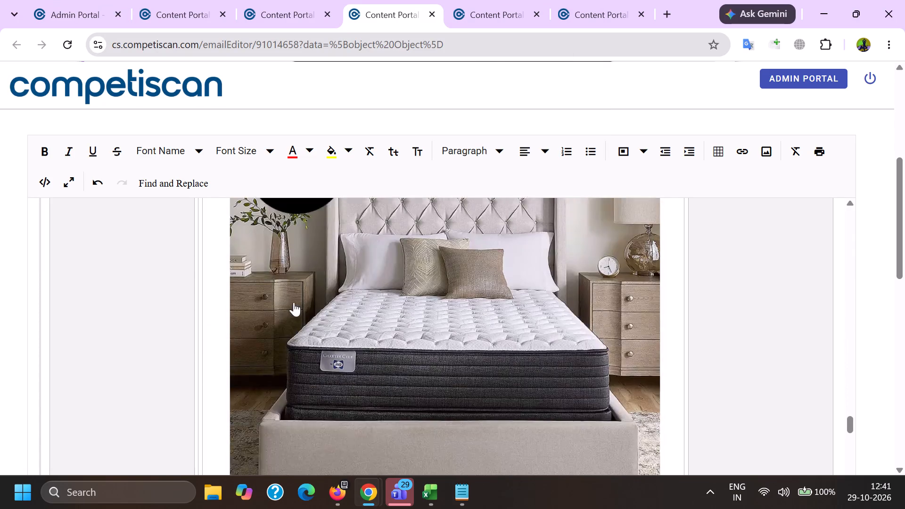
scroll(294, 302, down, 7)
scroll(289, 291, up, 1)
scroll(289, 291, down, 20)
scroll(289, 291, down, 17)
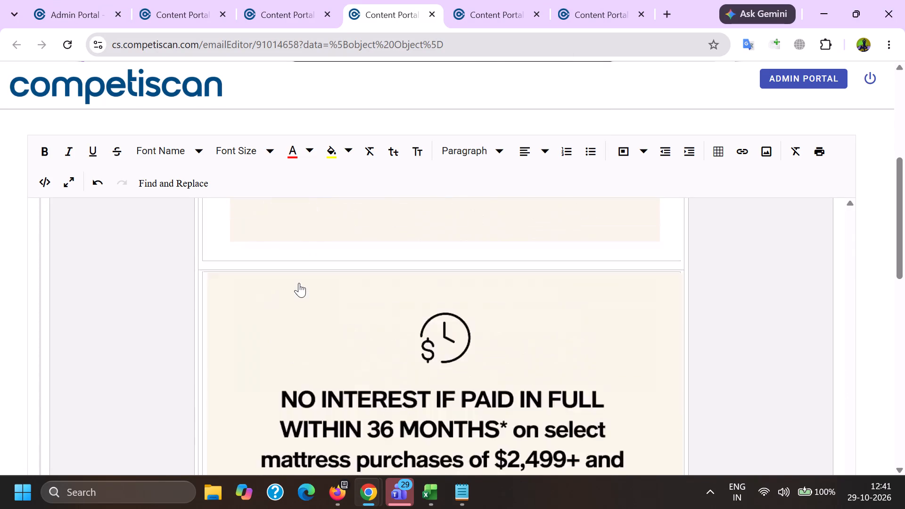
scroll(299, 283, down, 12)
In the product record, set the offer expiry date to 25 December 2026.
key(alt+Tab)
scroll(297, 207, up, 4)
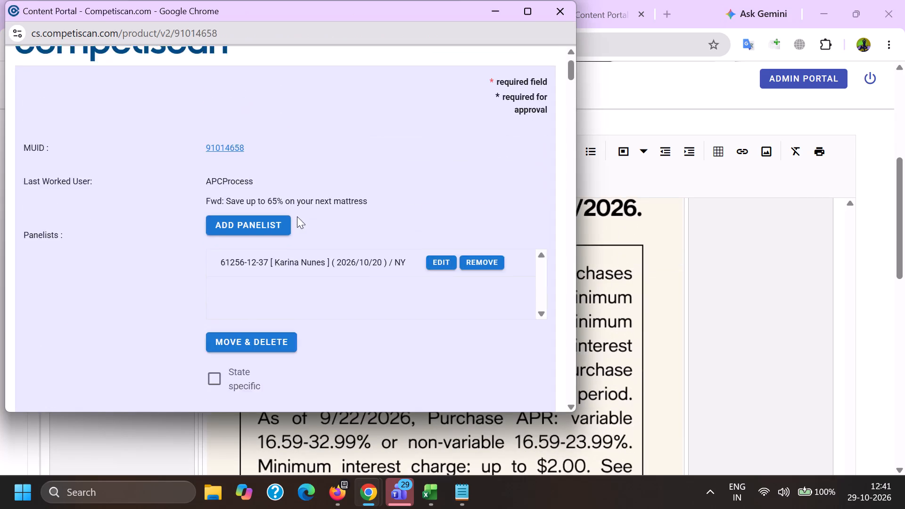
scroll(280, 207, down, 6)
click(268, 104)
scroll(310, 331, up, 2)
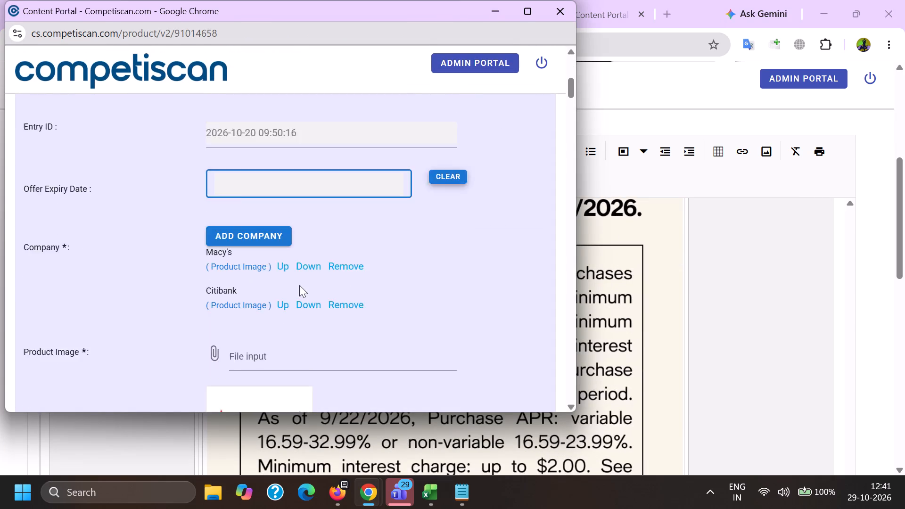
click(277, 244)
scroll(284, 246, down, 15)
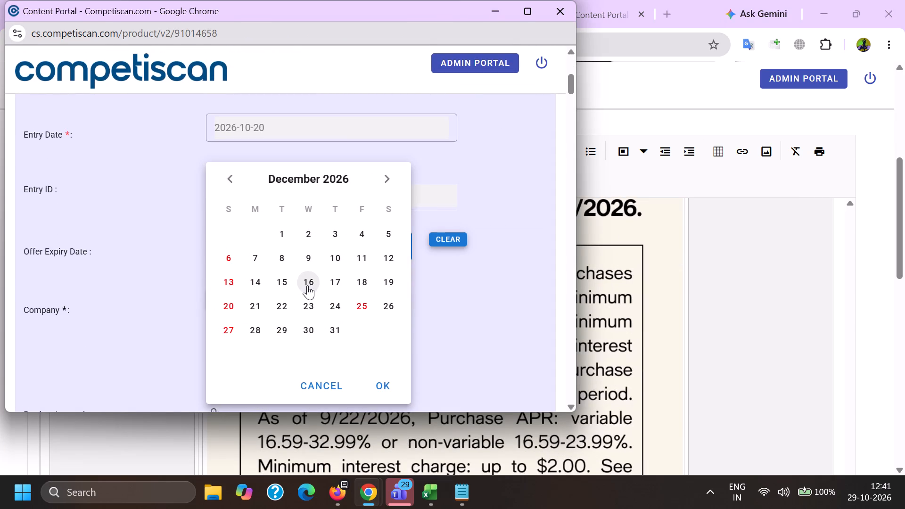
click(364, 311)
click(376, 386)
Move the Retail / Home / Home Decor / Bedding-Mattresses classification down one place in the list.
scroll(355, 238, down, 7)
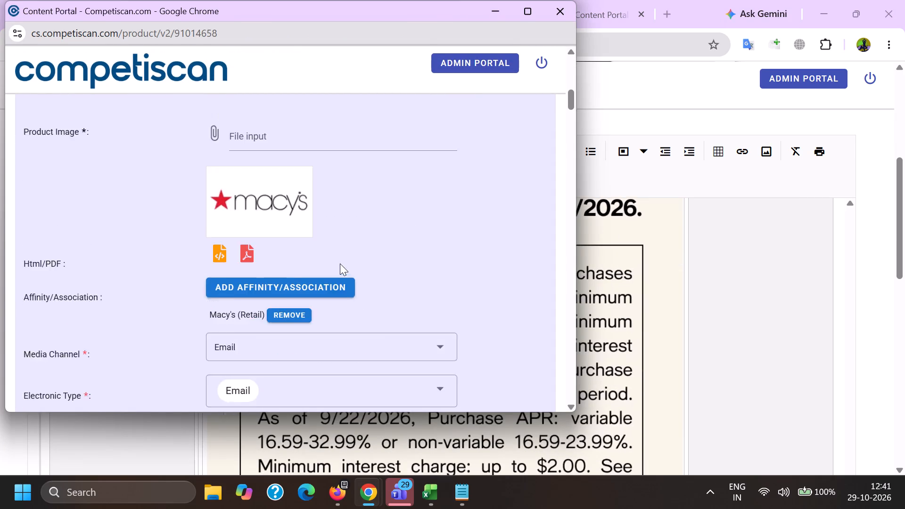
scroll(340, 263, down, 11)
scroll(293, 290, up, 5)
scroll(254, 265, up, 4)
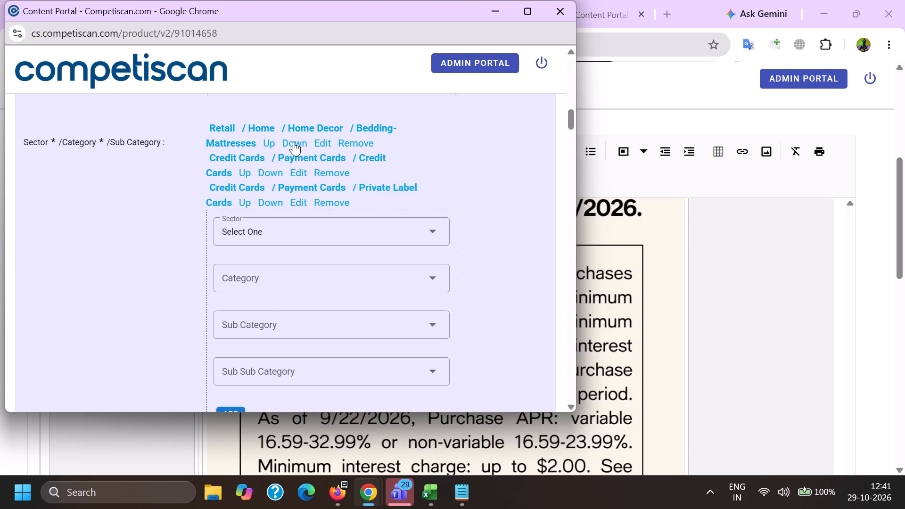
click(294, 141)
Search the product name for Macy's and choose Macy's Card in place of Apc-Na.
scroll(260, 161, down, 5)
click(244, 148)
key(ctrl+v)
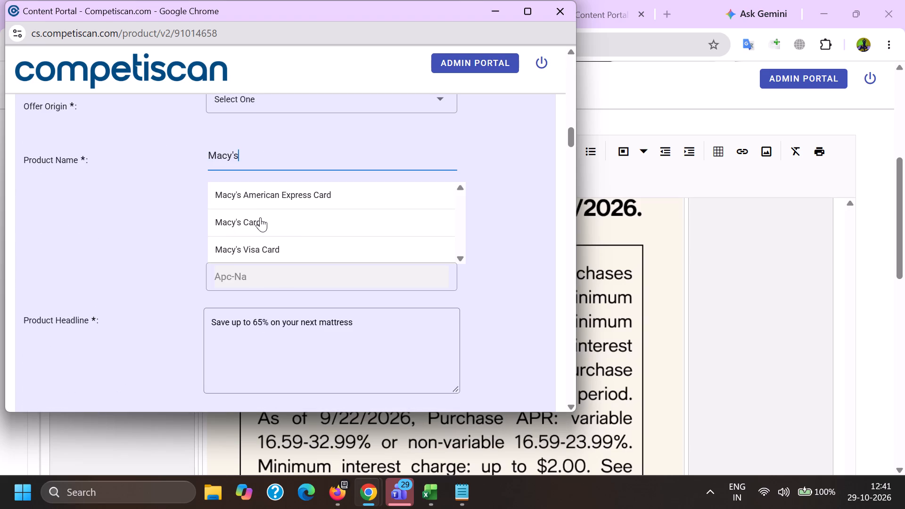
click(260, 218)
Set the offer origin to Provider/Bank.
scroll(261, 227, up, 3)
click(257, 302)
scroll(262, 222, down, 1)
click(269, 303)
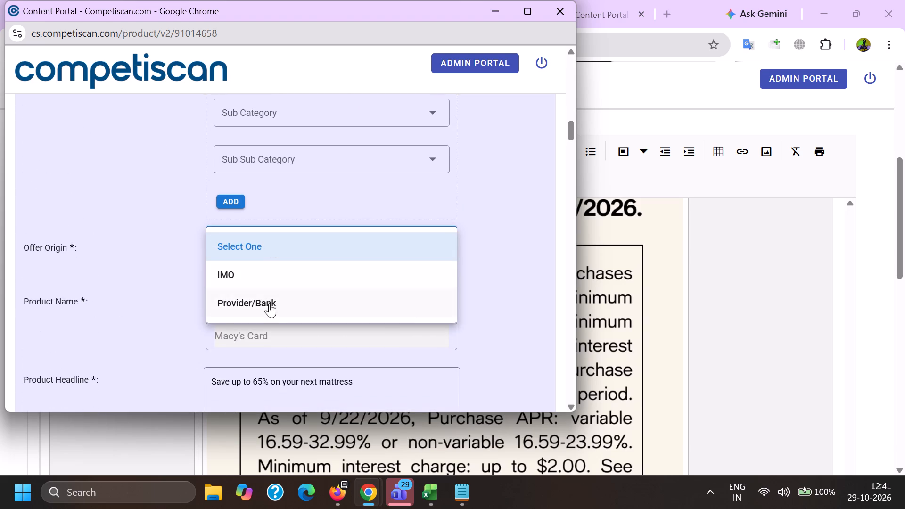
scroll(269, 282, up, 5)
click(272, 286)
Clear the text of the product headline.
scroll(274, 260, down, 6)
drag(398, 290, 0, 297)
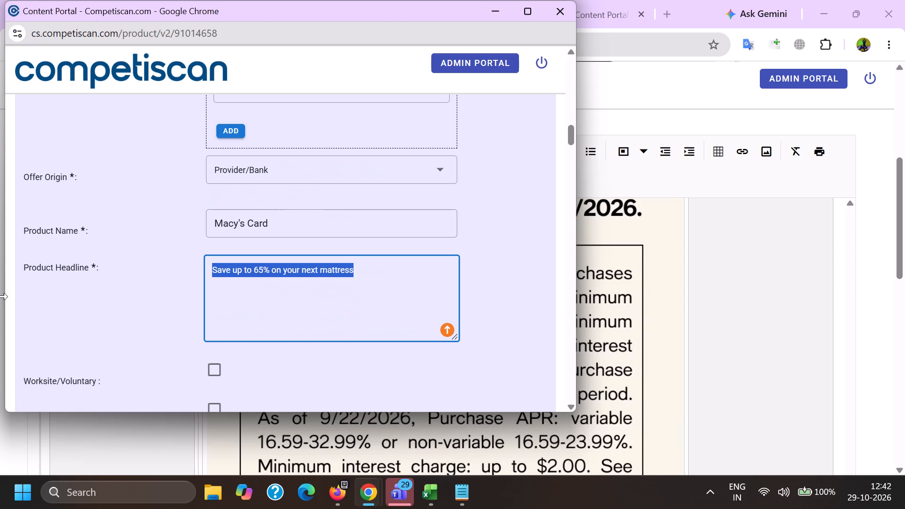
key(BackSpace)
Switch to the Excel log at the Macy row 7129 on the may 26 sheet.
key(alt+Tab)
key(alt+Tab)
key(alt+Tab)
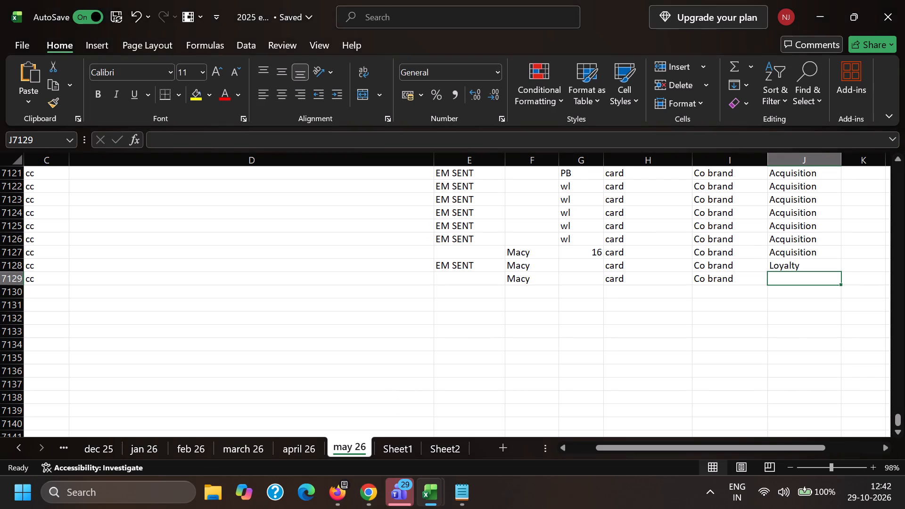
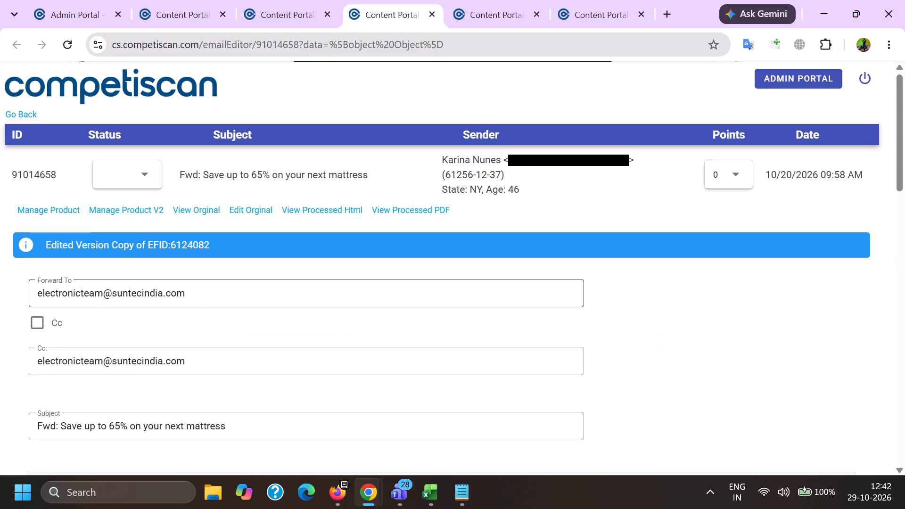
Fill the product headline with the email subject "Save up to 65% on your next mattress" followed by a period.
drag(62, 423, 242, 437)
key(ctrl+c)
key(alt+Tab)
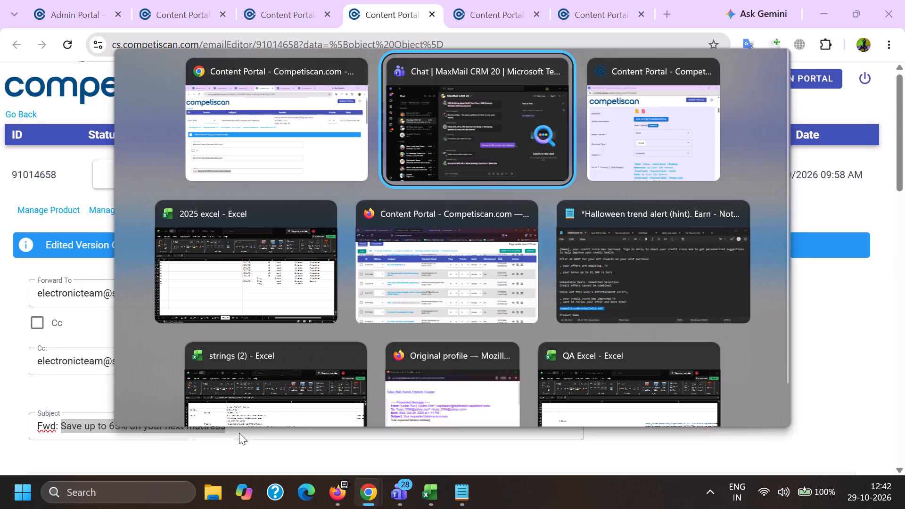
key(alt+Tab)
scroll(254, 291, down, 10)
scroll(272, 253, up, 4)
key(ctrl+v)
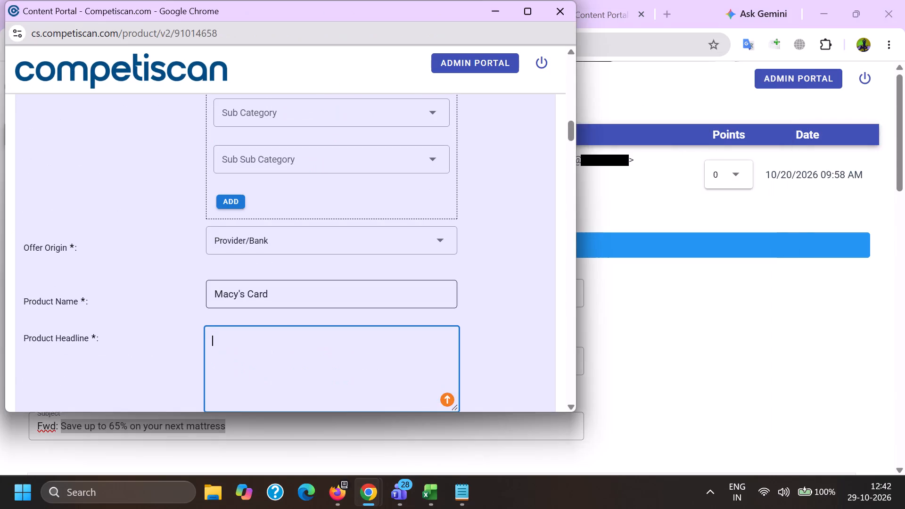
key(period)
key(space)
Examine the mattress email's body for its offers, services and APR disclosure.
key(alt+Tab)
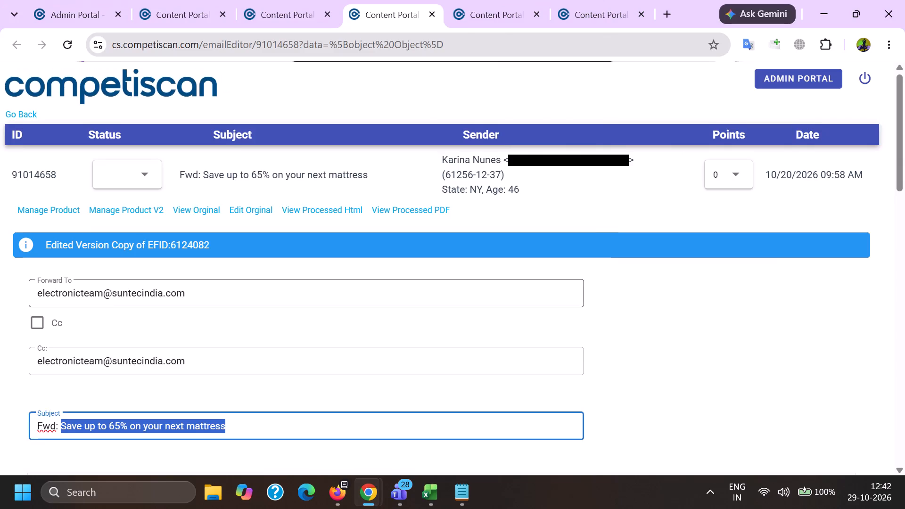
scroll(377, 200, down, 11)
scroll(365, 265, down, 10)
scroll(359, 274, up, 8)
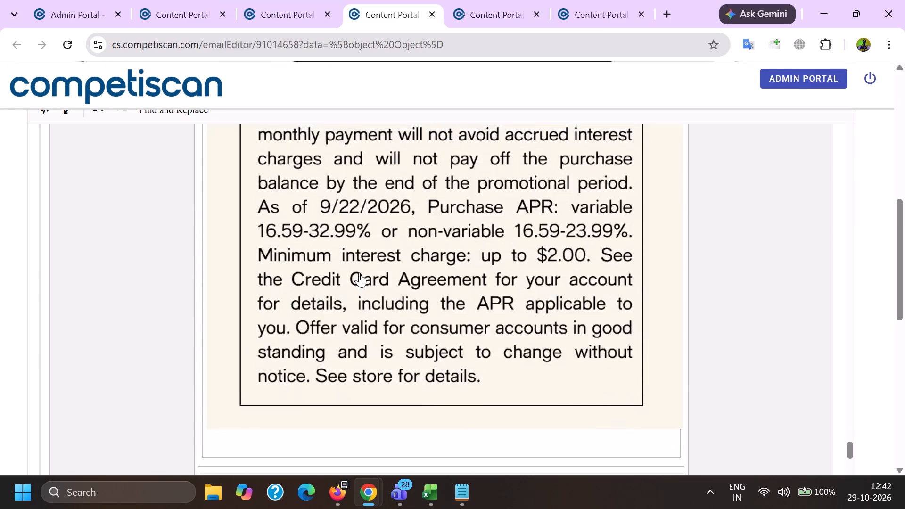
scroll(359, 273, up, 15)
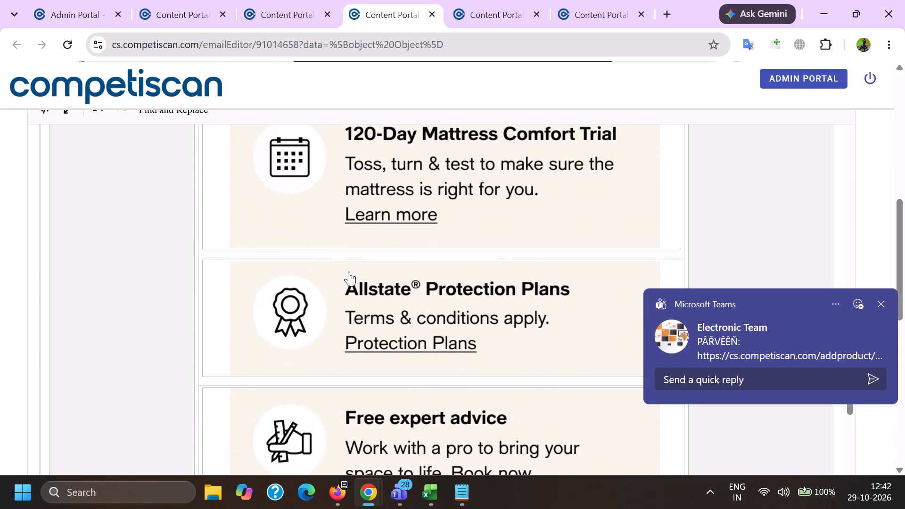
scroll(349, 271, down, 2)
Append "Free expert advice Work with a pro to bring your space to life" from the Notepad notes to the product headline.
click(457, 489)
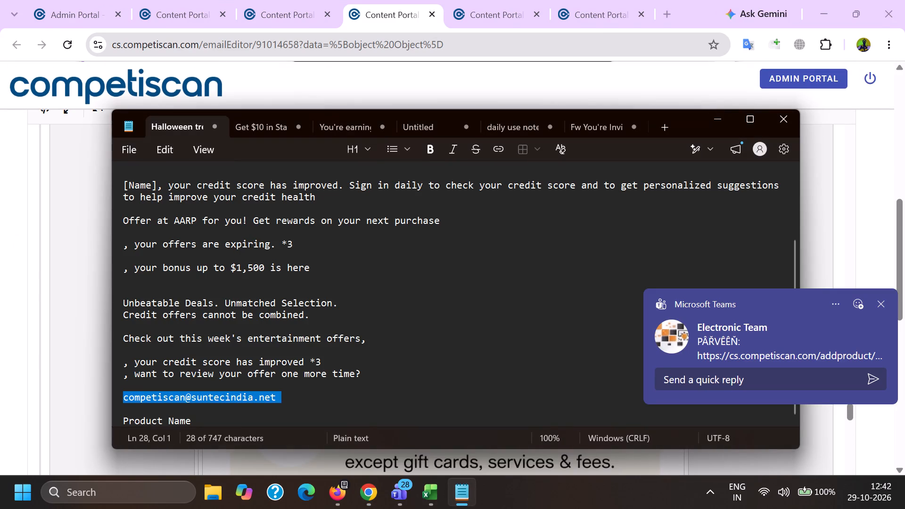
click(257, 127)
key(ctrl+c)
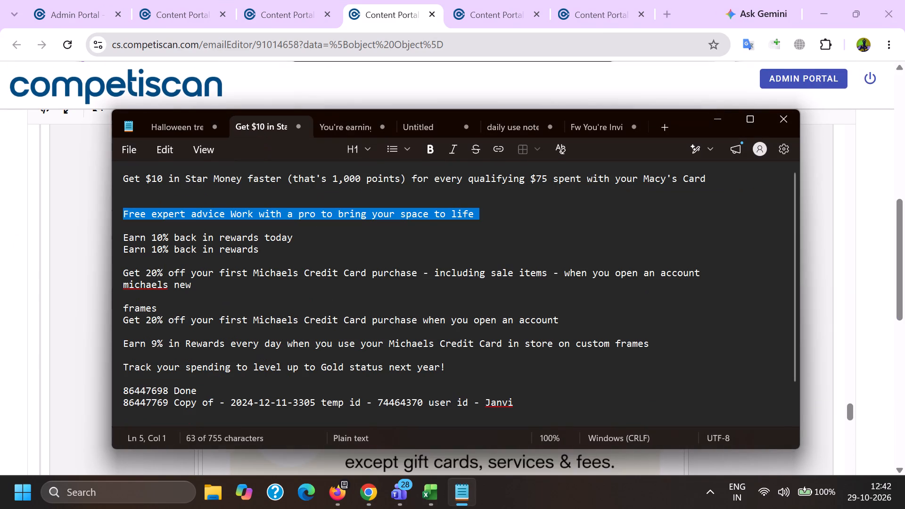
key(alt+Tab)
key(alt+Tab)
key(ctrl+v)
scroll(260, 235, down, 5)
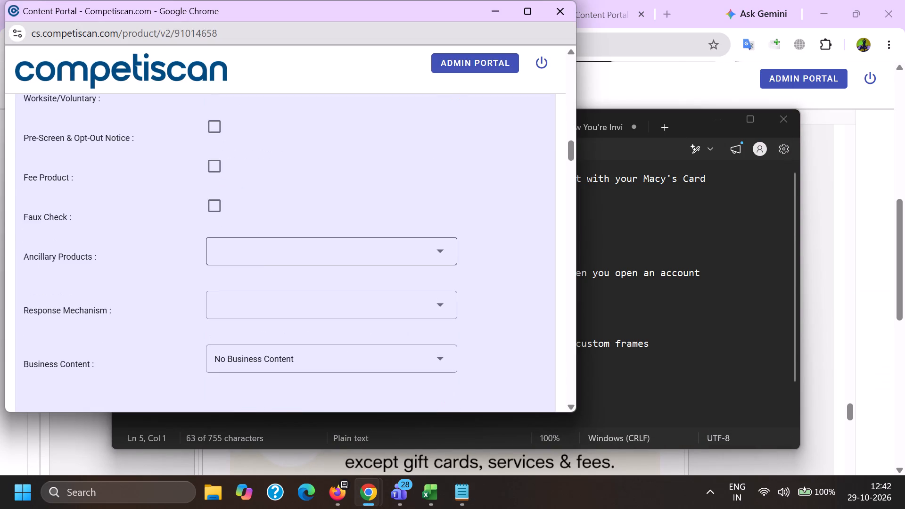
key(BackSpace)
Set the response mechanism to URL/Website and the mailing type to Loyalty/Retention.
scroll(252, 232, down, 4)
scroll(254, 250, up, 2)
click(231, 206)
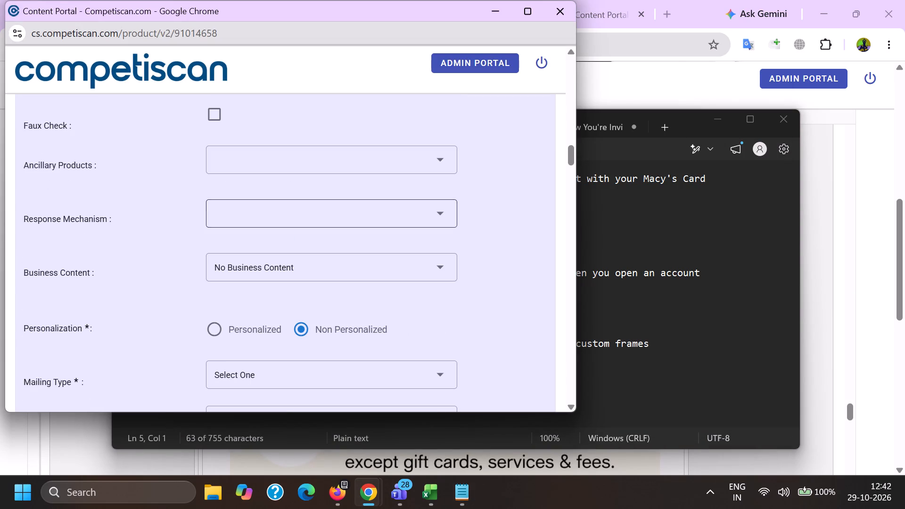
scroll(239, 156, down, 6)
click(276, 317)
drag(129, 298, 156, 302)
click(247, 304)
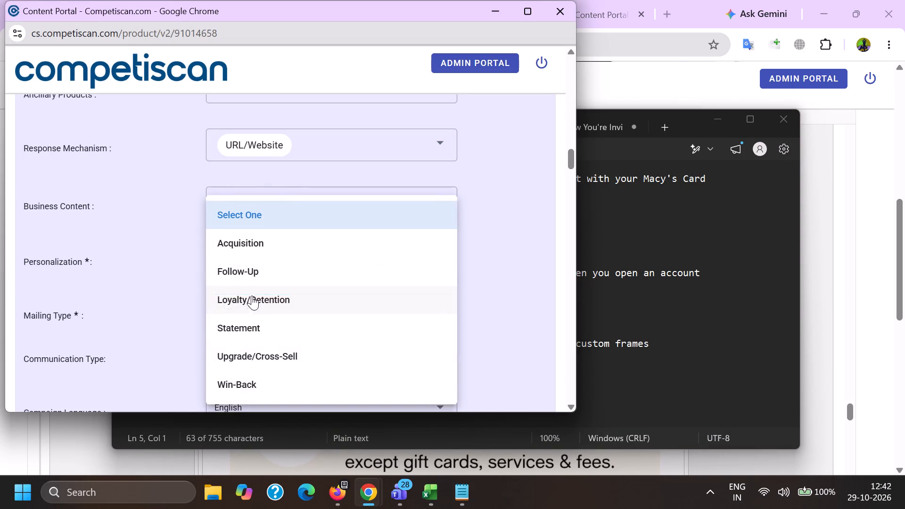
drag(252, 295, 246, 298)
drag(129, 324, 143, 329)
Select the applicable communication types for the Macy's product.
click(233, 359)
scroll(264, 172, down, 3)
scroll(266, 261, down, 6)
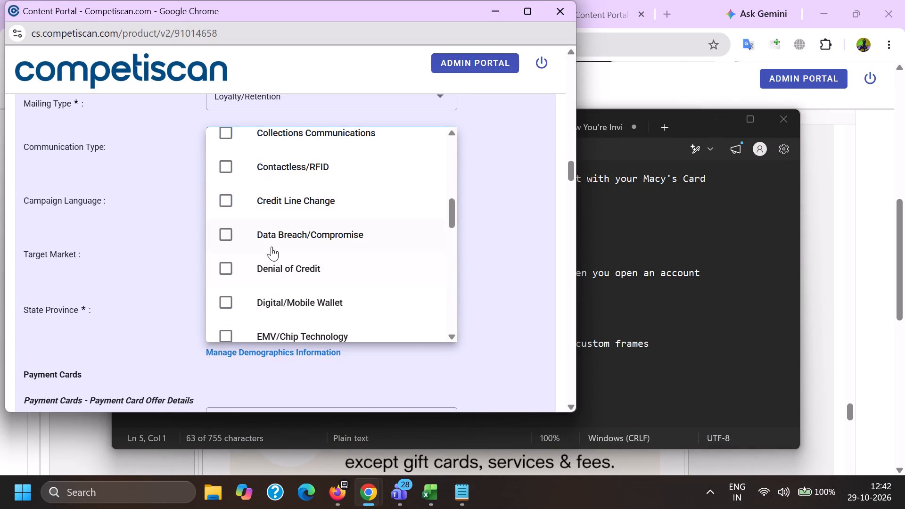
scroll(272, 263, up, 2)
click(271, 246)
scroll(271, 250, down, 10)
scroll(276, 274, up, 1)
scroll(276, 274, down, 4)
scroll(277, 271, up, 1)
scroll(277, 271, down, 7)
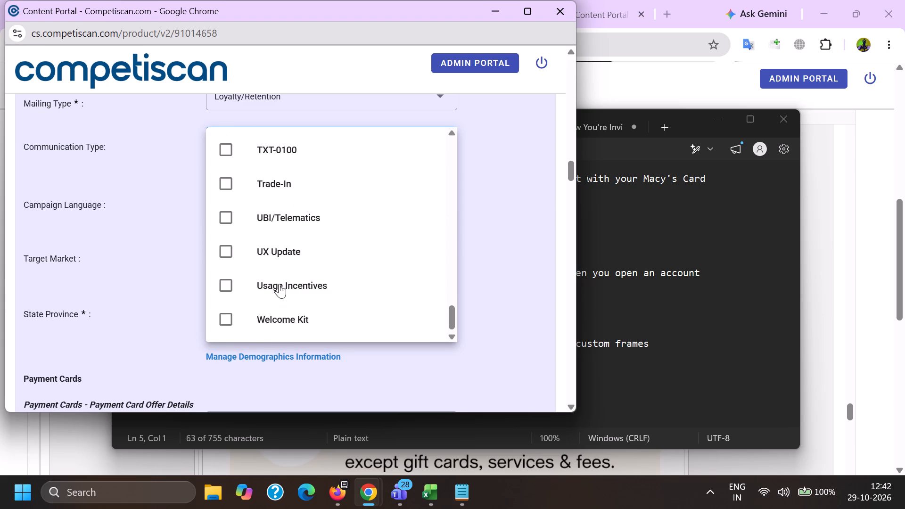
scroll(279, 284, down, 1)
click(286, 217)
drag(69, 207, 82, 207)
Set the primary card level to Not Mentioned.
scroll(202, 164, down, 2)
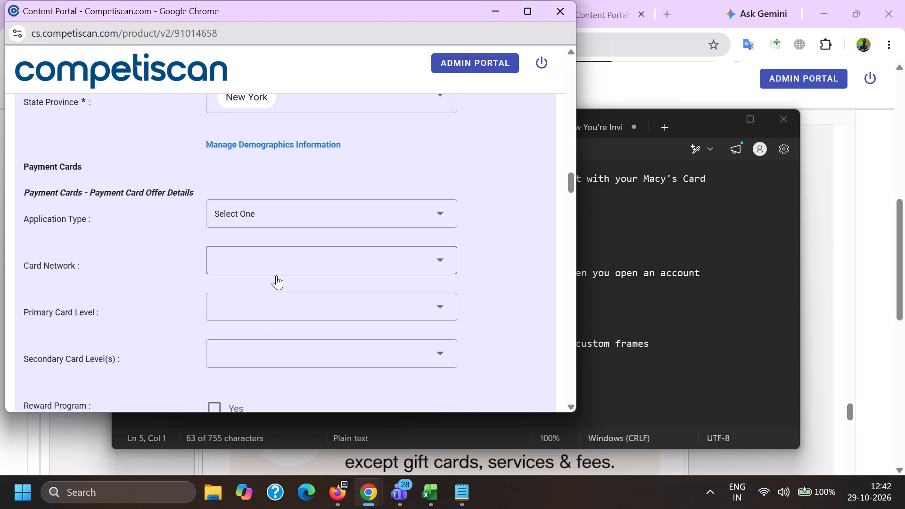
click(251, 305)
scroll(248, 185, down, 3)
click(279, 267)
drag(115, 243, 129, 241)
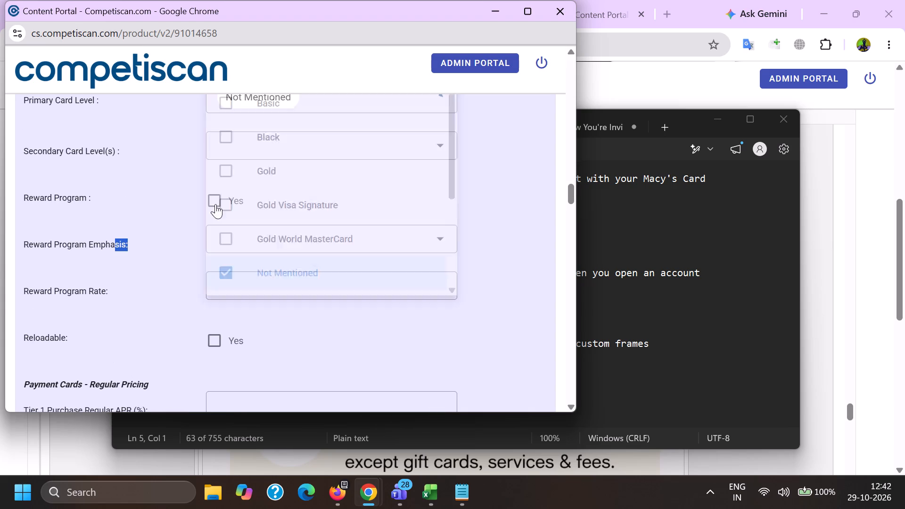
Mark the card as having a reward program and select its reward program emphasis.
click(210, 201)
click(238, 234)
drag(271, 311, 264, 311)
drag(171, 301, 186, 304)
Enter purchase regular APRs of 16.59 for Tier 1 and 32.74 for Tier 3.
scroll(250, 276, down, 3)
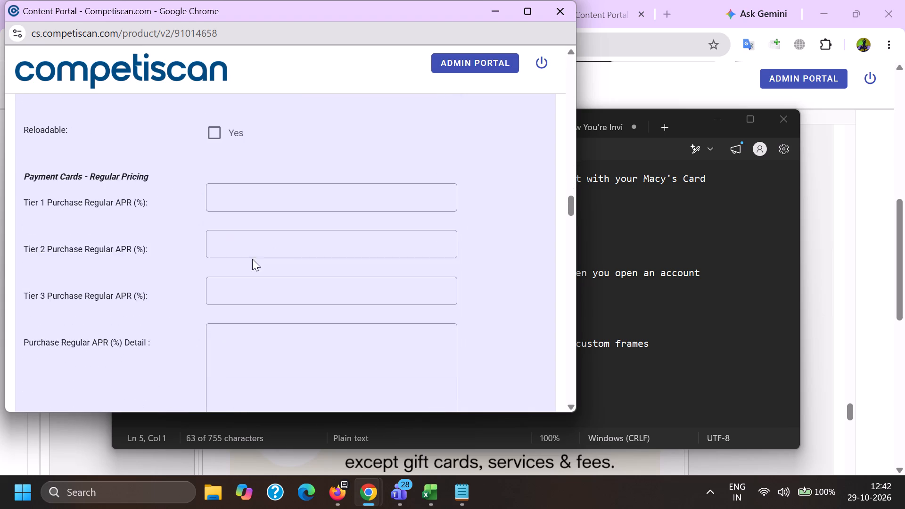
click(241, 196)
key(1)
text(6.598)
key(Tab)
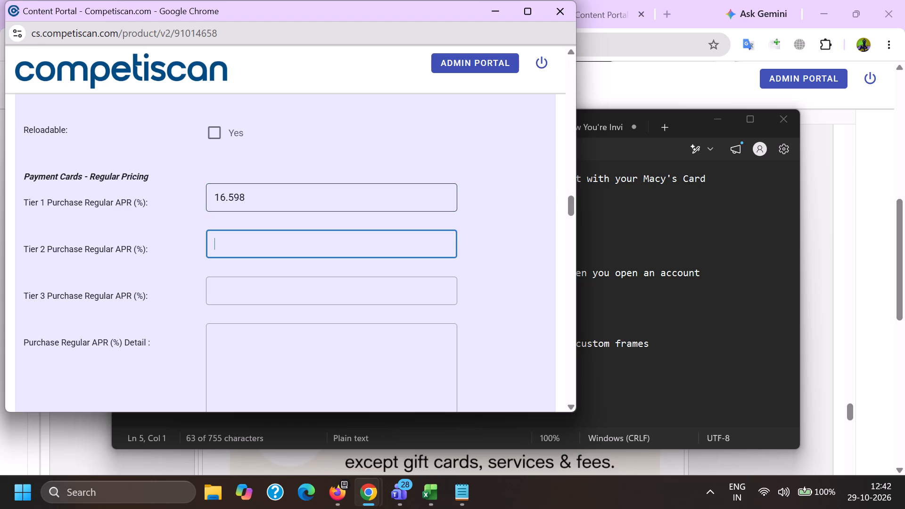
click(291, 205)
key(BackSpace)
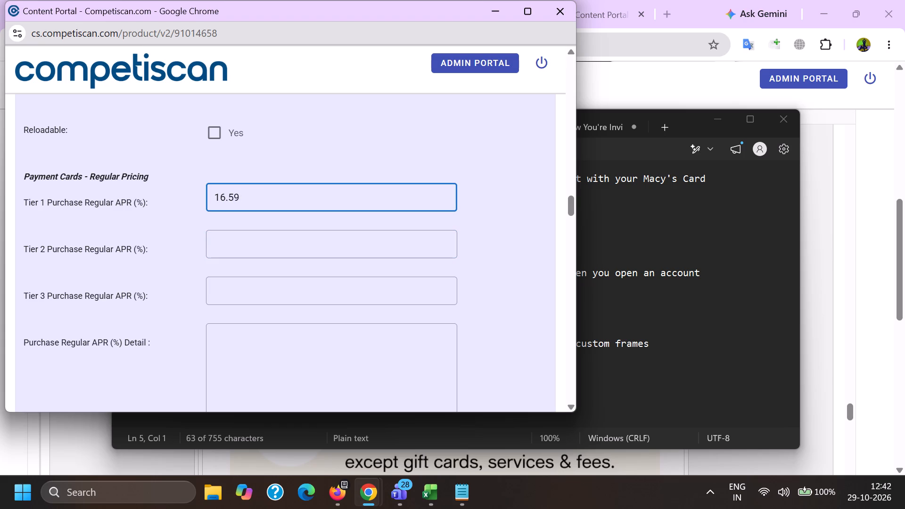
click(228, 285)
text(32)
key(period)
text(74)
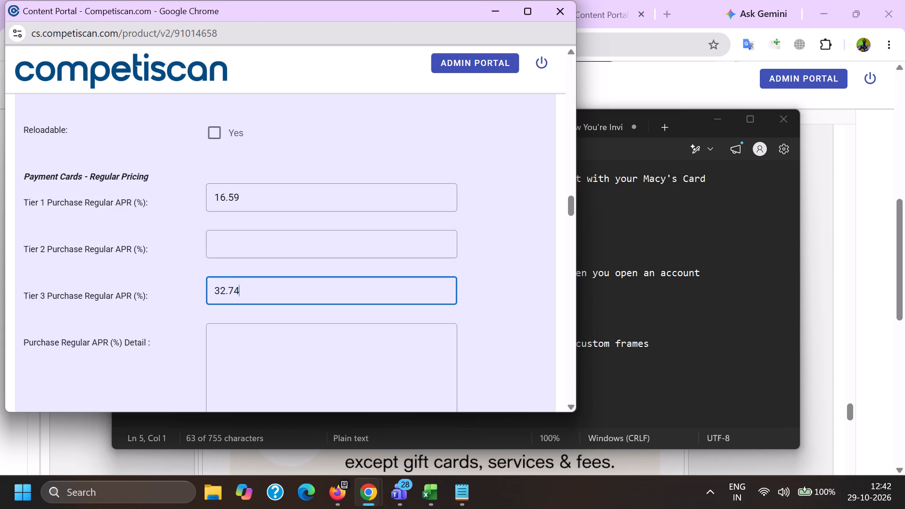
Set the purchase regular rate type to Variable (Prime).
scroll(233, 285, down, 4)
click(237, 176)
click(254, 234)
double_click(180, 242)
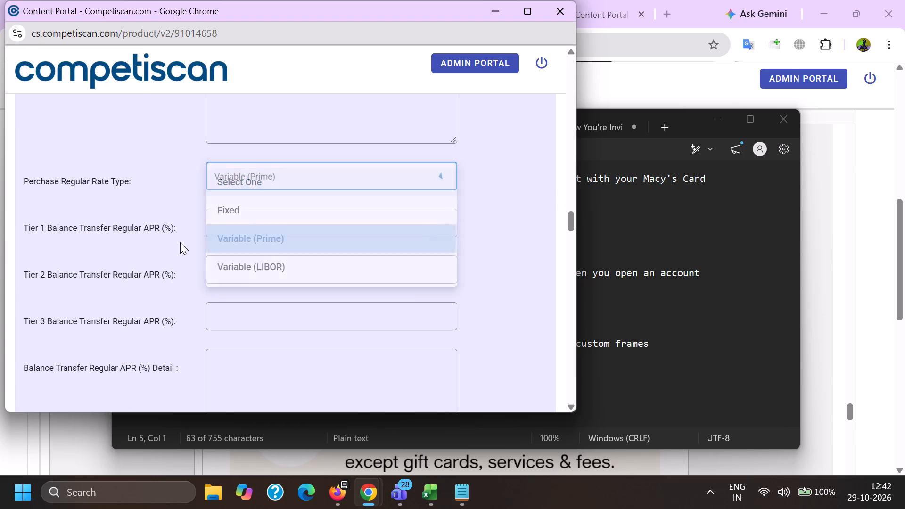
Mark the retail credit section as Credit Card Mentioned and submit the product record.
key(End)
click(217, 193)
click(238, 402)
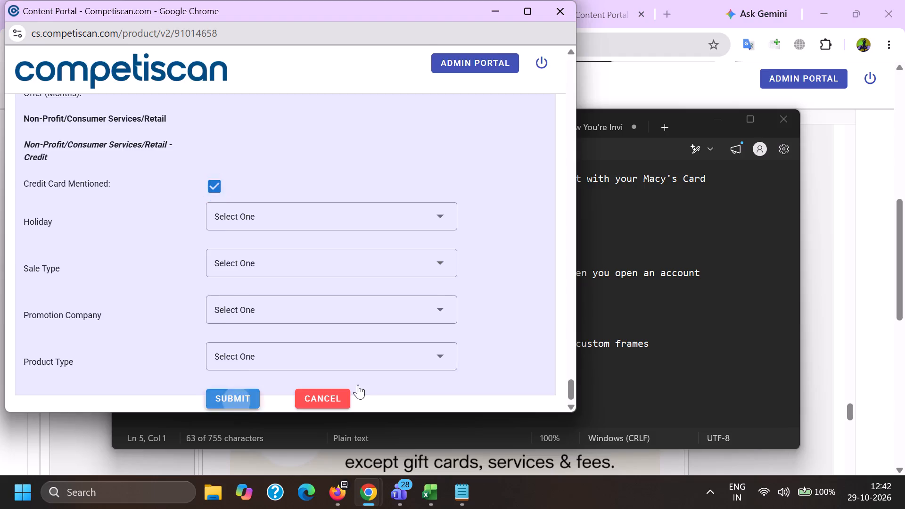
click(822, 279)
scroll(0, 177, up, 12)
ctrl+click(422, 210)
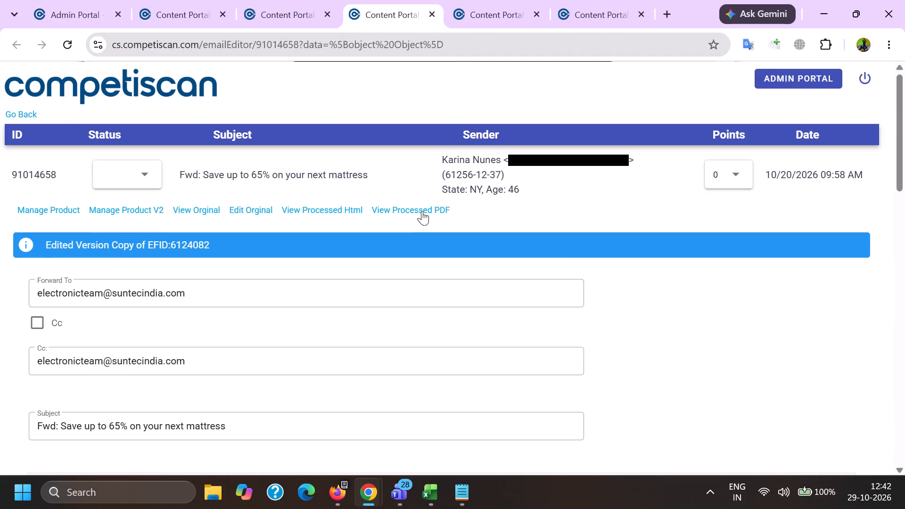
click(260, 0)
Switch to the Competiscan portal in Firefox and reload the Focus email list.
click(336, 507)
click(242, 427)
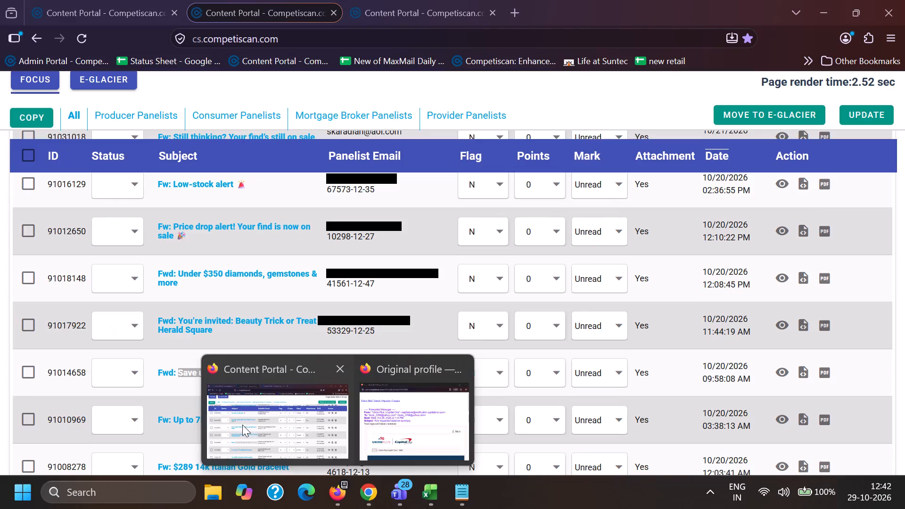
click(128, 0)
click(45, 144)
click(246, 0)
click(142, 0)
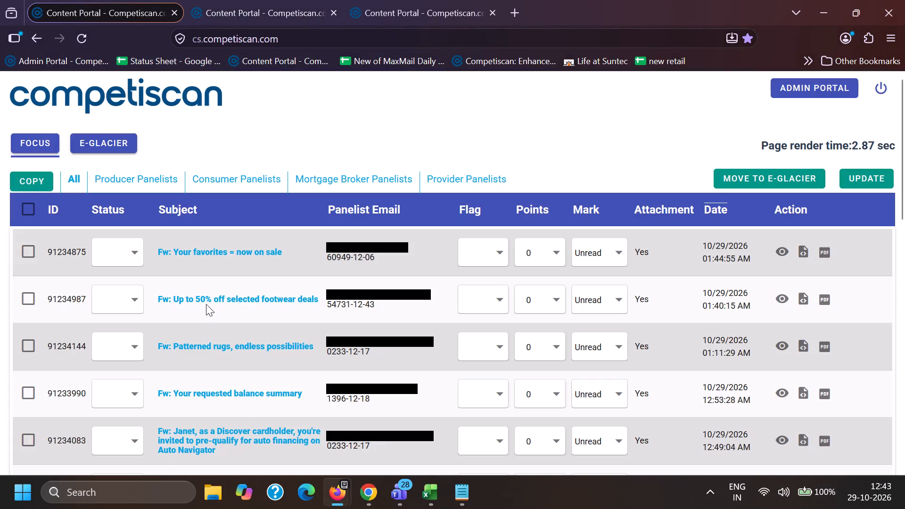
Show 50 results per page in the "Capital one" email list.
scroll(210, 335, down, 2)
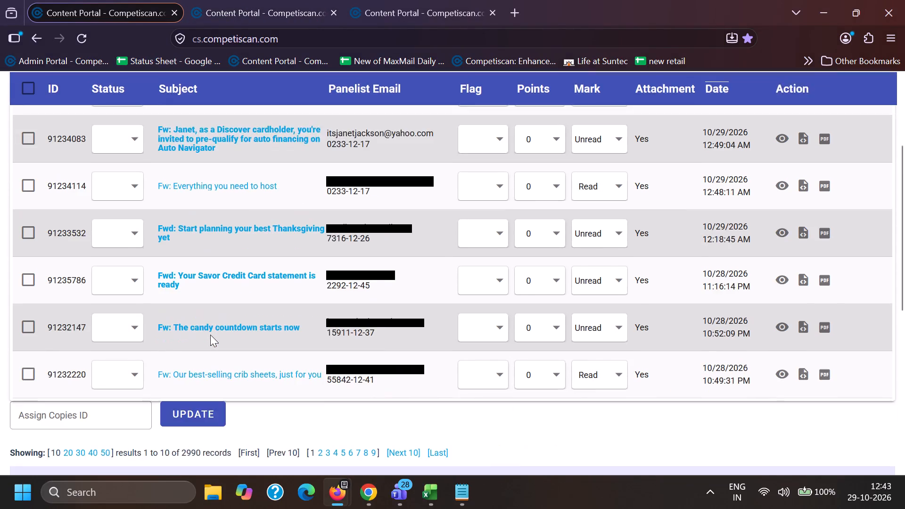
scroll(210, 335, down, 2)
click(177, 362)
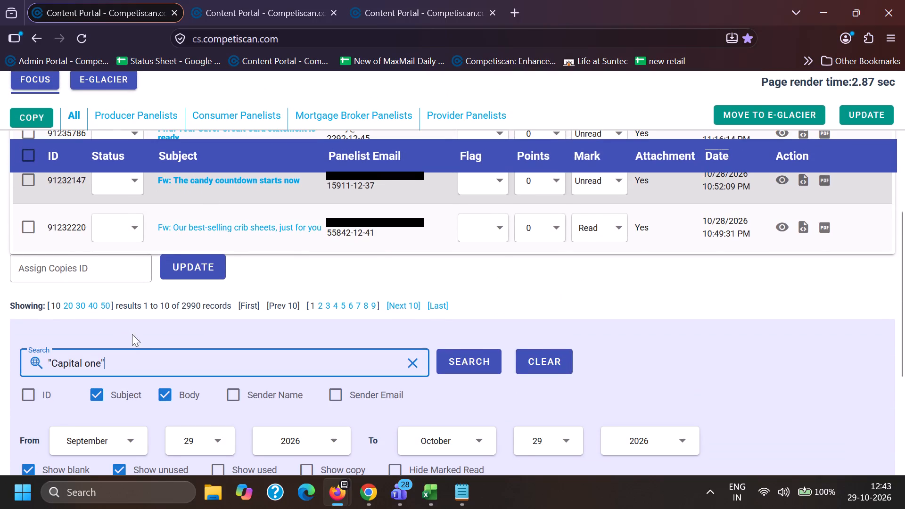
click(103, 303)
click(293, 0)
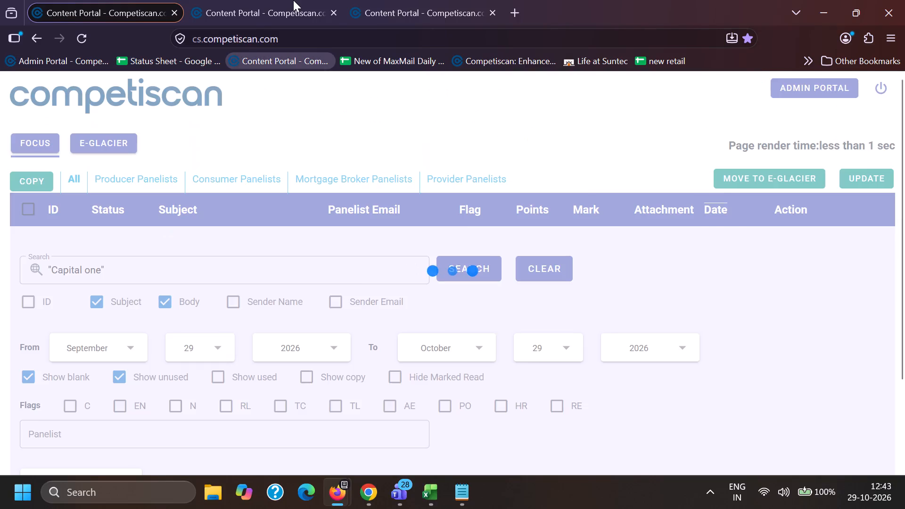
click(181, 0)
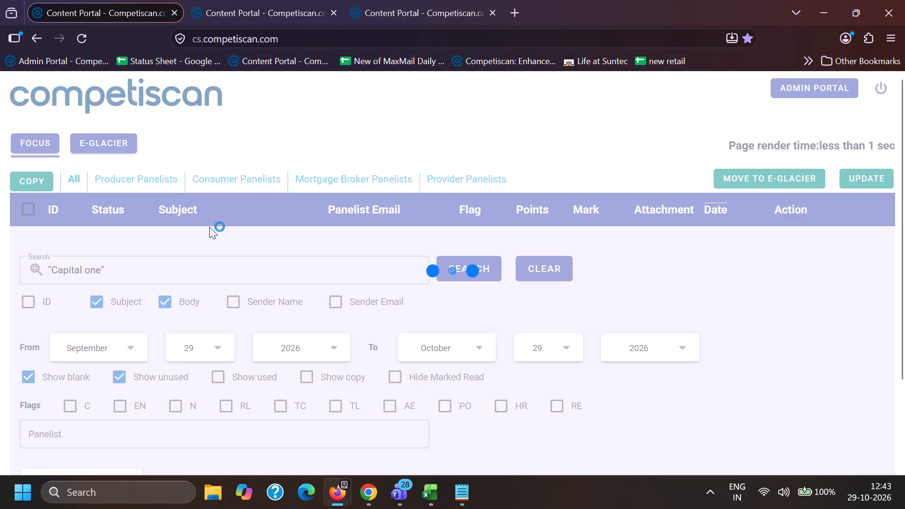
Look through the subjects in the "Capital one" email list for card marketing emails to process.
scroll(227, 297, down, 2)
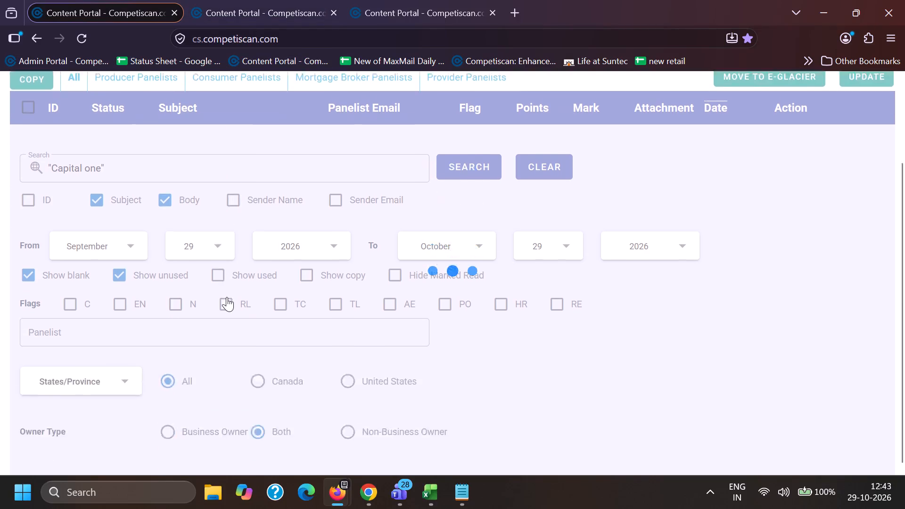
scroll(227, 297, down, 5)
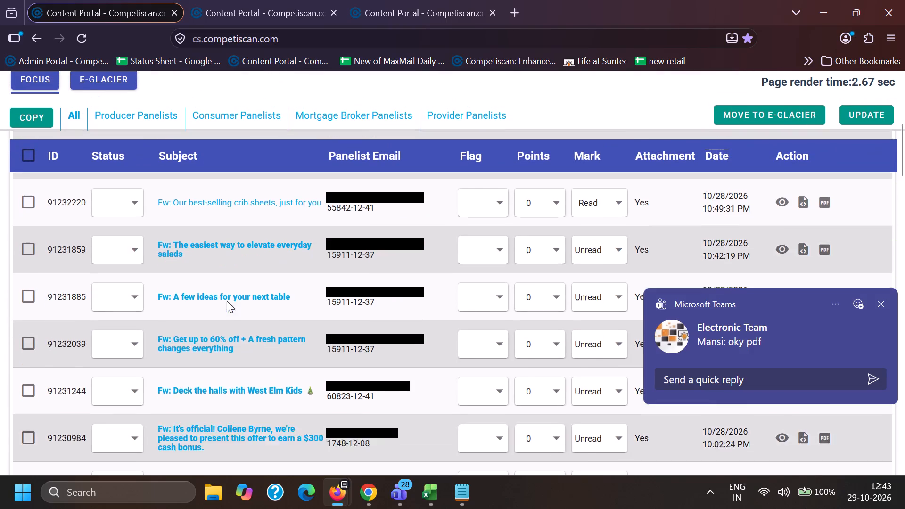
scroll(230, 303, down, 1)
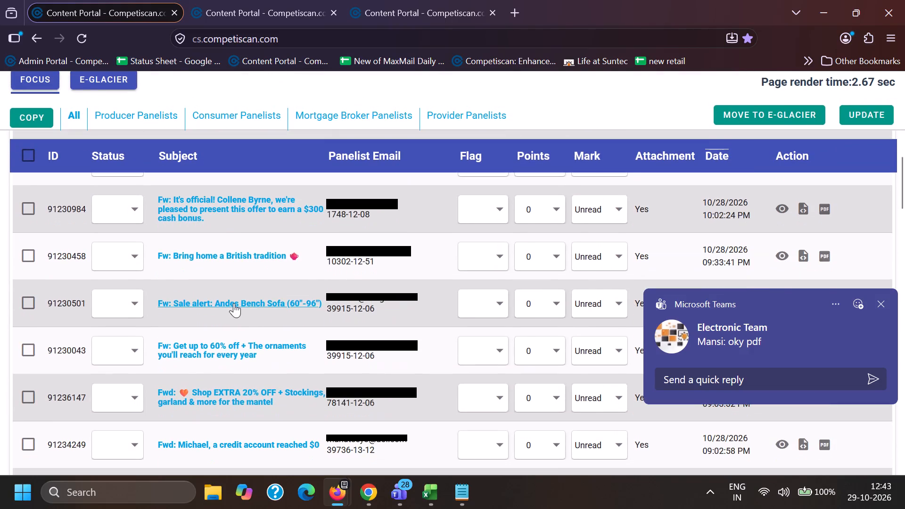
scroll(234, 303, down, 2)
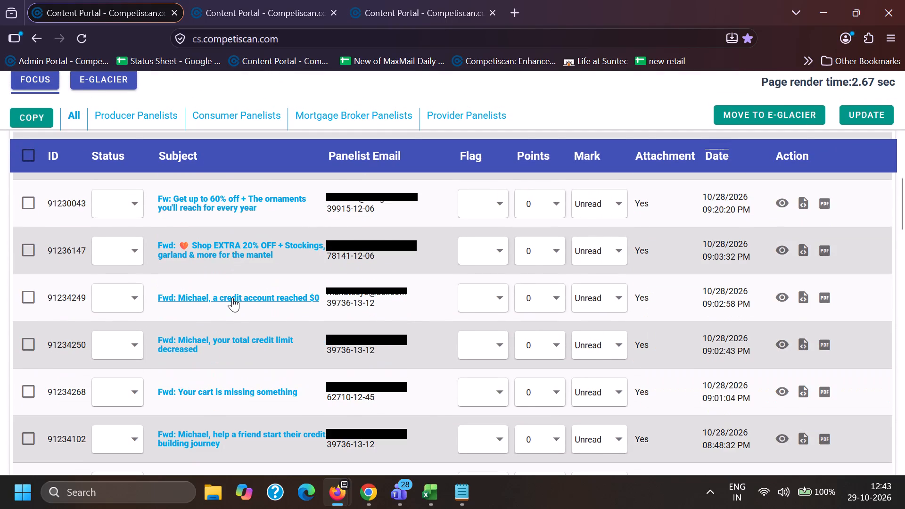
scroll(232, 297, down, 7)
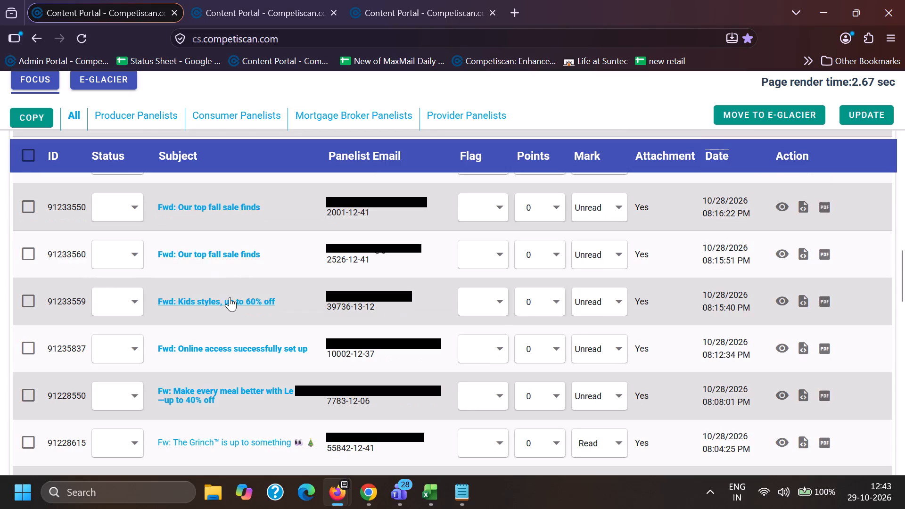
scroll(230, 297, down, 3)
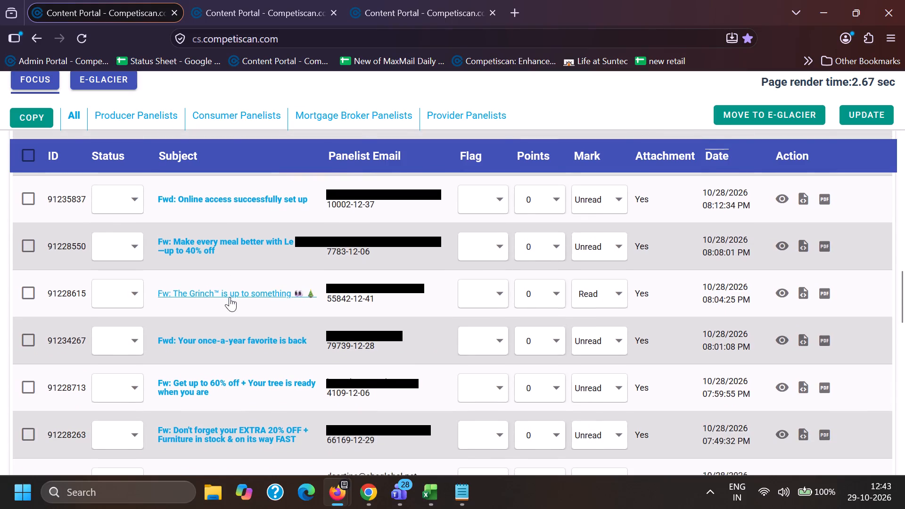
scroll(230, 297, down, 4)
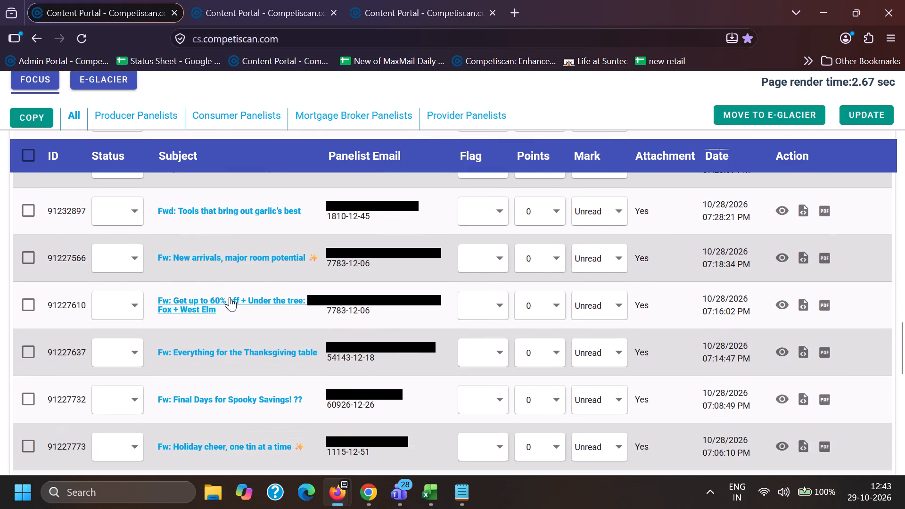
scroll(230, 297, down, 5)
Restore the earlier Capital One Shopping email-address term in place of "Capital one" and rerun the Focus email search.
click(253, 444)
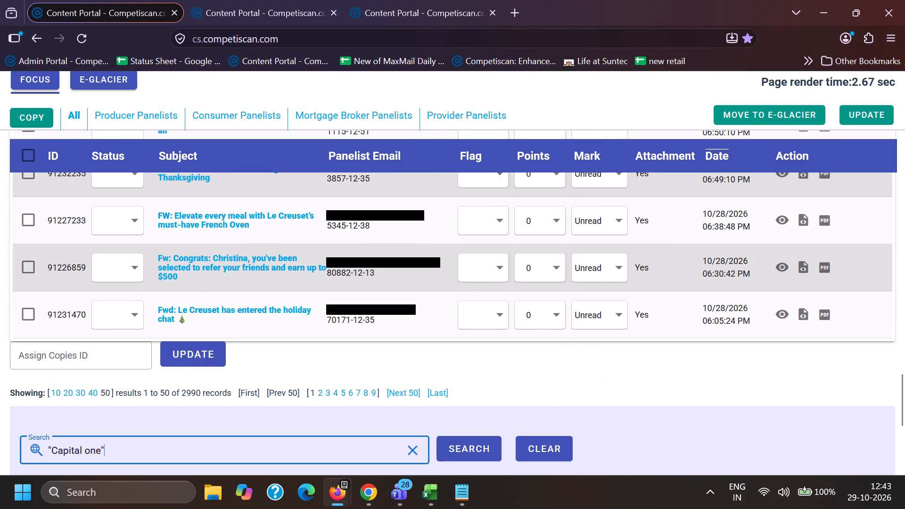
key(ctrl+x)
key(ctrl+z)
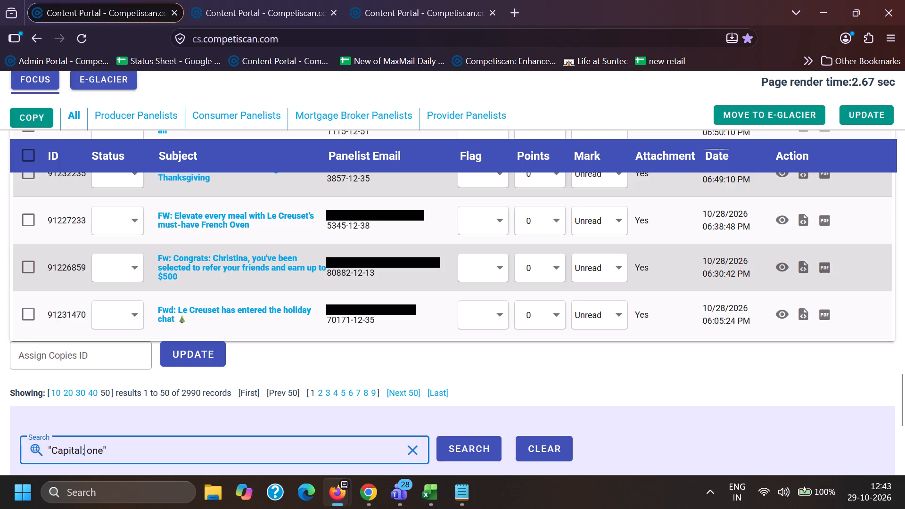
key(ctrl+z)
key(ctrl+z)
key(Return)
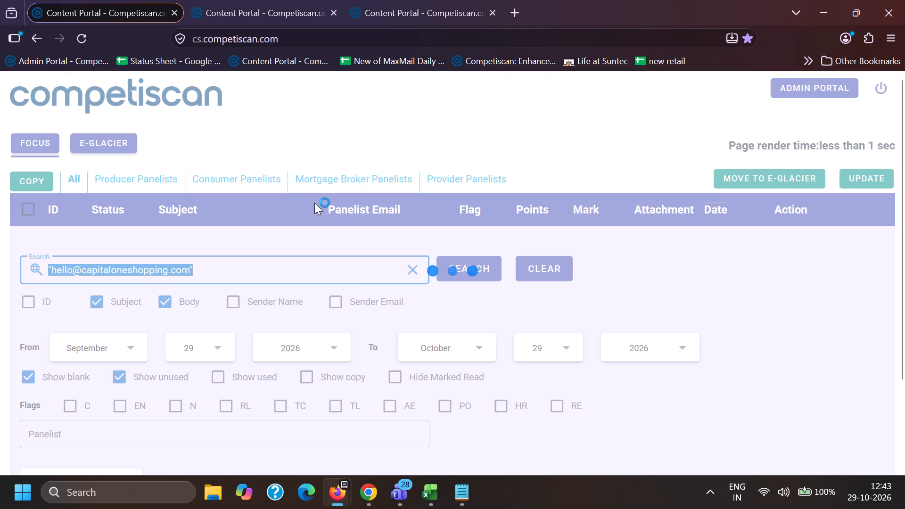
Copy the subject "Up to 75% gold jewelry trends" from email 91010969 in the other Firefox email list and search for it in Chrome's Competiscan portal.
click(292, 0)
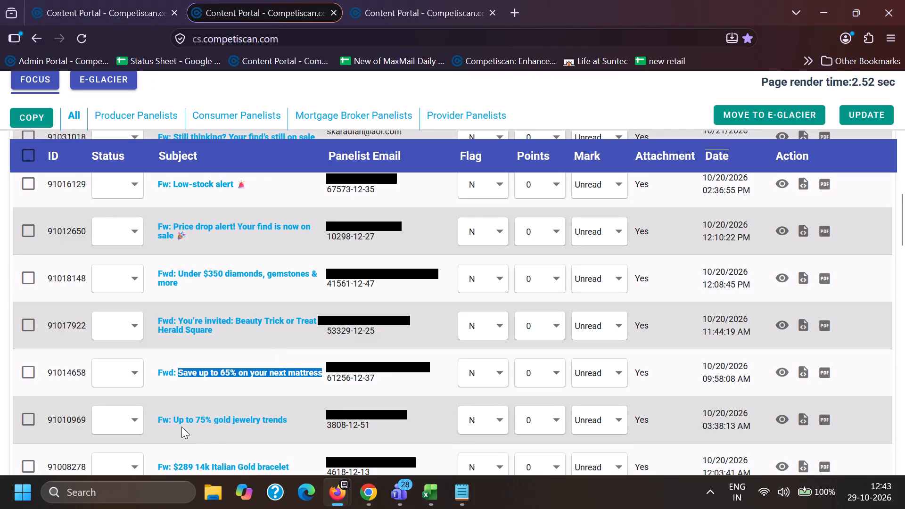
drag(170, 411, 290, 418)
key(ctrl+c)
click(370, 502)
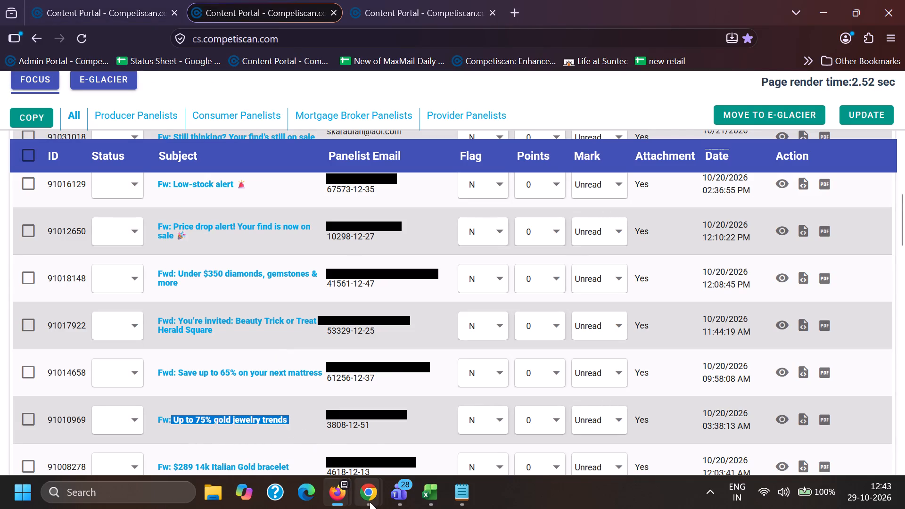
click(277, 432)
drag(296, 376, 22, 370)
key(BackSpace)
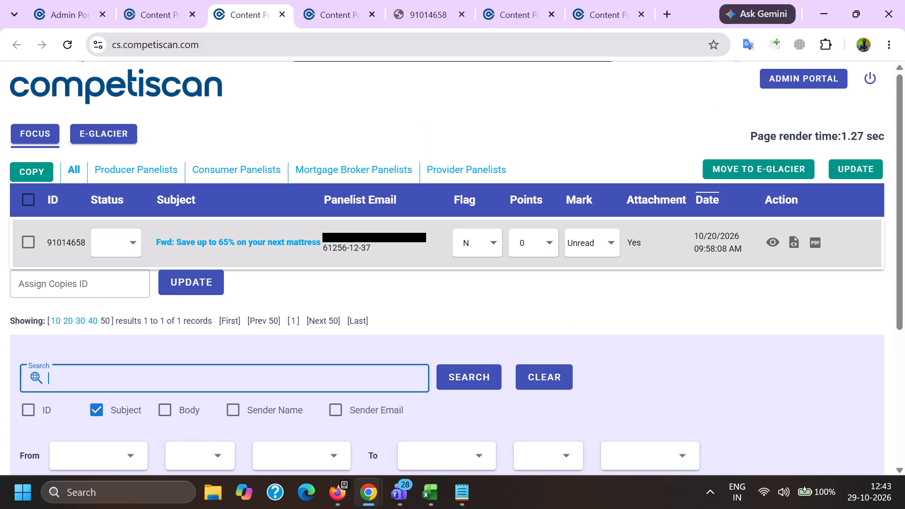
key(shift+quotedbl)
key(ctrl+v)
key(shift+quotedbl)
key(Return)
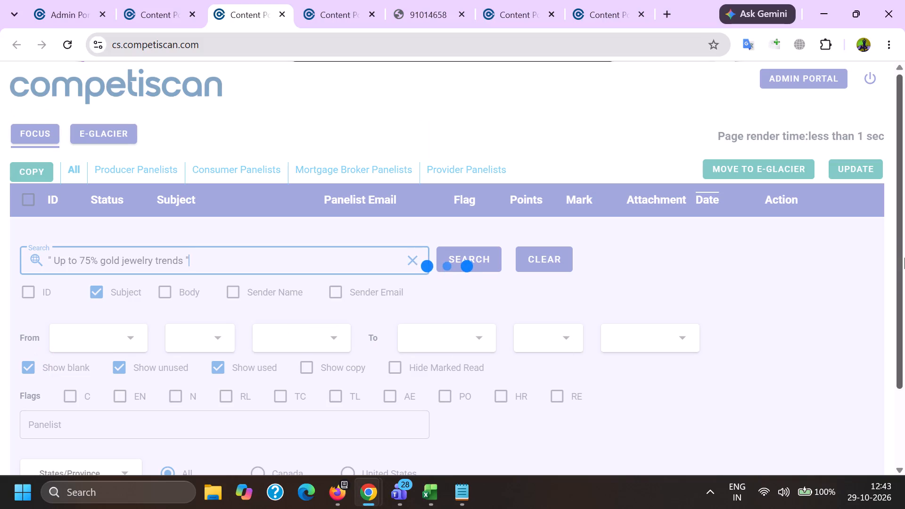
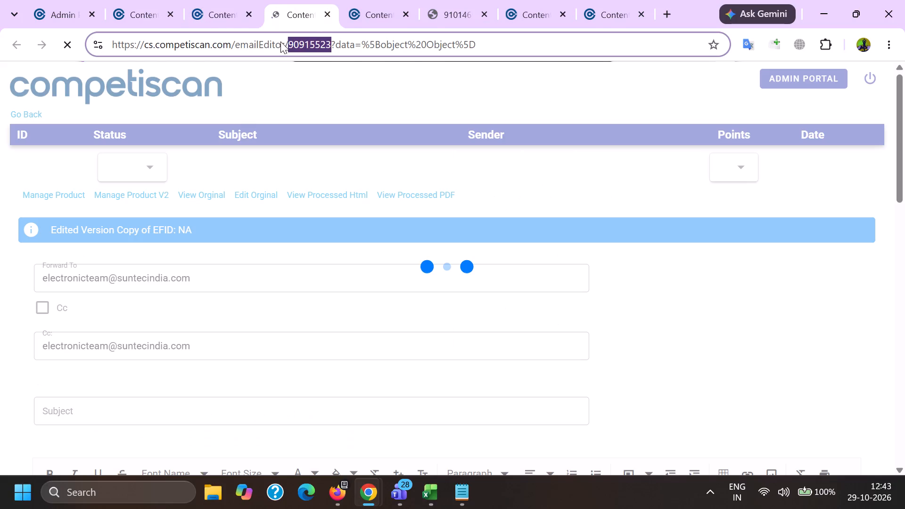
Log gold jewelry email ID 90915523 in row 7130 of the may 26 sheet with cc and Macy.
key(ctrl+c)
click(426, 499)
click(584, 419)
click(49, 289)
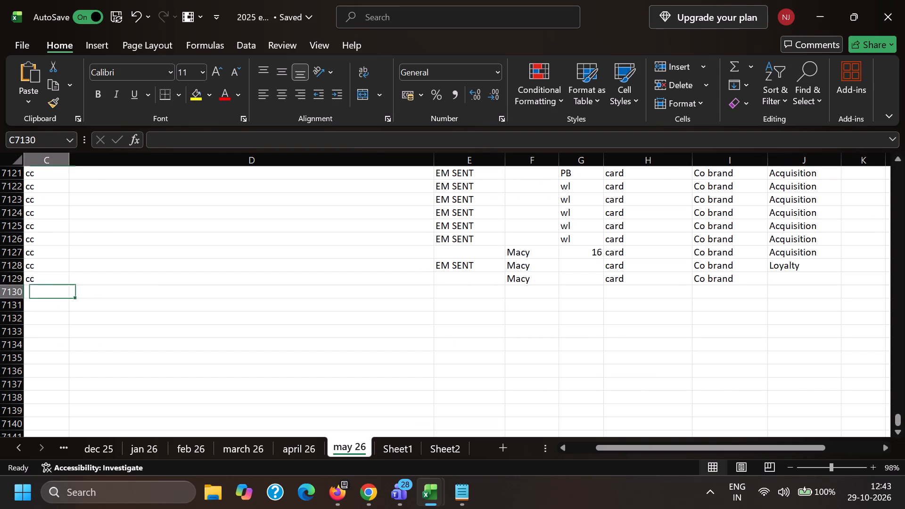
key(Left)
key(ctrl+v)
key(Right)
text(cc)
key(Right)
key(Right)
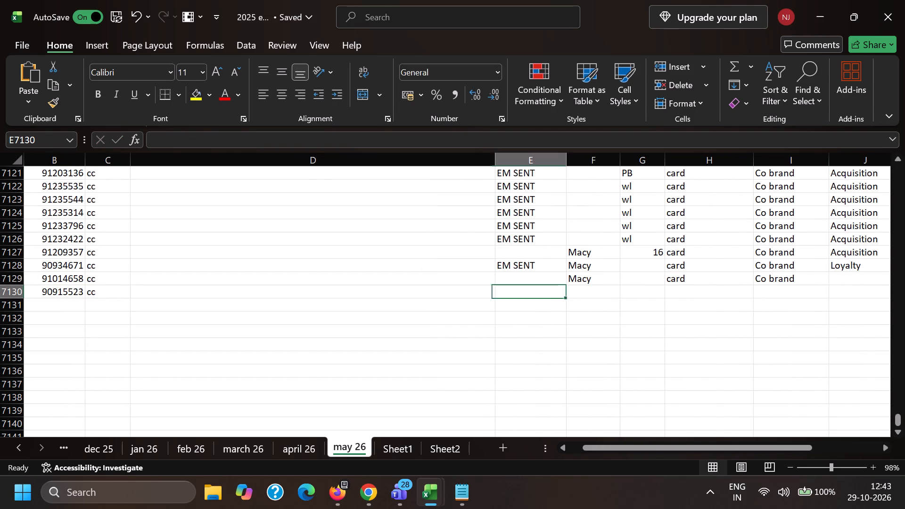
key(Right)
key(m)
key(Right)
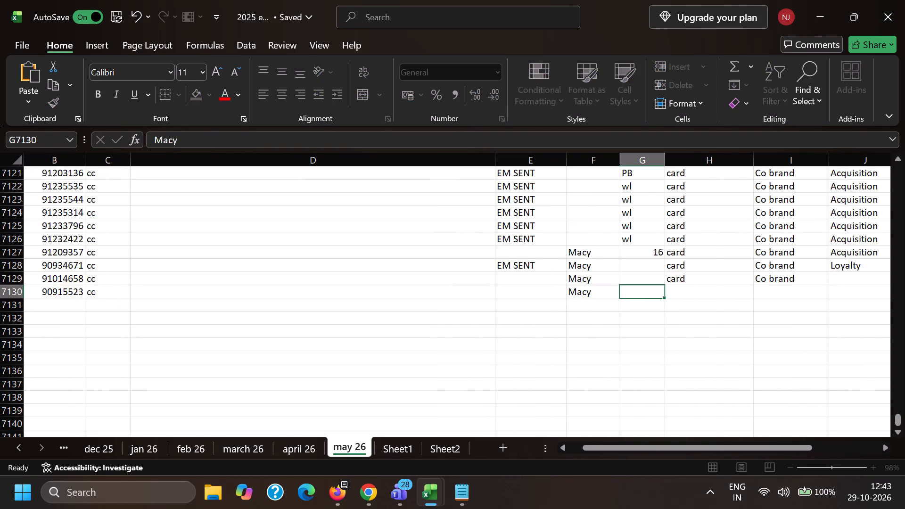
Enter 5 in column G for email 90934671, and 0 in column G with Loyalty in column J for email 91014658.
key(Up)
key(Up)
key(5)
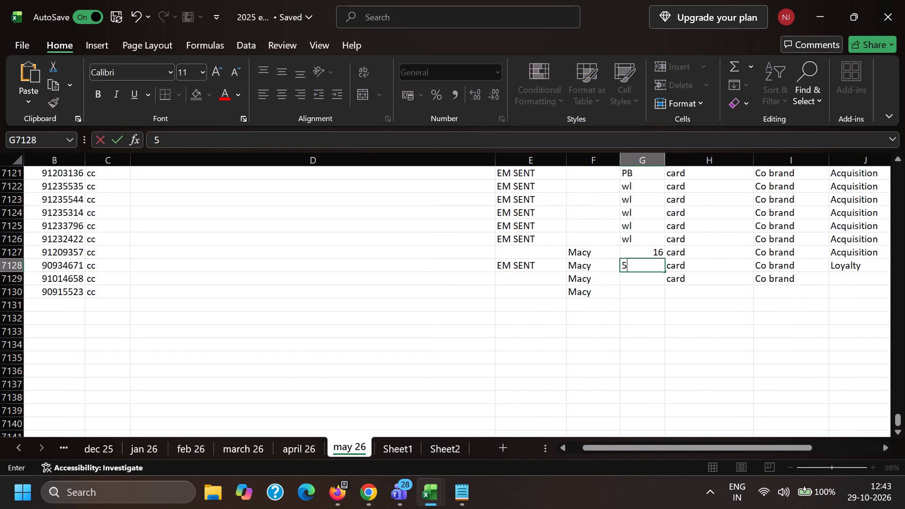
key(Down)
key(0)
key(Right)
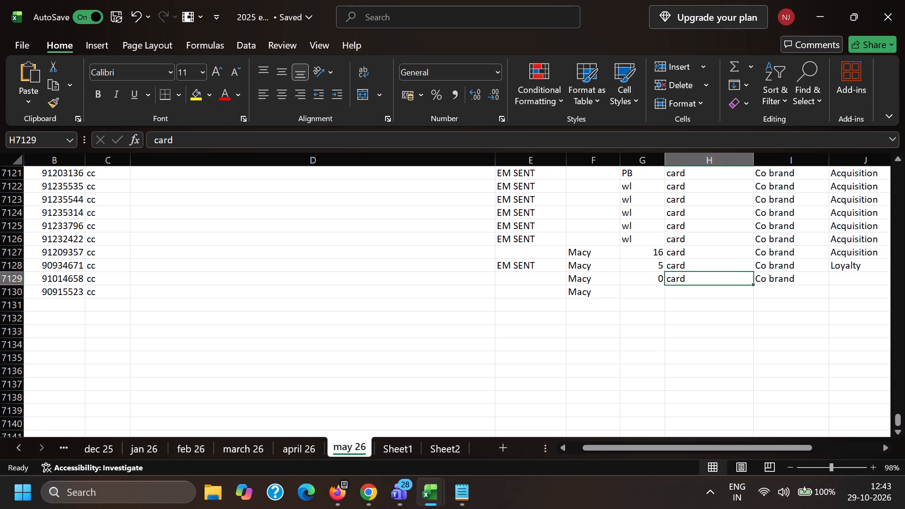
key(Right)
key(Right)
key(l)
key(Left)
key(Left)
key(Left)
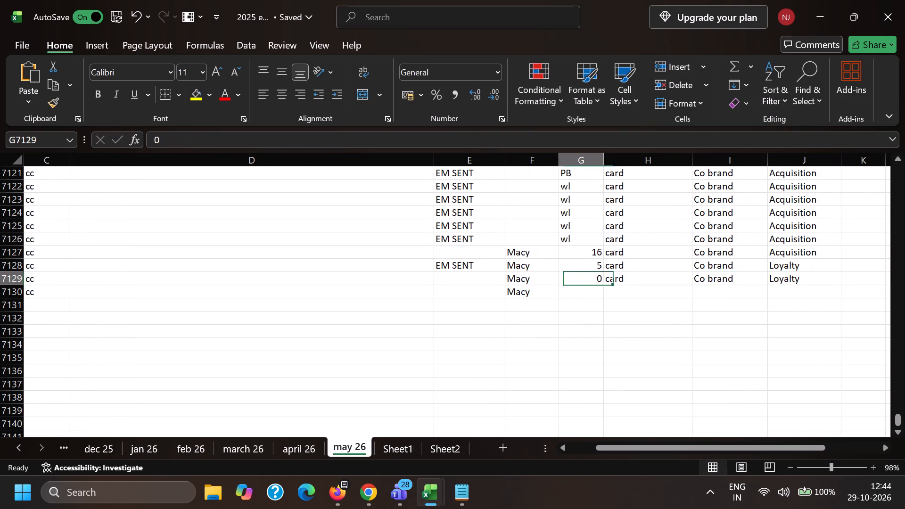
key(Left)
key(Left)
key(alt+Tab)
click(463, 0)
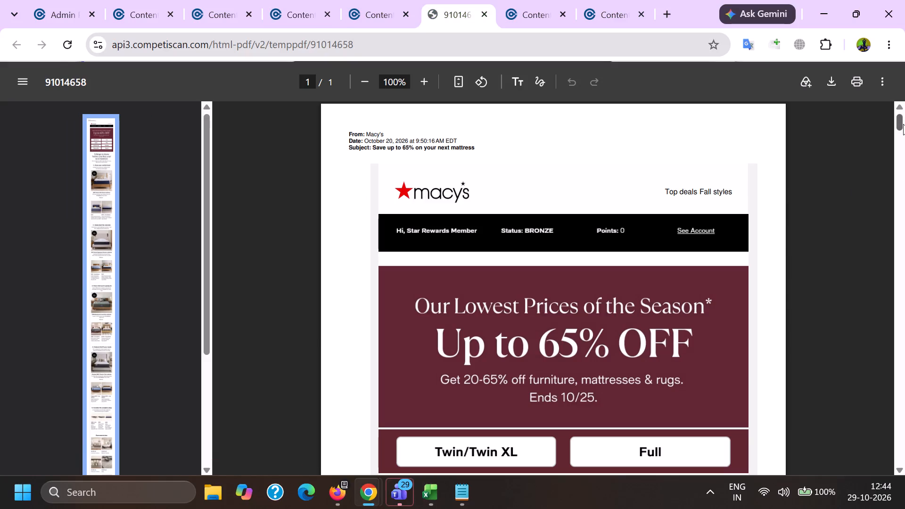
drag(903, 123, 904, 508)
scroll(461, 226, up, 4)
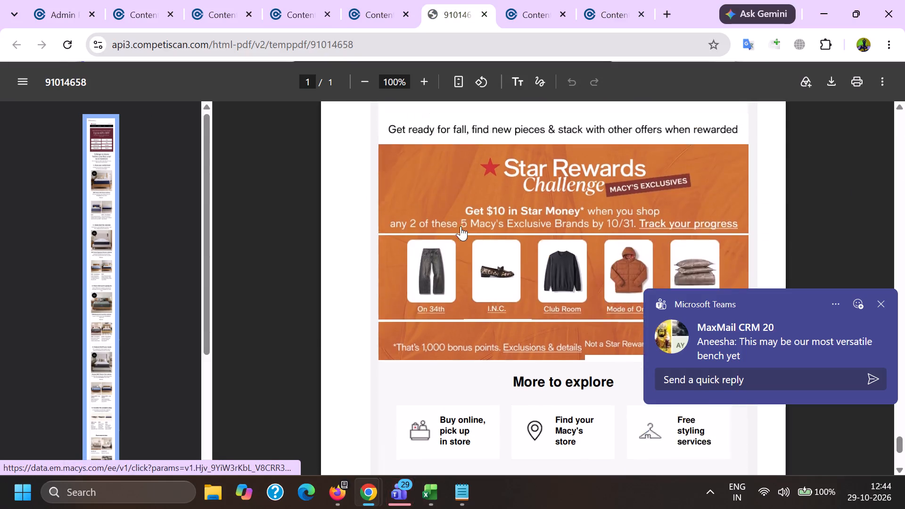
scroll(461, 226, up, 9)
click(395, 0)
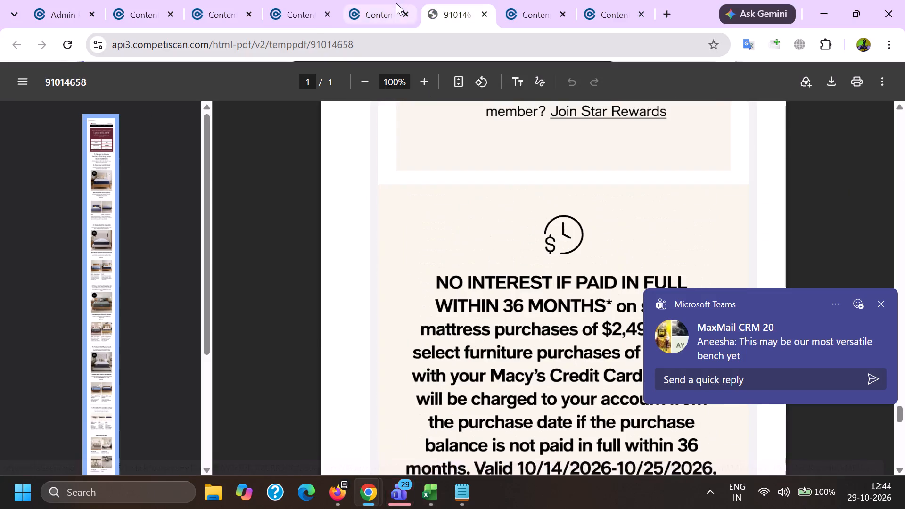
click(418, 10)
double_click(407, 13)
Open gold jewelry email 90910561 from the search results in its own editor tab.
click(313, 0)
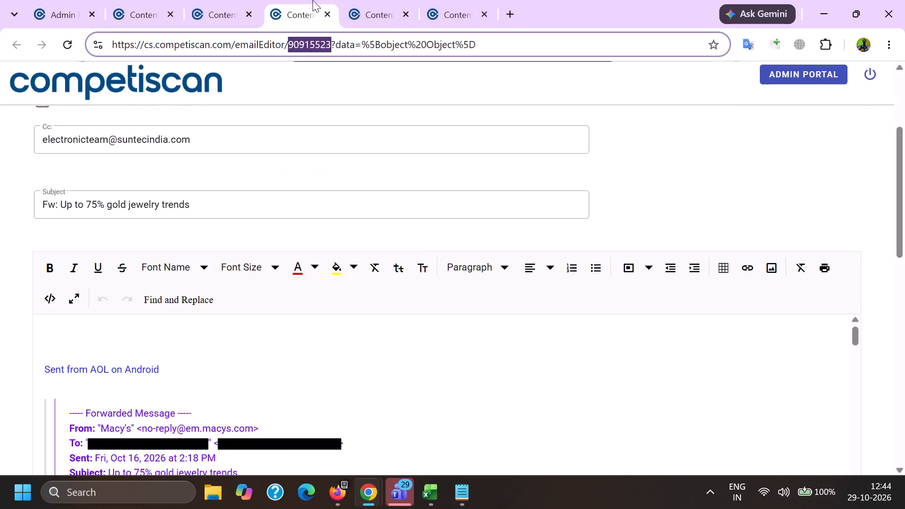
click(297, 0)
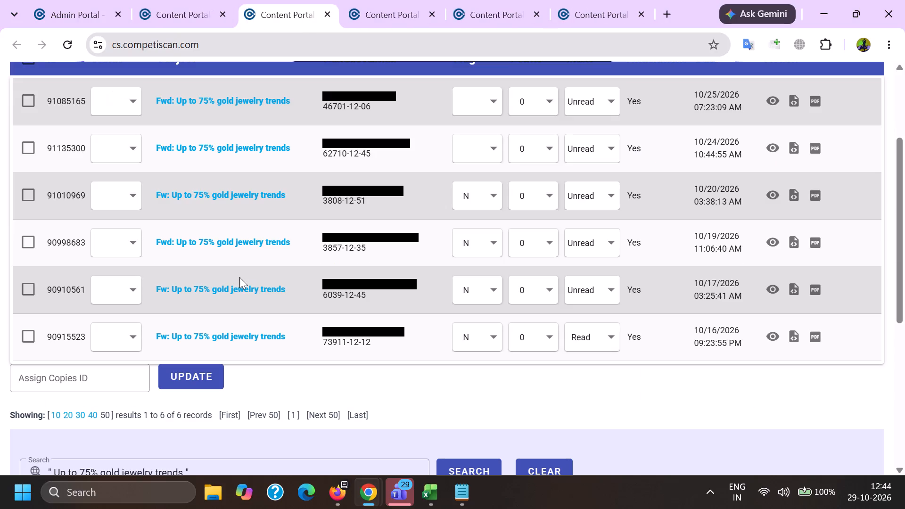
ctrl+click(231, 288)
click(350, 0)
click(414, 0)
click(349, 6)
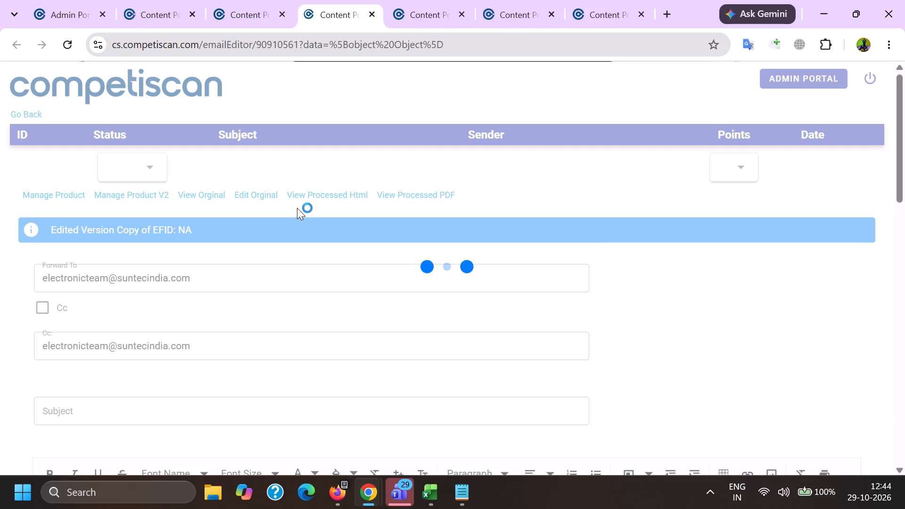
double_click(272, 49)
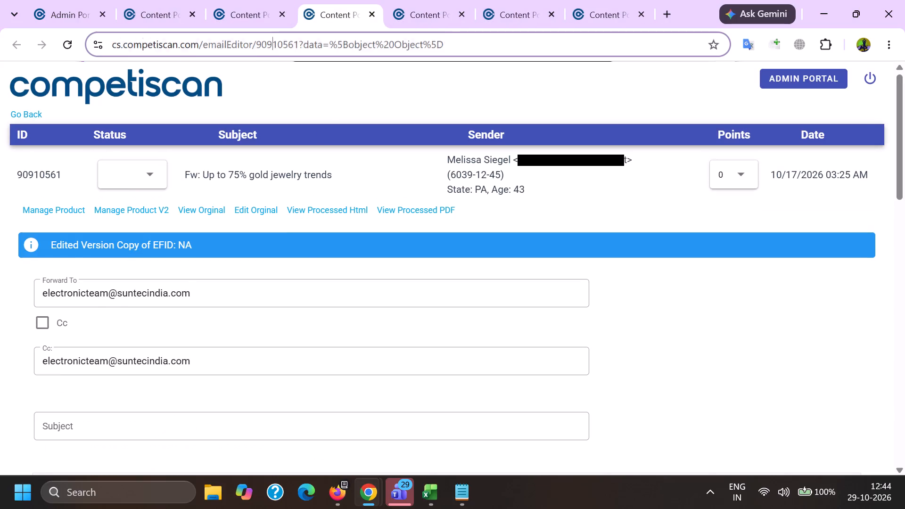
key(ctrl+c)
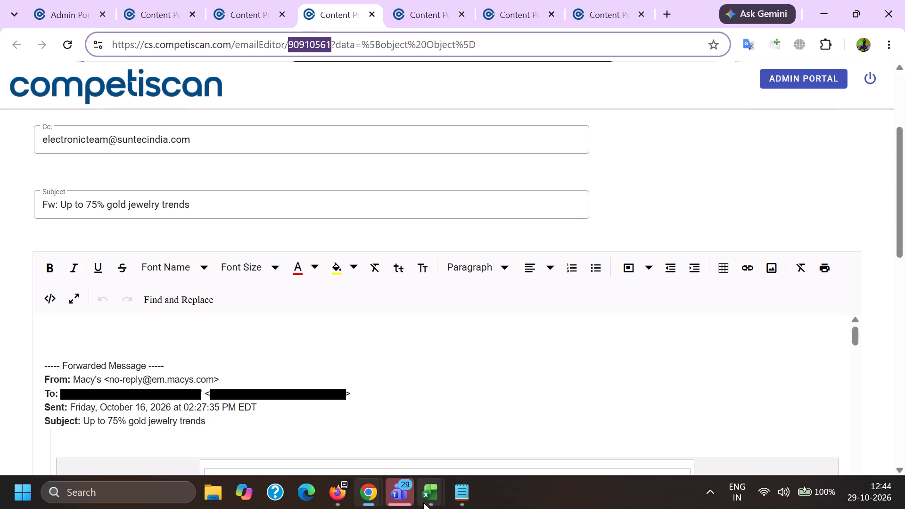
click(424, 501)
click(554, 428)
click(56, 294)
key(Left)
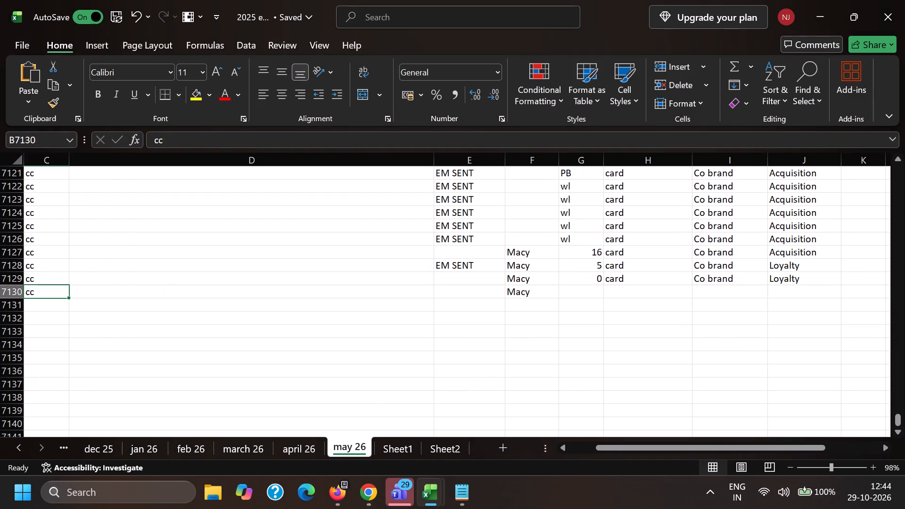
key(Left)
key(Right)
key(ctrl+v)
Classify the row 7130 entry as card, Co brand and Loyalty.
key(Right)
key(Right)
key(Right)
key(Right)
key(Right)
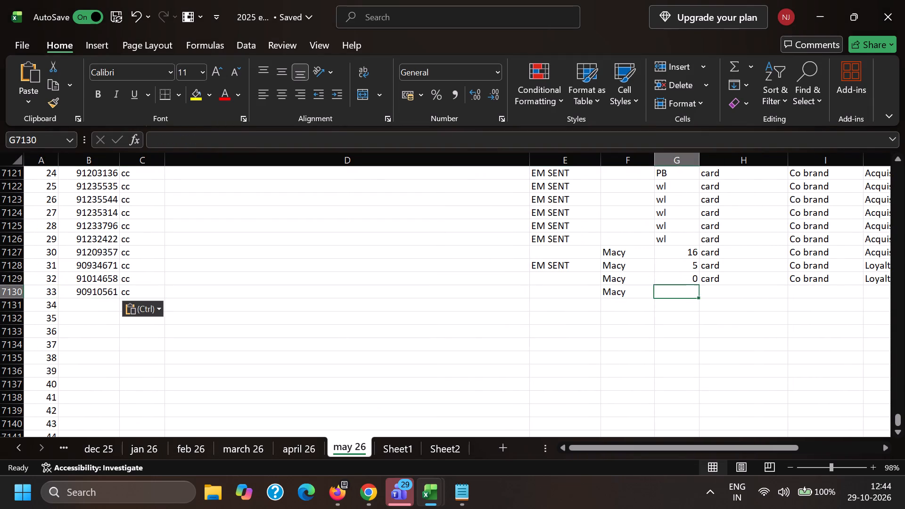
key(Right)
key(c)
key(Right)
key(c)
key(Right)
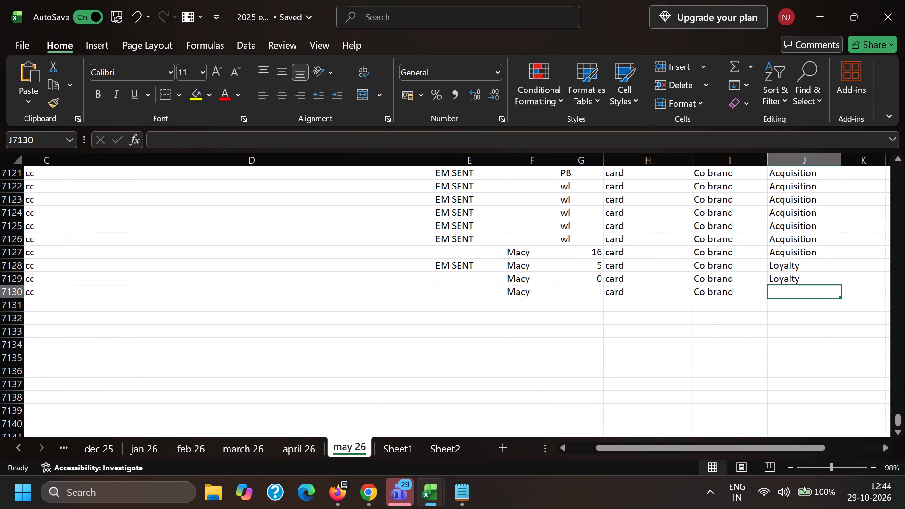
key(l)
key(Return)
Delete the Forwarded Message line, the sender's email address and the To line from the header of email 90910561.
key(alt+Tab)
scroll(142, 228, down, 2)
drag(201, 231, 194, 228)
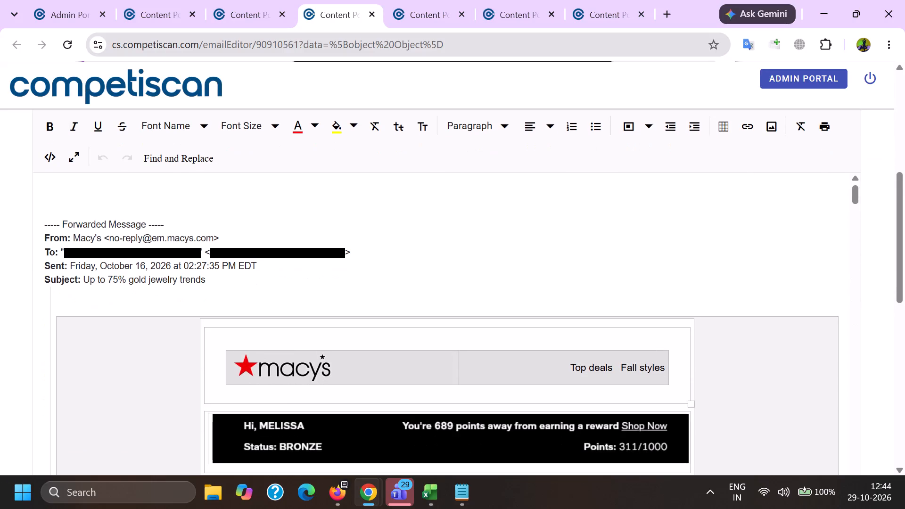
drag(194, 228, 0, 196)
drag(173, 229, 29, 214)
key(BackSpace)
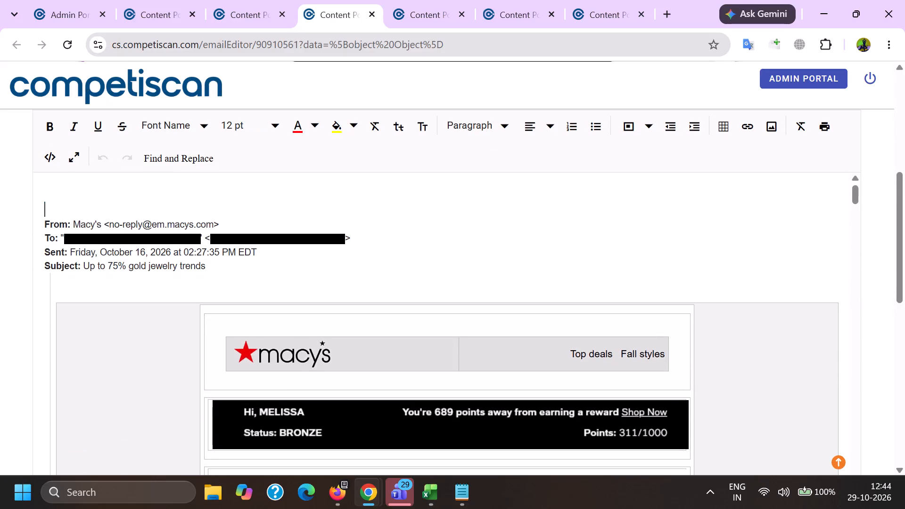
drag(105, 224, 360, 234)
key(BackSpace)
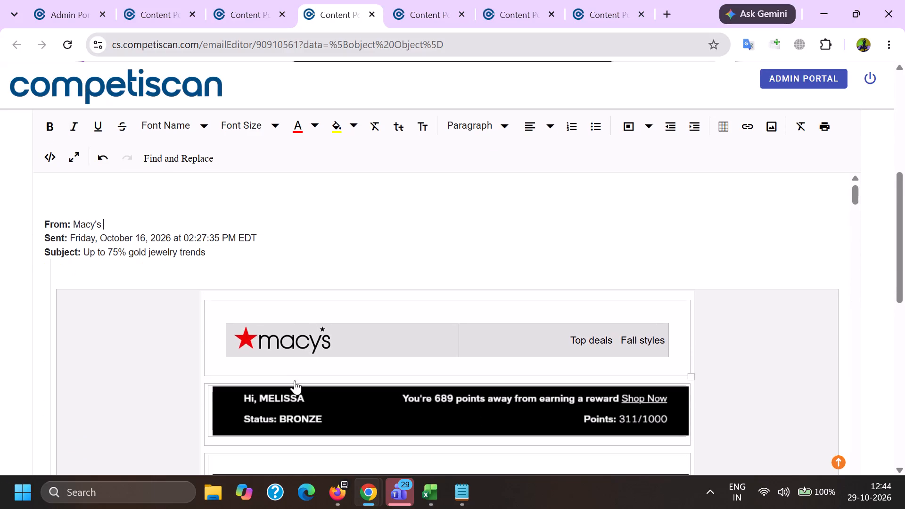
Examine the body of email 90910561 down to the financing and jewelry services section.
click(293, 405)
click(424, 366)
scroll(388, 317, down, 20)
scroll(388, 317, down, 1)
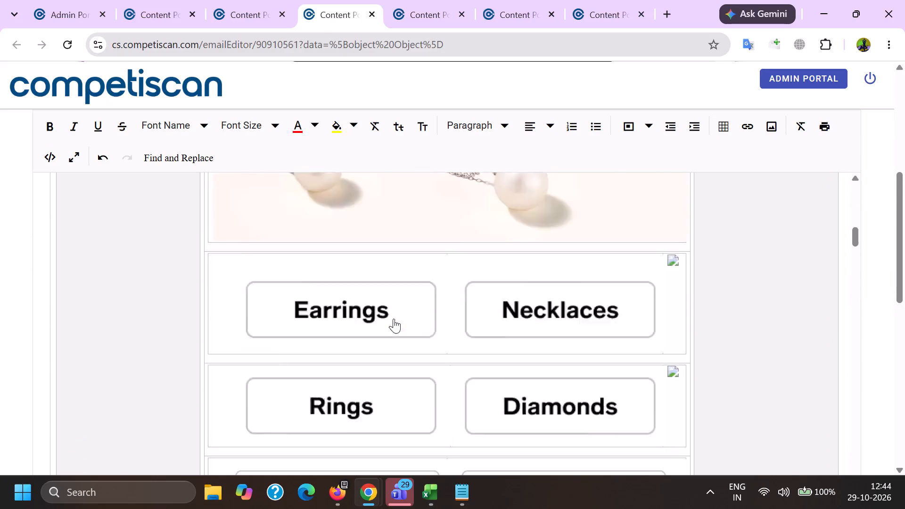
scroll(394, 319, down, 20)
scroll(394, 319, down, 20)
scroll(394, 319, down, 20)
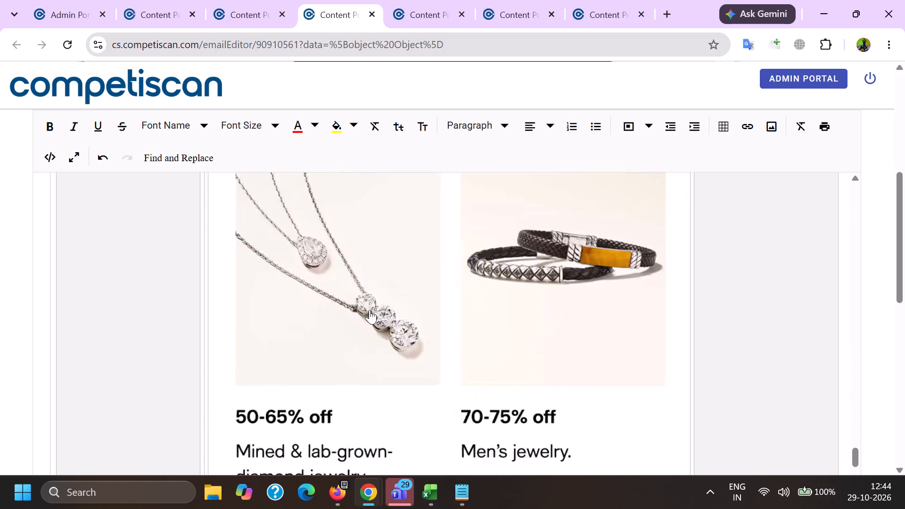
scroll(370, 310, down, 20)
scroll(370, 310, down, 4)
scroll(393, 356, up, 2)
click(435, 318)
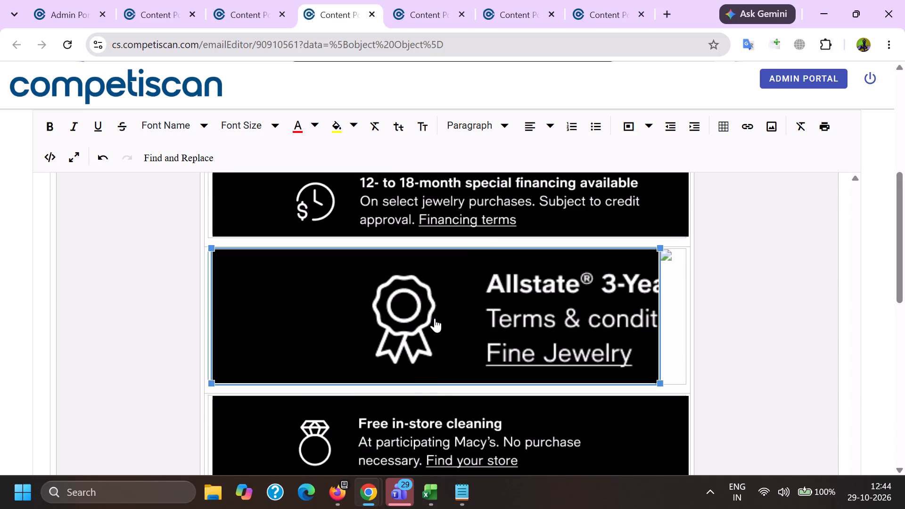
Examine the previews of gold jewelry emails 90915523 and 91010969 down to their lower offer sections.
click(252, 0)
click(772, 334)
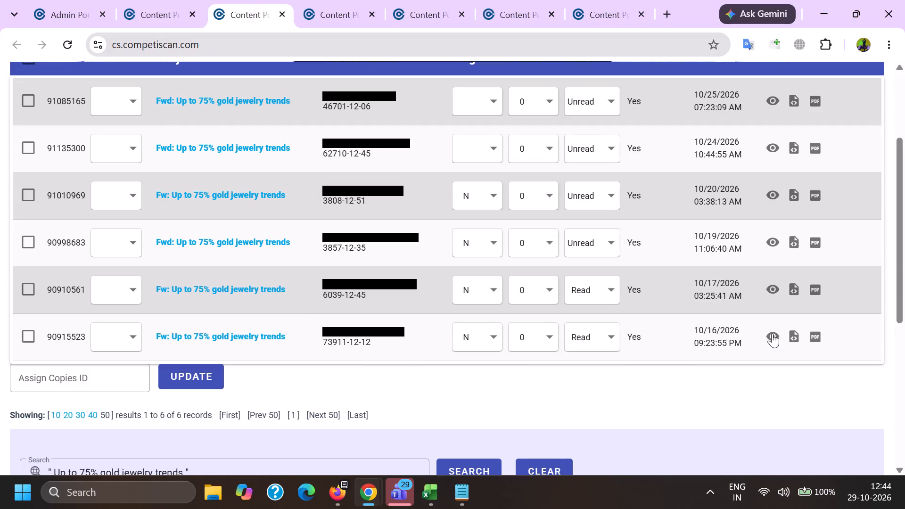
drag(573, 64, 564, 321)
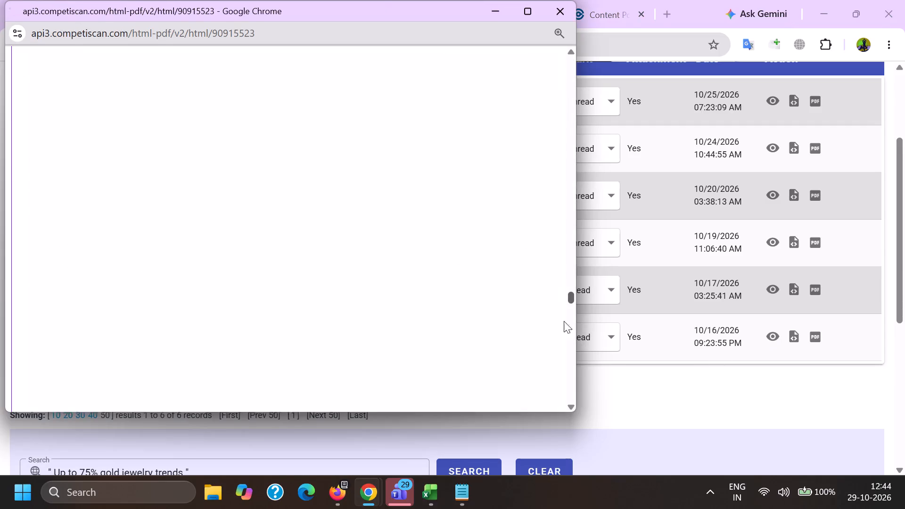
drag(564, 321, 569, 372)
key(alt+Tab)
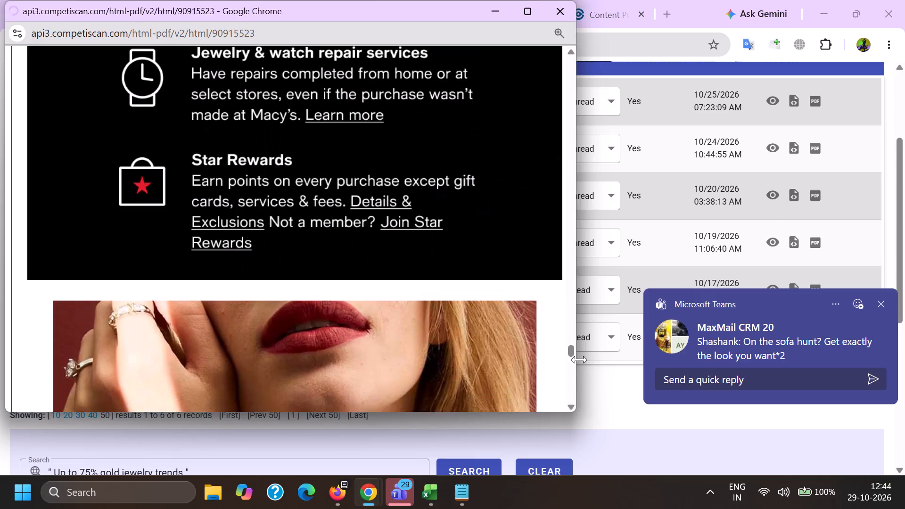
click(775, 194)
drag(571, 68, 570, 309)
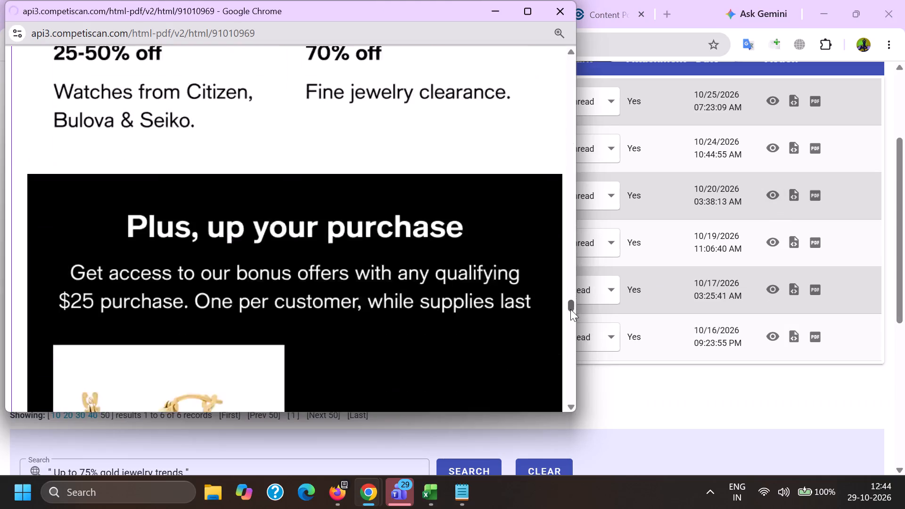
drag(570, 309, 569, 339)
Examine the previews of gold jewelry emails 90998683 and 91135300 down to their lower offer sections.
key(alt+Tab)
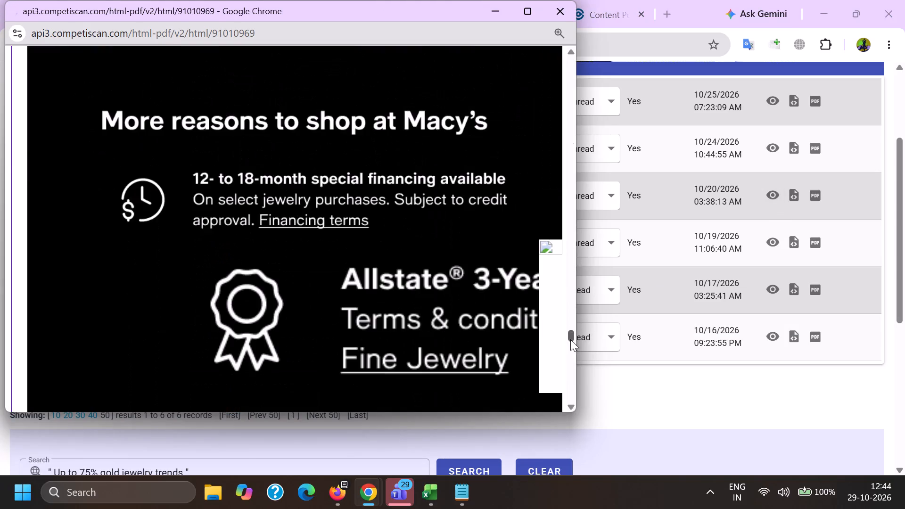
click(771, 237)
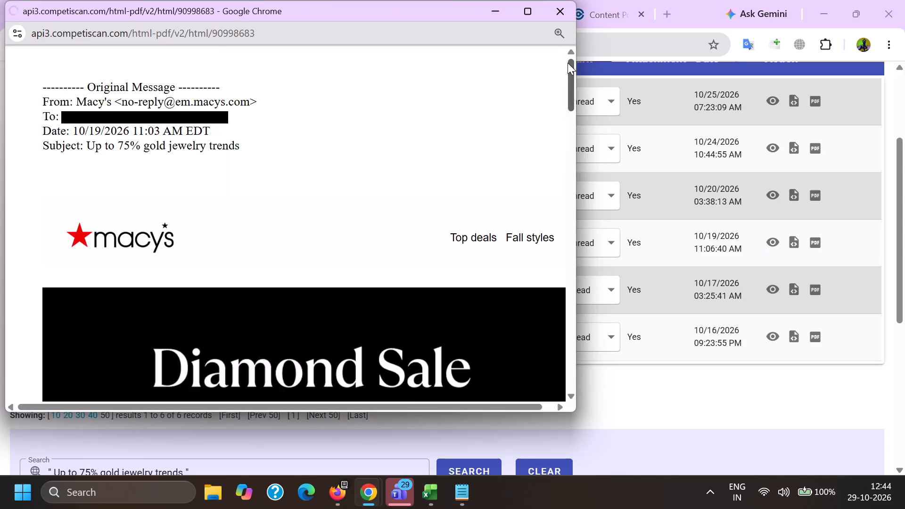
drag(568, 63, 571, 326)
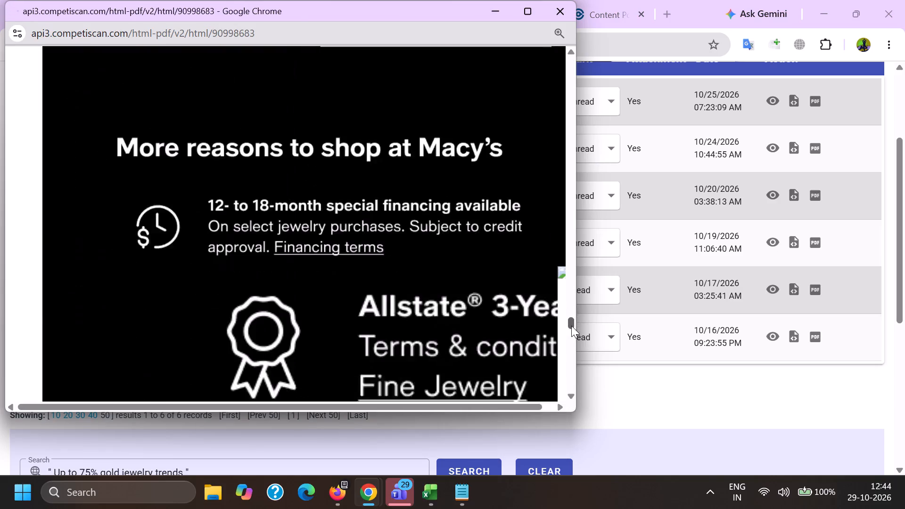
drag(571, 326, 574, 335)
key(alt+Tab)
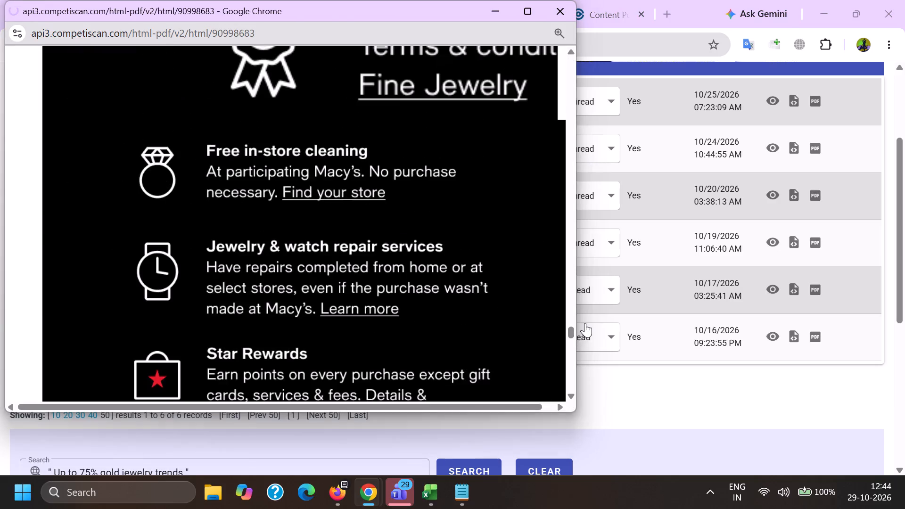
click(766, 151)
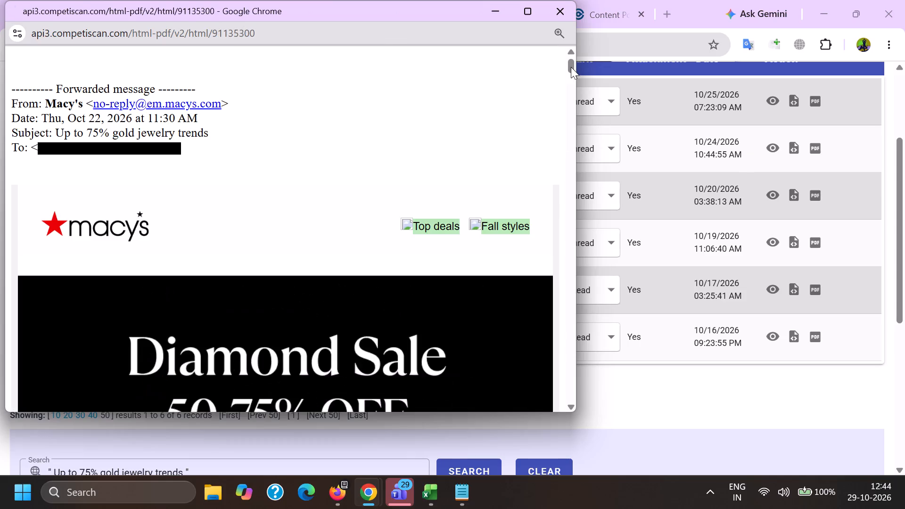
drag(571, 67, 576, 369)
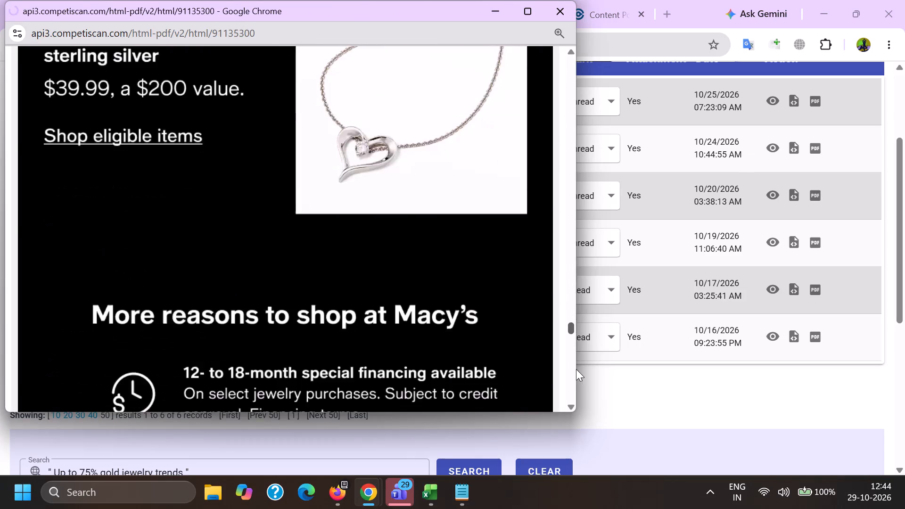
drag(576, 369, 583, 386)
key(alt+Tab)
click(839, 147)
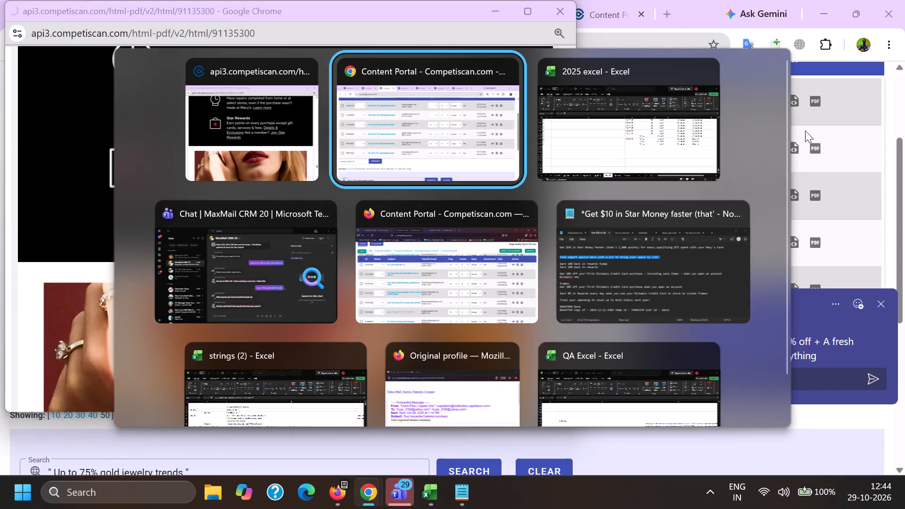
Examine the preview of gold jewelry email 91085165 down to its lower offer sections.
click(771, 101)
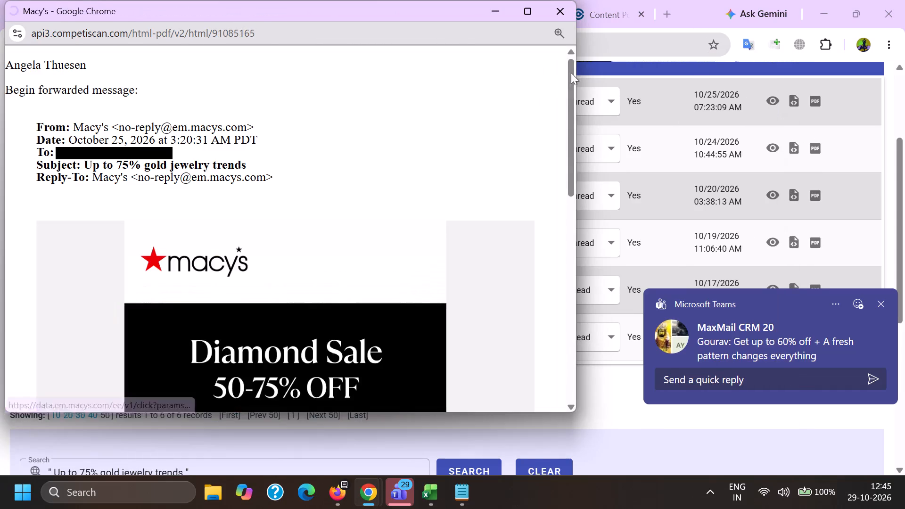
drag(571, 73, 559, 314)
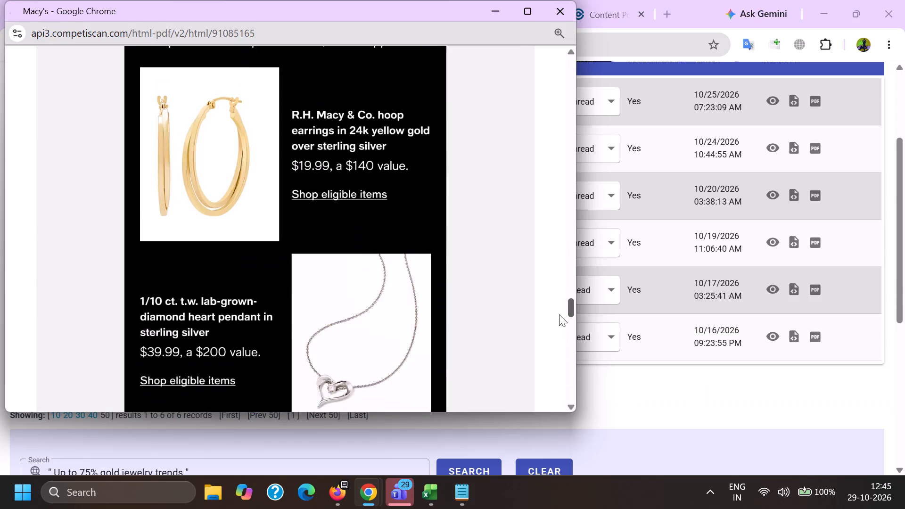
drag(559, 314, 573, 389)
key(alt+Tab)
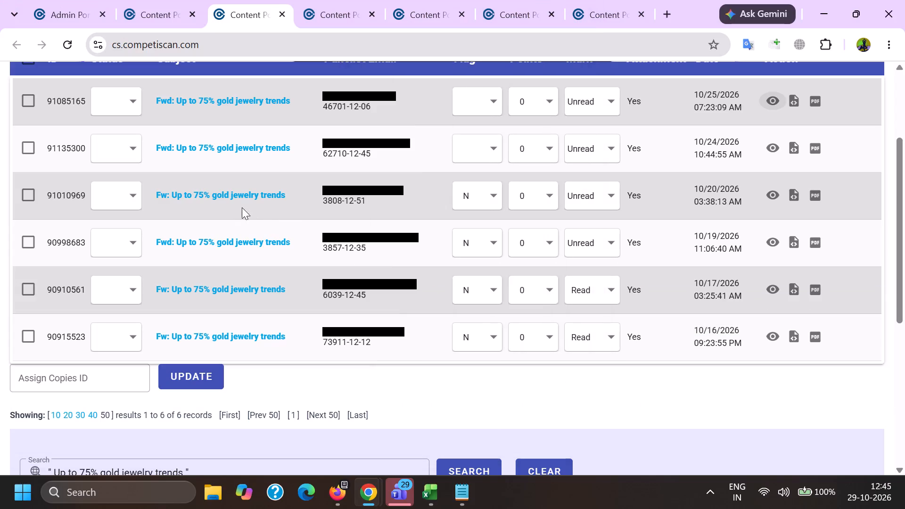
Open gold jewelry email 91010969 in the email editor.
ctrl+click(216, 196)
click(305, 0)
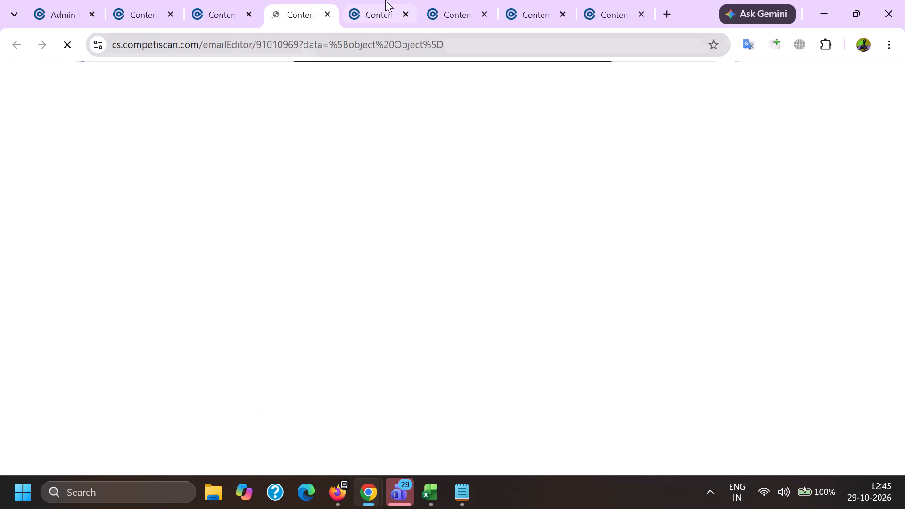
Remove the links from the Star Rewards banner and the Star Rewards "Join for free" banner in email 90910561.
click(385, 0)
click(449, 328)
scroll(454, 328, down, 3)
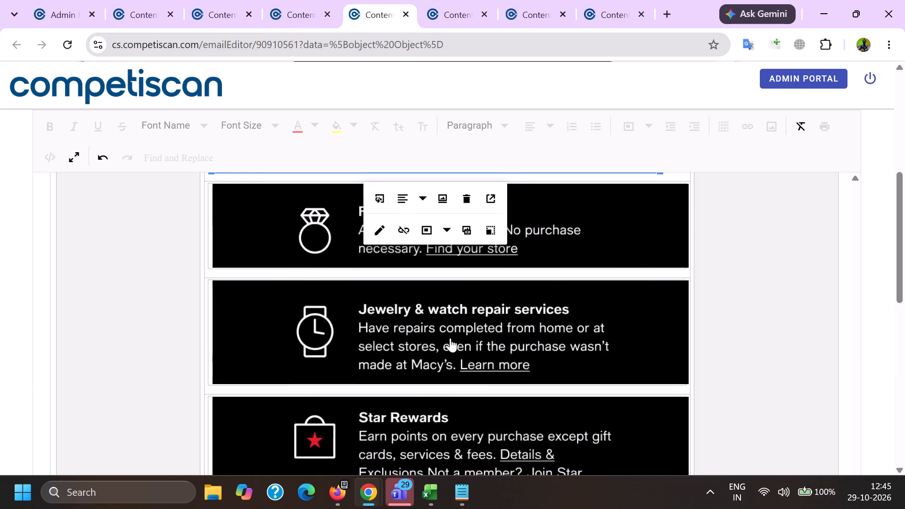
scroll(445, 349, down, 3)
click(404, 288)
click(424, 362)
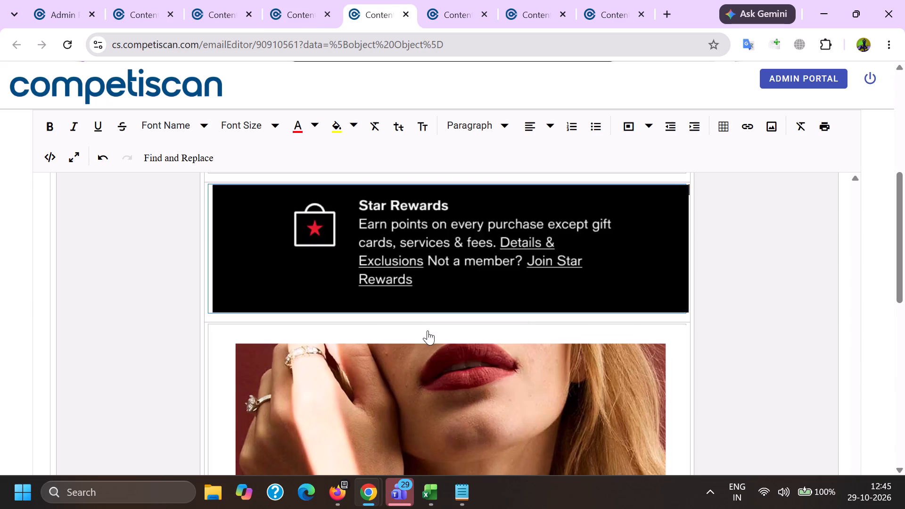
scroll(427, 326, down, 13)
click(532, 373)
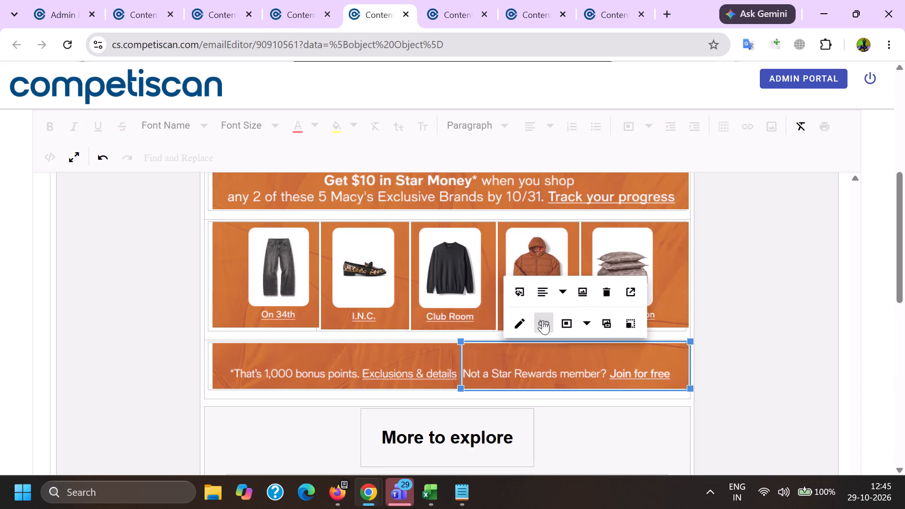
click(543, 320)
Remove the links from the Facebook, Instagram, TikTok and YouTube icons below the More to explore section.
scroll(479, 305, down, 4)
click(342, 371)
click(377, 330)
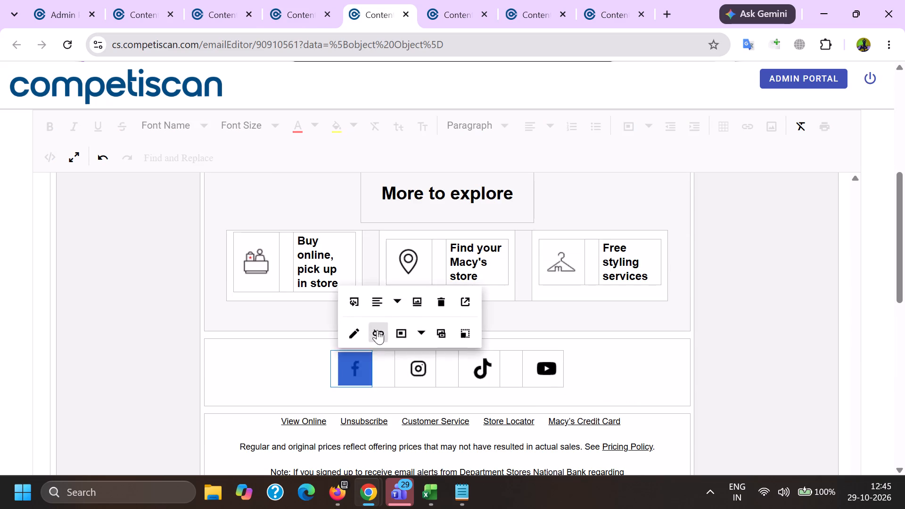
click(410, 355)
click(426, 367)
click(445, 333)
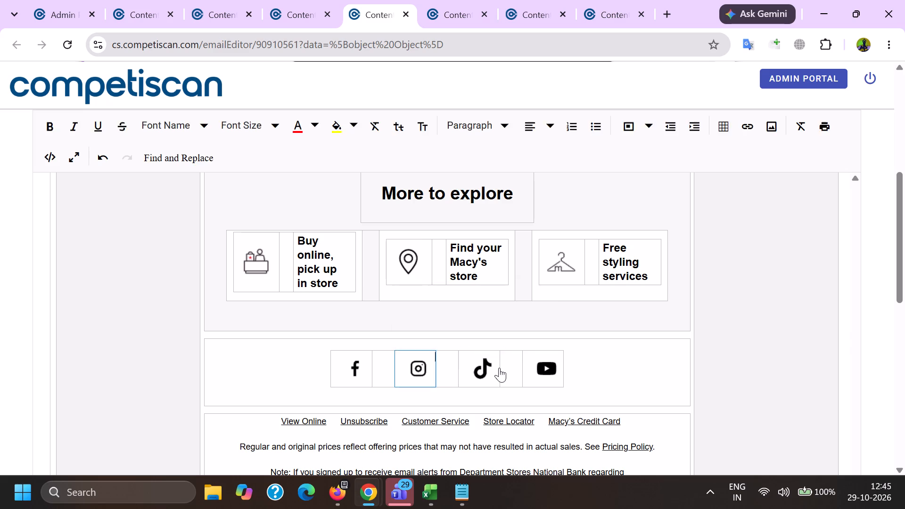
click(499, 368)
click(513, 328)
click(534, 357)
click(571, 333)
Remove the links from View Online, Unsubscribe, both Macy's Credit Card mentions and Email Preferences in the email's footer.
scroll(428, 322, down, 2)
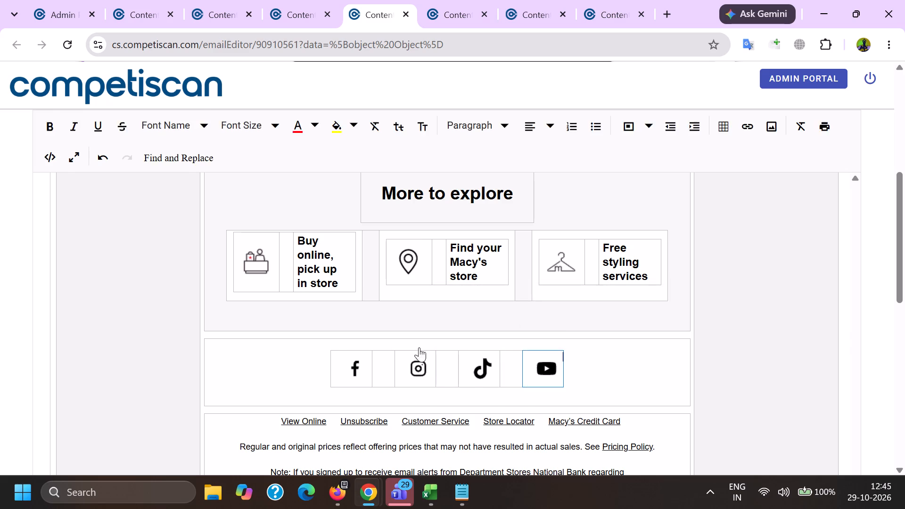
click(308, 279)
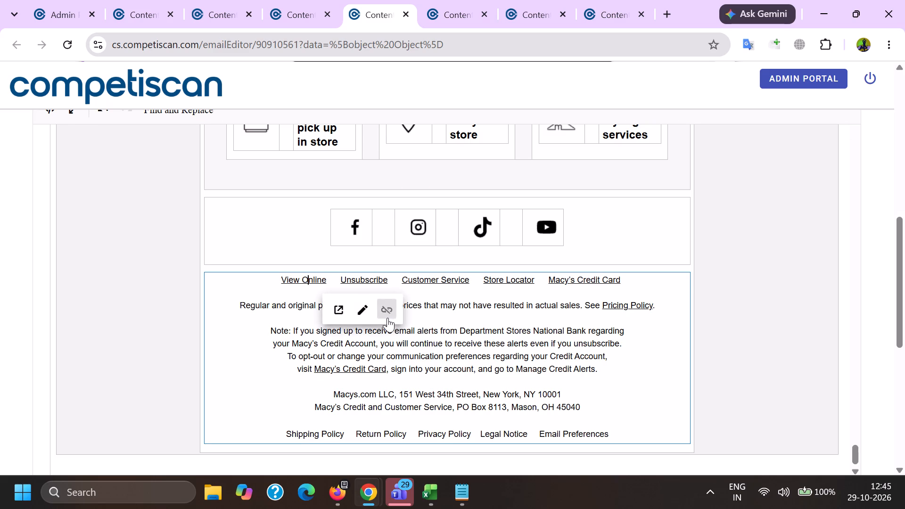
click(385, 313)
click(370, 282)
click(448, 306)
click(569, 282)
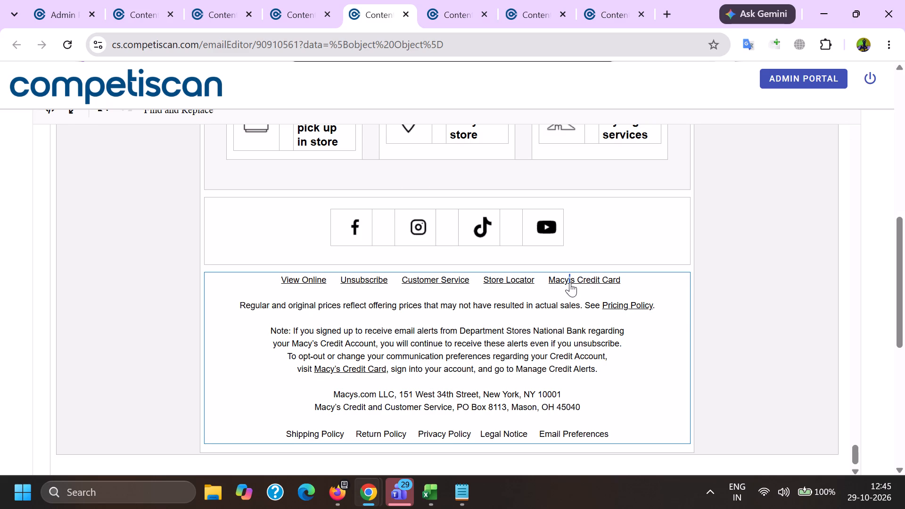
click(654, 310)
click(352, 367)
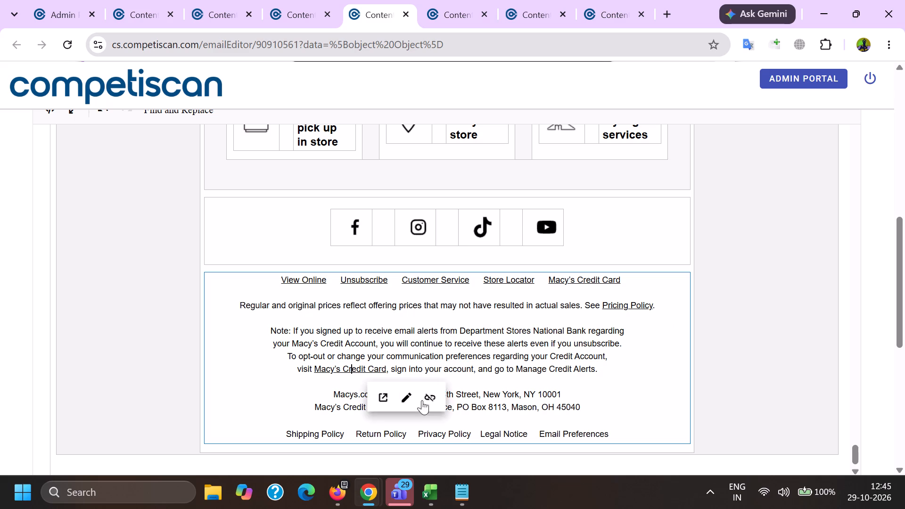
click(428, 397)
scroll(484, 304, down, 1)
click(543, 366)
click(622, 386)
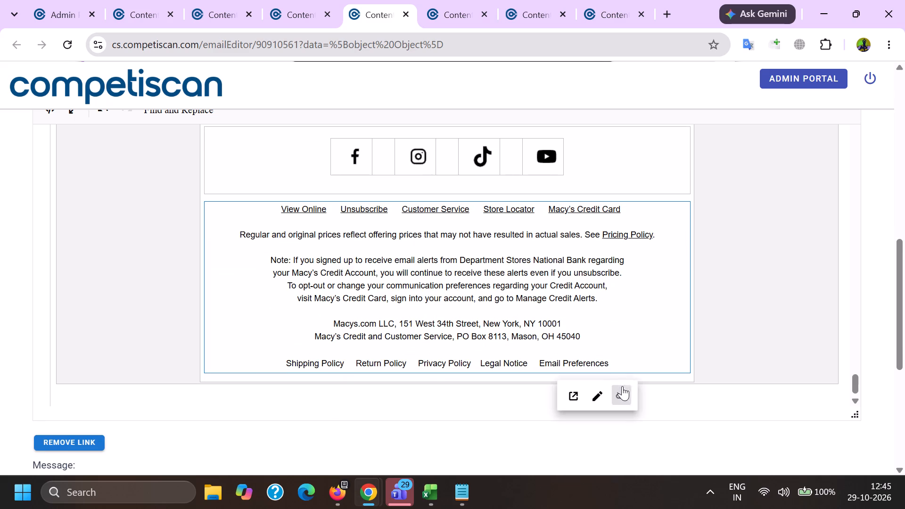
Save the edited version of email 90910561 with its product info.
scroll(492, 292, down, 9)
click(375, 358)
click(483, 299)
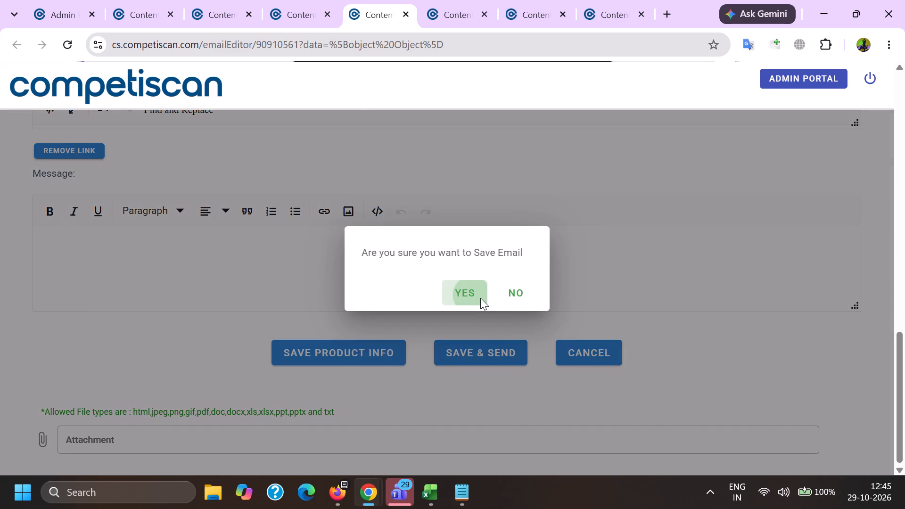
double_click(292, 58)
double_click(280, 43)
key(ctrl+c)
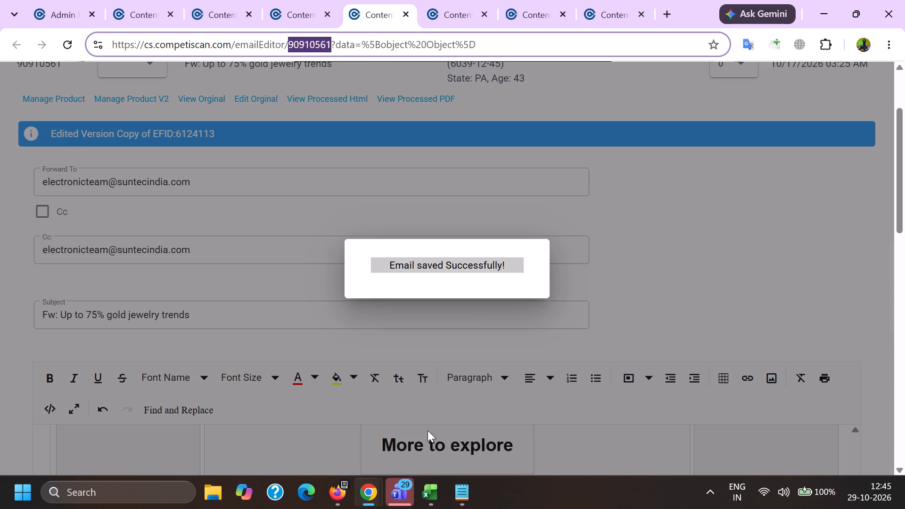
click(439, 508)
click(589, 439)
click(30, 306)
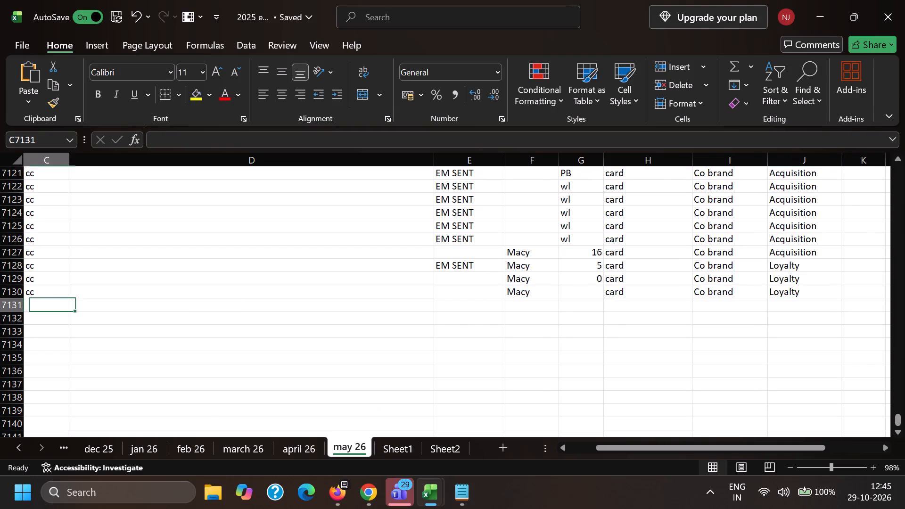
key(Left)
key(alt+Tab)
Open the Manage Product form for email 90910561.
click(0, 262)
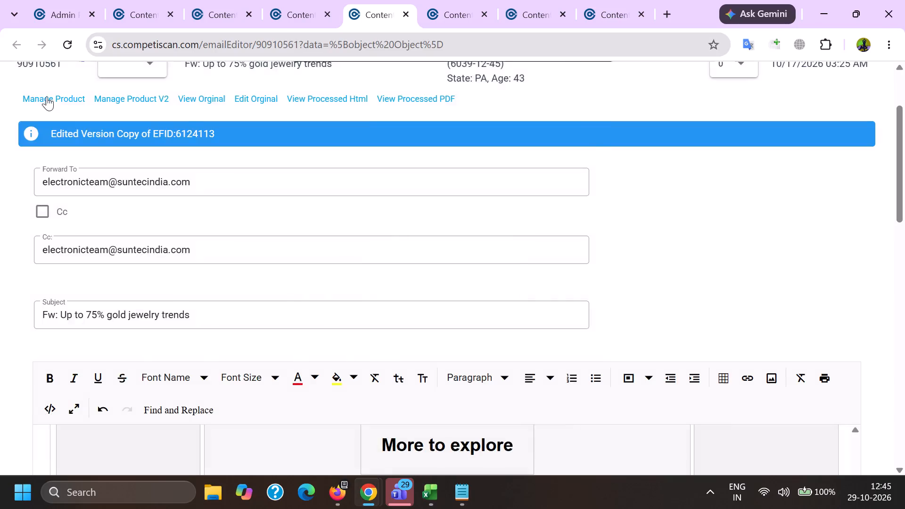
click(47, 96)
Copy the sender name Macy's from the From line in the header of email 90910561.
key(alt+Tab)
scroll(64, 173, down, 3)
double_click(113, 296)
key(Page_Up)
key(Page_Up)
key(Page_Up)
key(Page_Up)
key(Page_Up)
key(Page_Up)
key(Page_Up)
key(Page_Up)
key(Page_Up)
key(Page_Up)
key(Page_Up)
key(Page_Up)
key(Page_Up)
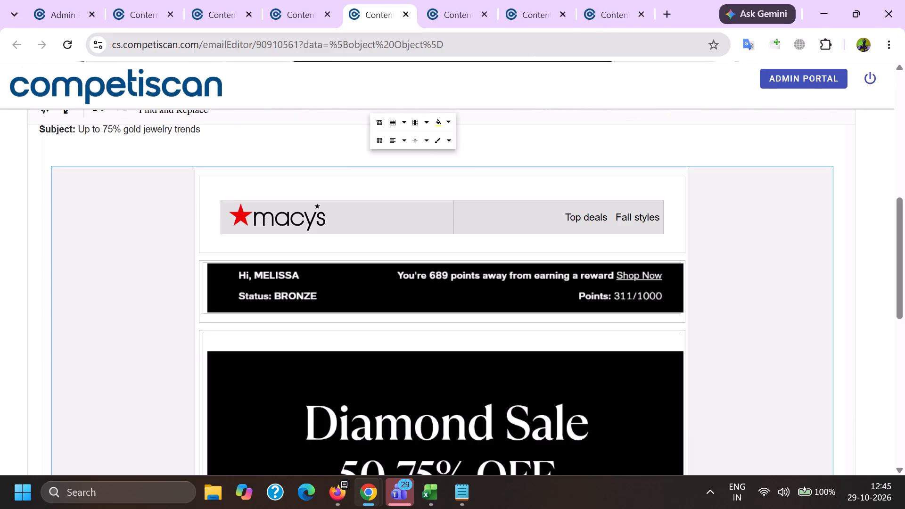
scroll(118, 288, down, 3)
scroll(100, 208, down, 4)
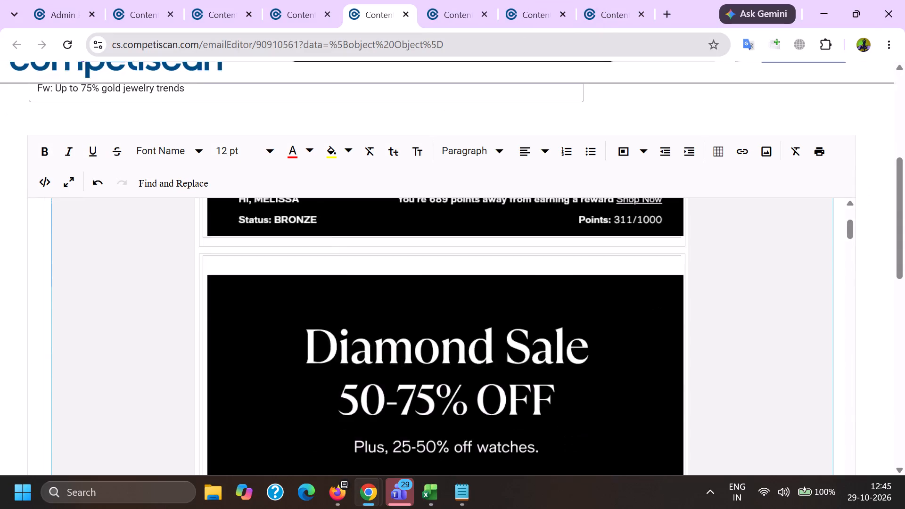
scroll(115, 306, up, 6)
double_click(77, 249)
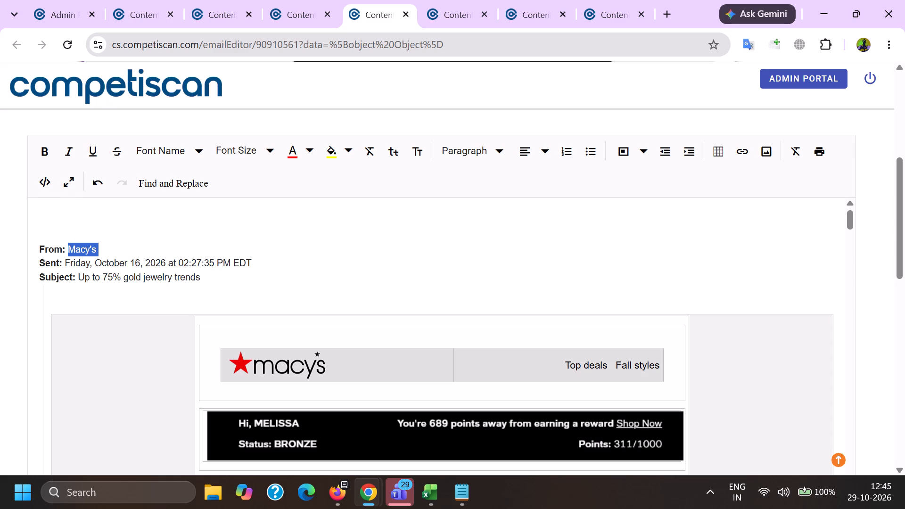
key(shift+Left)
key(ctrl+c)
Add Macy's as the company in the product form and enter Macy's in the affinity/association search.
key(alt+Tab)
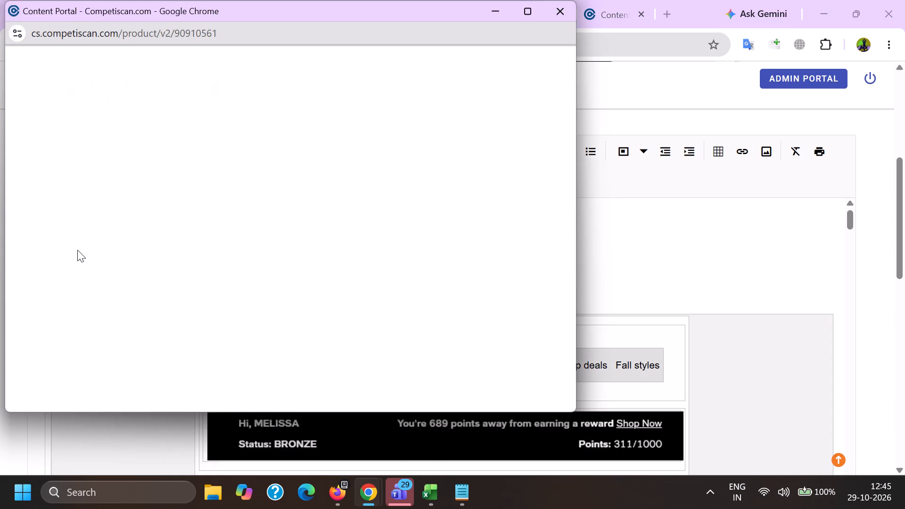
scroll(222, 216, down, 5)
click(281, 252)
click(256, 224)
key(ctrl+v)
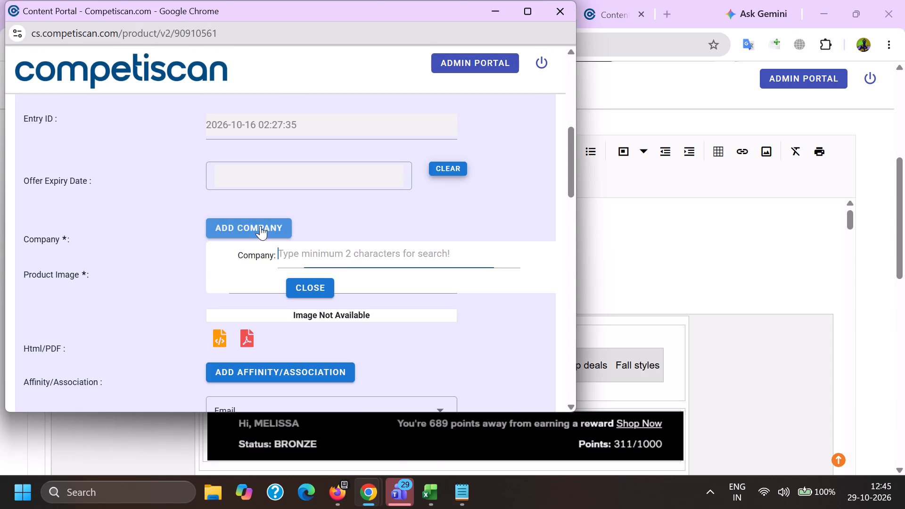
scroll(249, 168, down, 2)
click(280, 221)
click(330, 259)
key(ctrl+v)
scroll(305, 369, up, 1)
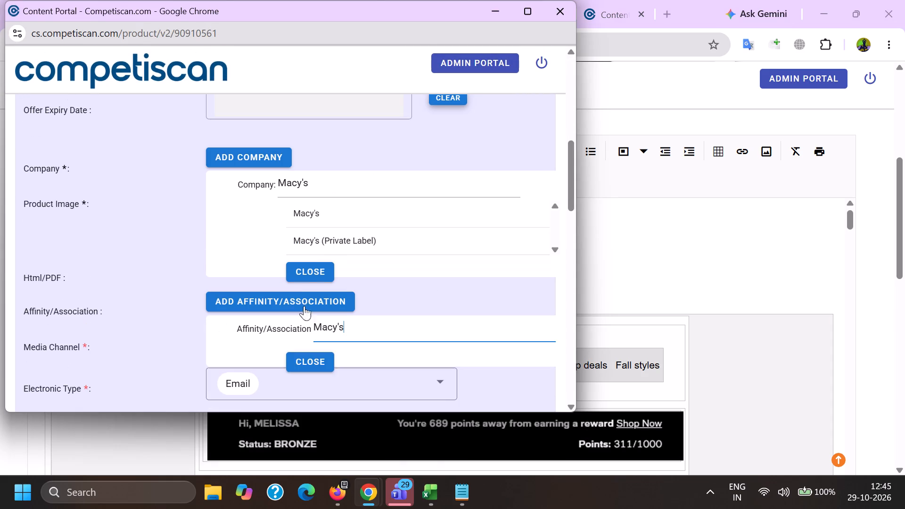
click(306, 220)
Add Citibank as a second company in the product form.
click(254, 182)
click(252, 164)
key(c)
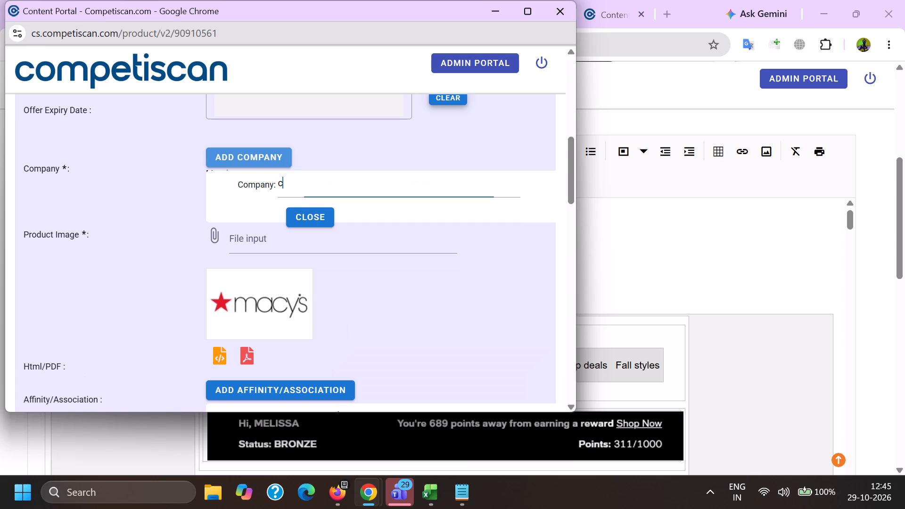
text(itiabnk)
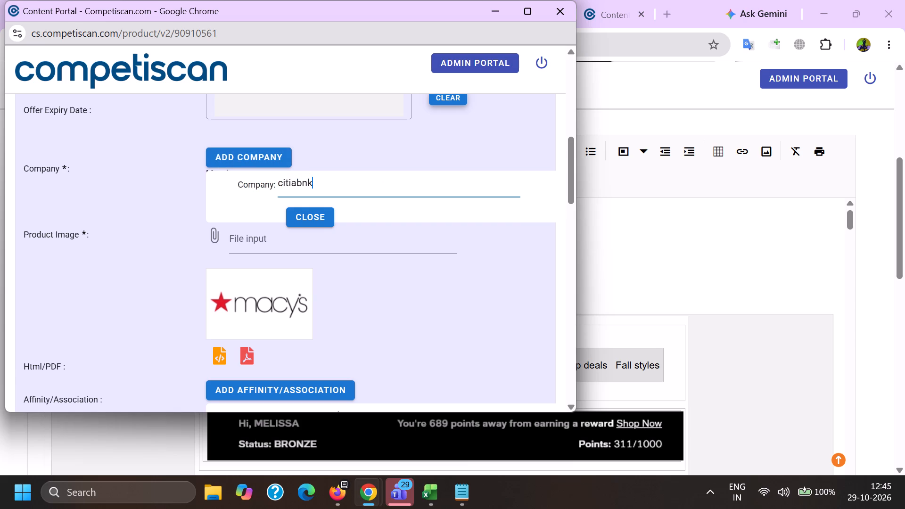
key(BackSpace)
key(BackSpace)
key(BackSpace)
key(BackSpace)
text(bank)
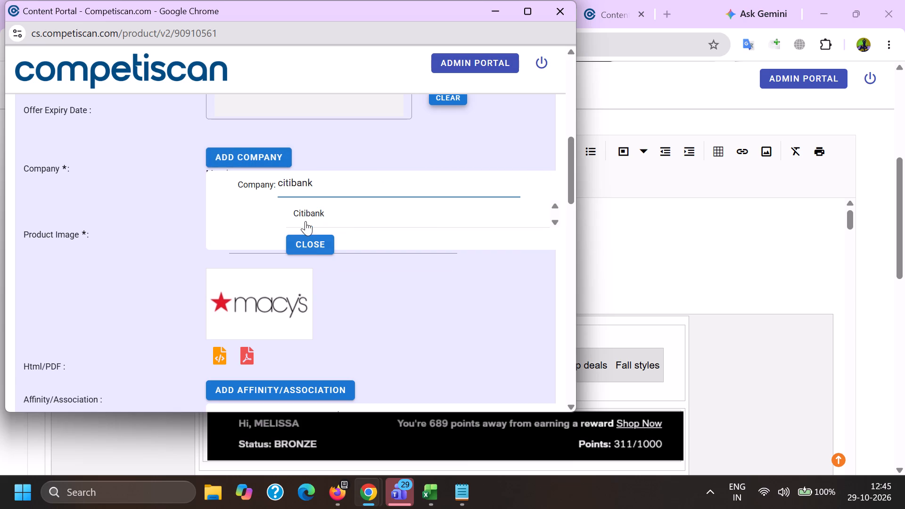
click(305, 221)
Select the match for Macy's as the affinity/association.
scroll(294, 139, down, 4)
click(304, 215)
Set the product's sector to Retail.
scroll(250, 116, down, 2)
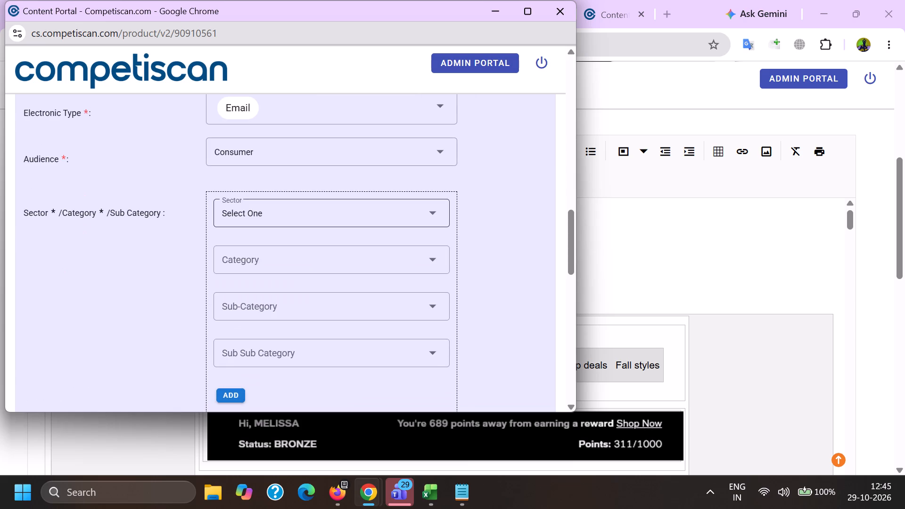
click(266, 209)
scroll(266, 205, down, 7)
click(269, 270)
drag(155, 263, 181, 263)
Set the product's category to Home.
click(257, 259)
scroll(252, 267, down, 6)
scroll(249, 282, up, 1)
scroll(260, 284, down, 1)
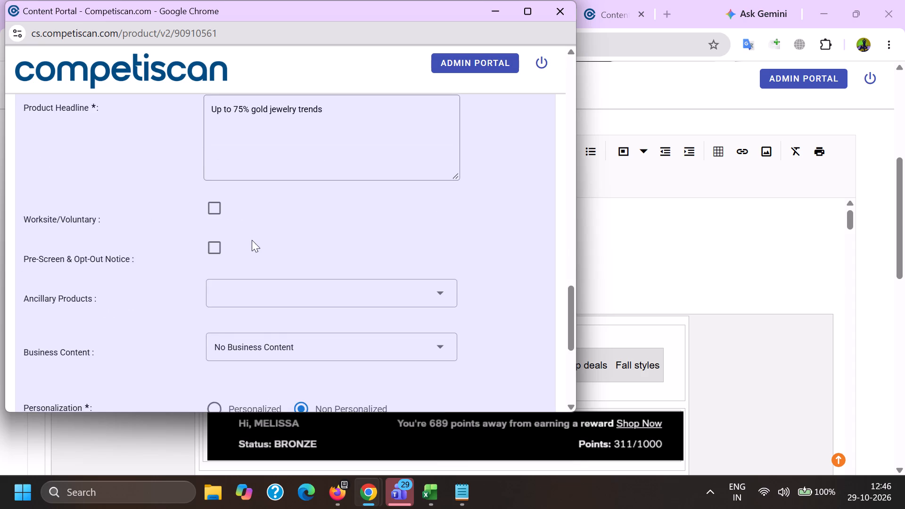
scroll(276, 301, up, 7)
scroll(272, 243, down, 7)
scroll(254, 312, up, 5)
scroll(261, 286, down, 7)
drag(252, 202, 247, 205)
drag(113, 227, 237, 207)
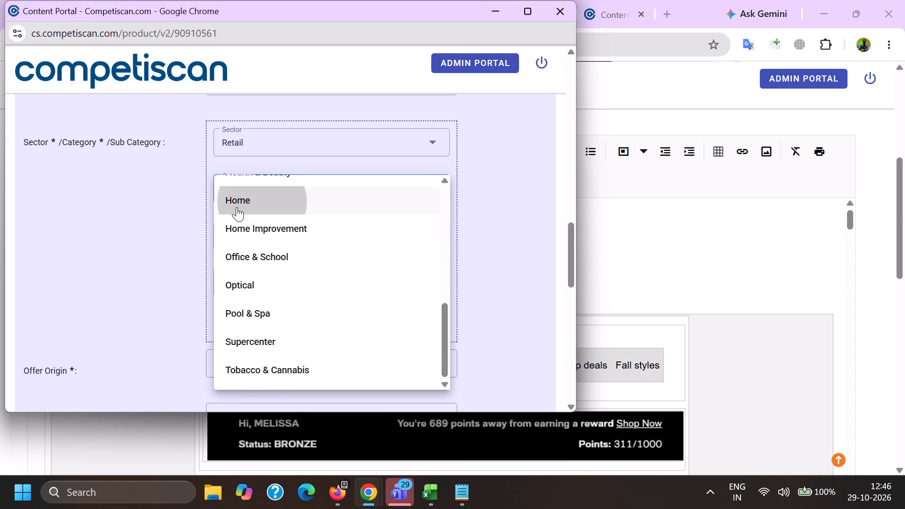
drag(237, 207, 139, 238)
Examine the sub-category options under Home against the jewelry items in the email body.
click(231, 238)
key(alt+Tab)
scroll(231, 239, down, 20)
key(alt+Tab)
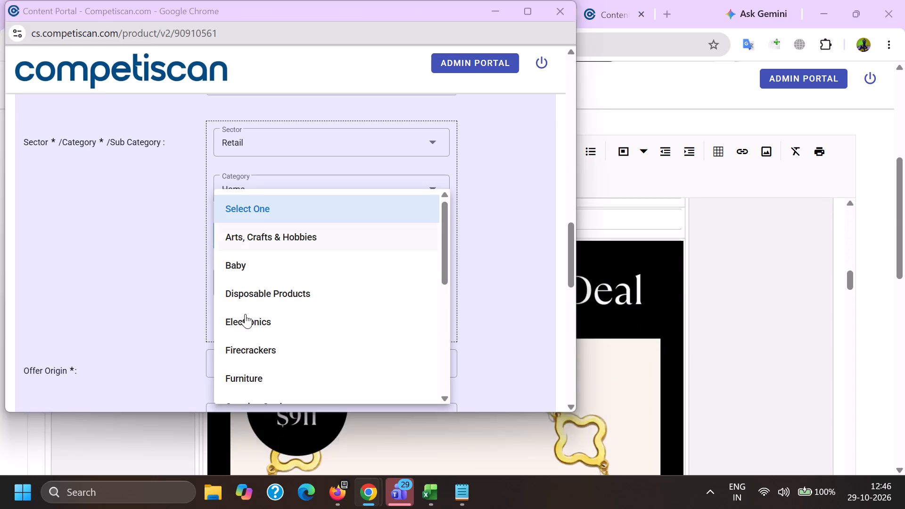
key(alt+Tab)
scroll(272, 285, up, 12)
key(alt+Tab)
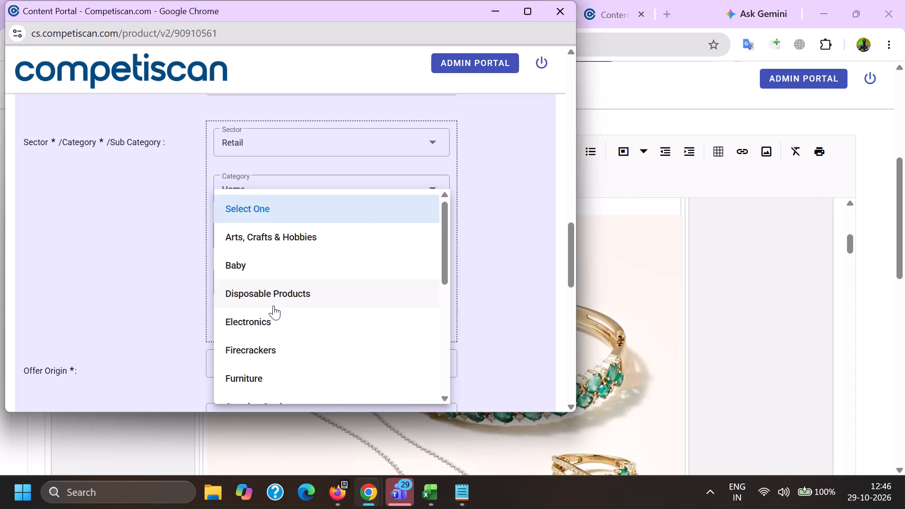
drag(147, 237, 158, 239)
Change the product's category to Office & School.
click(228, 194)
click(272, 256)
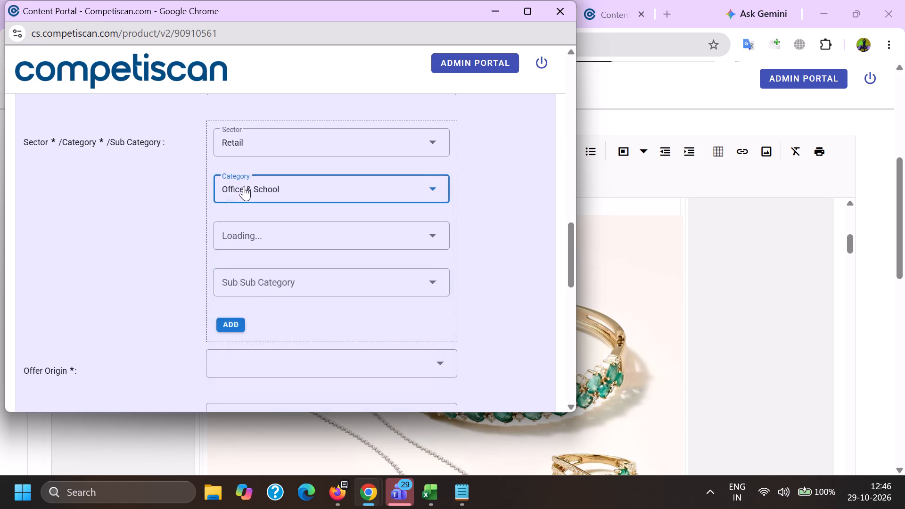
Replace the category with the one covering jewelry and set the sub-category to Jewelry & Watches.
click(244, 186)
scroll(258, 296, up, 8)
click(269, 302)
drag(141, 278, 175, 275)
click(255, 231)
scroll(234, 175, down, 2)
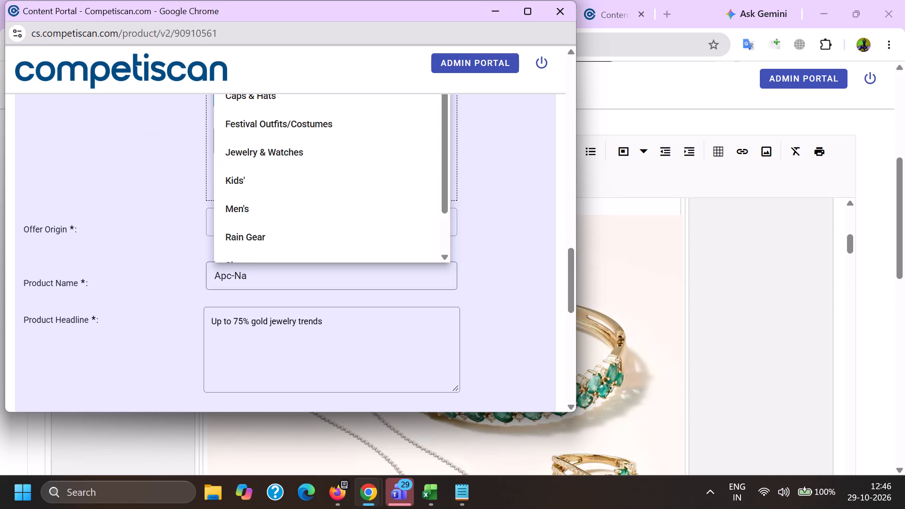
click(257, 164)
drag(135, 161, 148, 163)
Set the sub-sub-category to Necklaces and add the Retail / Clothing & Accessories / Jewelry & Watches classification to the product.
click(248, 143)
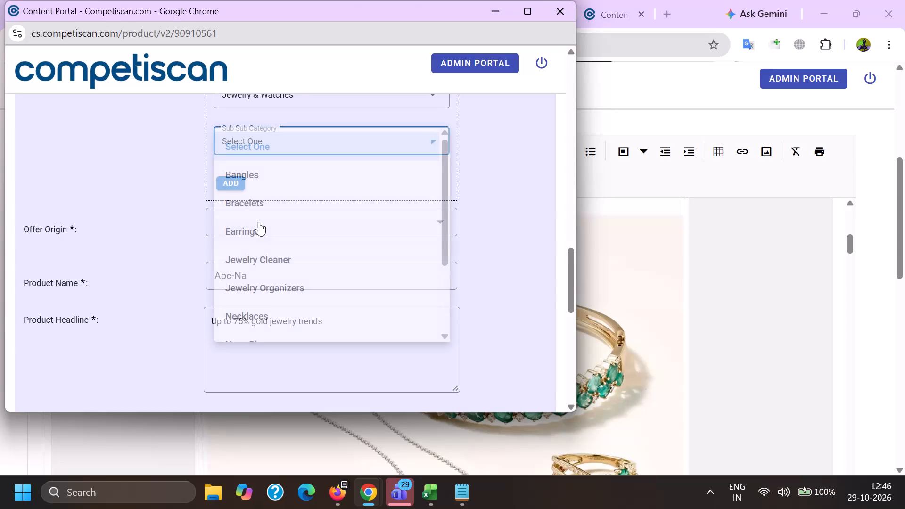
click(268, 306)
drag(116, 293, 140, 290)
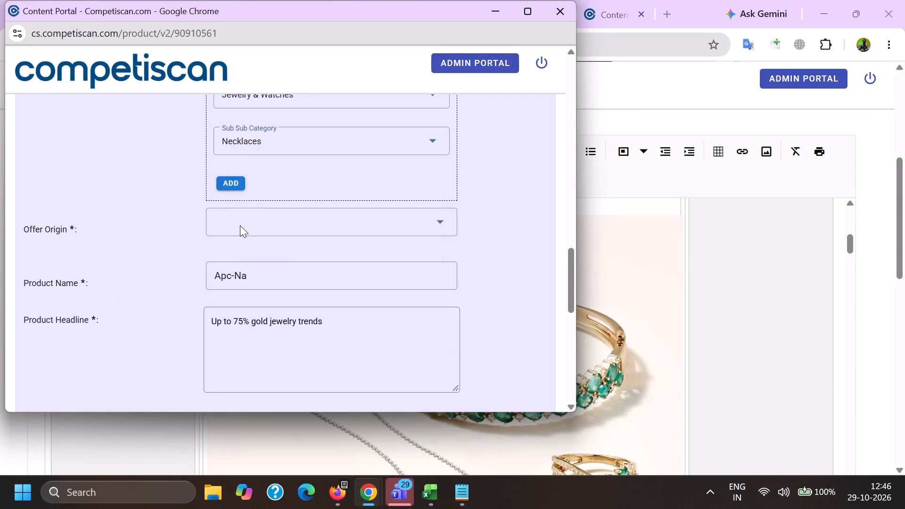
click(232, 186)
Add a second product classification of Credit Cards / Payment Cards / Credit Cards.
scroll(260, 281, up, 2)
click(249, 172)
scroll(262, 294, up, 6)
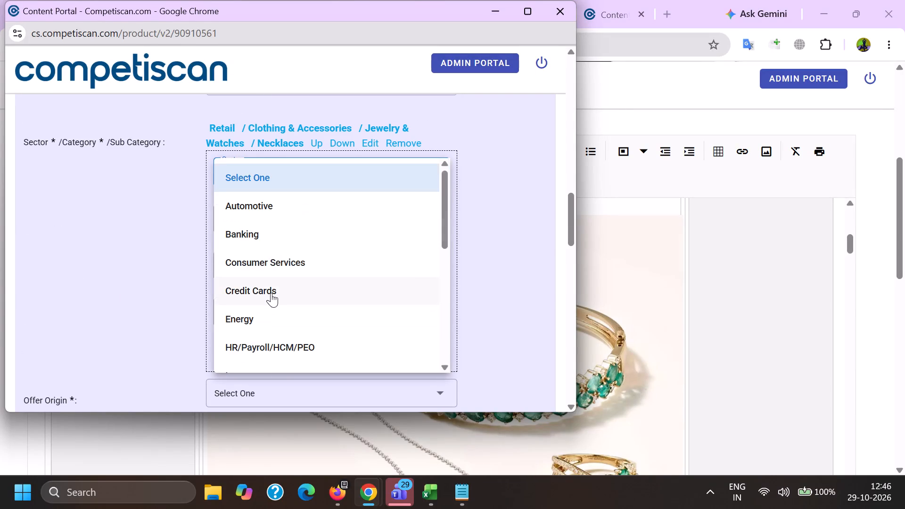
click(271, 293)
drag(159, 272, 176, 271)
click(261, 222)
click(260, 273)
click(241, 263)
scroll(246, 191, down, 2)
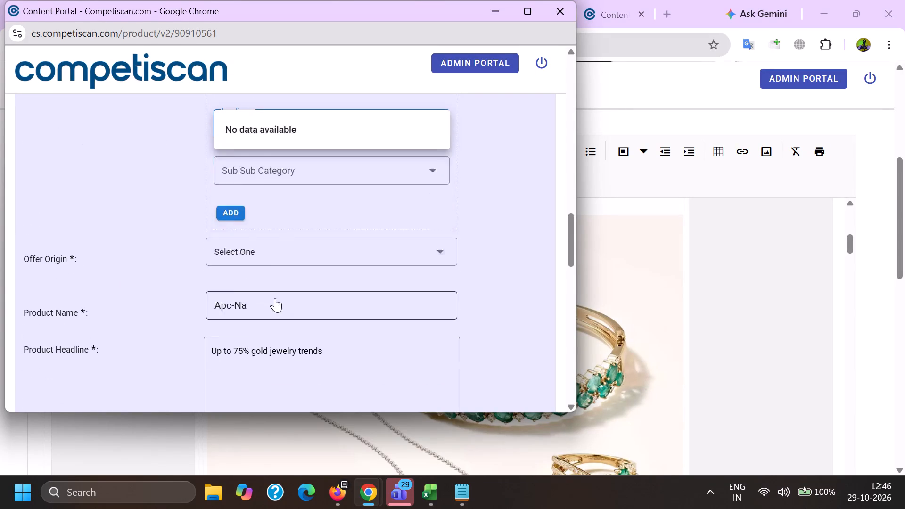
click(264, 269)
drag(143, 259, 165, 259)
click(228, 211)
Add a third product classification of Credit Cards / Payment Cards / Private Label Cards.
scroll(281, 300, up, 3)
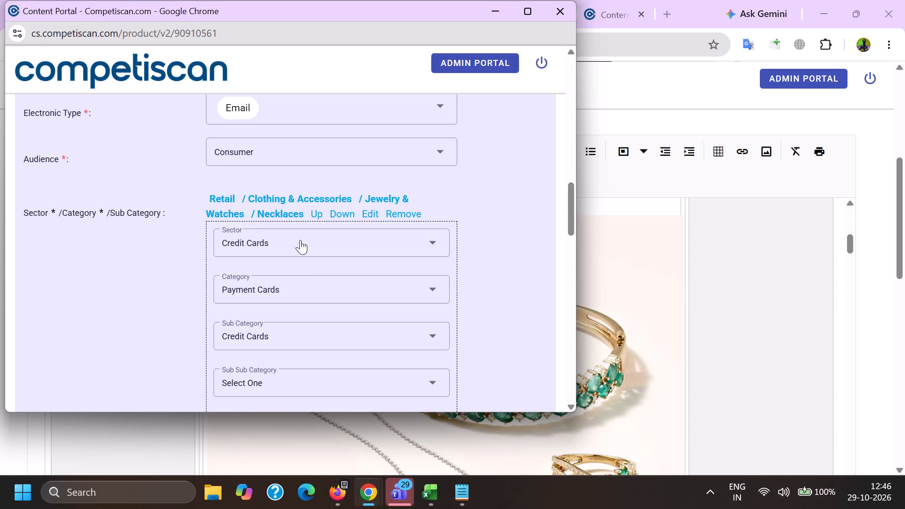
click(248, 277)
click(260, 321)
drag(156, 309, 176, 314)
click(256, 313)
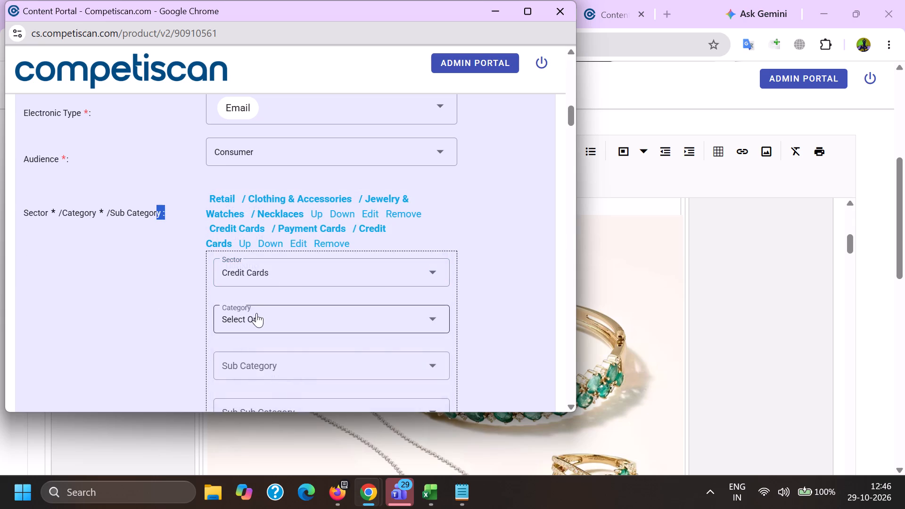
scroll(274, 202, down, 1)
scroll(278, 315, down, 3)
scroll(271, 313, up, 3)
click(273, 320)
click(239, 303)
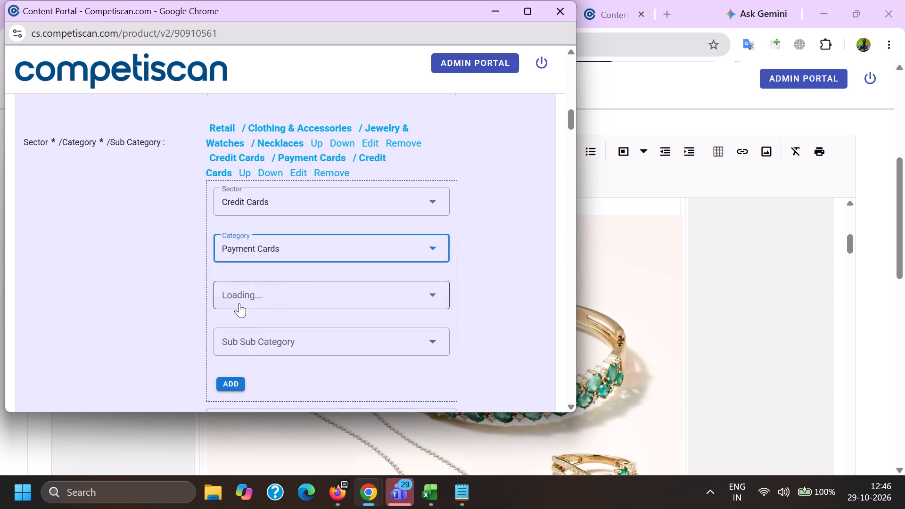
scroll(260, 217, down, 2)
drag(267, 349, 258, 346)
drag(125, 326, 134, 326)
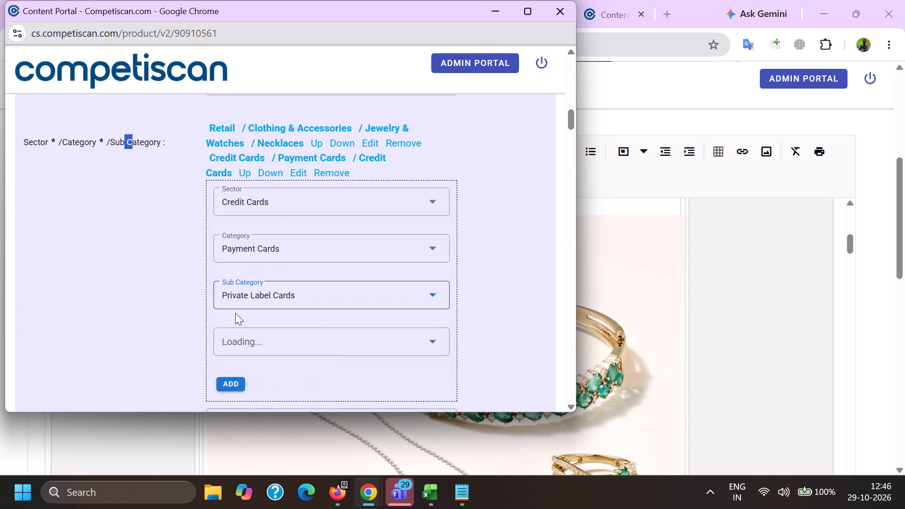
click(236, 380)
Reorder the classifications to Private Label Cards first, the Credit Cards sub-category second, and the Retail Necklaces entry last.
click(337, 141)
click(332, 170)
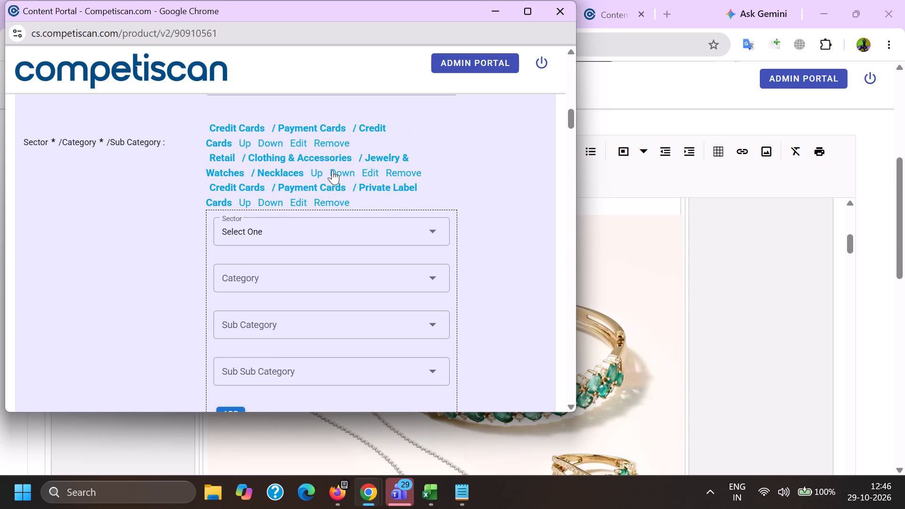
click(272, 142)
Set the offer origin to Provider/Bank and the product name to Macy's Card from the lookup.
scroll(301, 241, down, 4)
click(248, 167)
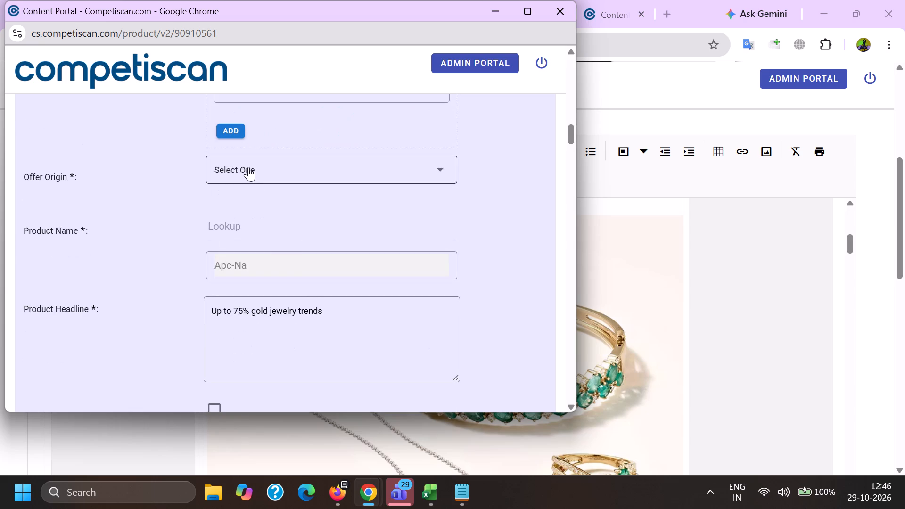
double_click(263, 238)
key(ctrl+v)
click(258, 282)
Move the Retail / Clothing & Accessories / Jewelry & Watches / Necklaces entry to the top of the classifications.
scroll(272, 305, up, 5)
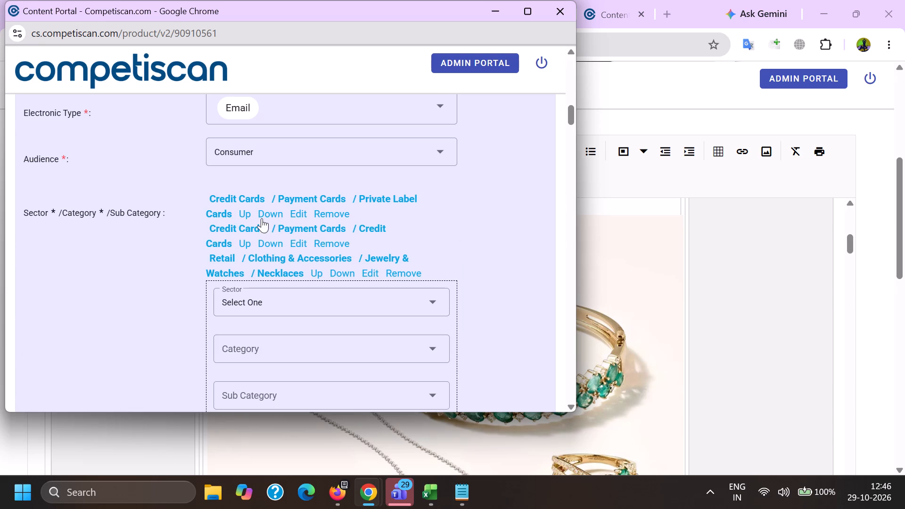
click(319, 273)
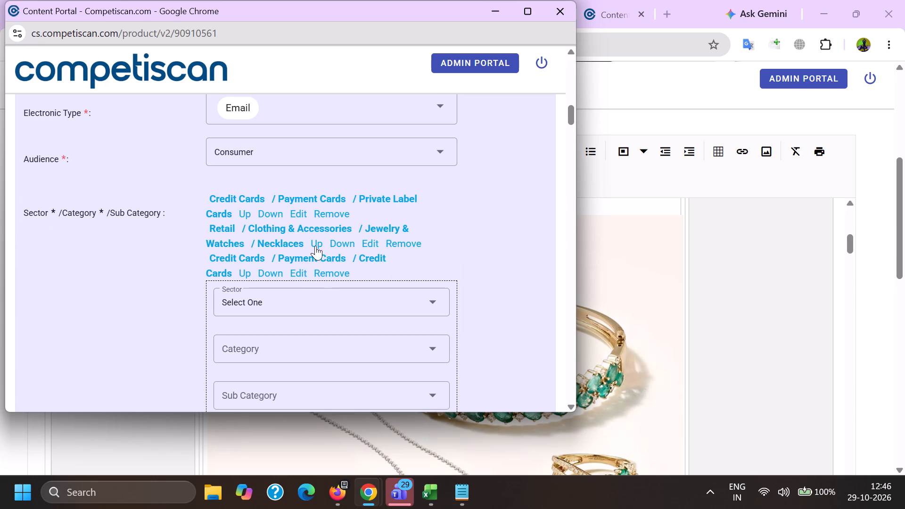
click(318, 244)
Replace the product headline with the subject copied from the email body, "Up to 75% gold jewelry trends".
scroll(309, 250, down, 4)
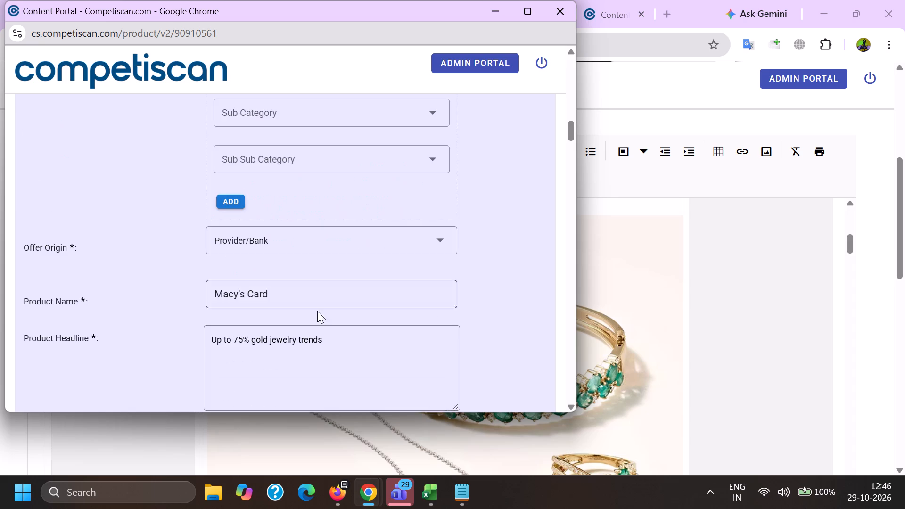
drag(375, 353, 2, 366)
key(BackSpace)
key(alt+Tab)
scroll(186, 339, up, 3)
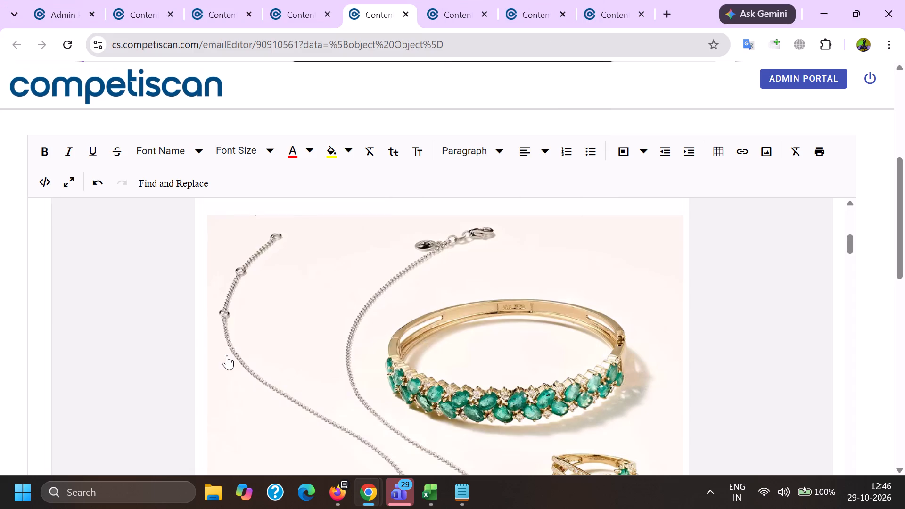
scroll(227, 355, up, 9)
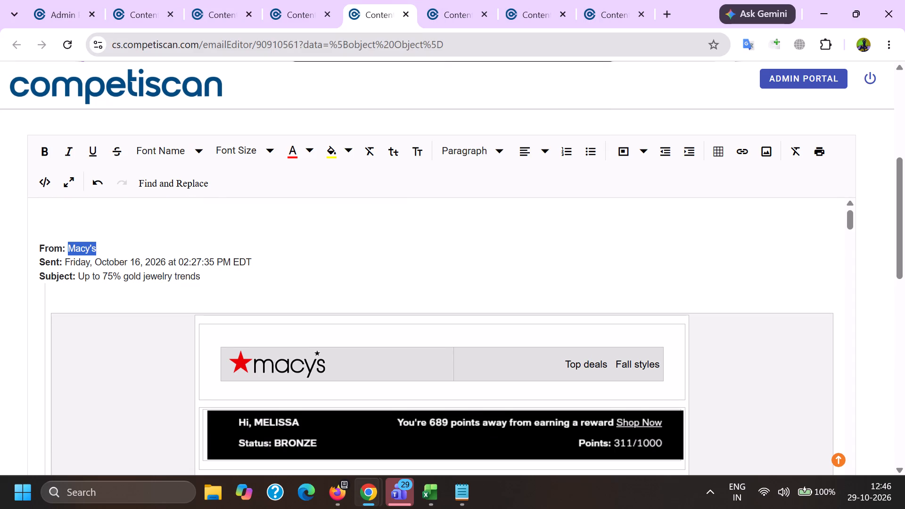
drag(80, 276, 206, 282)
key(ctrl+c)
key(alt+Tab)
key(ctrl+v)
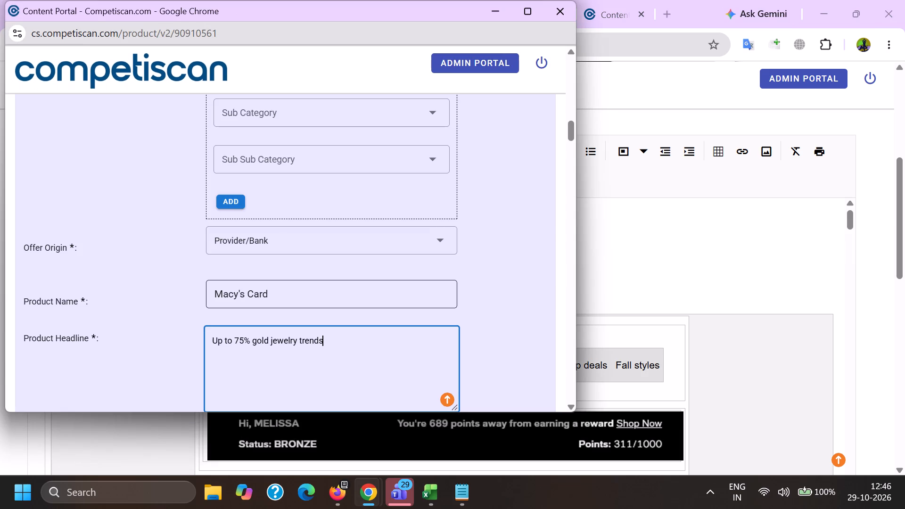
End the headline sentence with a period and append the Notepad line "Free expert advice Work with a pro to bring your space to life".
key(period)
key(space)
key(alt+Tab)
scroll(438, 169, down, 4)
click(461, 506)
key(ctrl+c)
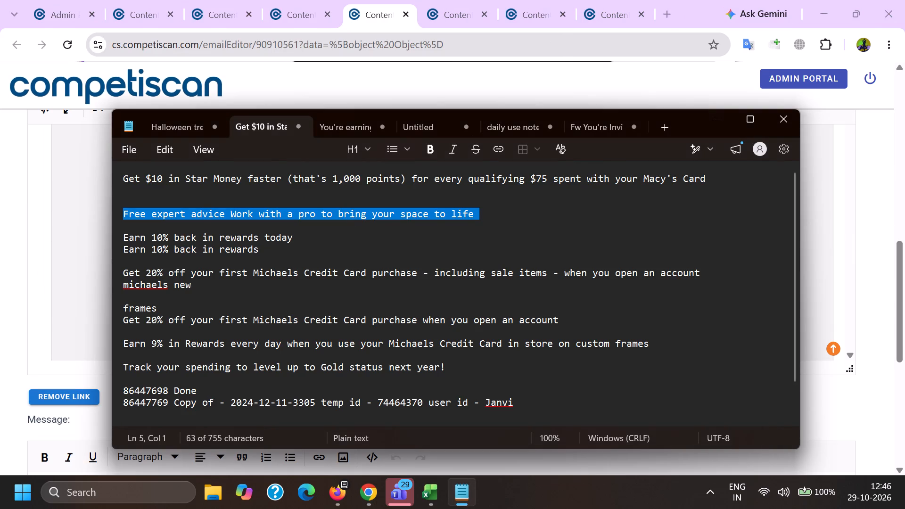
key(alt+Tab)
key(alt+Tab)
key(ctrl+v)
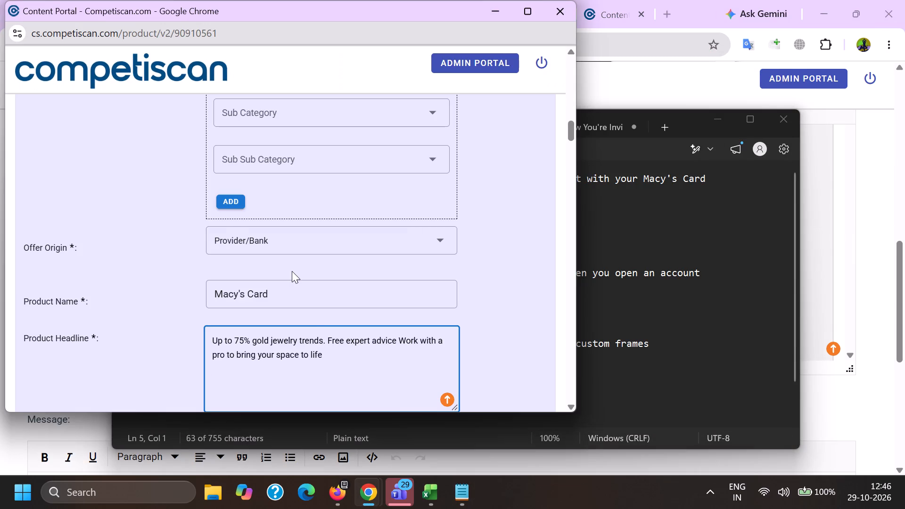
Trim the end of the product headline, add URL/Website as the response mechanism, and set the mailing type to Loyalty/Retention.
key(BackSpace)
scroll(291, 268, down, 5)
click(261, 300)
scroll(263, 148, down, 10)
click(280, 280)
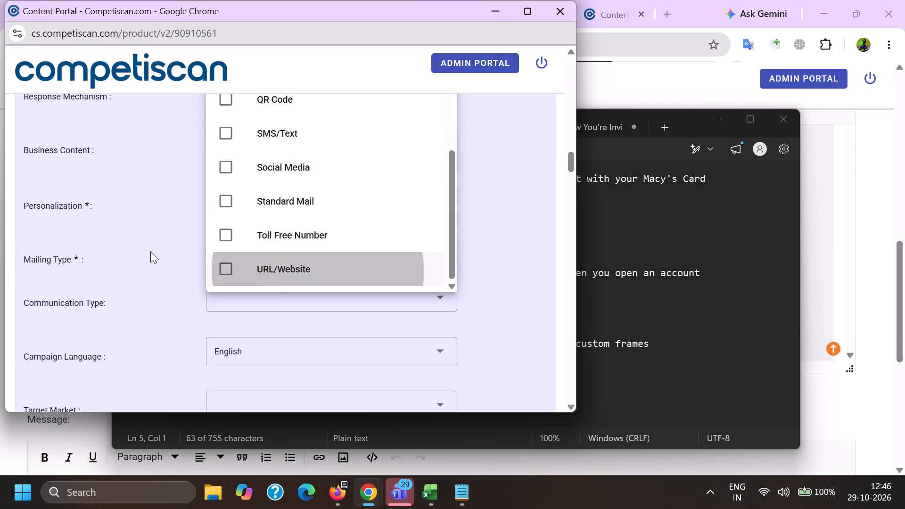
drag(150, 252, 157, 252)
click(263, 258)
click(253, 246)
click(241, 253)
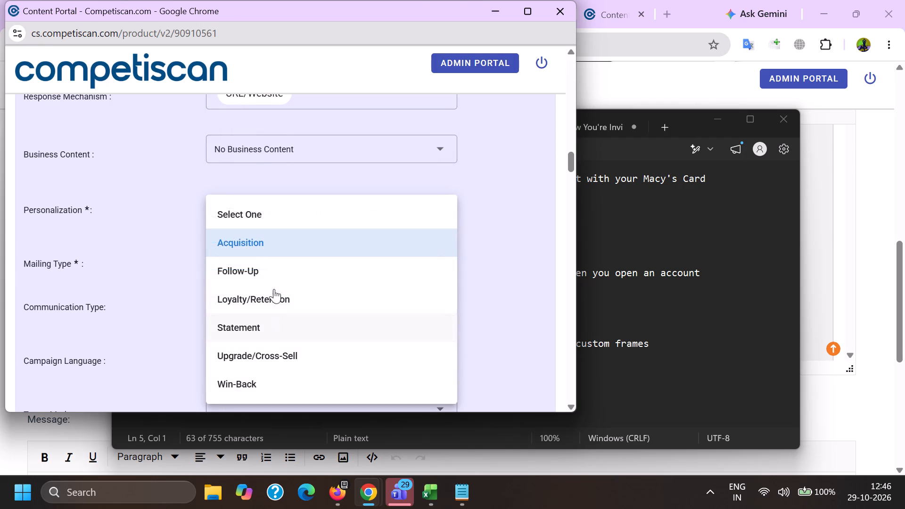
click(274, 287)
Select the applicable communication type for the Macy's Card product entry.
click(162, 270)
drag(207, 206, 212, 217)
click(244, 302)
scroll(266, 178, down, 2)
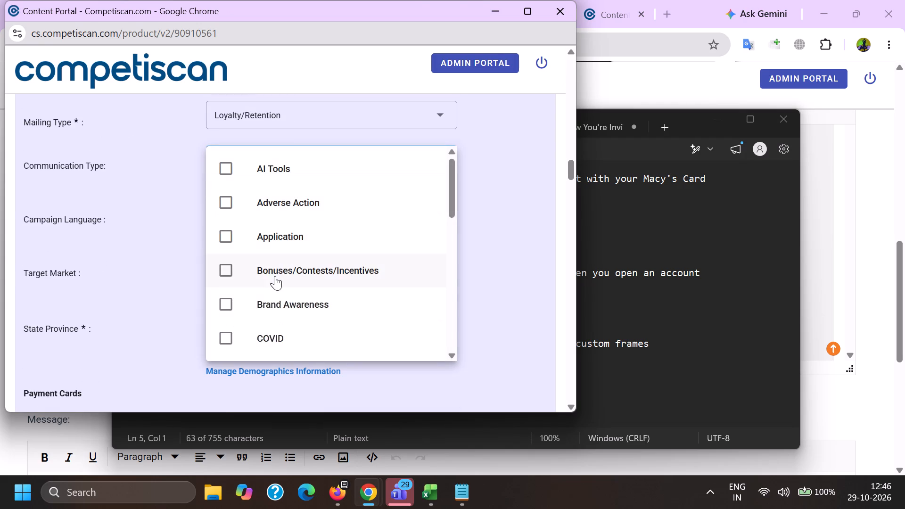
scroll(275, 276, down, 4)
click(279, 259)
scroll(279, 259, down, 8)
click(161, 270)
Set the primary card level to Not Mentioned and enable the reward program with Points as its emphasis.
scroll(216, 198, down, 3)
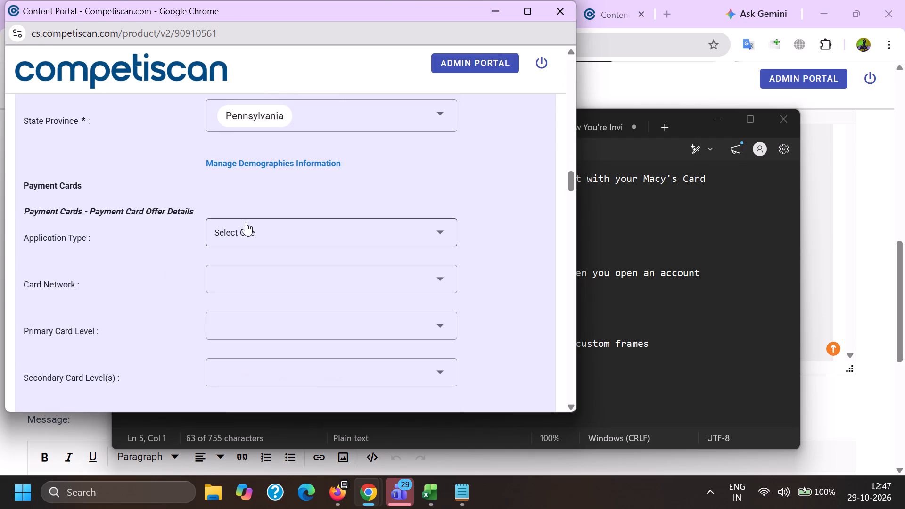
click(244, 327)
scroll(253, 206, down, 3)
click(276, 296)
drag(117, 260, 133, 260)
click(216, 213)
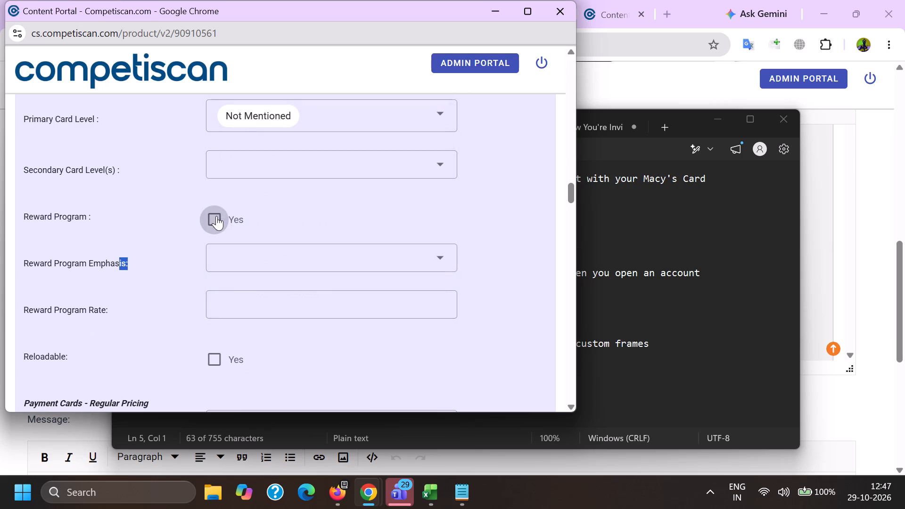
click(252, 264)
click(265, 332)
click(152, 320)
click(156, 320)
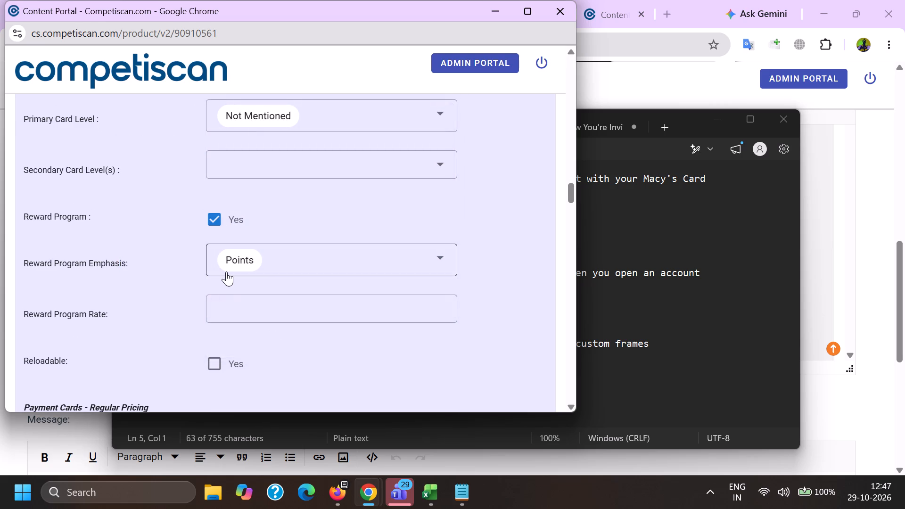
Mark the credit card as mentioned in the retail credit section and submit the product form.
key(End)
click(224, 181)
click(237, 398)
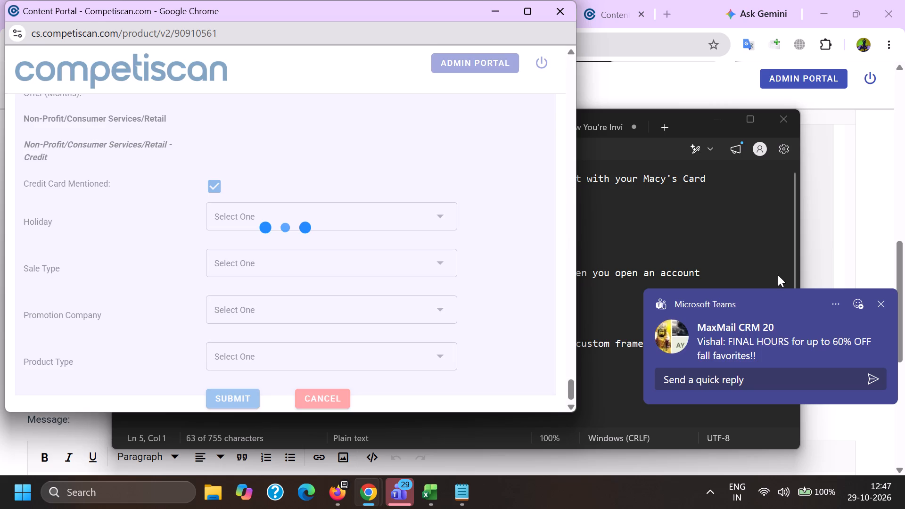
Copy the team's forwarding address from Notepad and fill it into both Forward To and Cc, with Cc enabled.
click(814, 236)
click(457, 491)
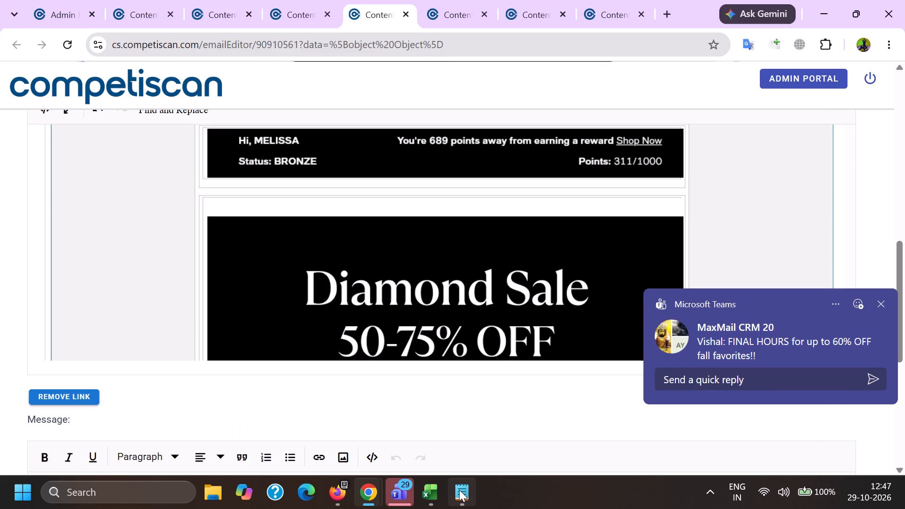
click(157, 123)
key(ctrl+c)
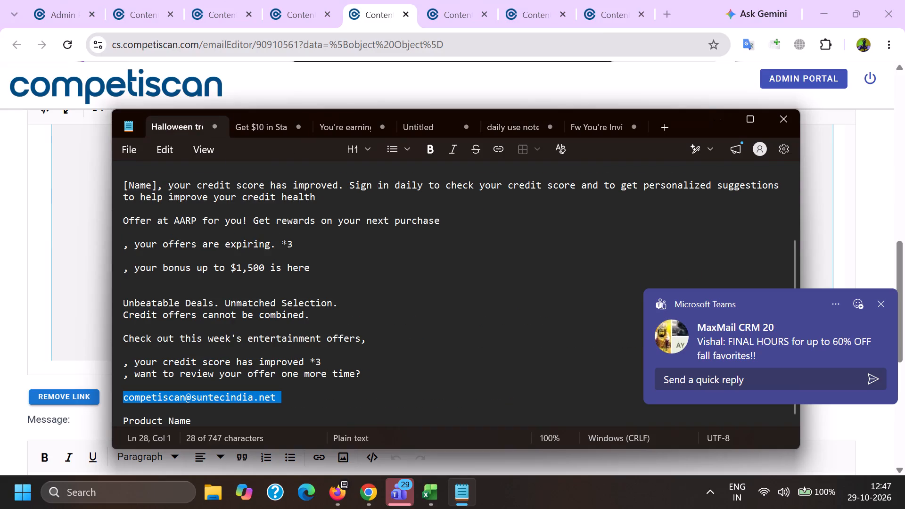
click(813, 234)
scroll(0, 192, up, 12)
drag(224, 289, 6, 290)
key(ctrl+v)
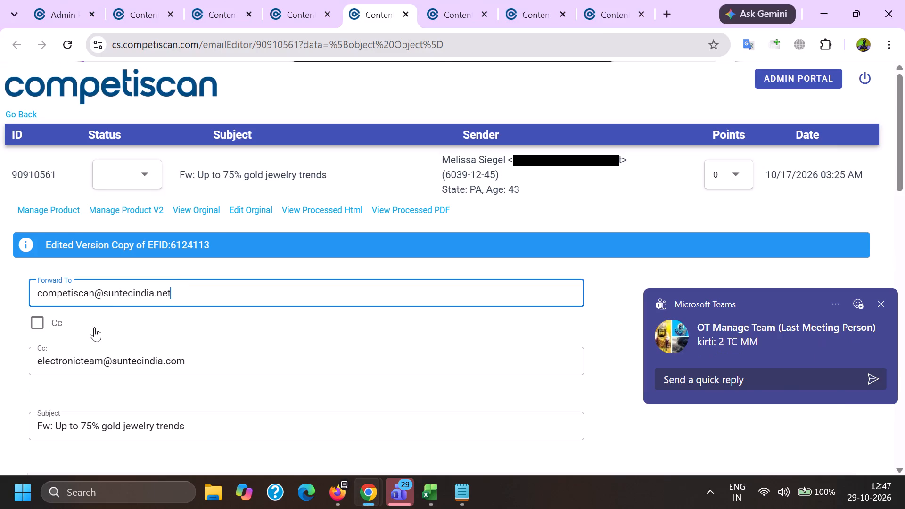
click(54, 326)
drag(227, 362, 39, 356)
key(ctrl+v)
Append the tag ++HP to the end of the email subject.
click(295, 421)
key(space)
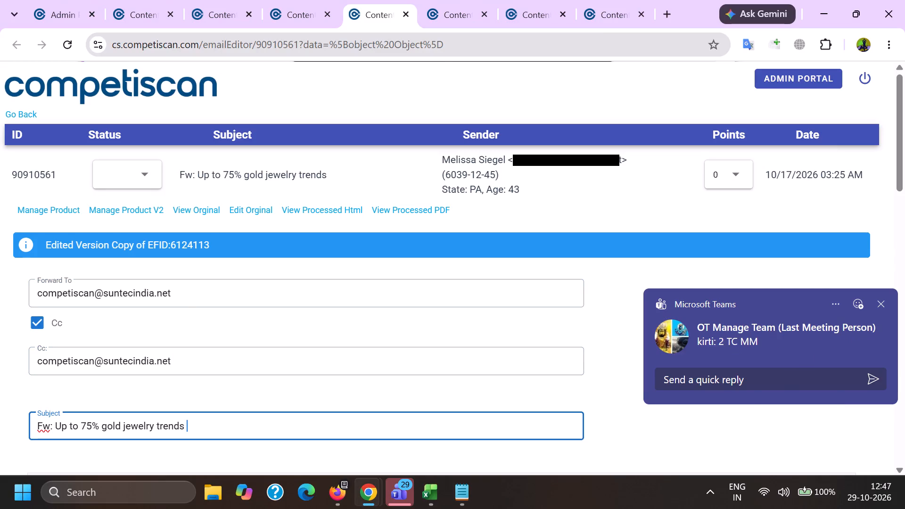
Write the message "remove the name - " followed by the panelist's first name shown in the email greeting.
scroll(303, 422, down, 10)
click(111, 362)
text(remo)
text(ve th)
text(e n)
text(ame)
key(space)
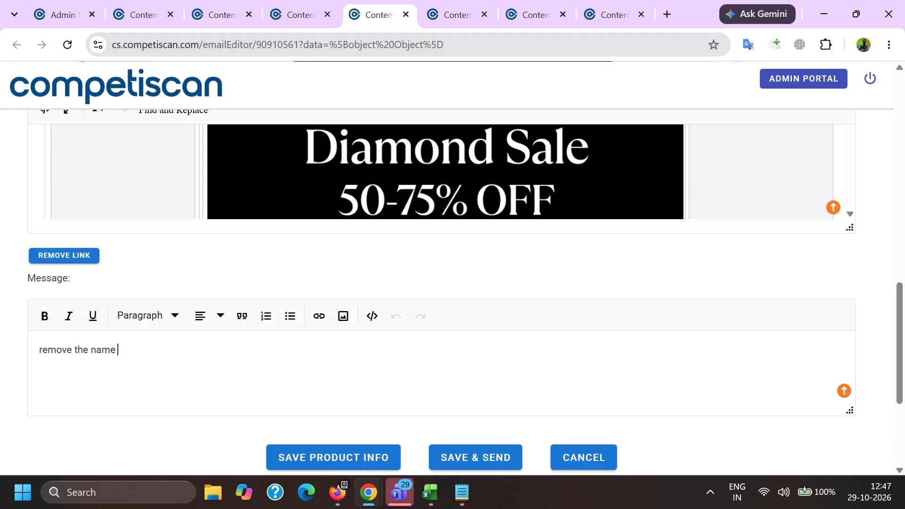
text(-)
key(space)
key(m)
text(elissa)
Check the forwarding fields at the top of the email, then save and send it.
scroll(110, 359, up, 16)
scroll(0, 366, down, 3)
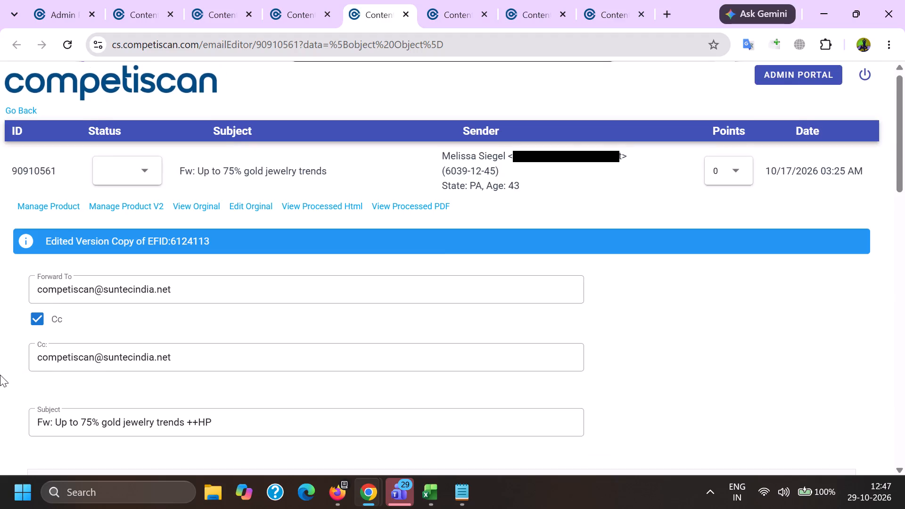
scroll(0, 375, down, 13)
click(460, 247)
click(460, 292)
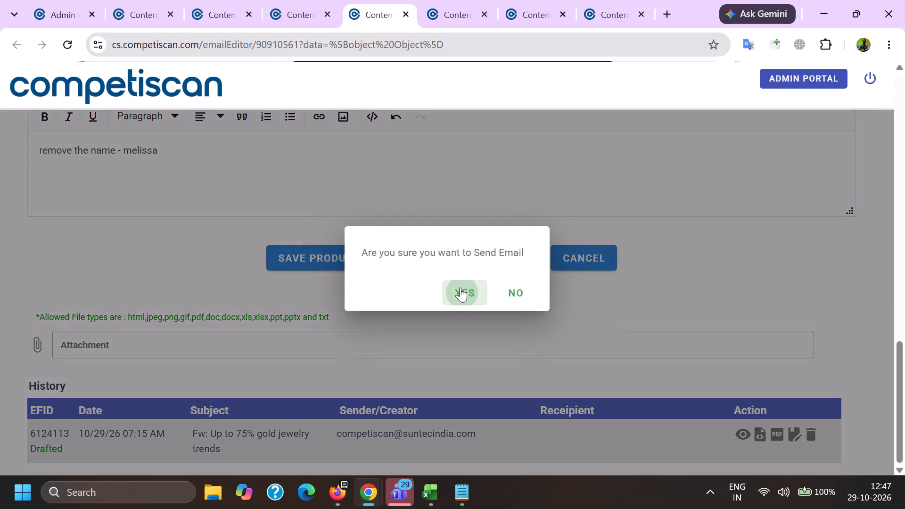
Rerun the subject search for "Up to 75% gold jewelry trends" in the email list without the N flag filter.
click(213, 0)
scroll(215, 246, down, 3)
click(169, 297)
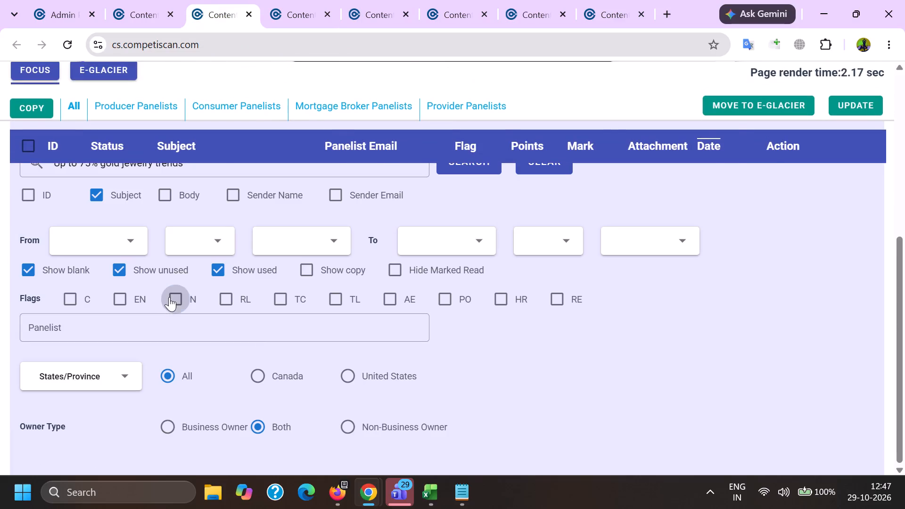
scroll(284, 376, up, 2)
click(178, 438)
click(474, 305)
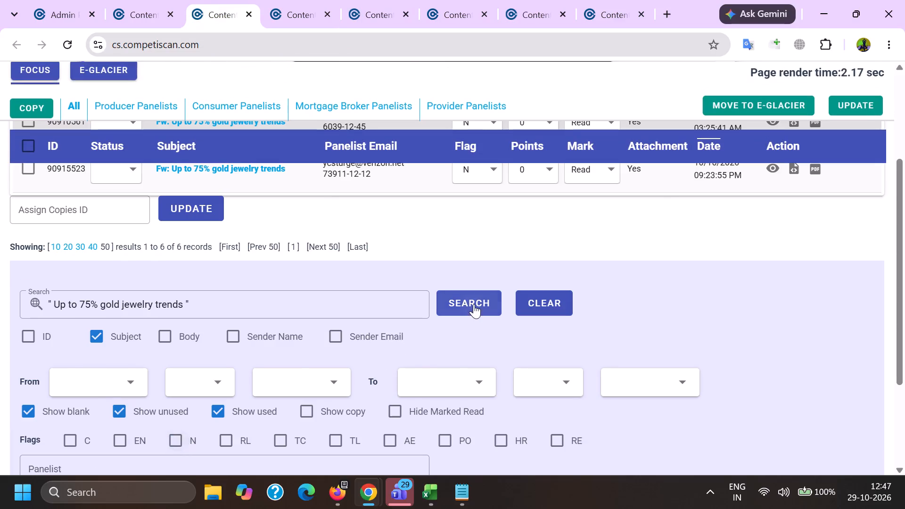
Close the portal tab that sits between the email list and the "Up to 75% gold jewelry trends" email editor.
click(299, 4)
click(329, 10)
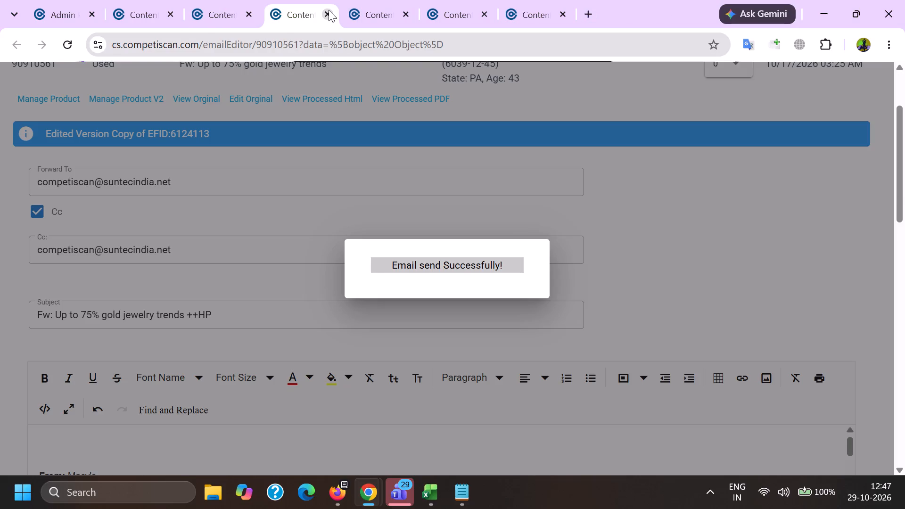
Switch to the "2025 excel" workbook in Excel.
click(439, 492)
click(590, 435)
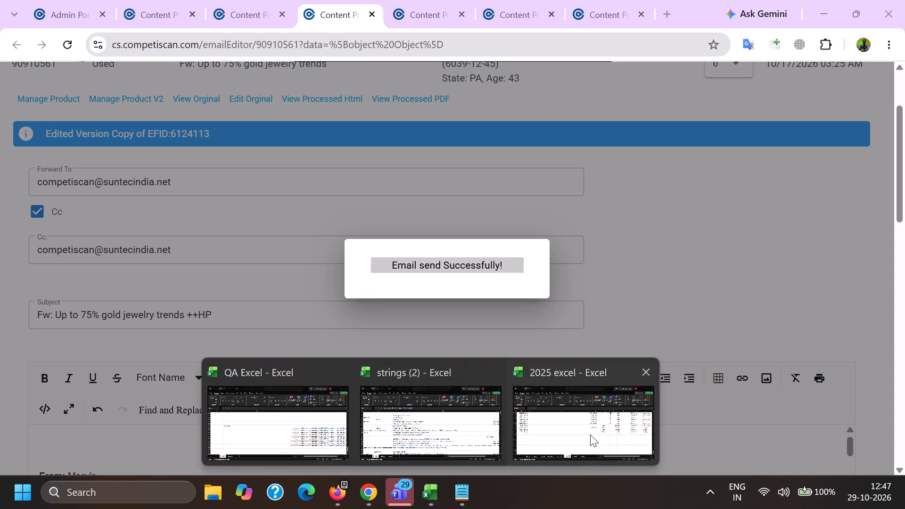
click(178, 296)
key(Right)
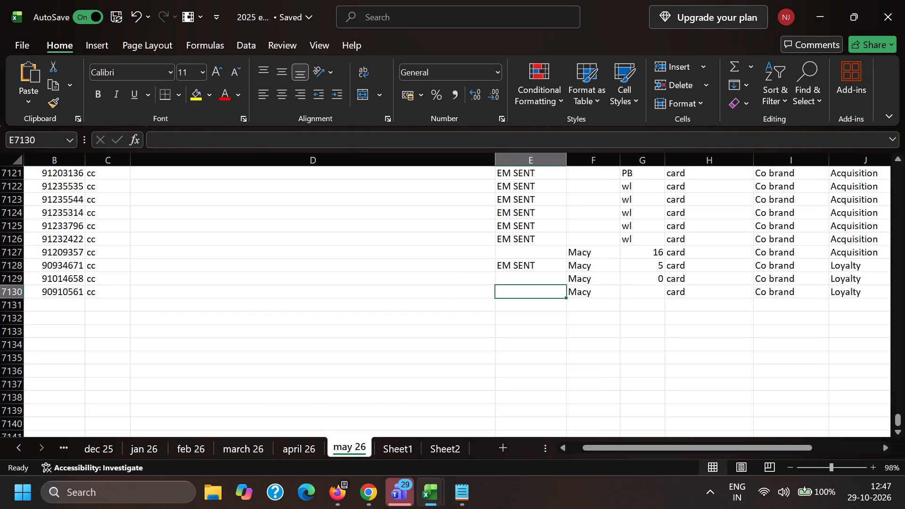
text(em)
key(Return)
key(alt+Tab)
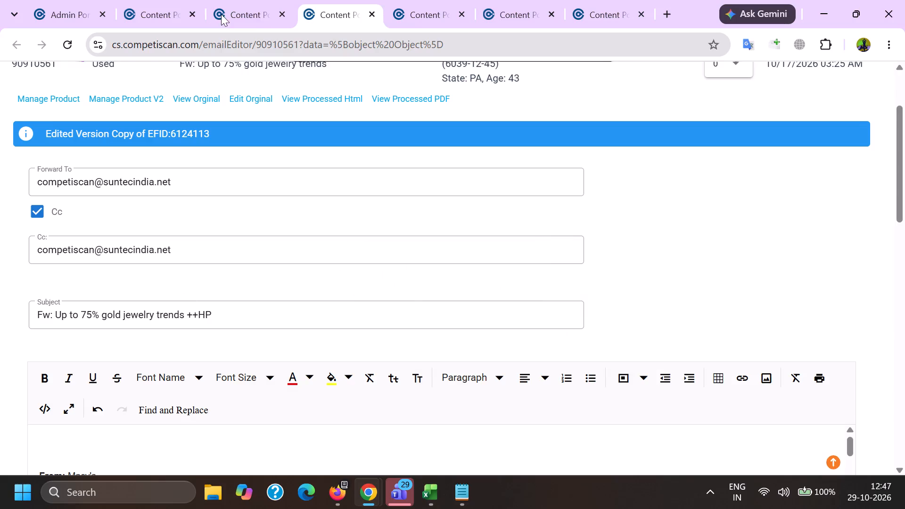
click(255, 0)
scroll(236, 259, down, 3)
scroll(132, 280, up, 3)
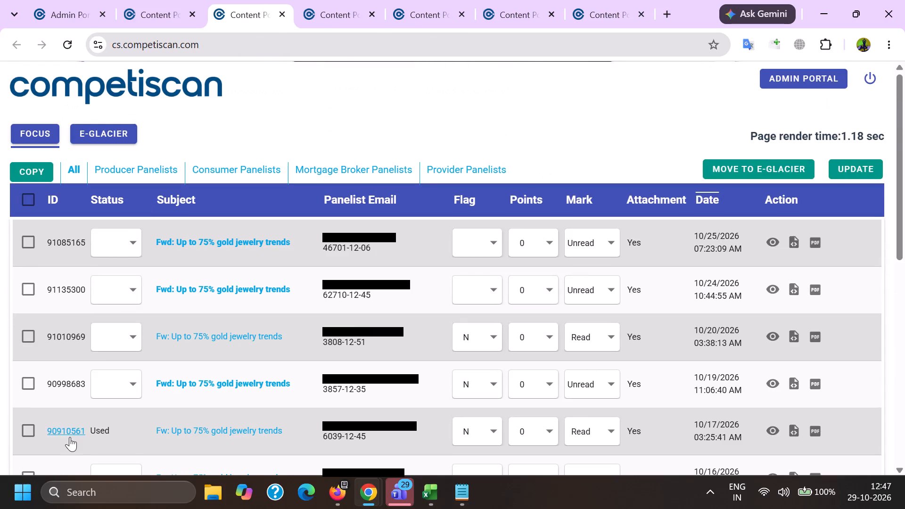
triple_click(70, 437)
click(70, 436)
drag(70, 435, 67, 427)
click(22, 189)
click(28, 434)
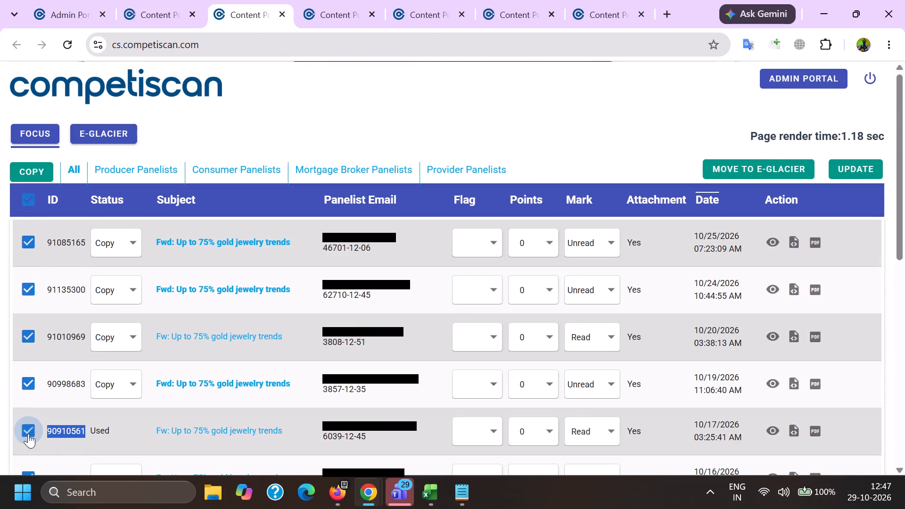
click(852, 165)
Switch to the Firefox content portal and rerun the email search for the Capital One Shopping sender address.
click(343, 488)
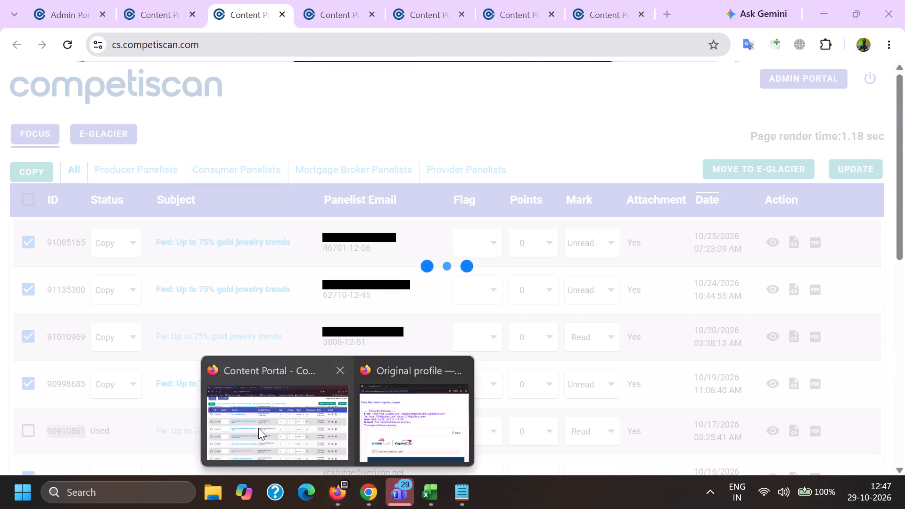
click(258, 428)
click(33, 81)
click(114, 0)
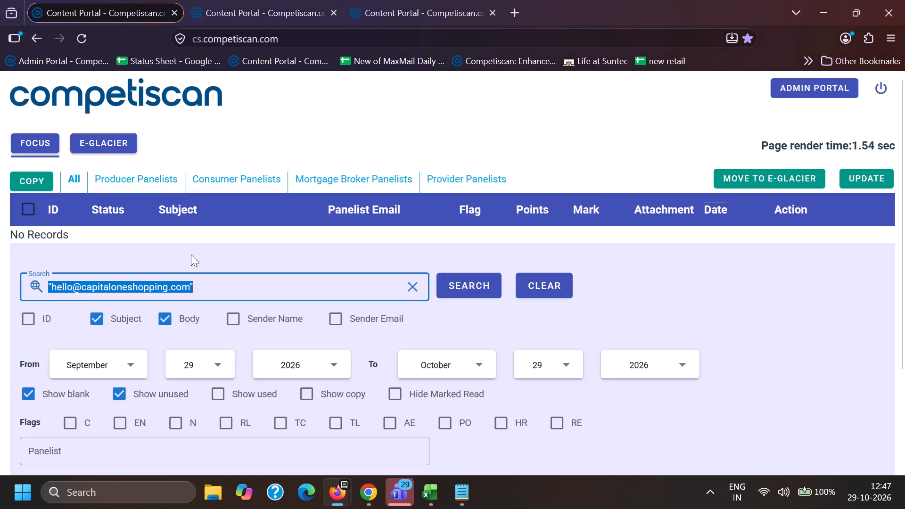
click(445, 282)
click(325, 0)
click(77, 0)
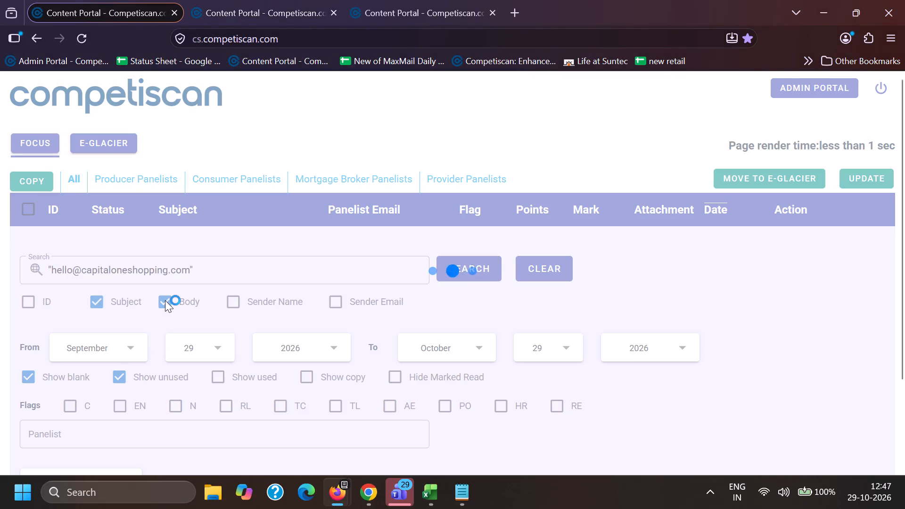
Replace the search text with the exact phrase "Capital one" in quotation marks and search the emails.
click(215, 293)
key(ctrl+a)
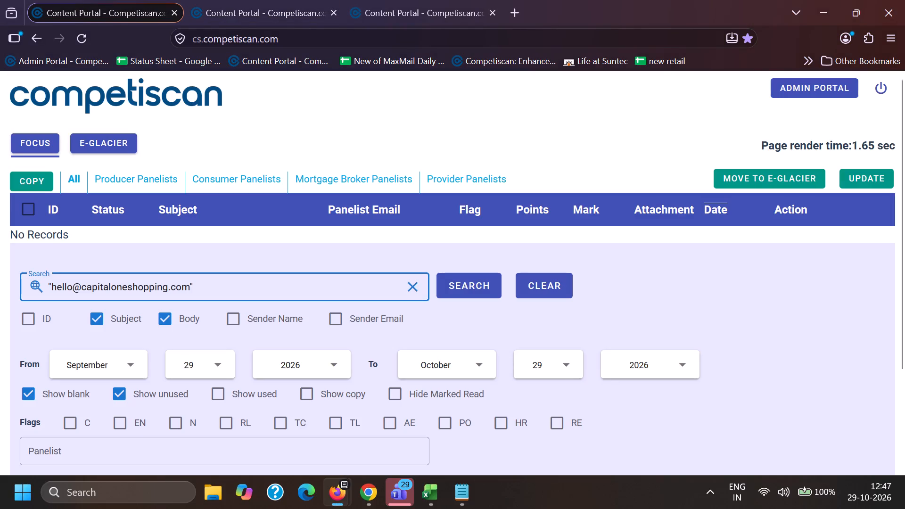
key(ctrl+z)
drag(215, 292, 0, 278)
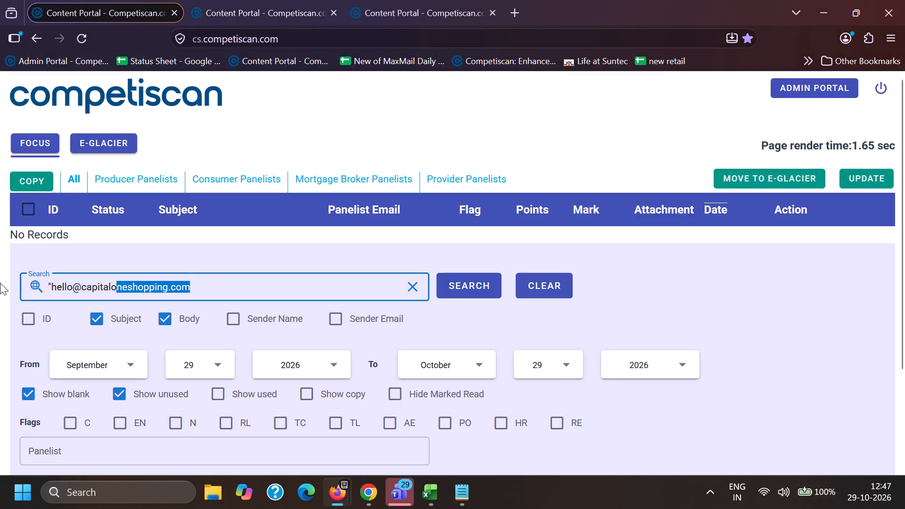
key(BackSpace)
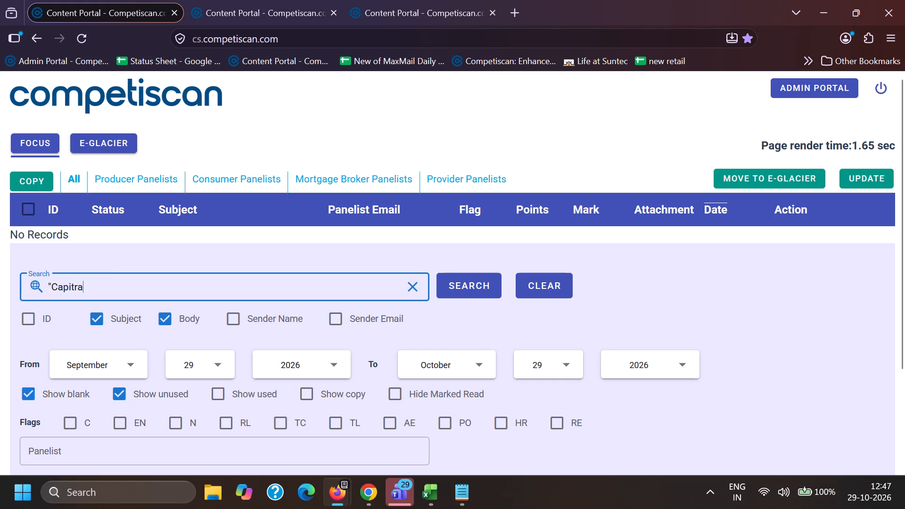
key(Left)
key(Left)
key(Left)
key(Left)
key(Left)
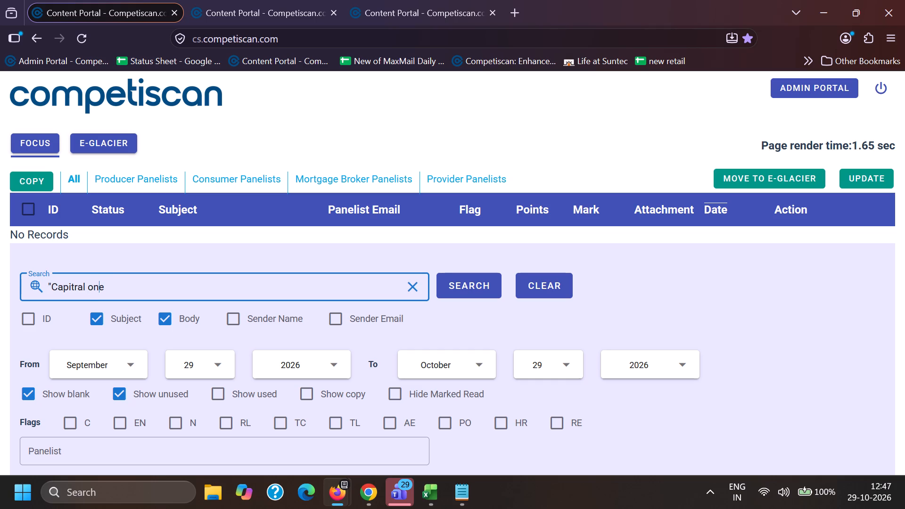
key(Left)
key(BackSpace)
key(Right)
key(Right)
key(Right)
key(Right)
key(Right)
key(Right)
key(Right)
key(Right)
key(Right)
key(Right)
key(Right)
key(Right)
key(shift+quotedbl)
key(Return)
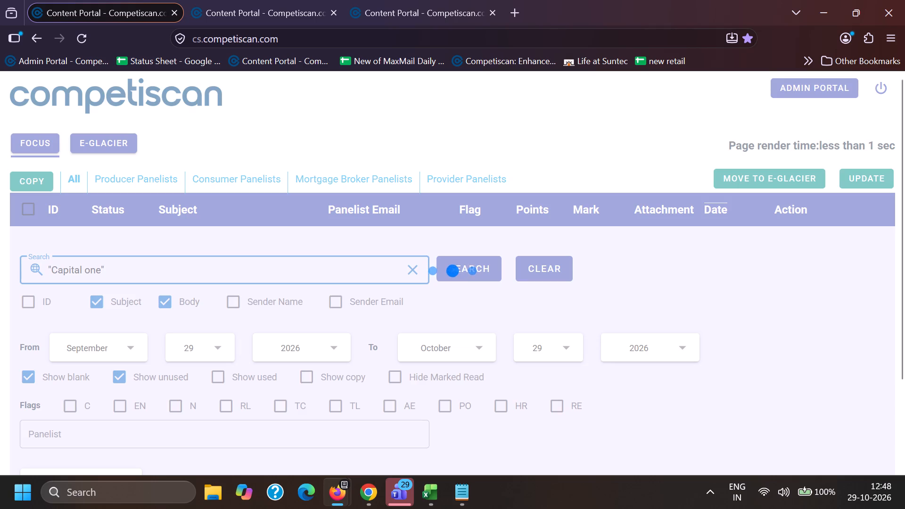
click(279, 0)
click(75, 0)
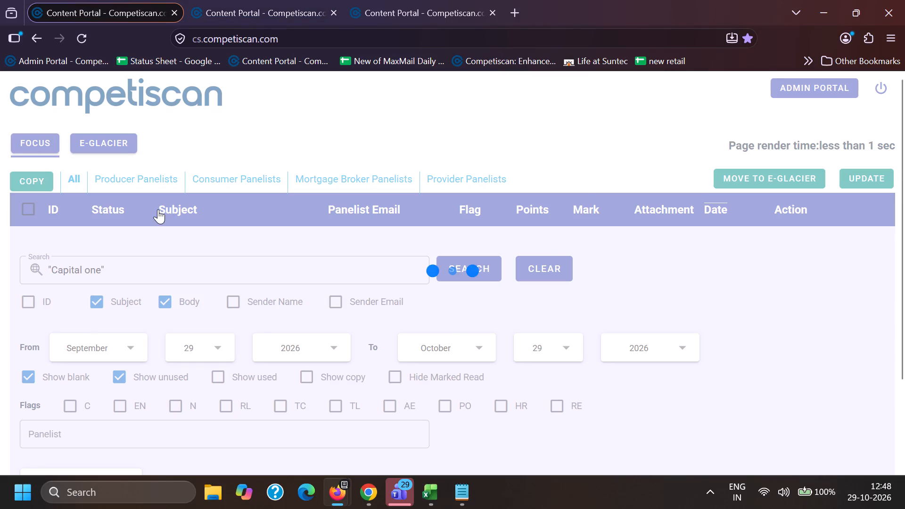
Examine the subjects and dates of the Capital one search results for emails to process.
scroll(210, 320, down, 2)
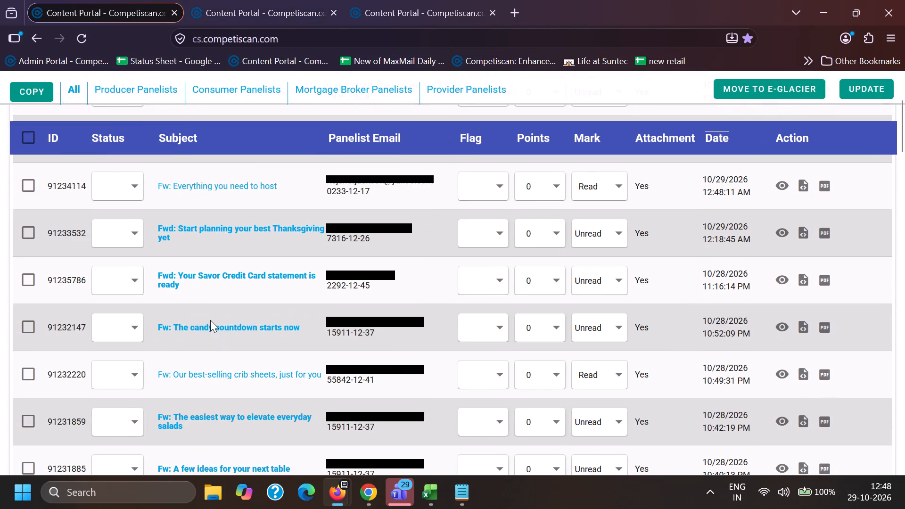
scroll(210, 320, down, 5)
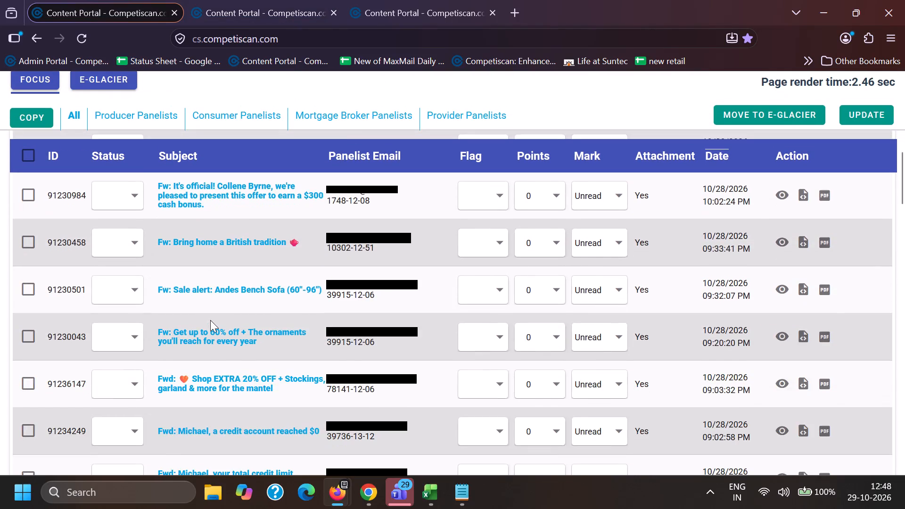
scroll(210, 320, down, 3)
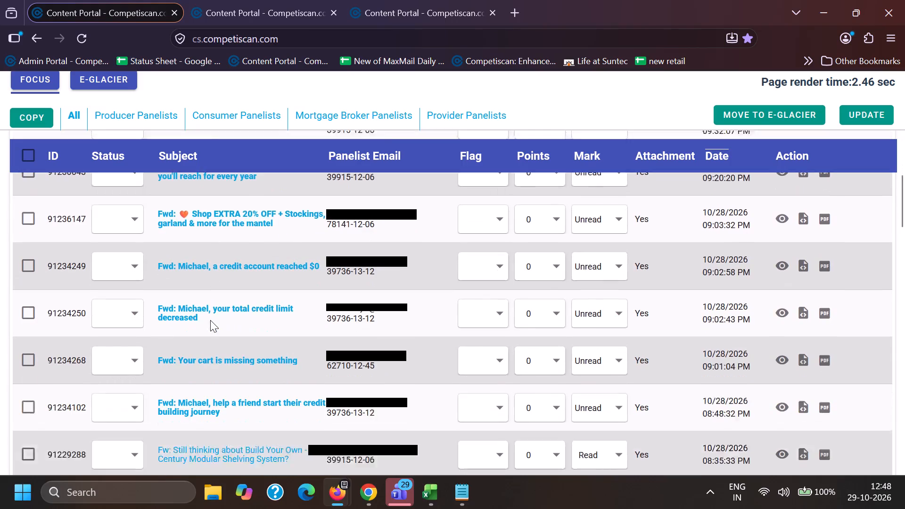
scroll(210, 320, down, 5)
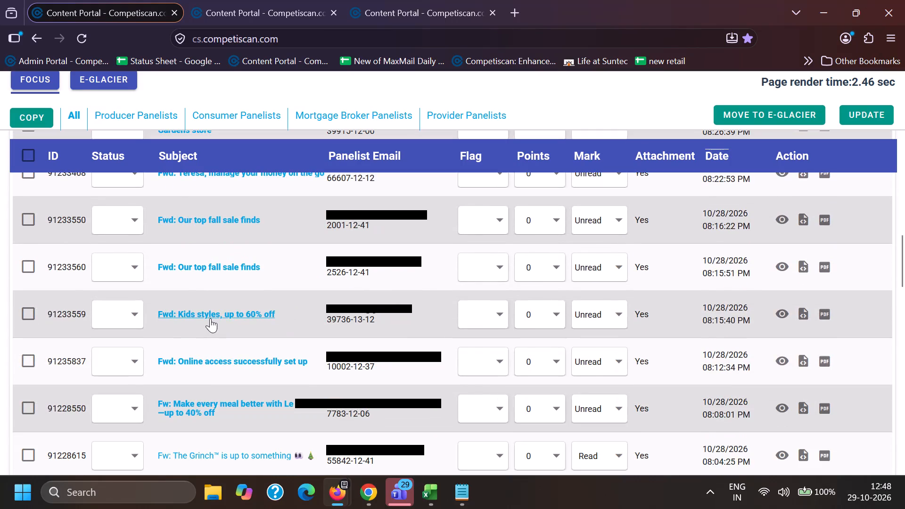
scroll(210, 318, down, 11)
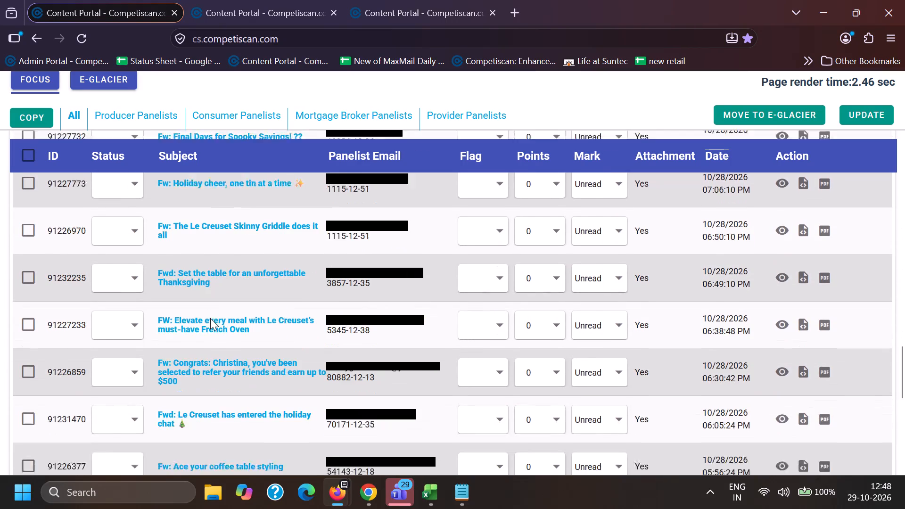
scroll(210, 318, down, 4)
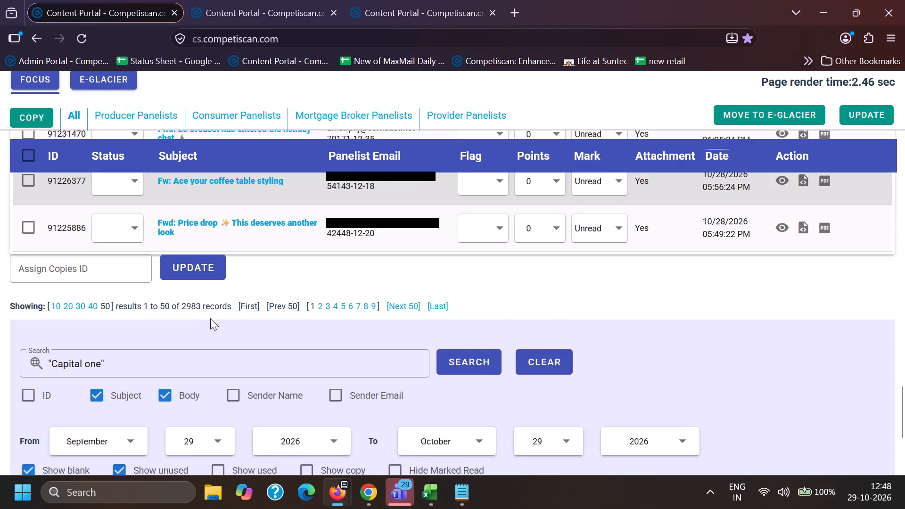
Review the N-flagged unread emails in the second content portal list.
click(276, 0)
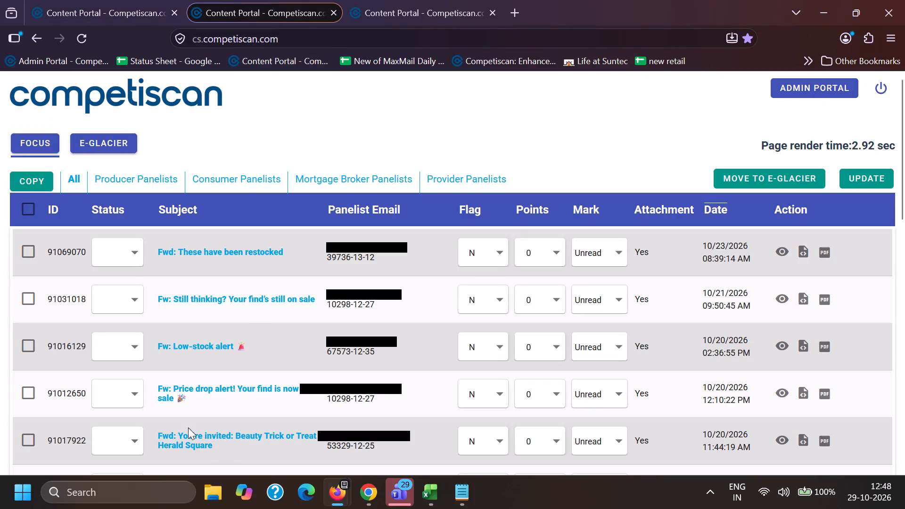
scroll(173, 321, down, 2)
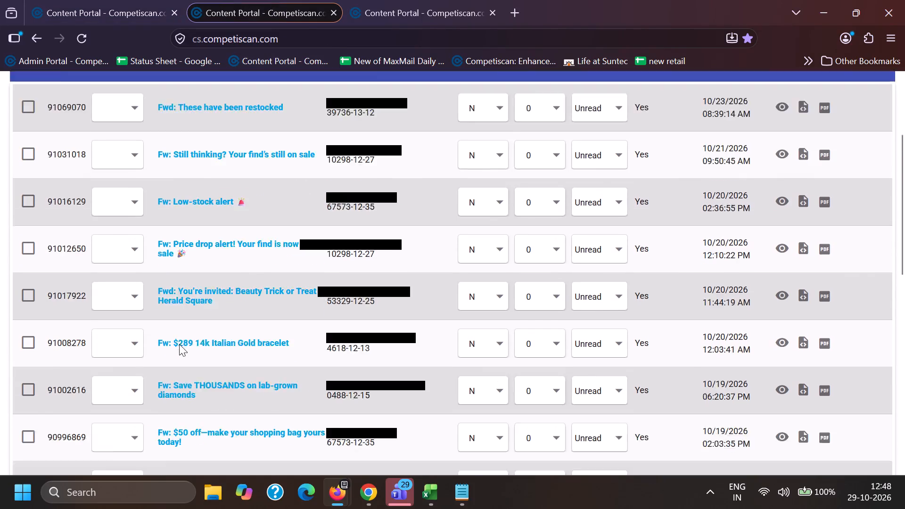
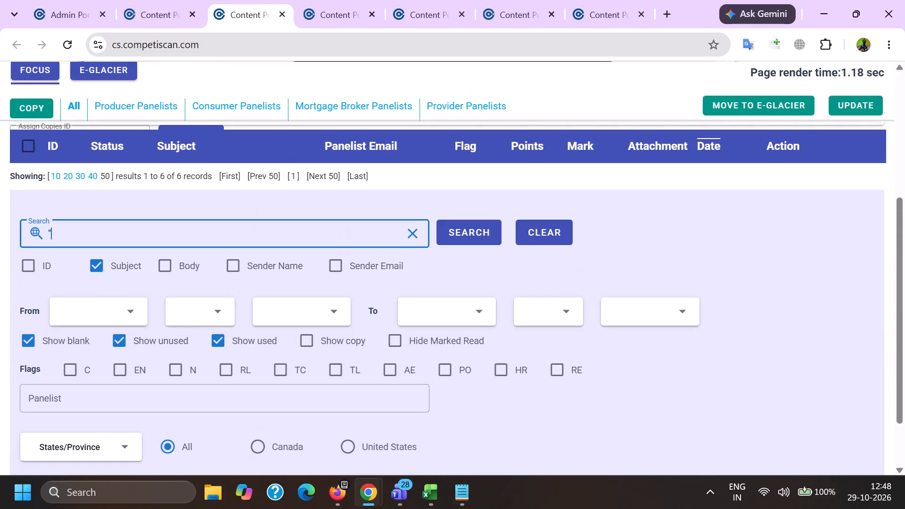
Search email subjects for the exact phrase "Get glowing with up to 75% off gold, gemstones, pearls & more" and look through the results.
key(ctrl+v)
key(shift+quotedbl)
key(Return)
key(Return)
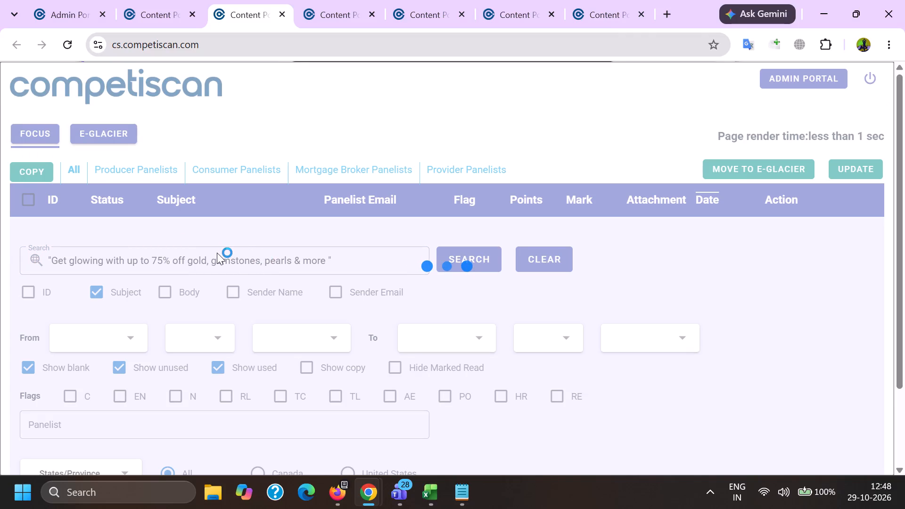
scroll(230, 293, down, 4)
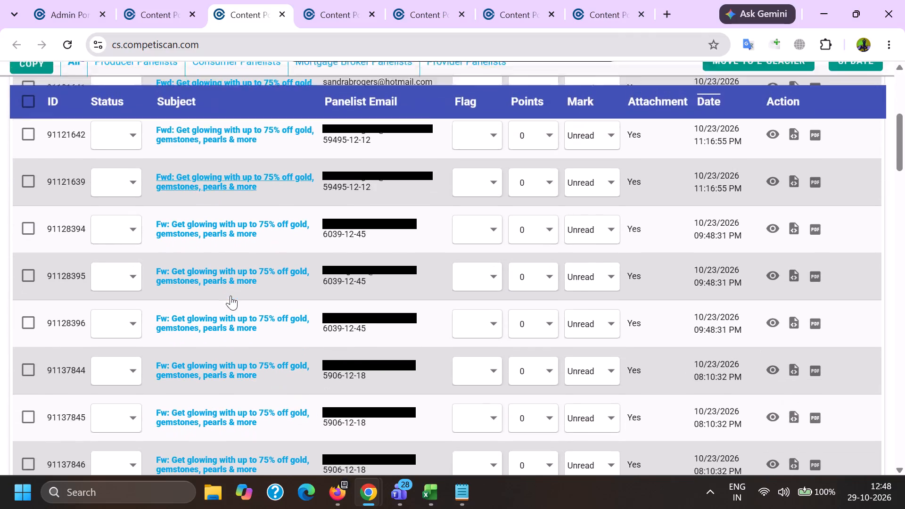
scroll(230, 296, down, 17)
scroll(230, 311, down, 6)
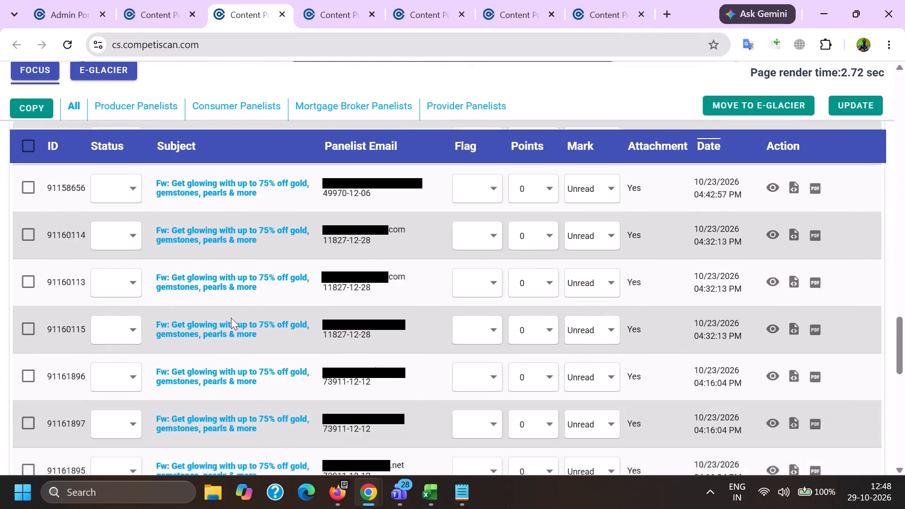
scroll(231, 317, down, 6)
scroll(230, 316, up, 3)
scroll(231, 315, down, 5)
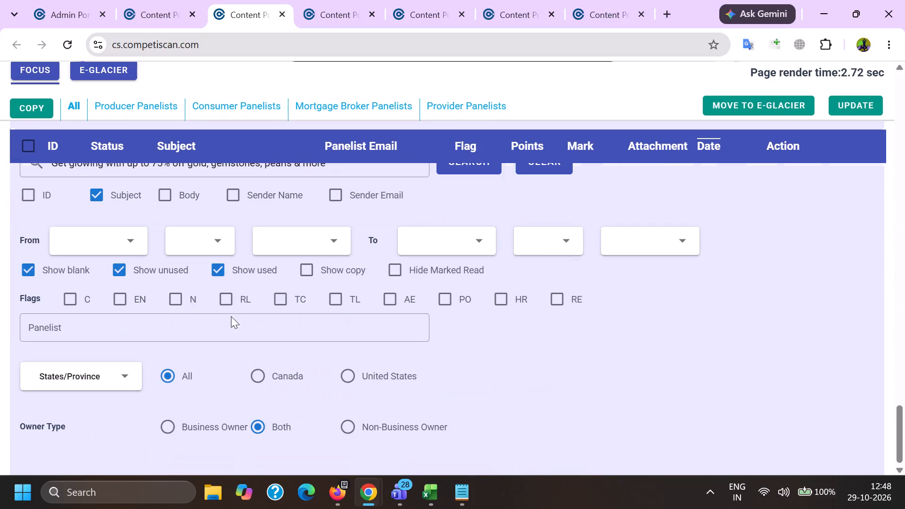
Restrict the jewelry subject search to N-flagged emails and run it again.
click(183, 296)
scroll(229, 340, up, 3)
click(462, 371)
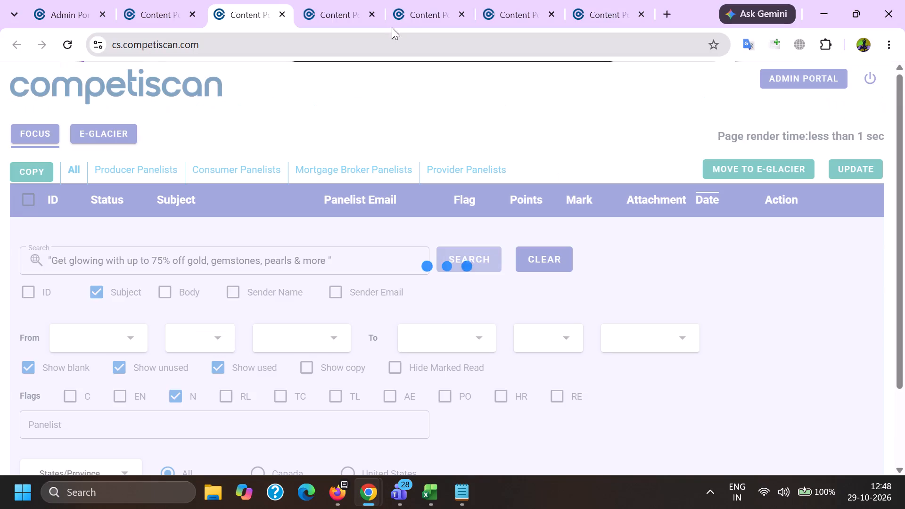
Close three leftover content portal tabs, including email 91209357, and return to the jewelry search results.
click(343, 0)
click(371, 16)
click(371, 16)
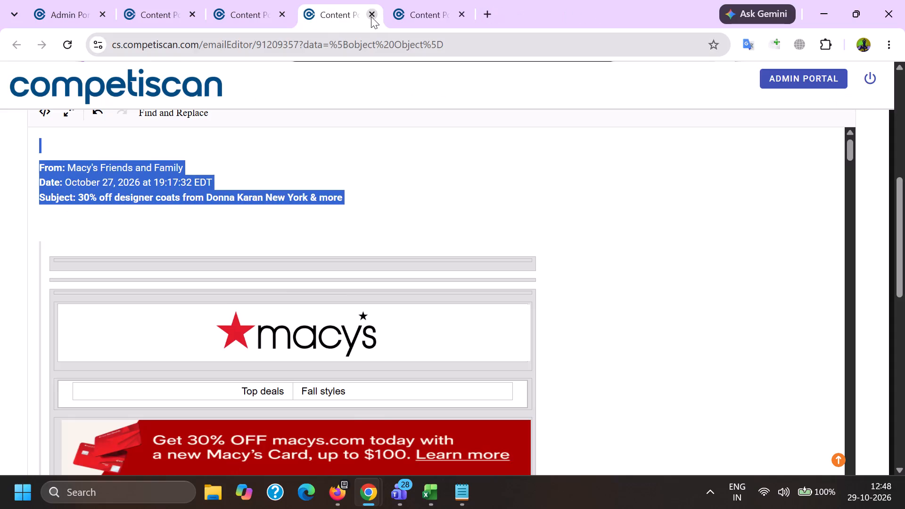
click(371, 16)
click(256, 0)
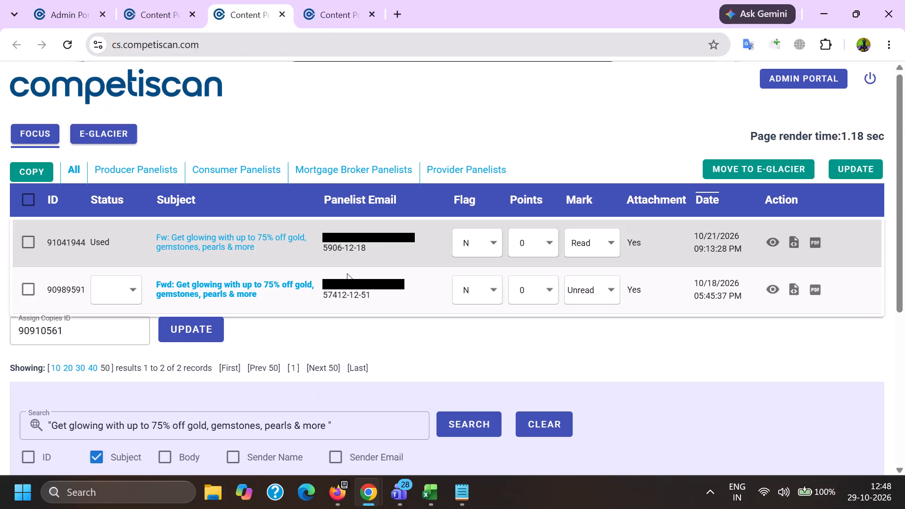
Preview the used Macy's jewelry email 91041944 and return to the results list.
click(771, 241)
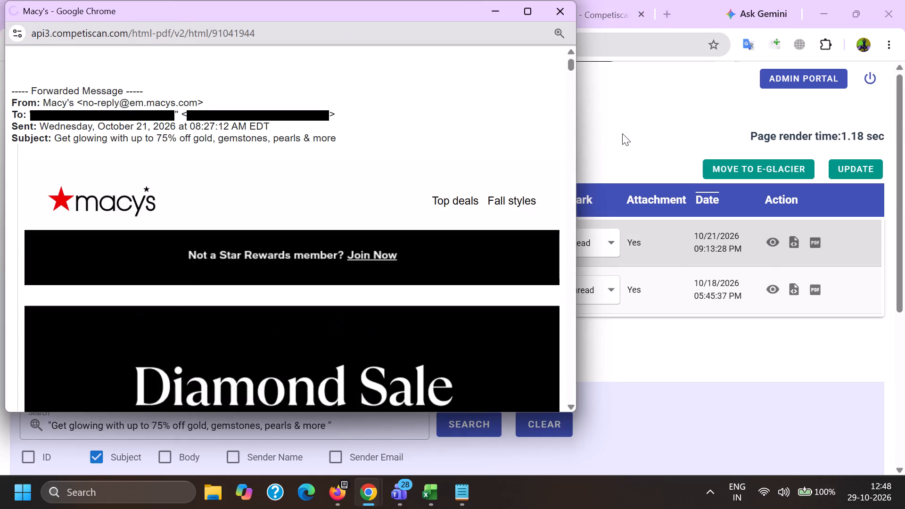
click(622, 133)
triple_click(76, 244)
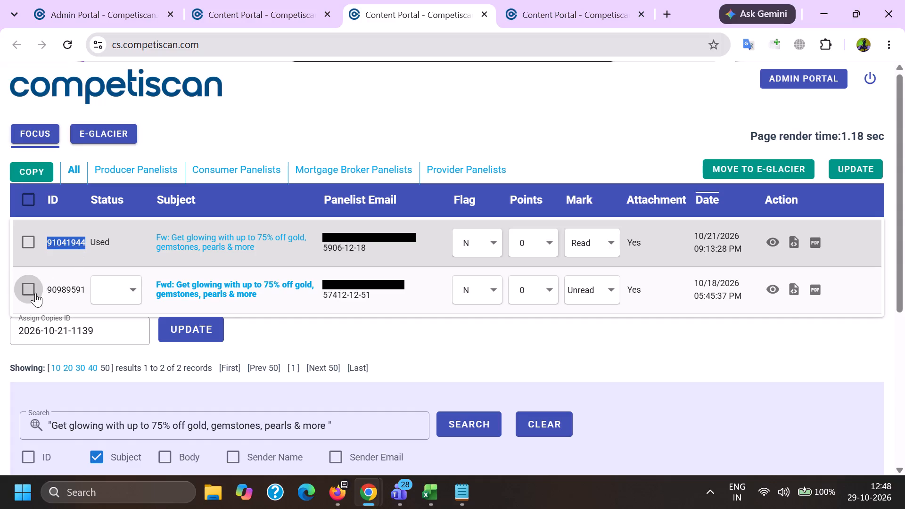
click(35, 293)
click(197, 329)
Copy the subject "Save THOUSANDS on lab-grown diamonds" of email 91002616 from Firefox and search it as an exact phrase in Chrome.
key(alt+Tab)
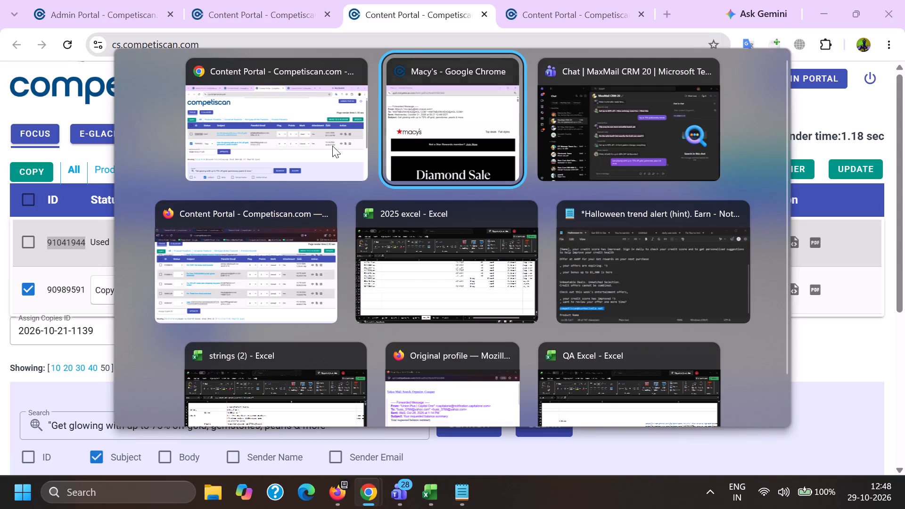
click(312, 145)
click(333, 504)
click(239, 430)
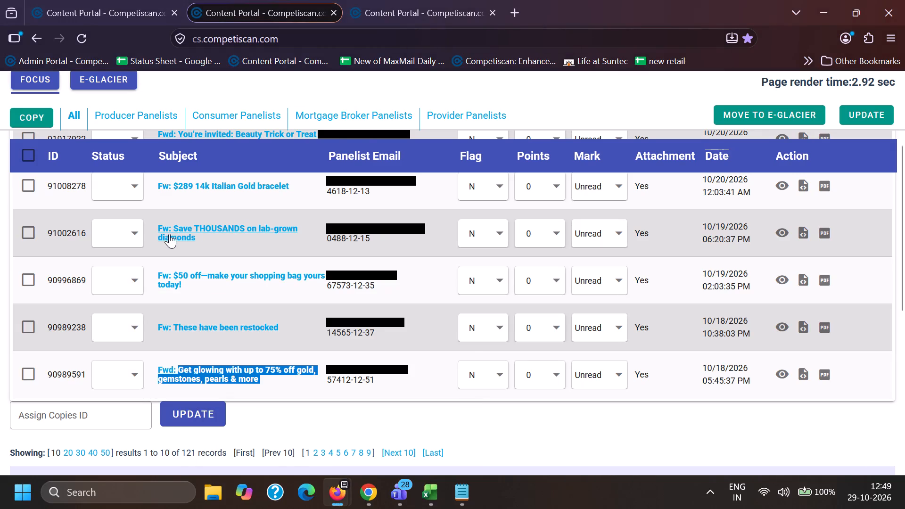
drag(175, 218, 203, 238)
key(ctrl+c)
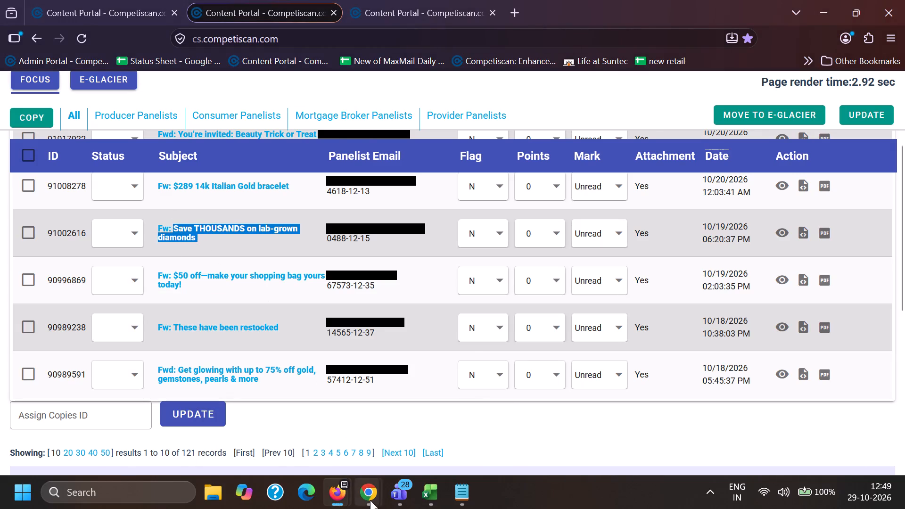
click(370, 500)
click(299, 429)
click(295, 434)
drag(328, 431, 0, 396)
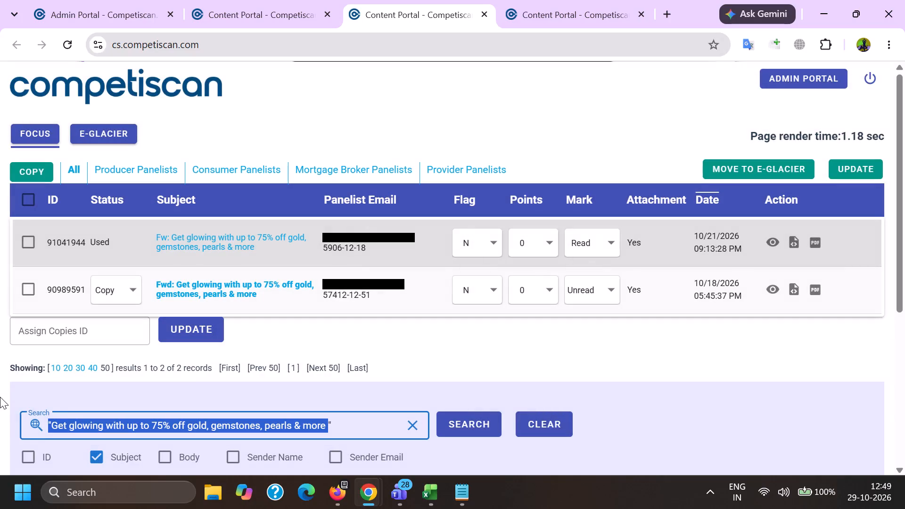
key(BackSpace)
key(shift+quotedbl)
key(ctrl+v)
key(ctrl+Return)
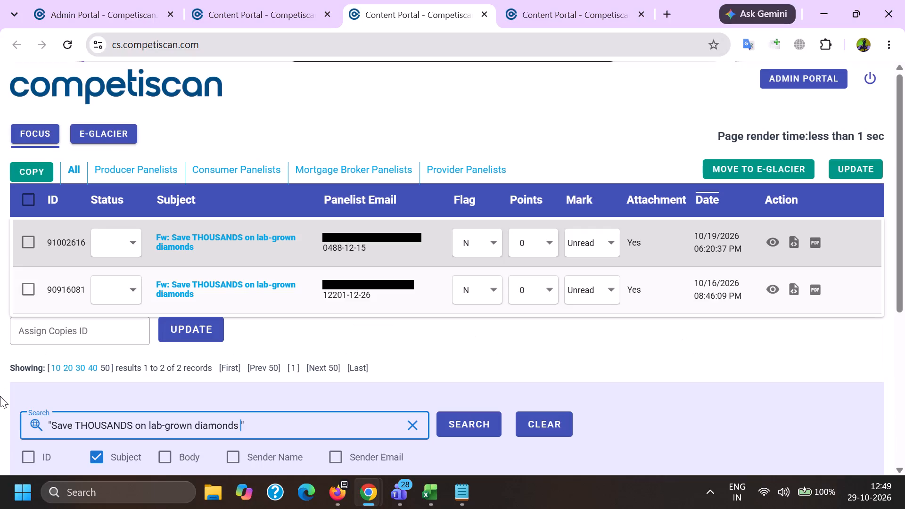
Remove the N flag filter and rerun the lab-grown diamonds subject search.
scroll(277, 234, down, 4)
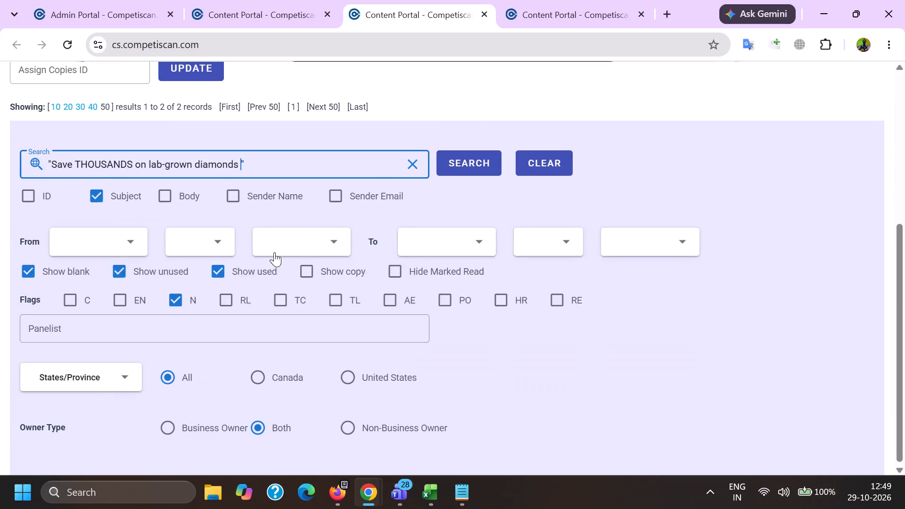
click(184, 300)
click(461, 166)
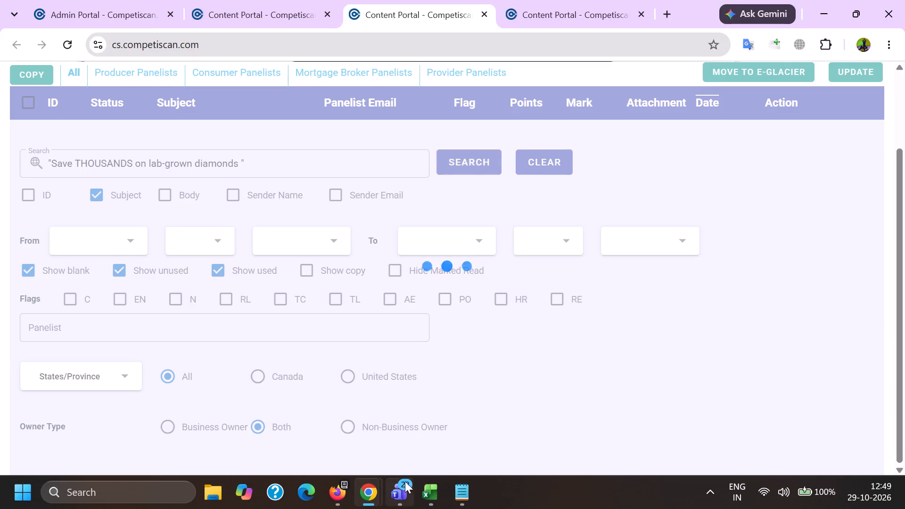
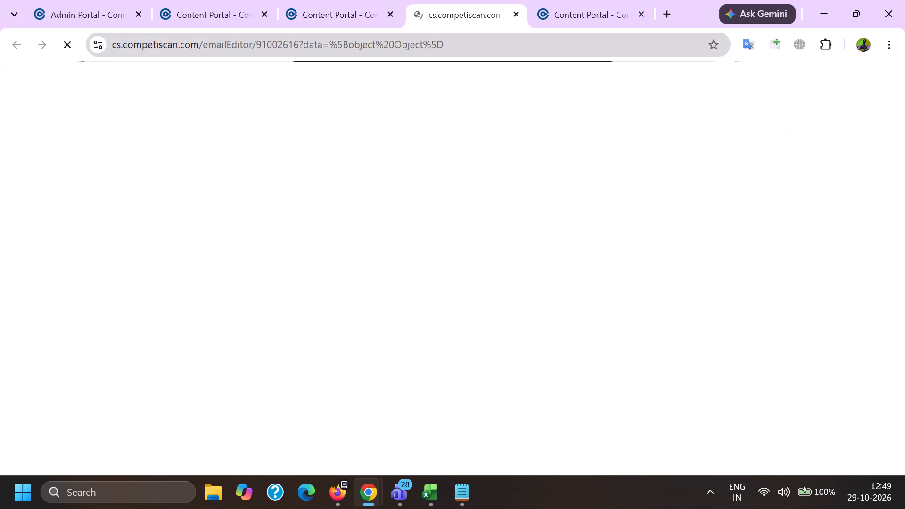
double_click(278, 47)
key(ctrl+c)
click(433, 501)
click(576, 429)
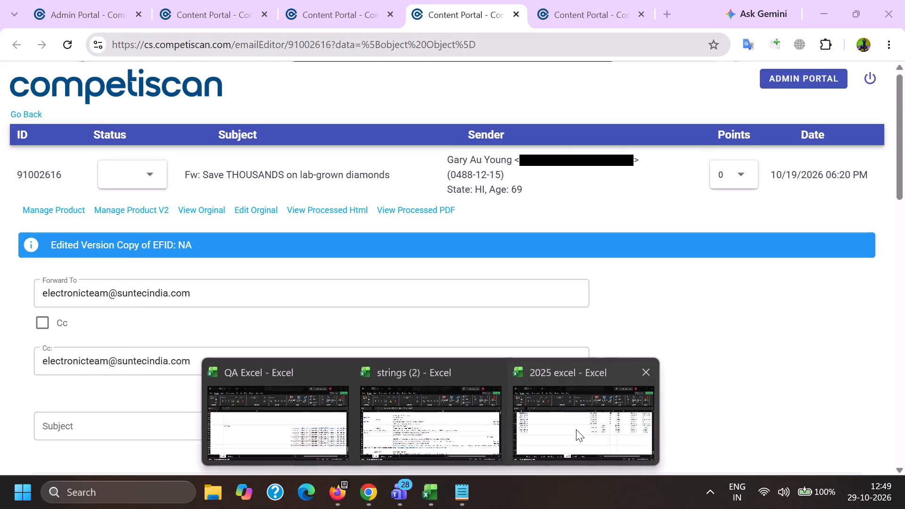
click(62, 303)
key(Left)
key(Left)
key(Left)
key(Right)
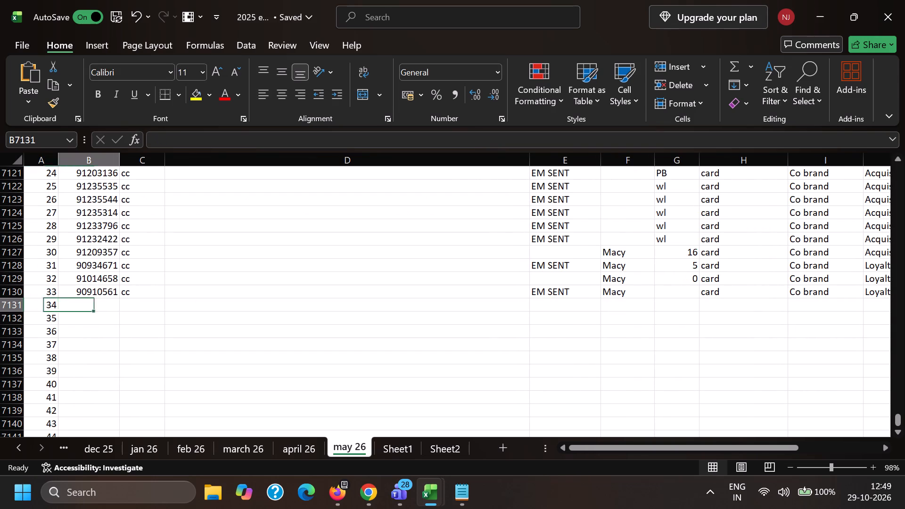
key(ctrl+v)
key(Right)
text(cc)
key(Right)
key(Right)
key(Right)
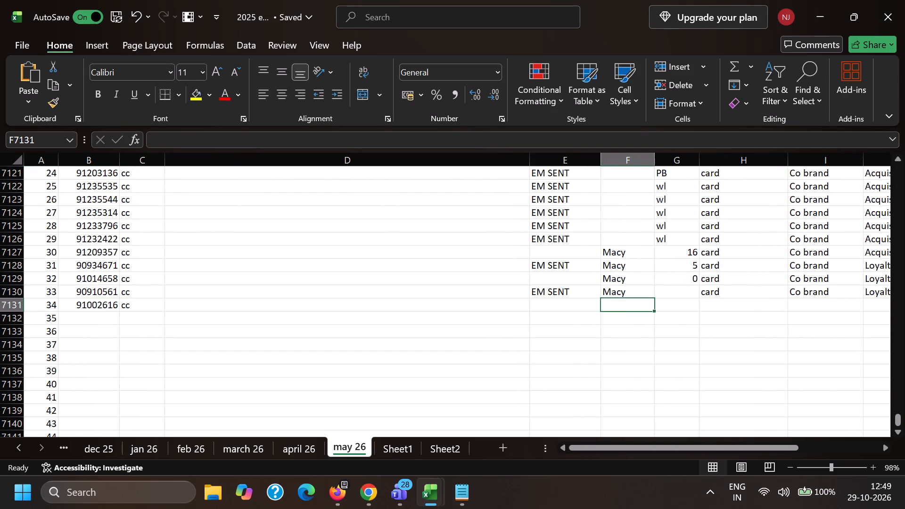
key(m)
key(Right)
key(Right)
key(c)
key(Right)
key(c)
key(Right)
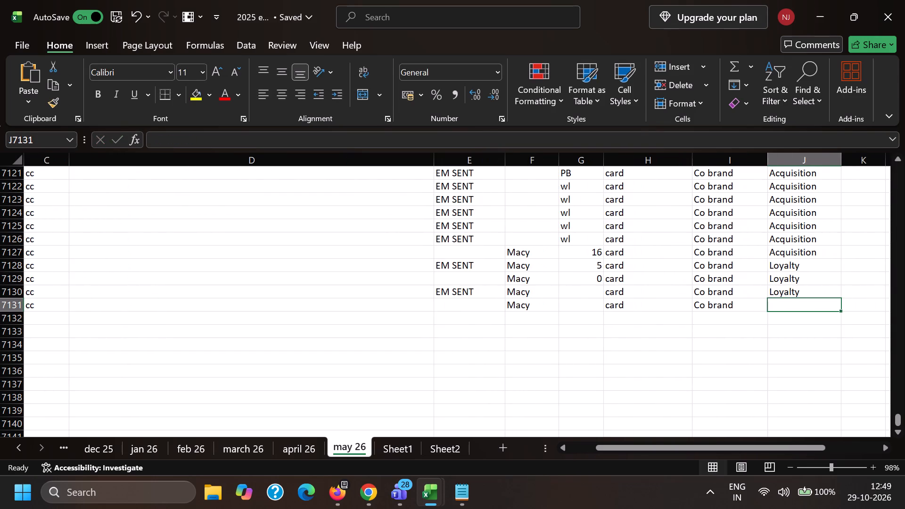
In Chrome, replace the forwarder's sign-off at the top of email 91002616's body with From:, Date: and Subject: labels.
key(alt+Tab)
scroll(140, 254, down, 2)
scroll(205, 302, down, 4)
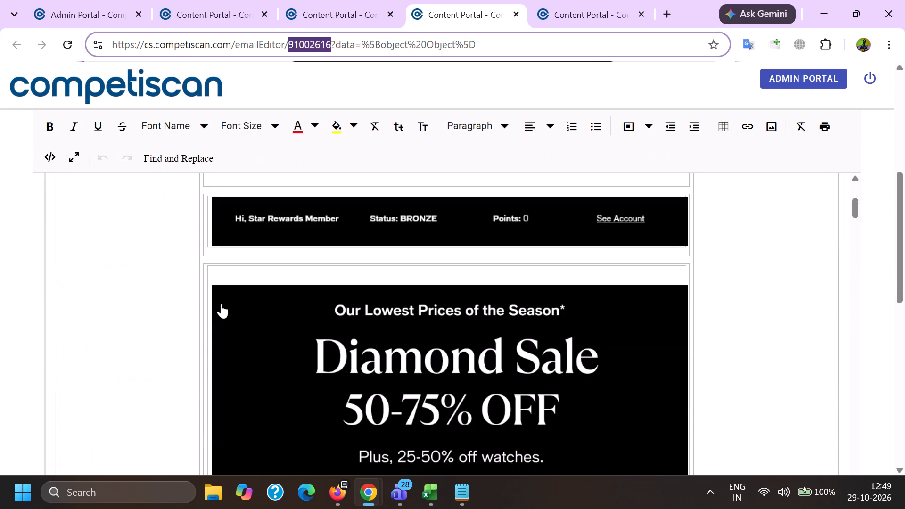
scroll(215, 305, up, 5)
drag(202, 288, 2, 225)
key(BackSpace)
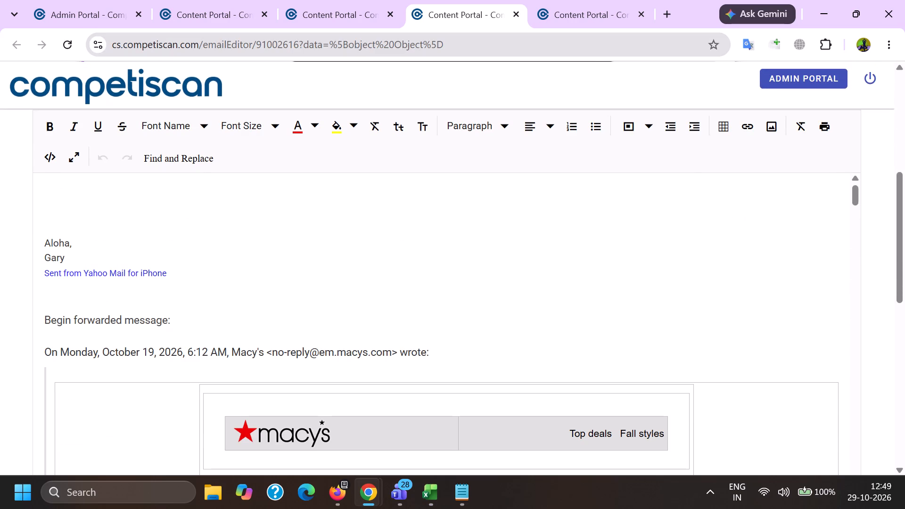
drag(242, 284, 0, 197)
key(BackSpace)
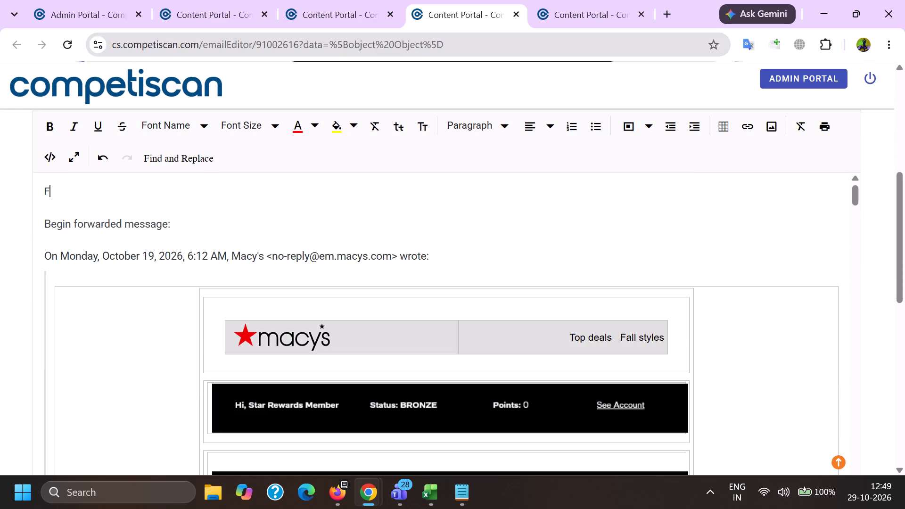
text(m:)
key(space)
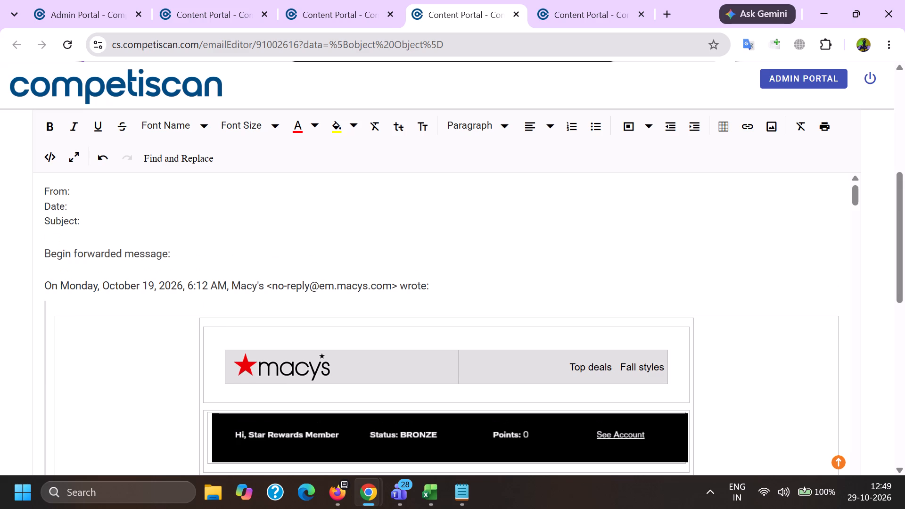
Fill the Date line with "Monday, October 19, 2026, 6:12 AM" and the From line with "Macy's" from the forwarding text.
double_click(81, 286)
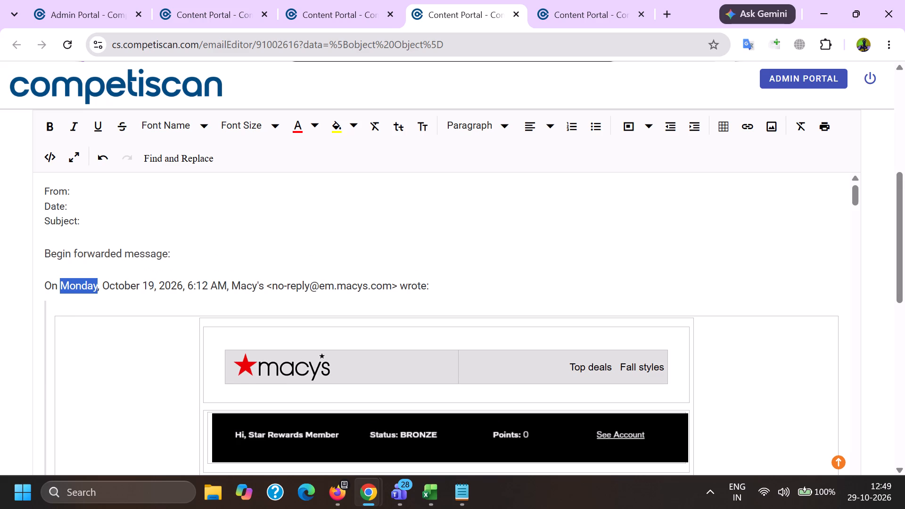
shift+click(217, 284)
key(ctrl+c)
click(96, 195)
click(94, 205)
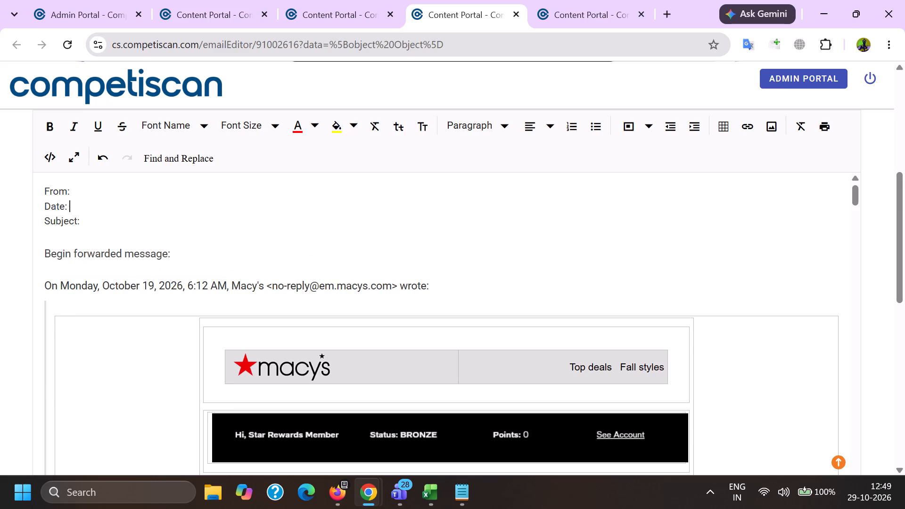
key(ctrl+v)
double_click(237, 281)
key(ctrl+c)
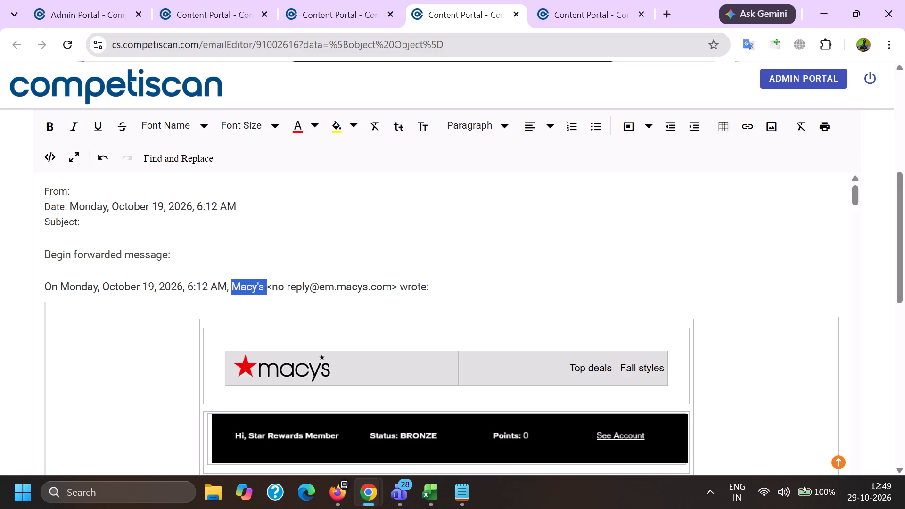
click(106, 192)
key(ctrl+v)
Fill the Subject line with "Save THOUSANDS on lab-grown diamonds" copied from the email's subject.
click(104, 228)
scroll(104, 228, up, 5)
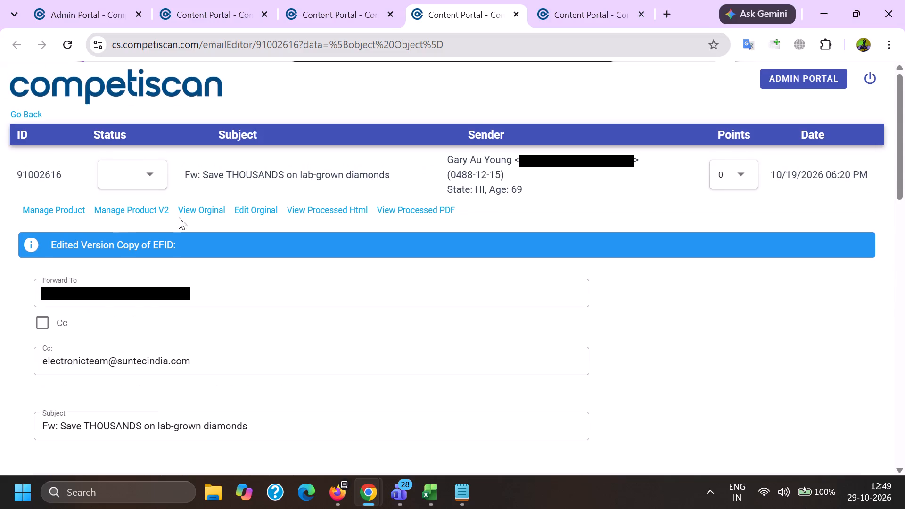
drag(205, 174, 395, 181)
key(ctrl+c)
scroll(203, 191, down, 3)
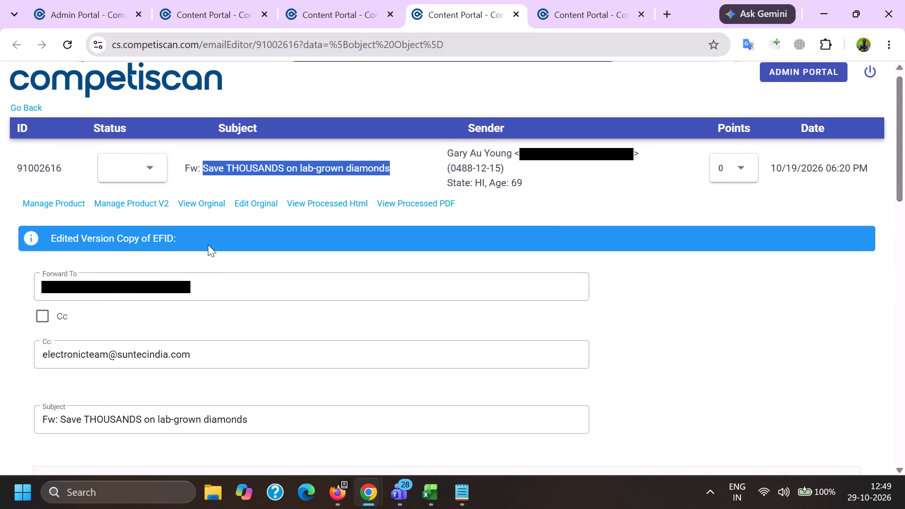
click(117, 318)
key(ctrl+v)
Delete the "Begin forwarded message:" and "On Monday… wrote:" lines between the header lines and the email content.
scroll(201, 178, down, 2)
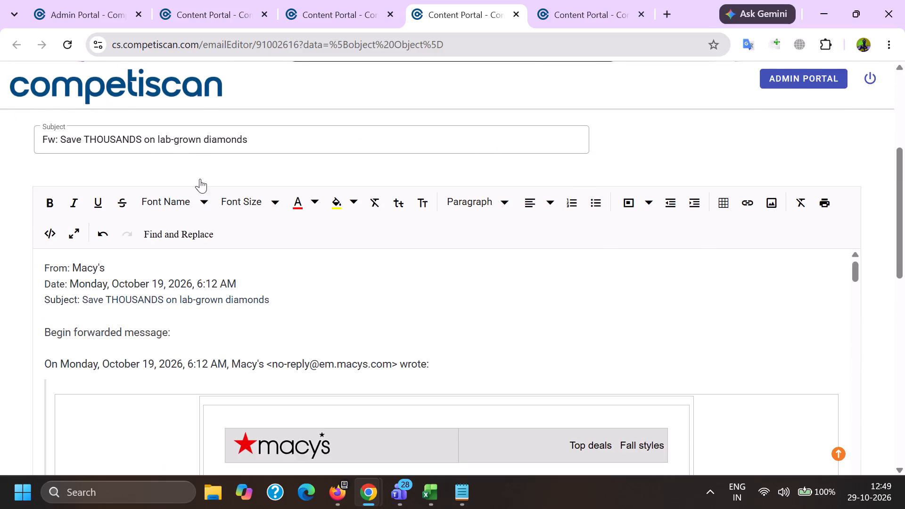
drag(502, 260, 21, 205)
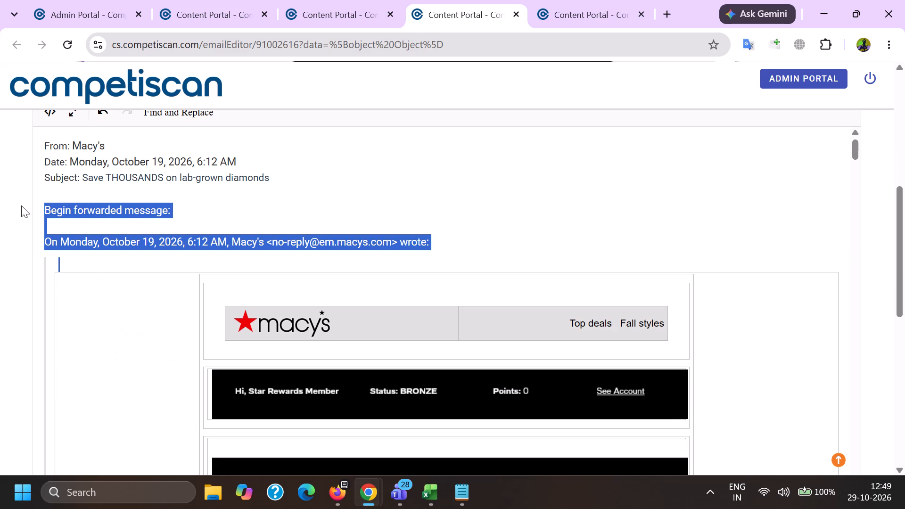
key(BackSpace)
key(BackSpace)
Remove the hyperlinks from the member status banner, the black Star Rewards block and the "Join for free" image.
click(351, 318)
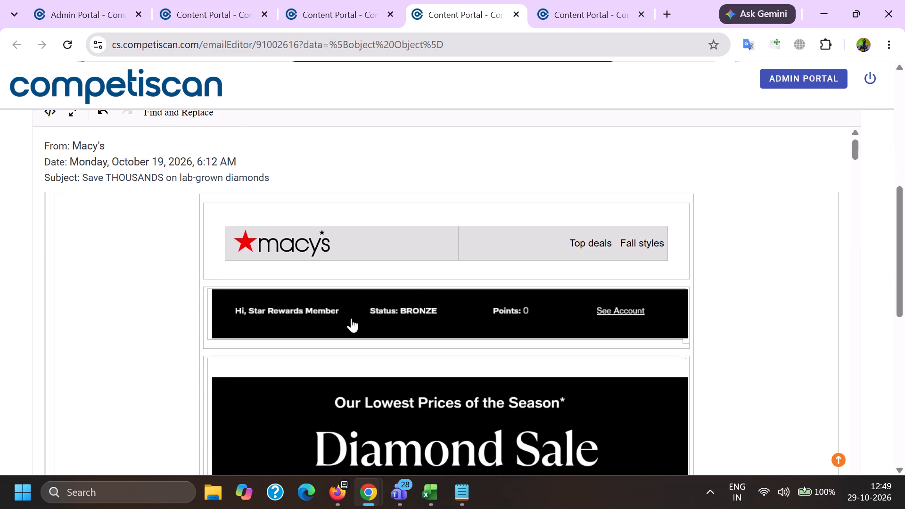
click(420, 274)
scroll(421, 276, down, 20)
scroll(421, 276, down, 11)
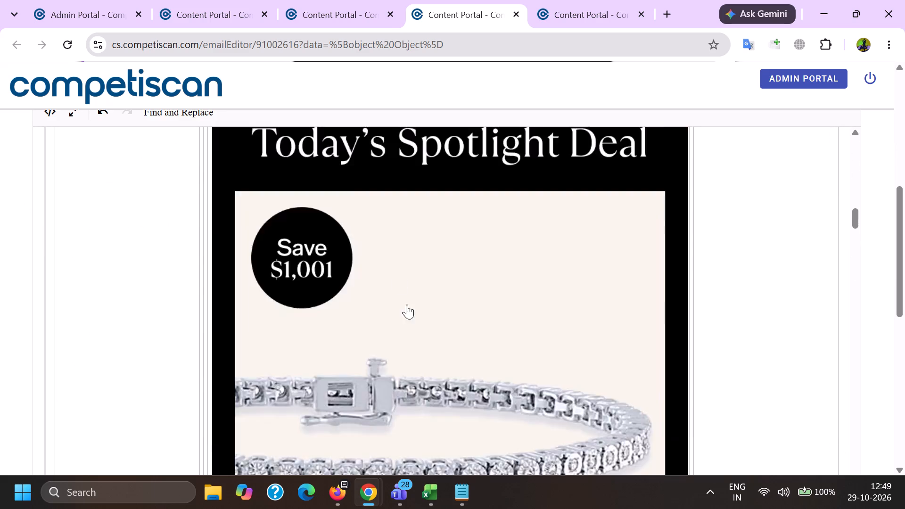
scroll(407, 304, down, 20)
scroll(407, 304, down, 20)
scroll(407, 304, down, 15)
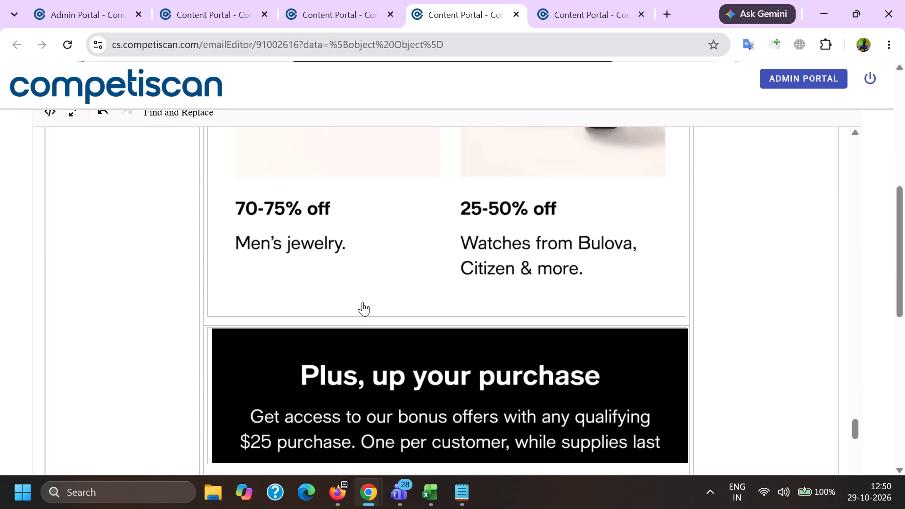
scroll(362, 302, down, 5)
scroll(362, 306, down, 20)
scroll(362, 306, down, 1)
scroll(359, 313, up, 7)
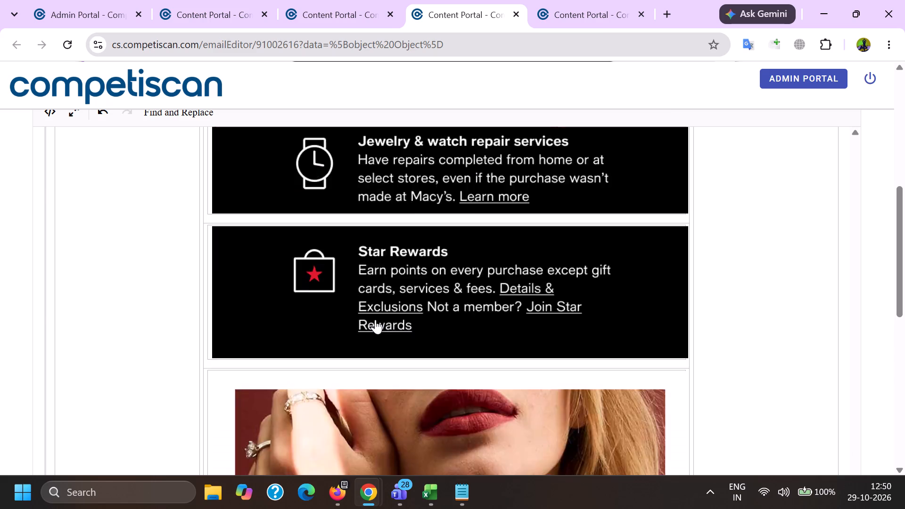
scroll(375, 320, up, 4)
scroll(414, 350, down, 3)
click(421, 357)
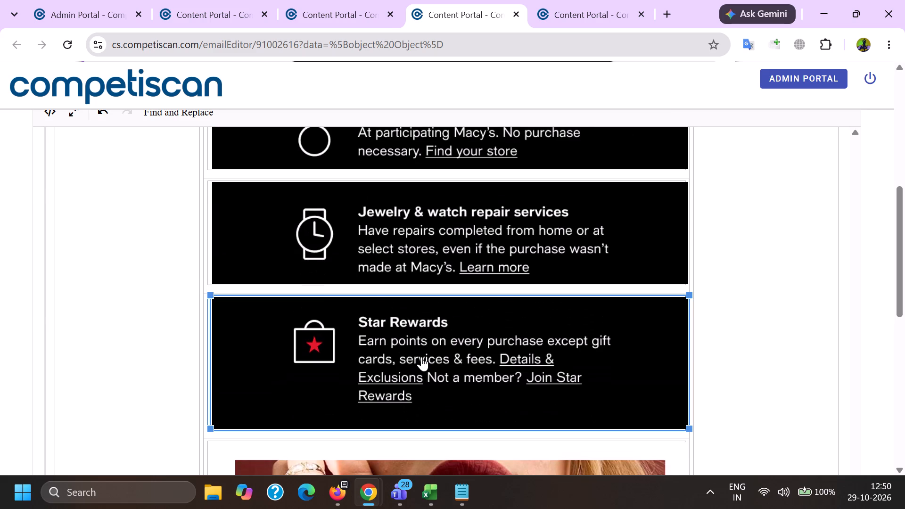
click(423, 270)
scroll(414, 283, down, 14)
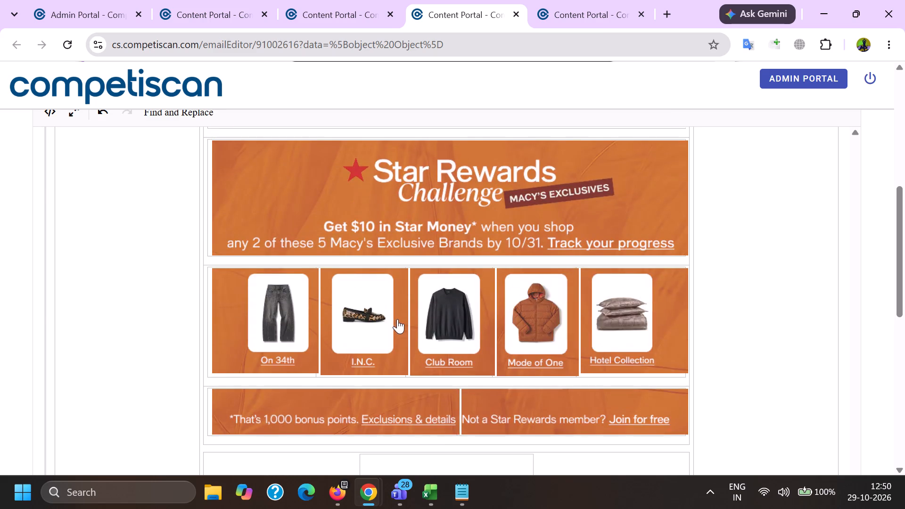
scroll(398, 319, down, 3)
click(501, 206)
click(547, 270)
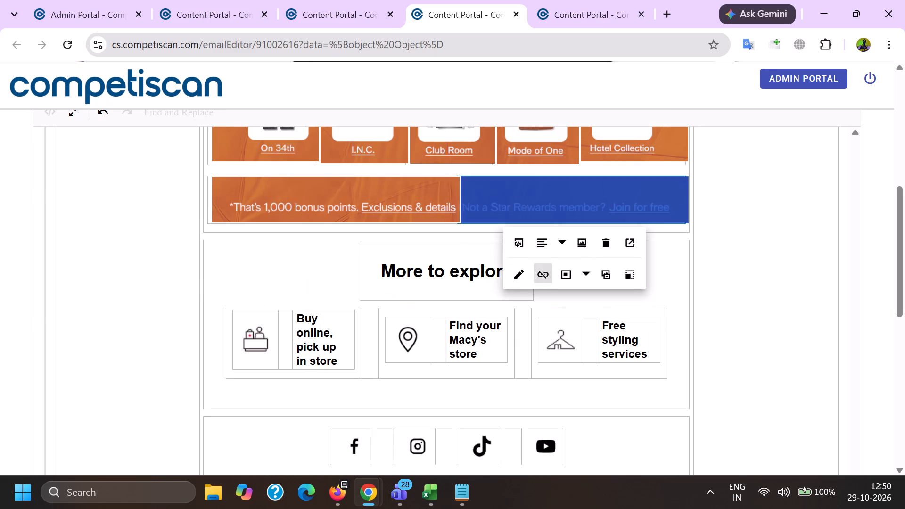
Remove the hyperlinks from the Facebook, Instagram, TikTok and YouTube icons.
scroll(471, 246, down, 3)
click(365, 296)
click(378, 261)
click(421, 304)
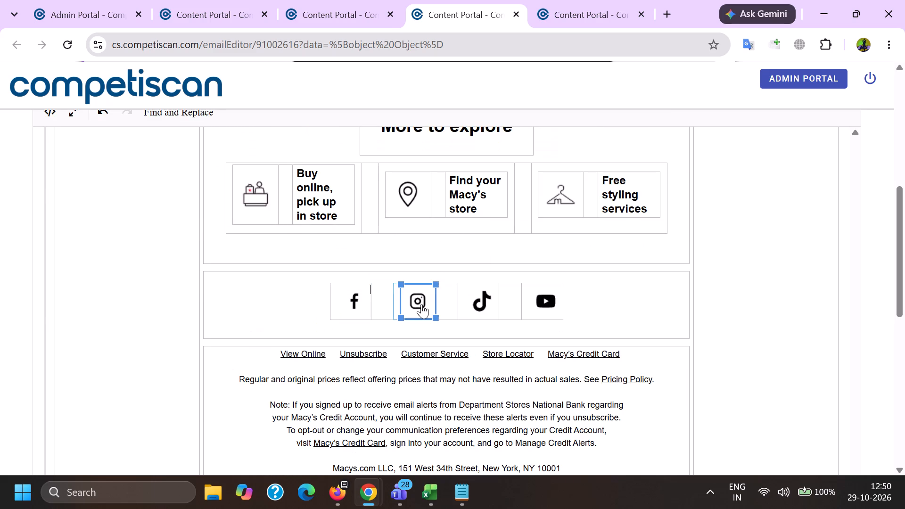
click(438, 265)
click(484, 304)
click(507, 266)
click(545, 307)
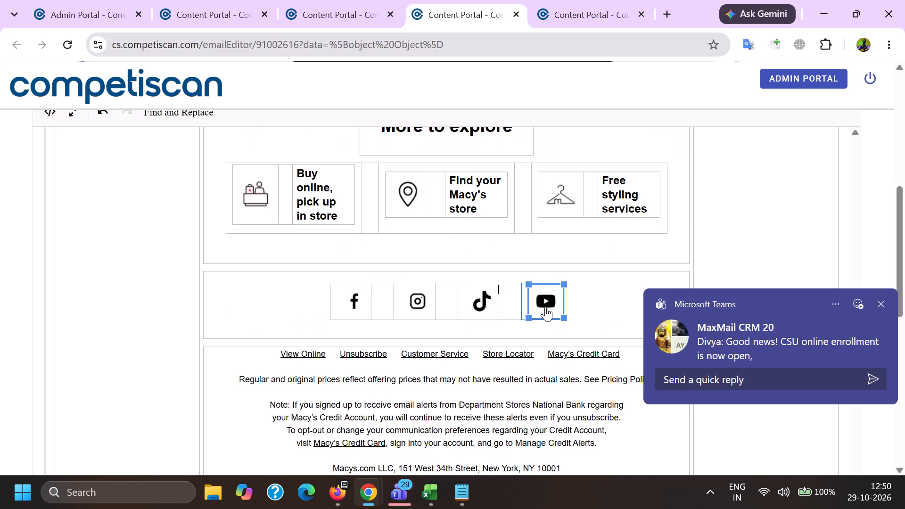
click(561, 271)
Remove the hyperlinks from the footer's View Online, Unsubscribe, both Macy's Credit Card entries and Email Preferences.
scroll(362, 238, down, 1)
click(297, 284)
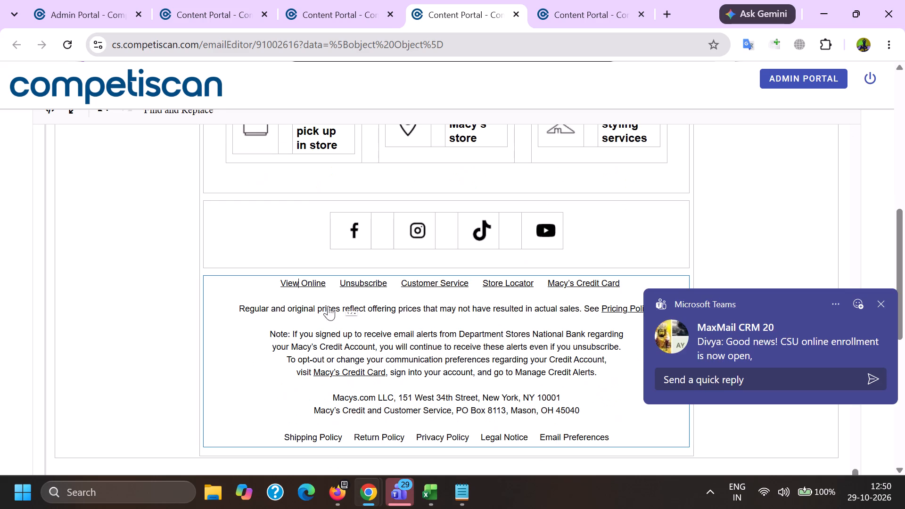
click(378, 315)
click(366, 282)
click(449, 312)
click(576, 282)
click(653, 313)
scroll(483, 246, down, 3)
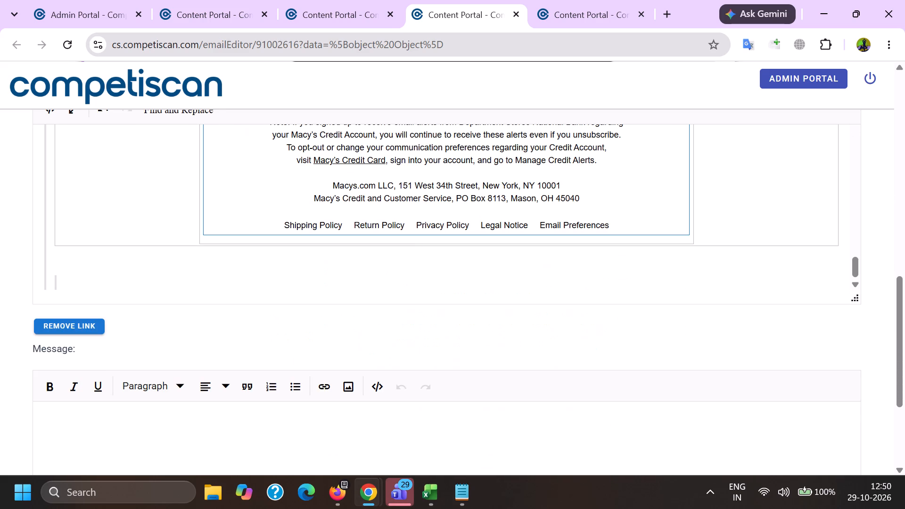
click(357, 159)
click(433, 189)
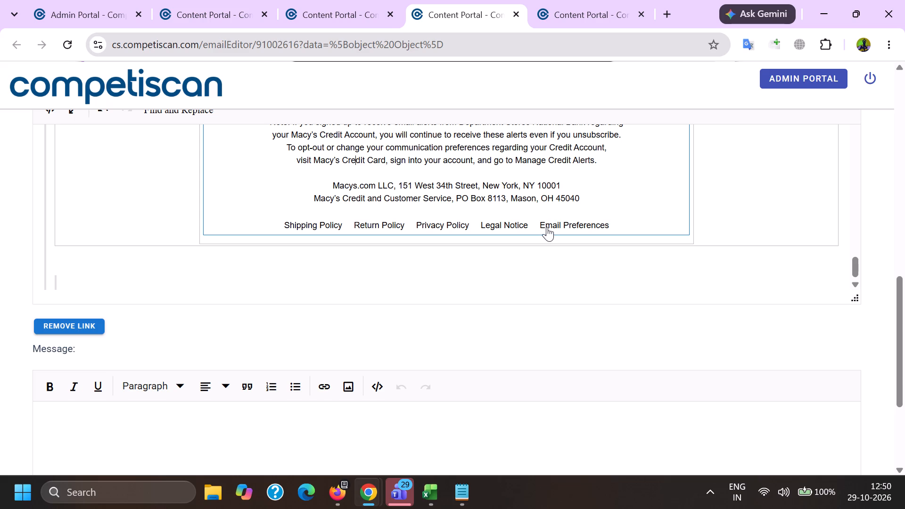
click(547, 227)
click(631, 266)
Save the product info of edited email 91002616.
scroll(453, 290, down, 11)
click(362, 356)
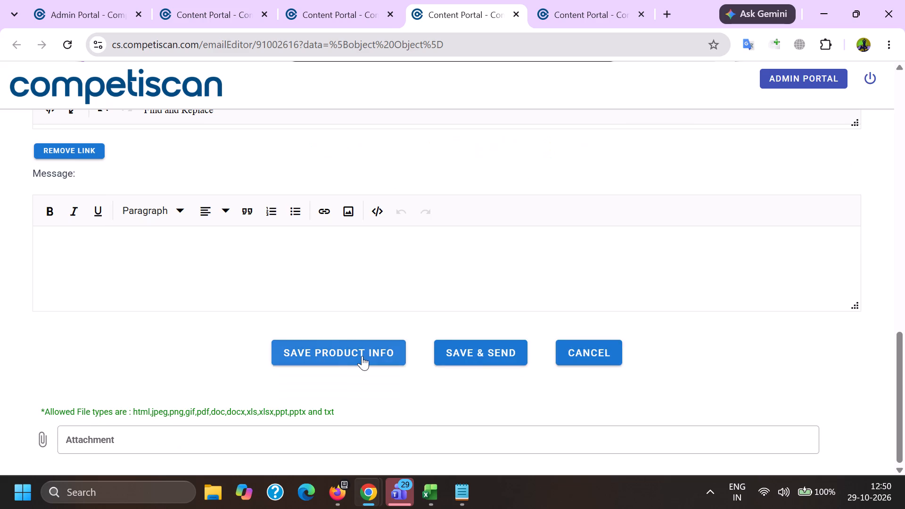
click(470, 287)
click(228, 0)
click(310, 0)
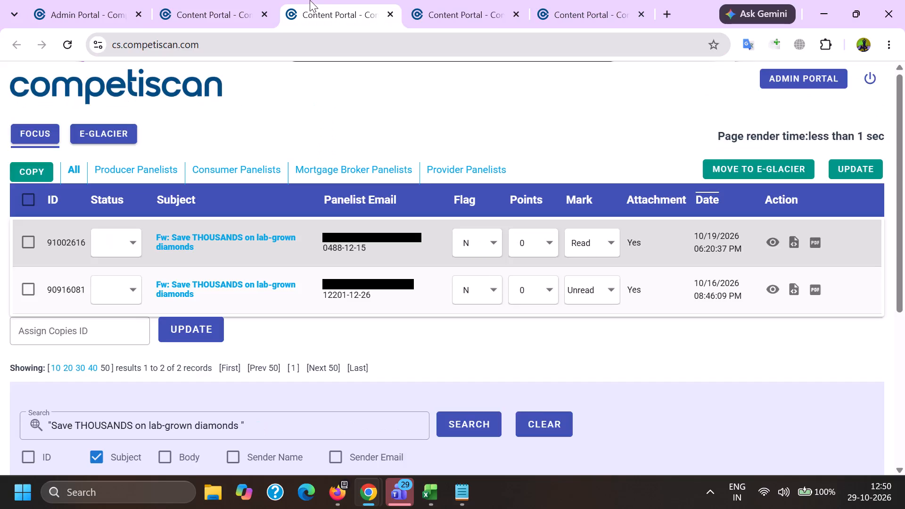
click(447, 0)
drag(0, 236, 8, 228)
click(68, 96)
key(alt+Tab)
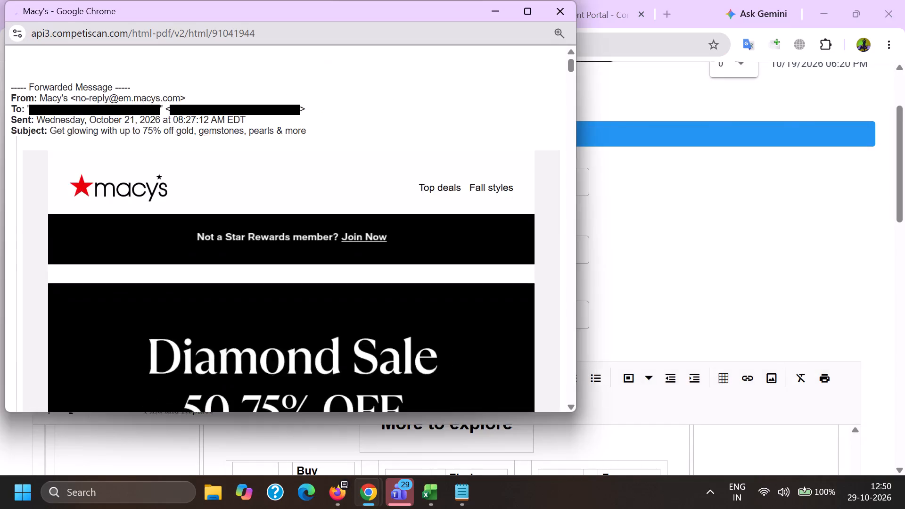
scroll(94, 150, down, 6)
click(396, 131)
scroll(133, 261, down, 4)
Open the processed PDF of email 91002616 from the links above its editor.
scroll(128, 312, up, 4)
click(126, 316)
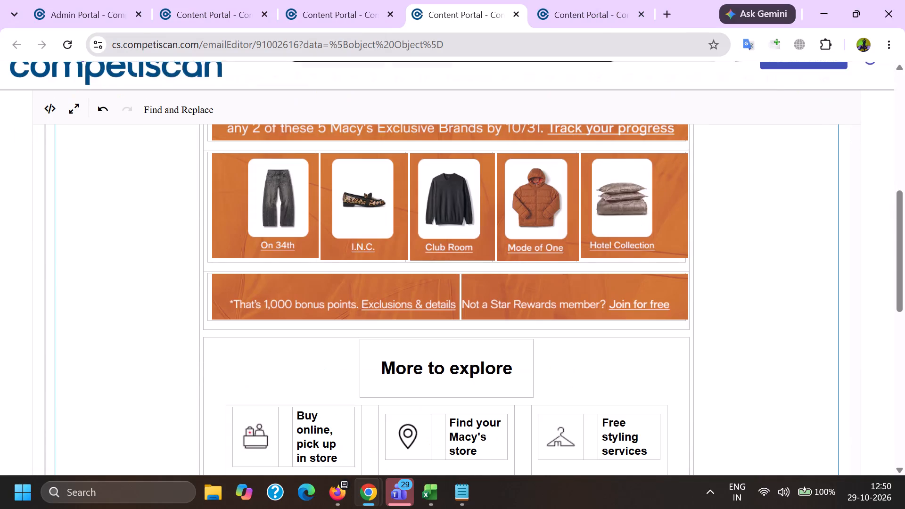
key(Page_Up)
key(Page_Up)
key(Page_Up)
key(Page_Up)
key(Page_Up)
key(Page_Up)
key(Page_Up)
key(Page_Up)
key(Page_Up)
key(Page_Up)
key(Page_Up)
key(Page_Up)
key(Page_Up)
key(Page_Up)
key(Page_Up)
key(Page_Up)
key(Page_Up)
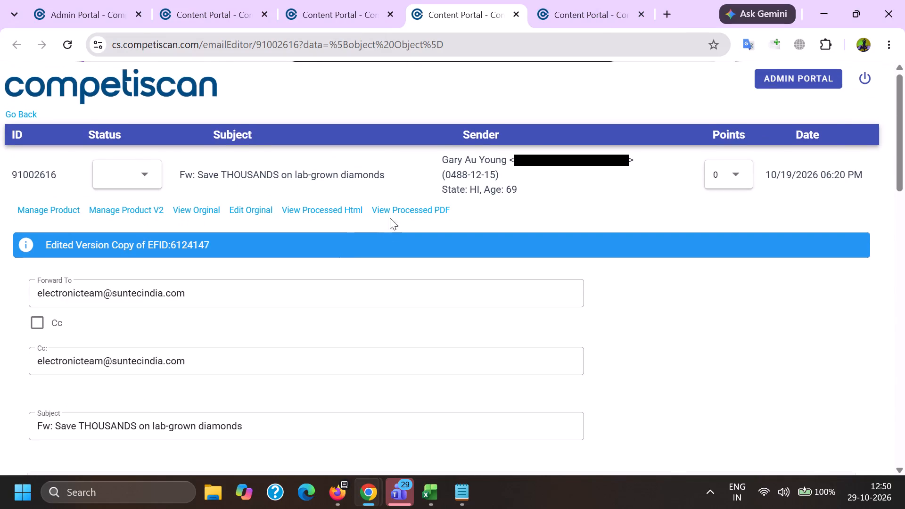
ctrl+click(387, 213)
Add Macy's as company in the product form of email 91002616, reusing the sender name, and search it under Affinity/Association.
scroll(255, 205, down, 5)
click(173, 302)
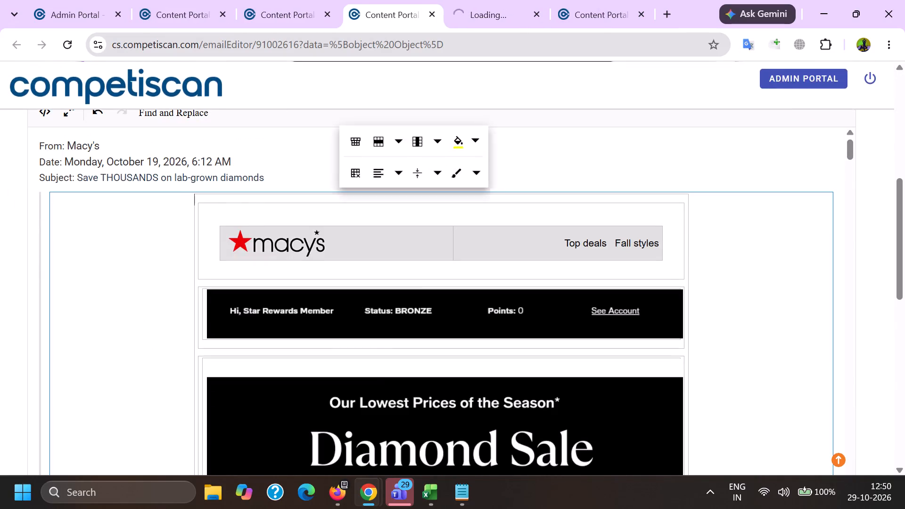
double_click(77, 144)
key(shift+Left)
key(ctrl+c)
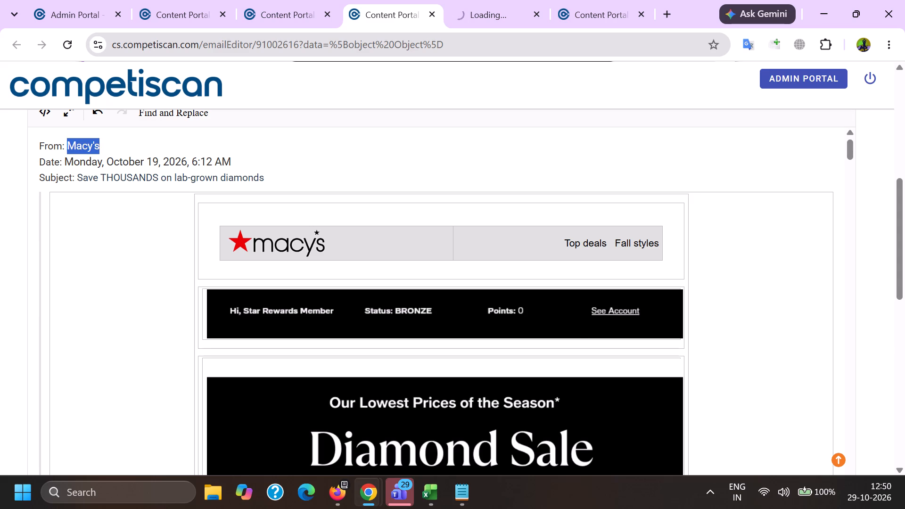
key(alt+Tab)
scroll(310, 189, down, 6)
click(285, 187)
click(264, 159)
key(ctrl+v)
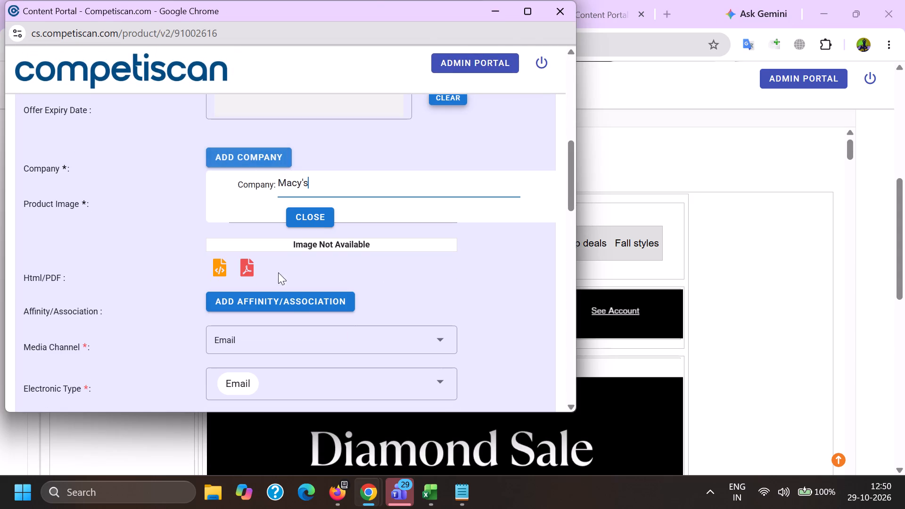
click(287, 303)
click(337, 335)
key(ctrl+v)
click(311, 213)
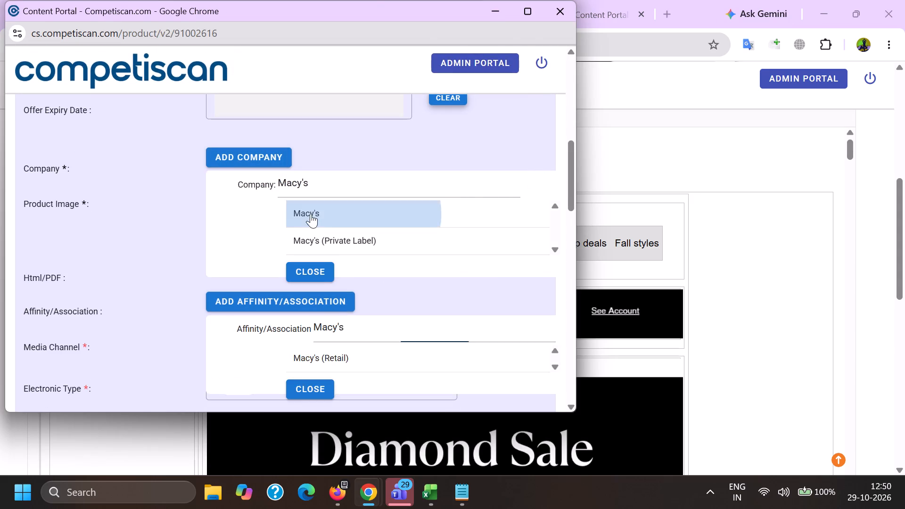
Add Citibank as a second company in the product form.
click(247, 183)
click(250, 151)
key(c)
key(a)
key(BackSpace)
key(BackSpace)
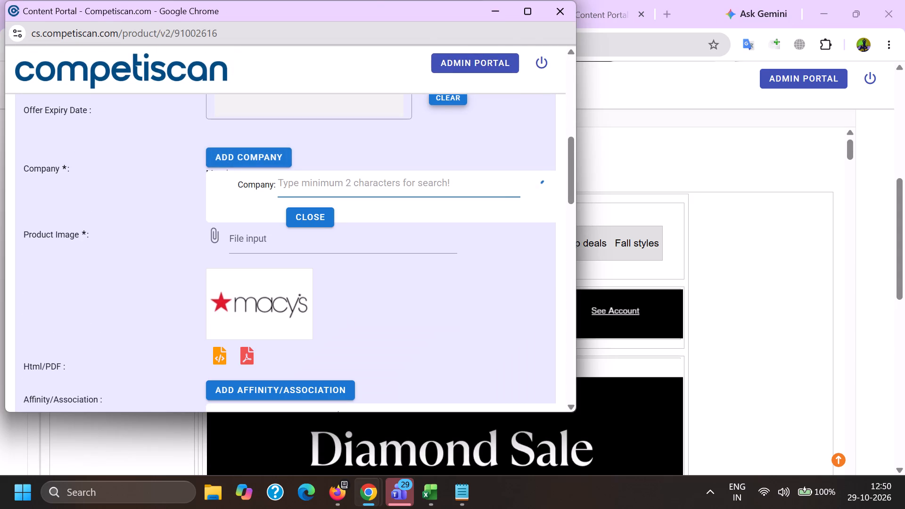
text(citibank)
click(305, 216)
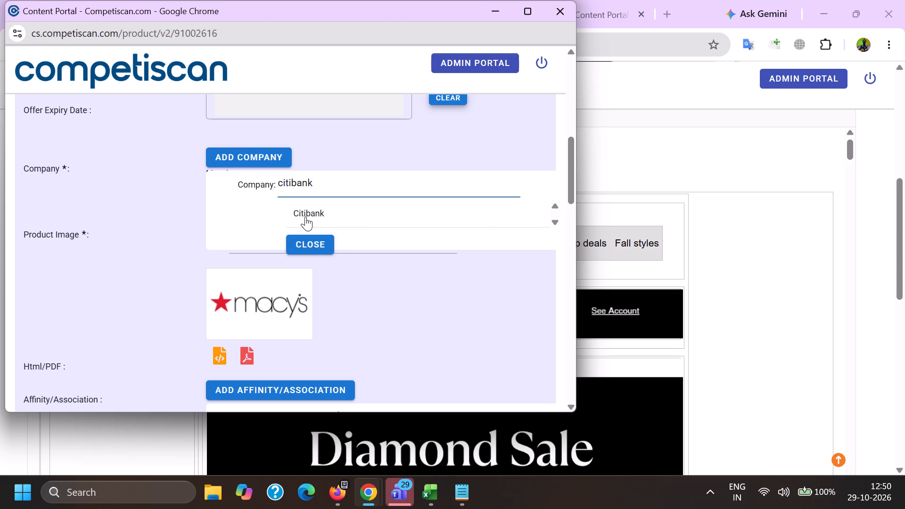
Add Macy's (Retail) as the affinity/association.
scroll(278, 134, down, 3)
click(319, 282)
Set the sector to Retail and the category to Clothing & Accessories.
scroll(296, 218, down, 3)
click(269, 212)
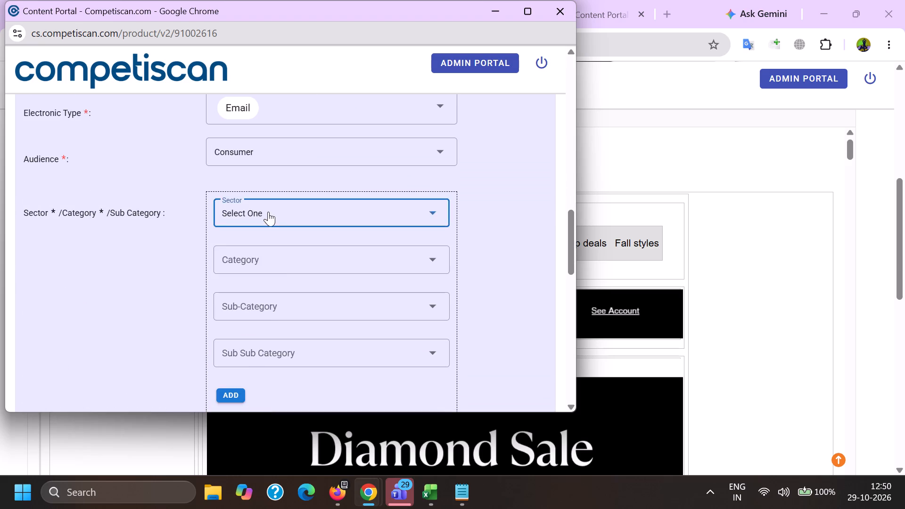
scroll(268, 210, down, 7)
click(260, 260)
drag(175, 262, 184, 263)
click(242, 255)
scroll(250, 262, down, 7)
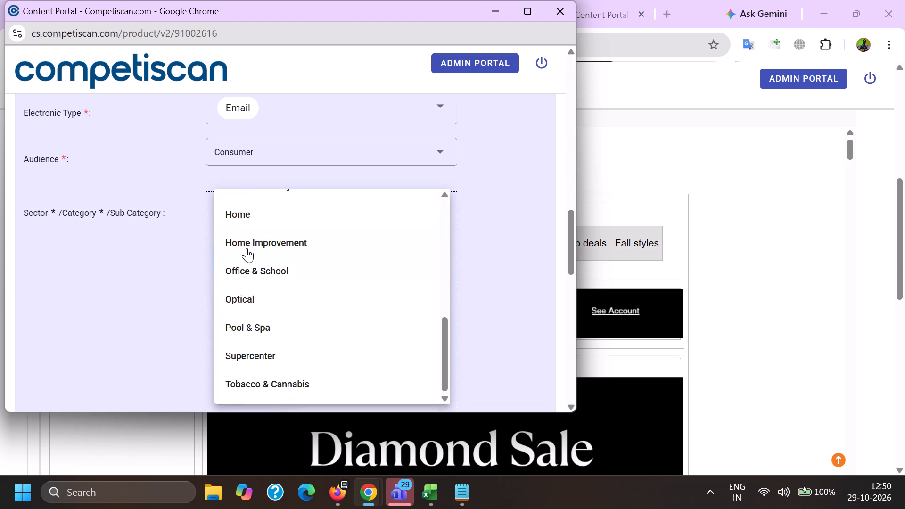
scroll(251, 279, up, 6)
click(277, 330)
drag(164, 313, 170, 313)
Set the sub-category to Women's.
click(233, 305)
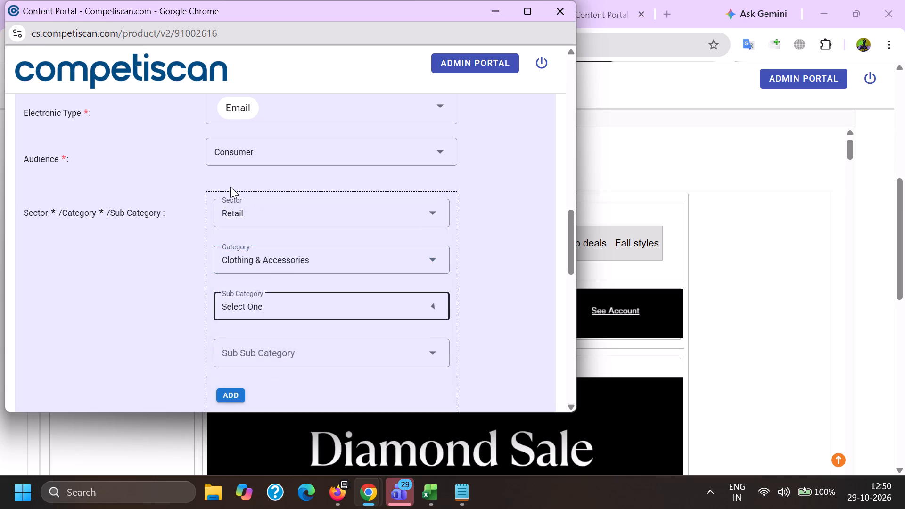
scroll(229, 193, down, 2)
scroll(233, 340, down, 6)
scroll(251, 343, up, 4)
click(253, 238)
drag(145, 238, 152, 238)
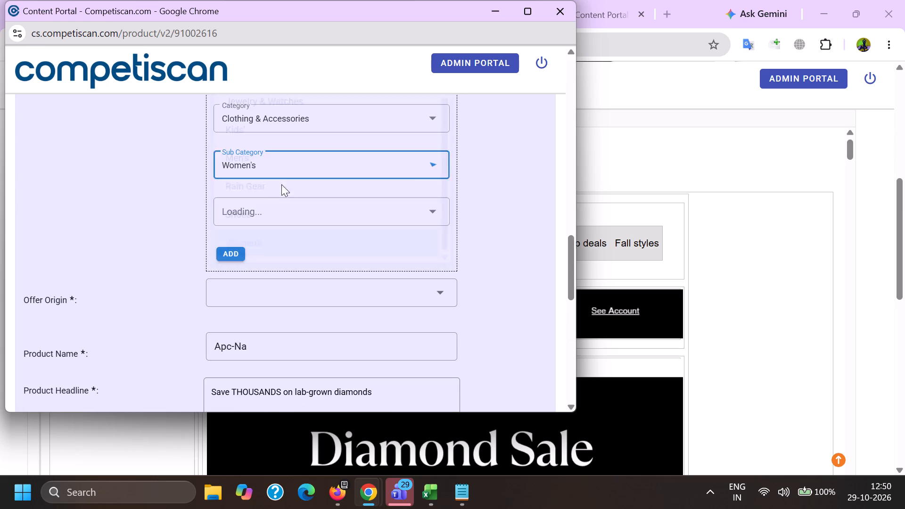
Set the sub-category to Jewelry & Watches and the sub-sub-category to Bracelets, and add this Retail classification.
click(249, 159)
click(273, 202)
drag(164, 216, 174, 220)
click(244, 232)
click(242, 205)
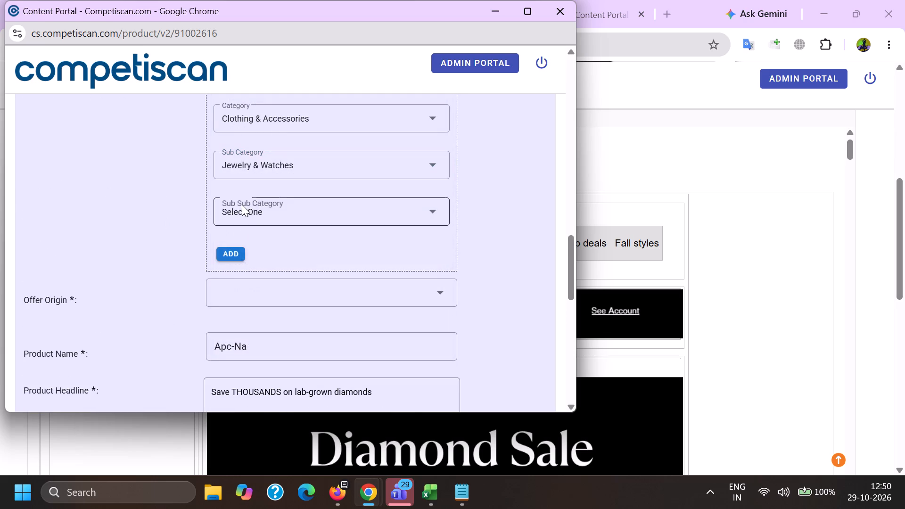
scroll(239, 152, down, 1)
drag(239, 203, 227, 205)
drag(150, 205, 165, 210)
click(233, 179)
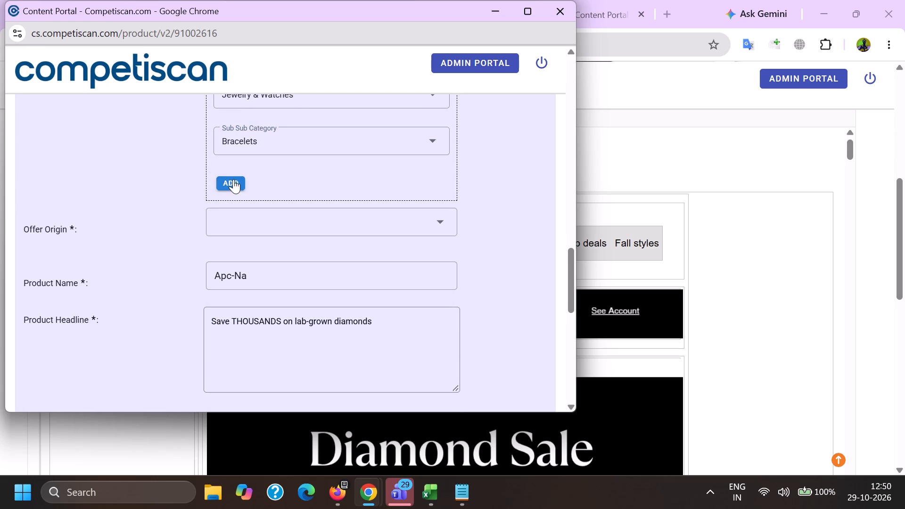
Add a second classification of Credit Cards / Payment Cards / Credit Cards.
scroll(250, 258, up, 2)
click(254, 164)
scroll(263, 315, up, 6)
click(271, 283)
drag(140, 280, 169, 275)
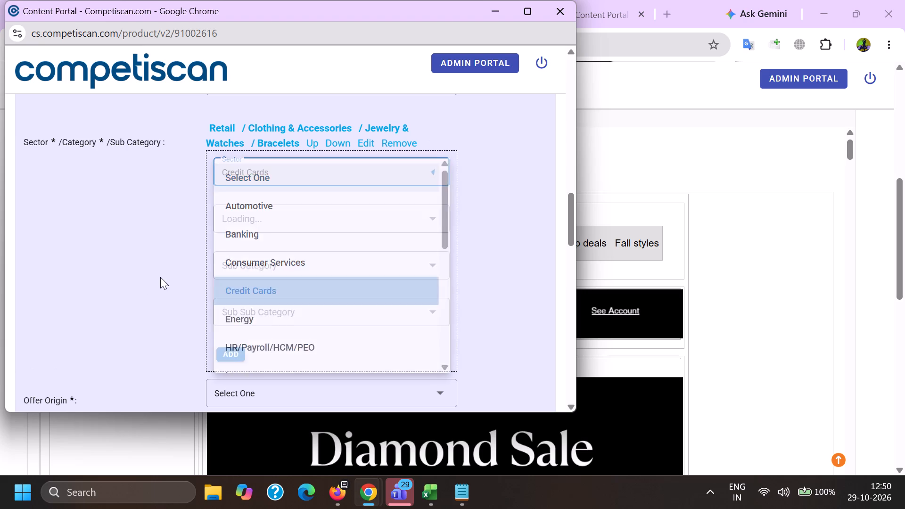
click(236, 219)
click(253, 279)
click(243, 266)
scroll(244, 156, up, 1)
scroll(243, 156, down, 2)
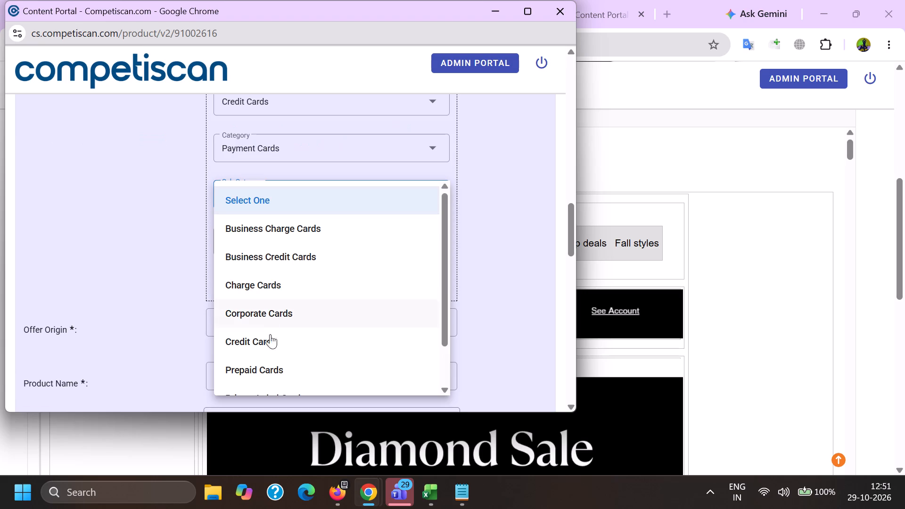
click(270, 337)
click(225, 330)
click(241, 276)
click(241, 283)
scroll(248, 313, up, 2)
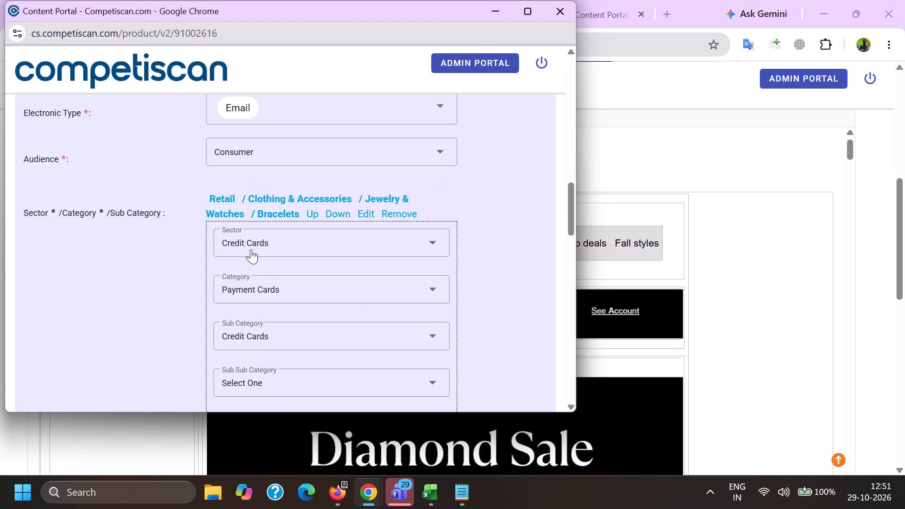
Add a third classification of Credit Cards / Payment Cards / Private Label Cards.
click(249, 250)
click(247, 260)
click(258, 321)
drag(159, 335, 186, 344)
click(252, 316)
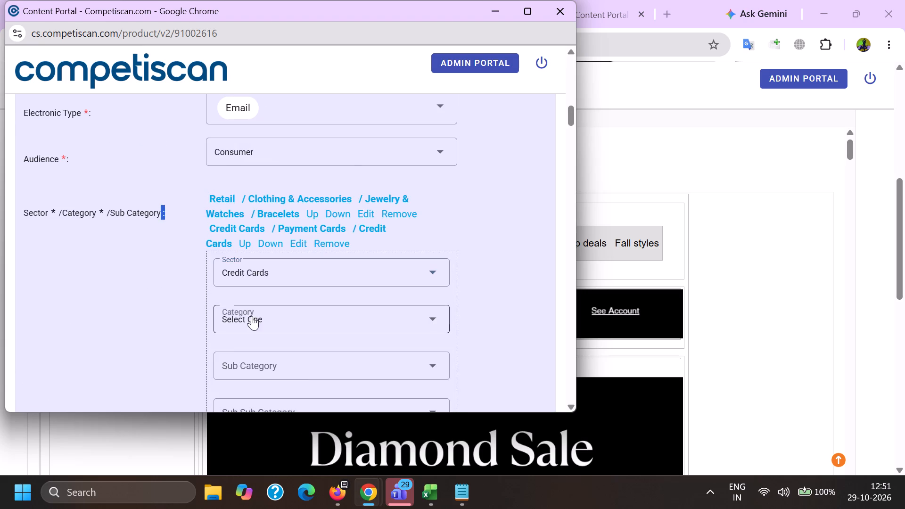
scroll(270, 215, down, 2)
click(272, 248)
click(237, 227)
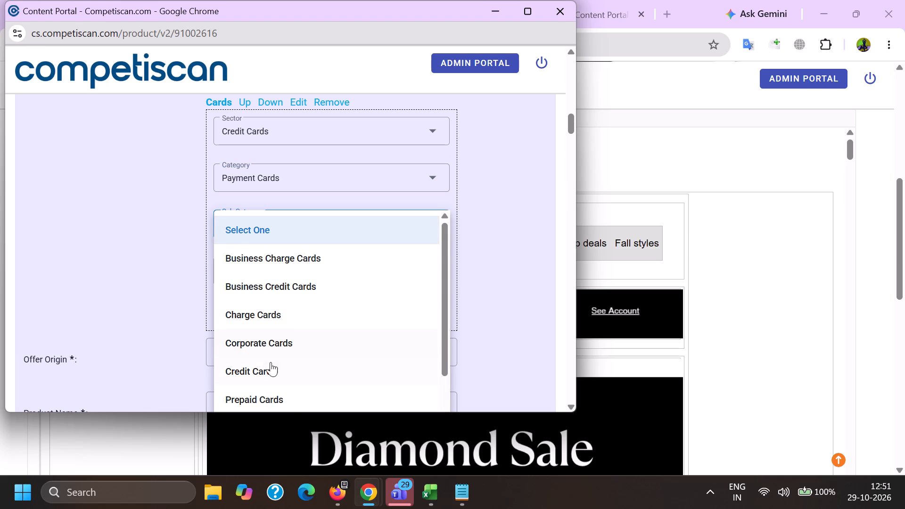
scroll(259, 359, down, 5)
click(283, 370)
drag(131, 330, 164, 331)
click(228, 310)
Move the Credit Cards / Payment Cards / Credit Cards entry and the Retail entry each one place down.
scroll(261, 333, up, 3)
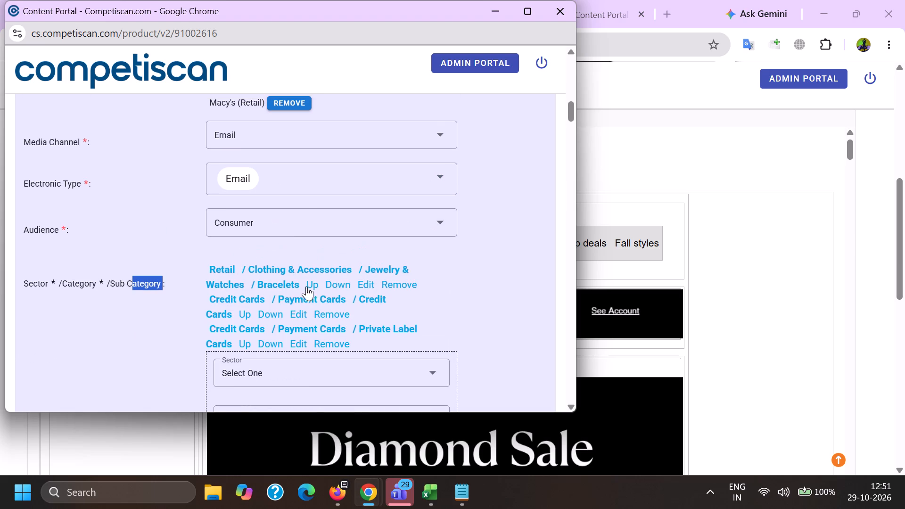
click(277, 313)
click(333, 283)
Set the offer origin to Provider/Bank and the product name to Macy's Card.
scroll(261, 274, down, 5)
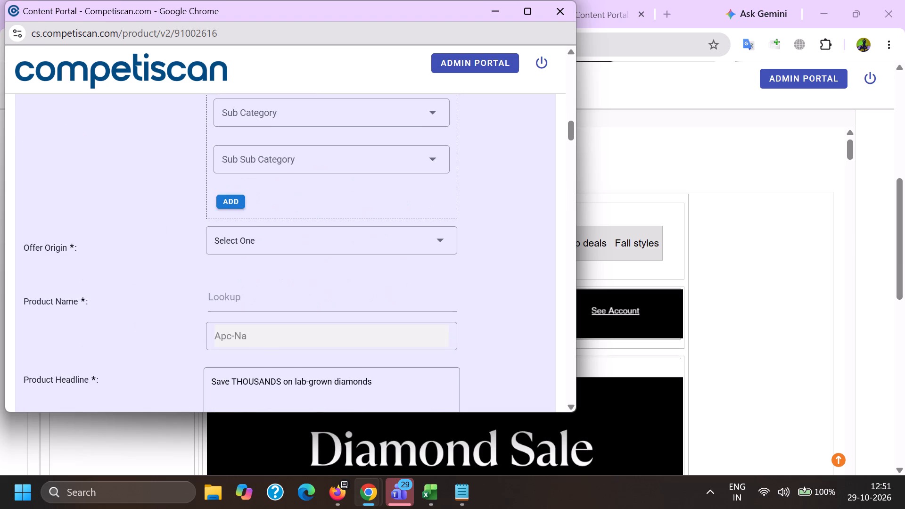
click(261, 234)
double_click(258, 303)
key(ctrl+v)
click(247, 353)
scroll(248, 349, up, 4)
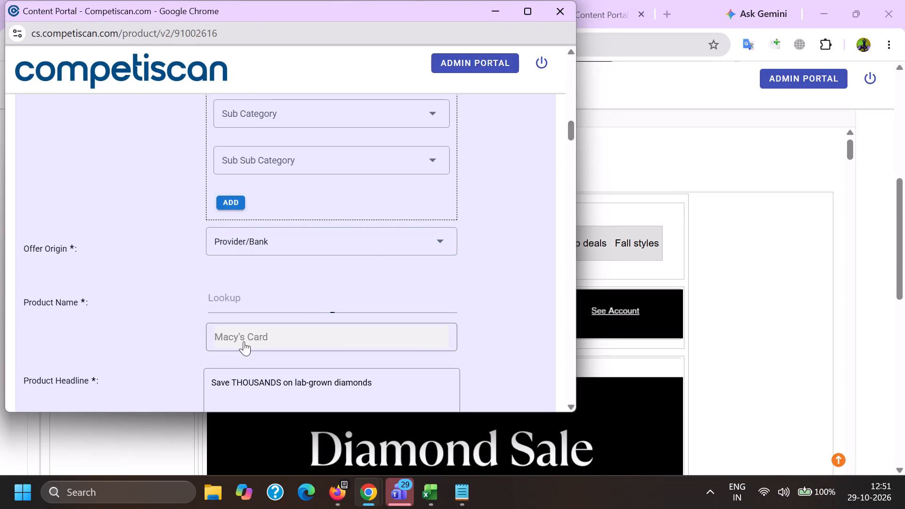
click(268, 214)
Replace the product headline with the email's subject line, "Save THOUSANDS on lab-grown diamonds", followed by a period and a space.
scroll(267, 215, down, 5)
drag(388, 285, 0, 310)
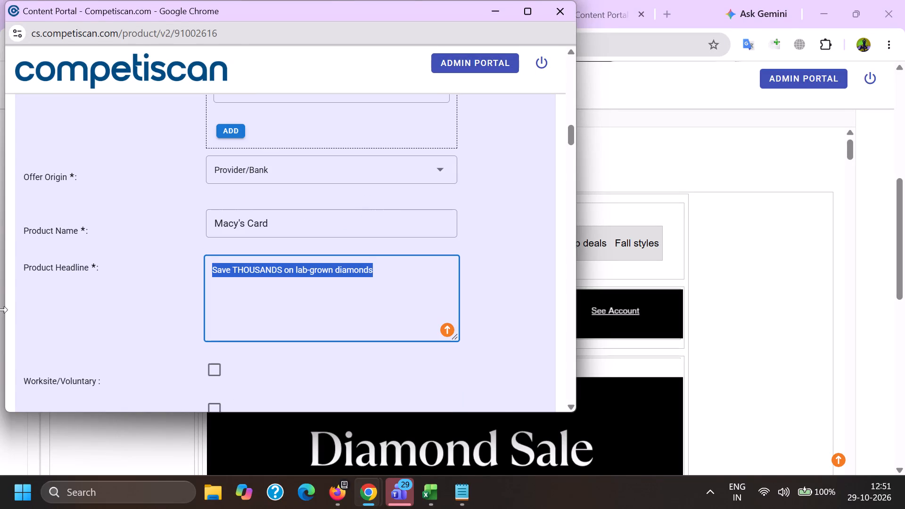
key(BackSpace)
key(alt+Tab)
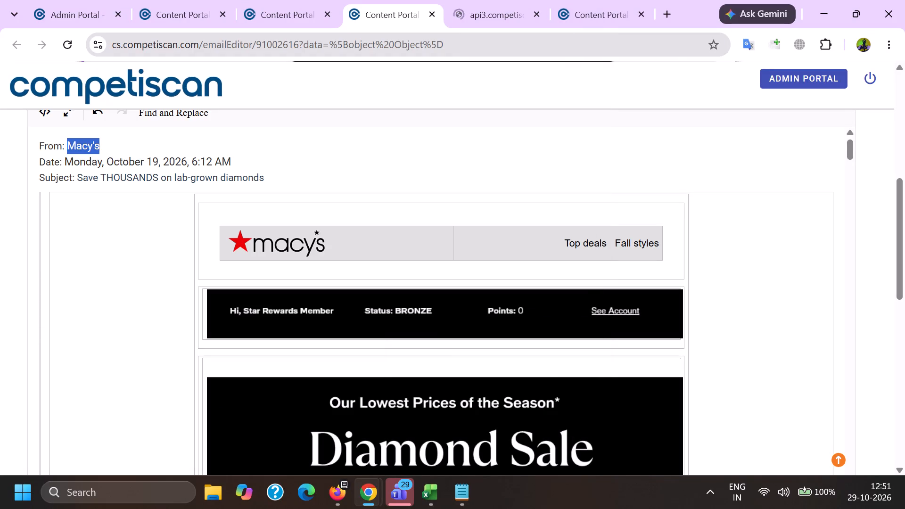
double_click(91, 176)
shift+click(289, 178)
key(ctrl+c)
key(alt+Tab)
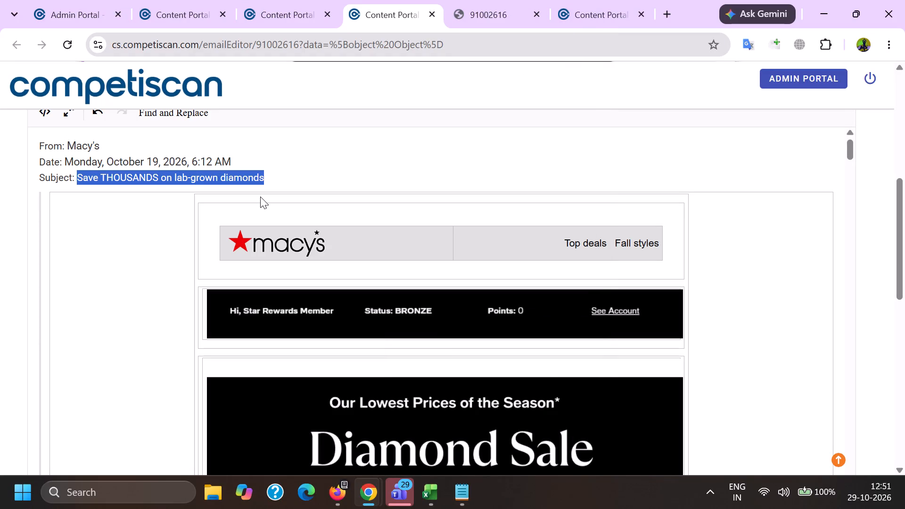
key(ctrl+v)
key(BackSpace)
key(BackSpace)
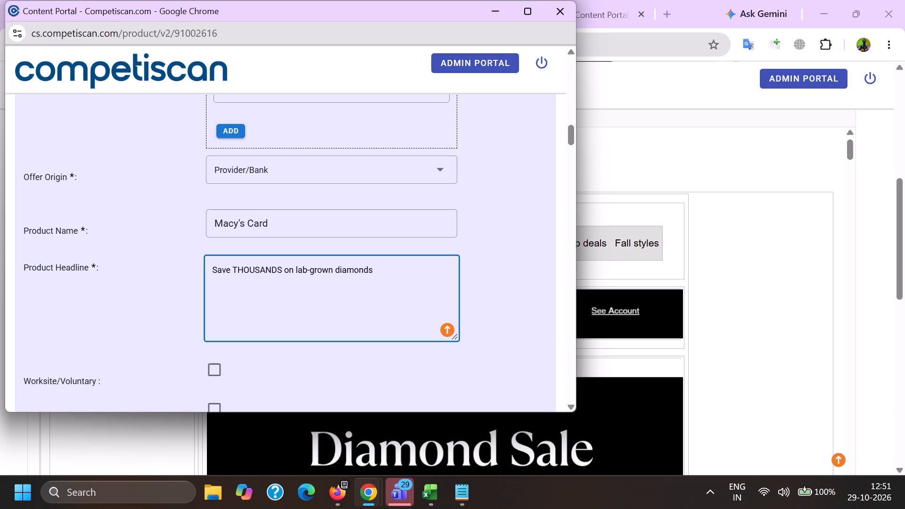
text(.)
key(space)
Append the text copied from the open product record 20954864 to the product headline.
key(alt+Tab)
click(614, 0)
scroll(532, 291, up, 6)
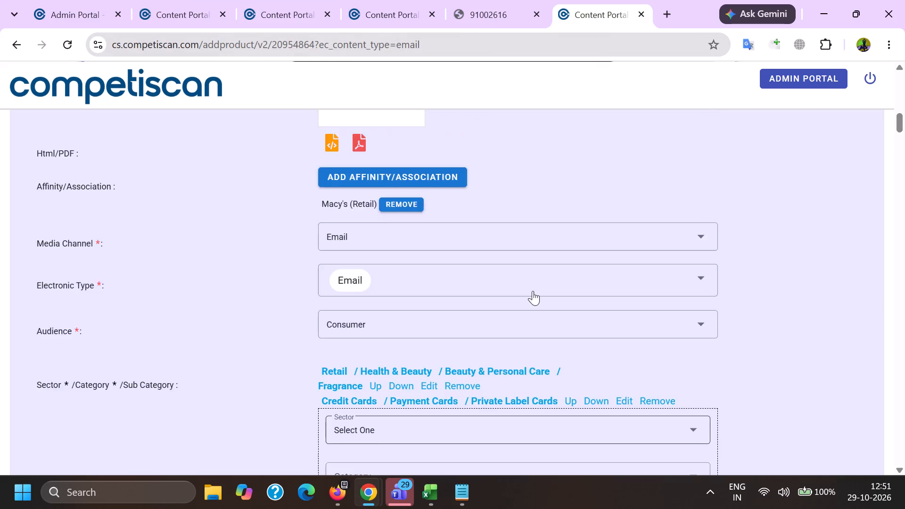
scroll(533, 291, up, 2)
scroll(531, 291, down, 6)
key(ctrl+c)
key(alt+Tab)
key(ctrl+v)
Set the response mechanism to URL/Website and the mailing type to Loyalty/Retention.
scroll(404, 264, down, 4)
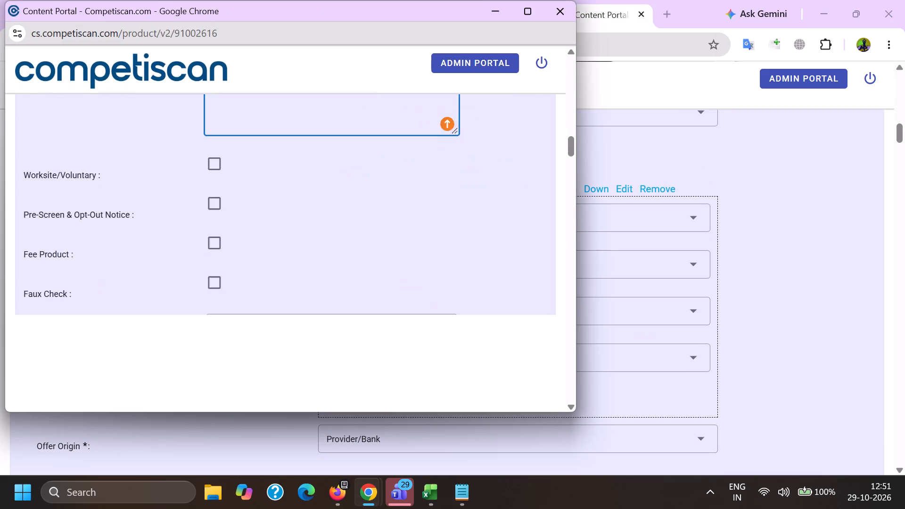
click(235, 301)
scroll(261, 157, down, 9)
click(266, 333)
drag(170, 312, 180, 315)
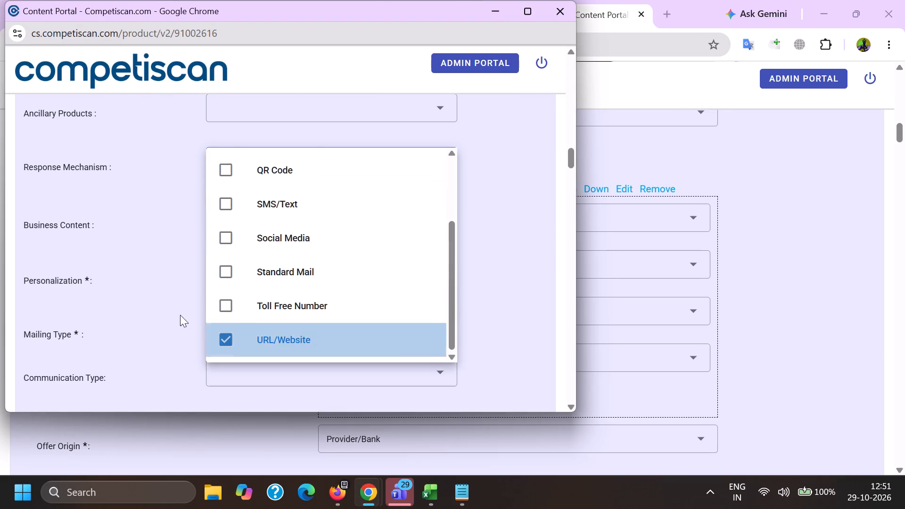
drag(180, 315, 186, 316)
click(247, 320)
click(255, 296)
drag(164, 318, 178, 329)
Set the communication type to Co-Brand.
click(258, 370)
scroll(294, 170, down, 3)
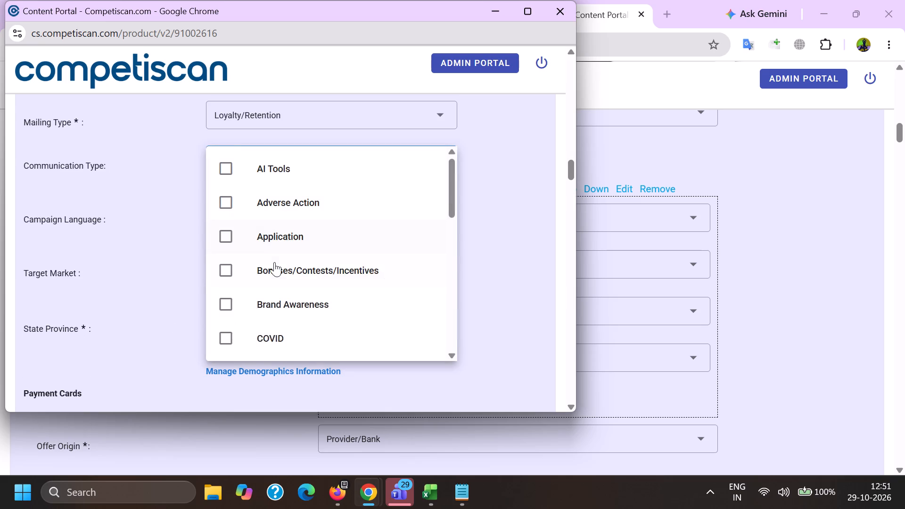
scroll(273, 267, down, 3)
click(284, 325)
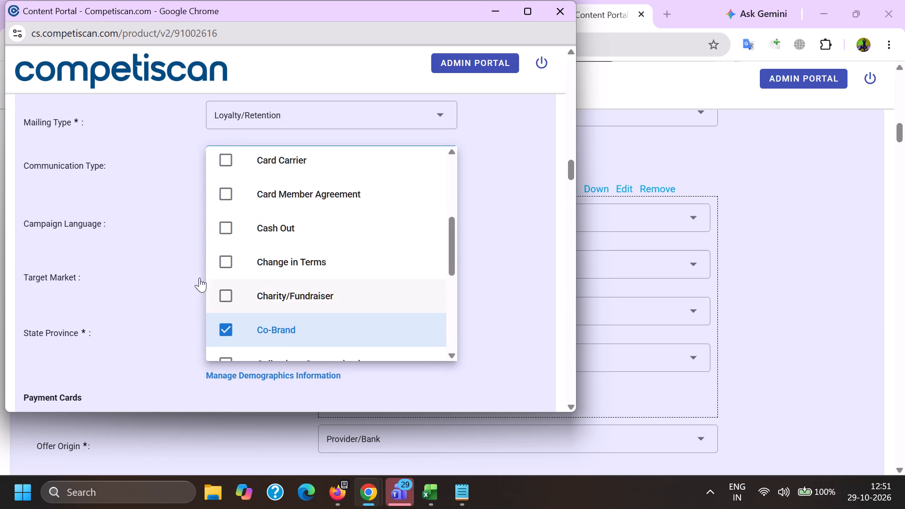
click(160, 274)
Set the primary card level to Not Mentioned and mark the reward program as Yes with Points emphasis.
scroll(195, 189, down, 3)
click(232, 328)
scroll(242, 197, down, 2)
click(269, 355)
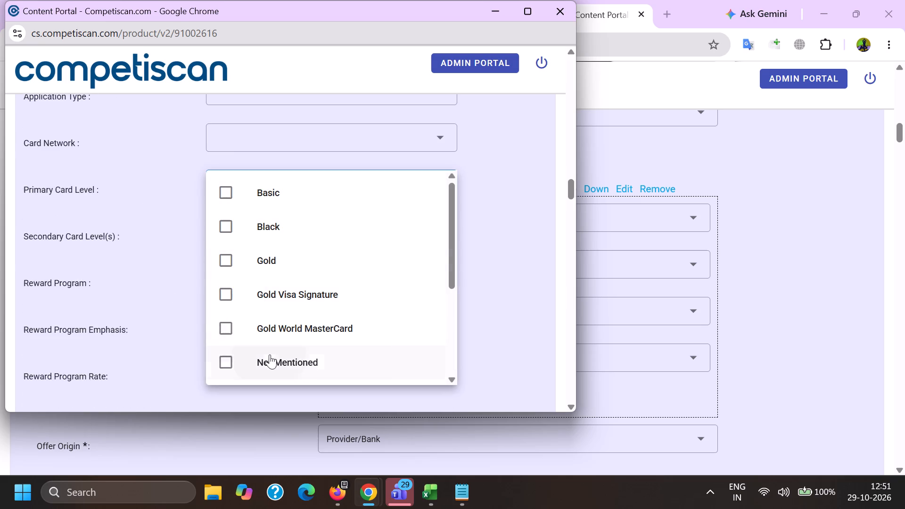
drag(154, 329, 158, 329)
click(222, 285)
click(244, 329)
drag(268, 398, 260, 397)
double_click(186, 378)
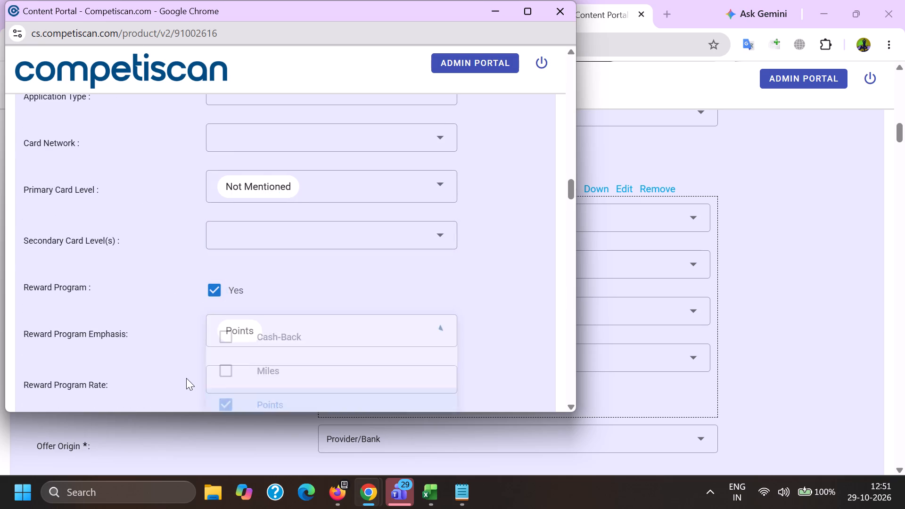
Mark Credit Card Mentioned in the retail credit section and submit the product form.
key(End)
click(215, 186)
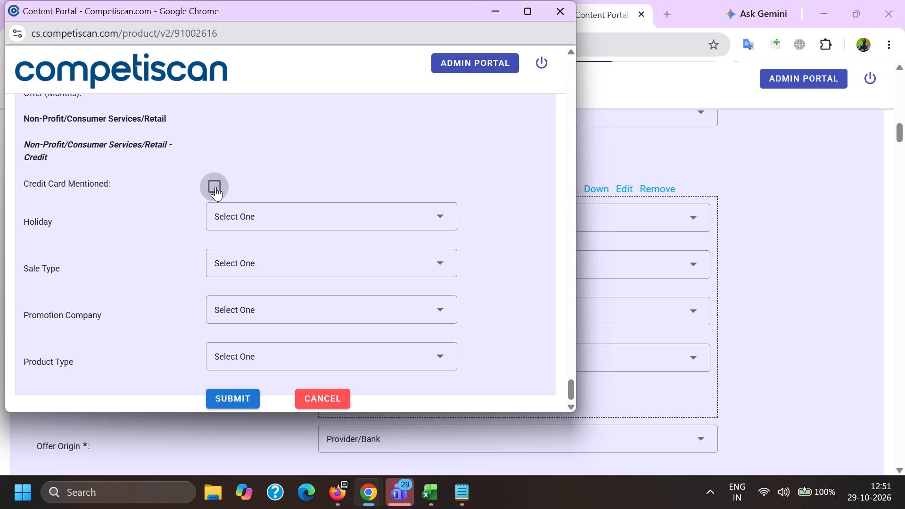
click(232, 393)
Check the latest Macy entry in the Excel log's may 26 sheet and return to the Competiscan product form in Chrome.
click(434, 498)
click(571, 448)
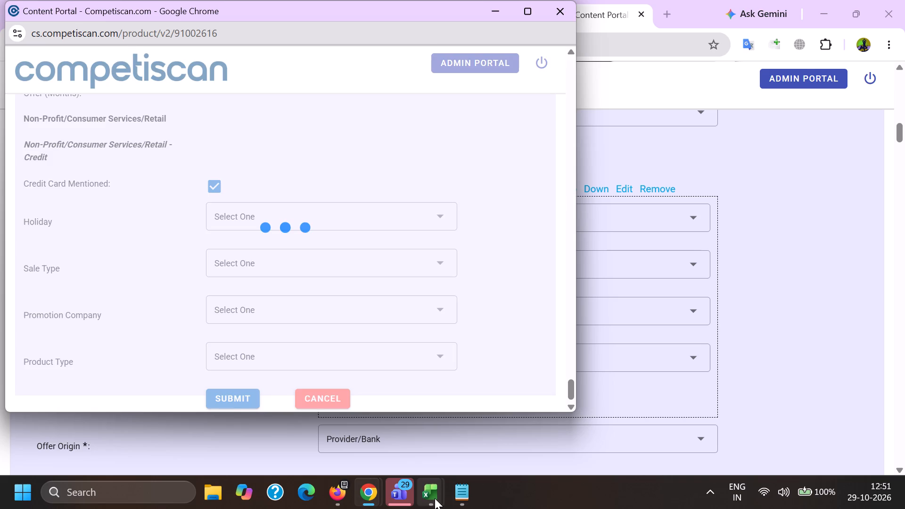
click(494, 305)
key(Left)
key(Left)
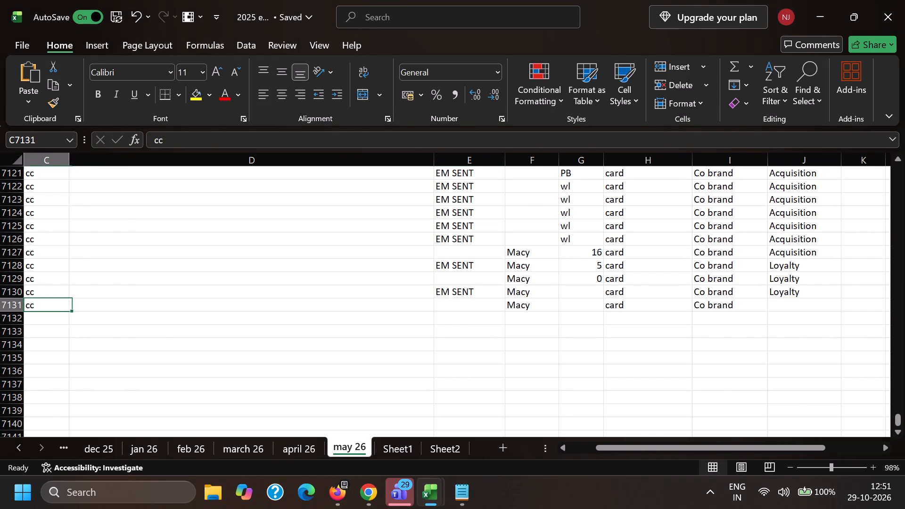
key(Left)
key(Left)
key(alt+Tab)
key(alt+Tab)
key(alt+Tab)
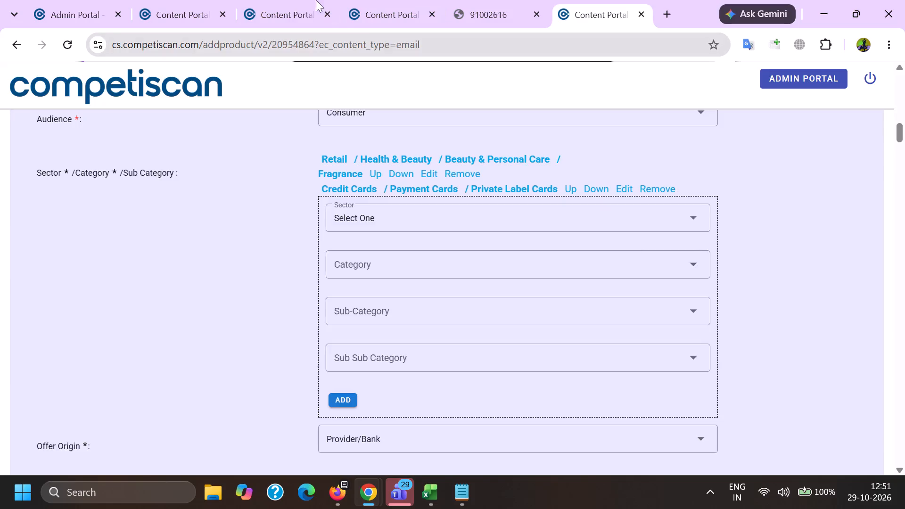
Look over the processed copy of email 91002616 from beginning to end and return to its email editor.
click(301, 0)
click(403, 0)
scroll(311, 273, up, 6)
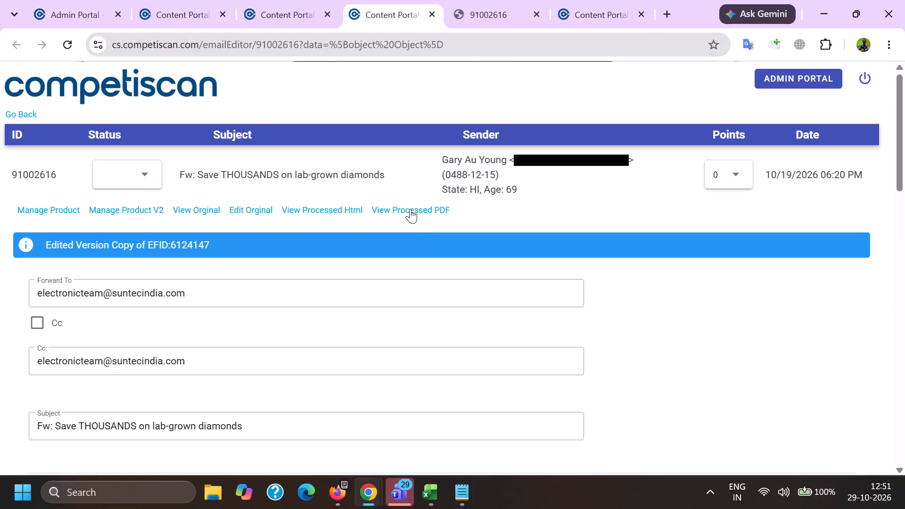
click(478, 10)
drag(904, 127, 904, 508)
click(388, 0)
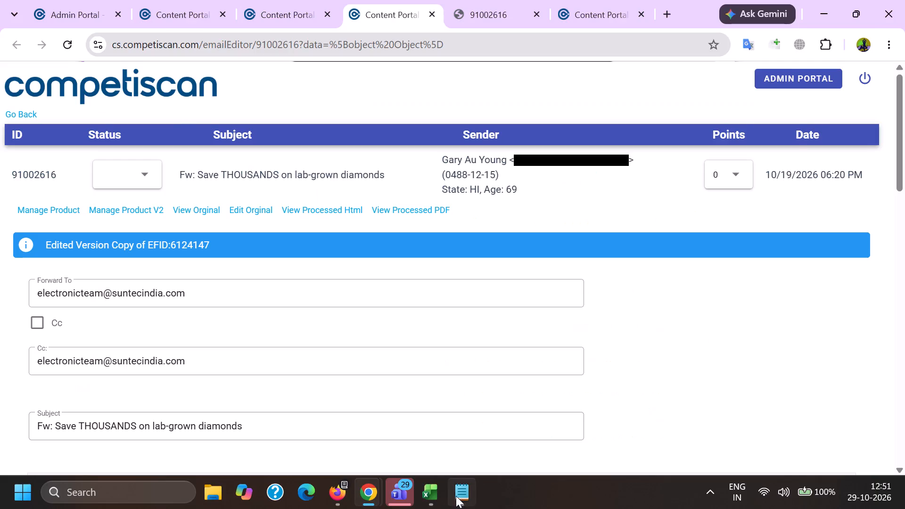
Copy the team address from Notepad, enable Cc, and replace both the Forward To and Cc recipients with it.
click(456, 496)
key(ctrl+c)
key(alt+Tab)
drag(307, 298, 0, 289)
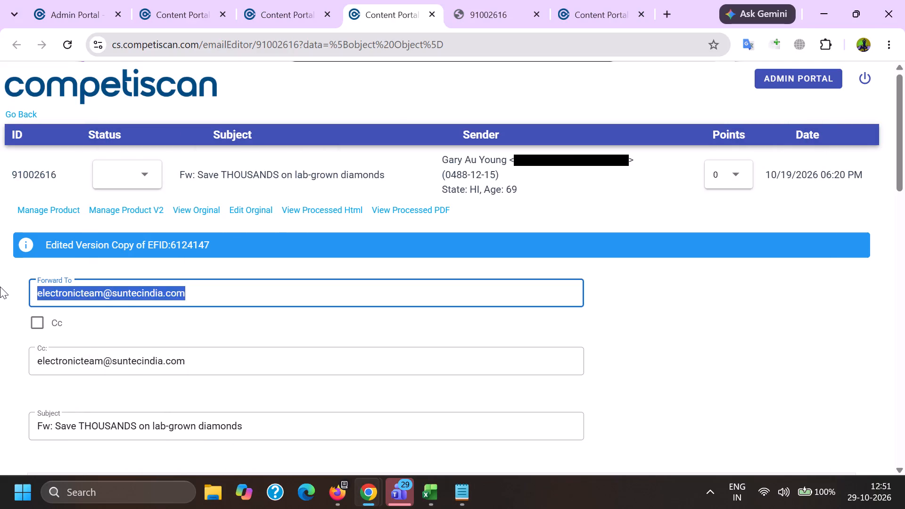
key(ctrl+v)
click(43, 323)
drag(214, 358, 17, 346)
key(ctrl+v)
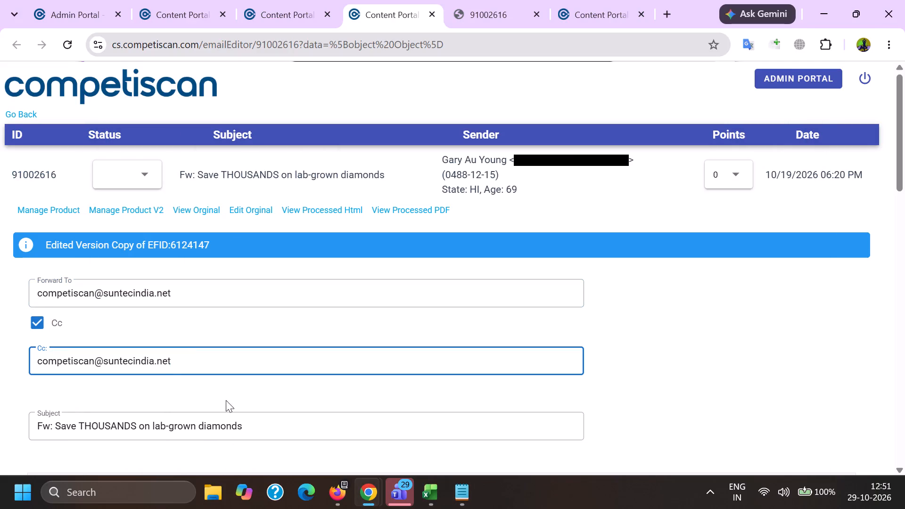
Append "++H" to the subject of the lab-grown diamonds email.
drag(292, 427, 297, 428)
key(space)
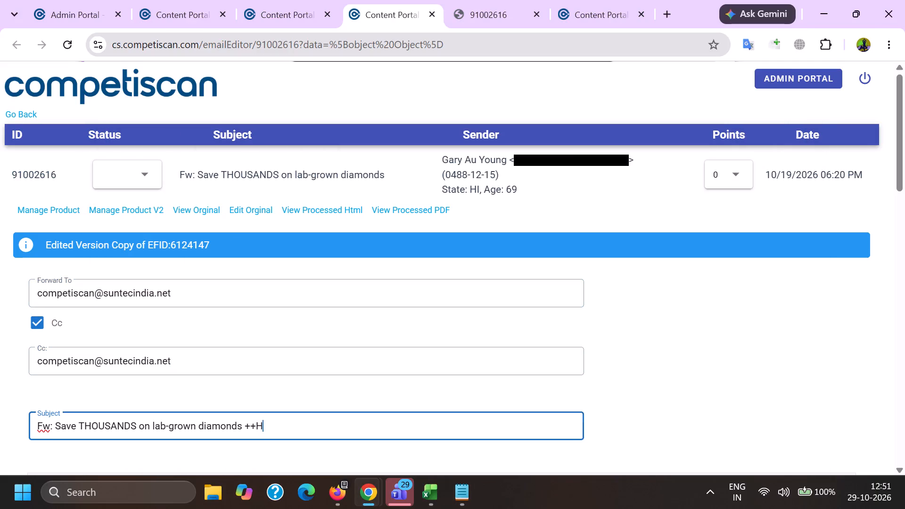
Write "fix the image issue !" as the message body, and save and send the email.
scroll(102, 419, down, 12)
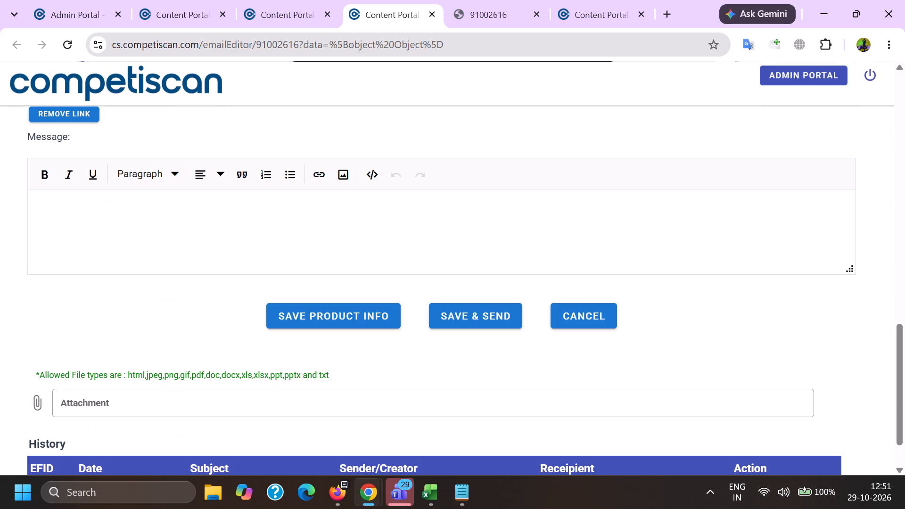
click(85, 231)
text(fi)
text(x)
key(space)
key(t)
text(he image issue !)
scroll(148, 250, down, 2)
click(471, 260)
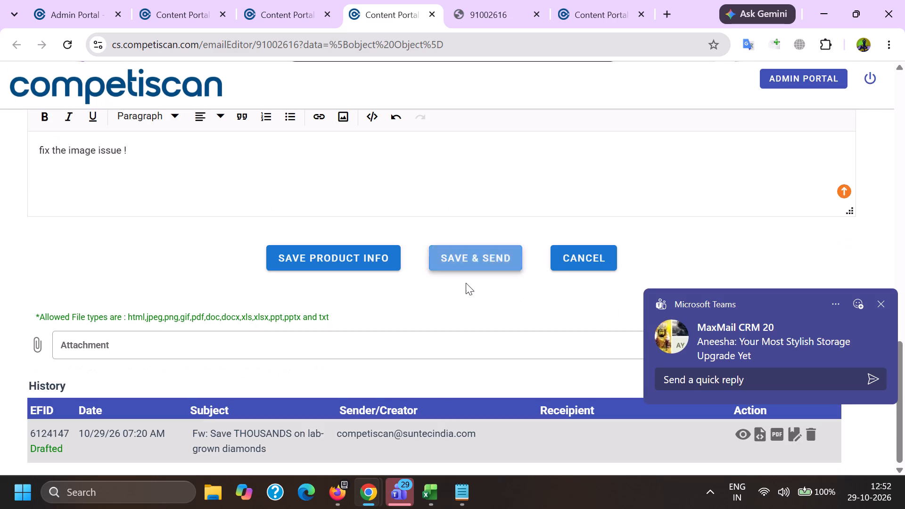
click(466, 287)
Rerun the subject search for "Save THOUSANDS on lab-grown diamonds" in the email list.
click(285, 0)
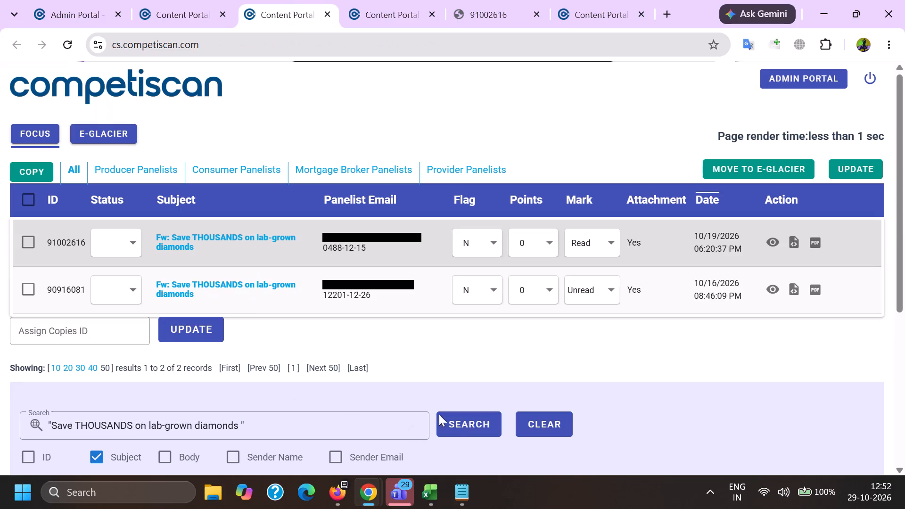
click(457, 415)
Switch to Firefox and rerun the "151 West 34th Street, New York, NY 10001" and "Capital one" email searches.
click(331, 501)
click(227, 441)
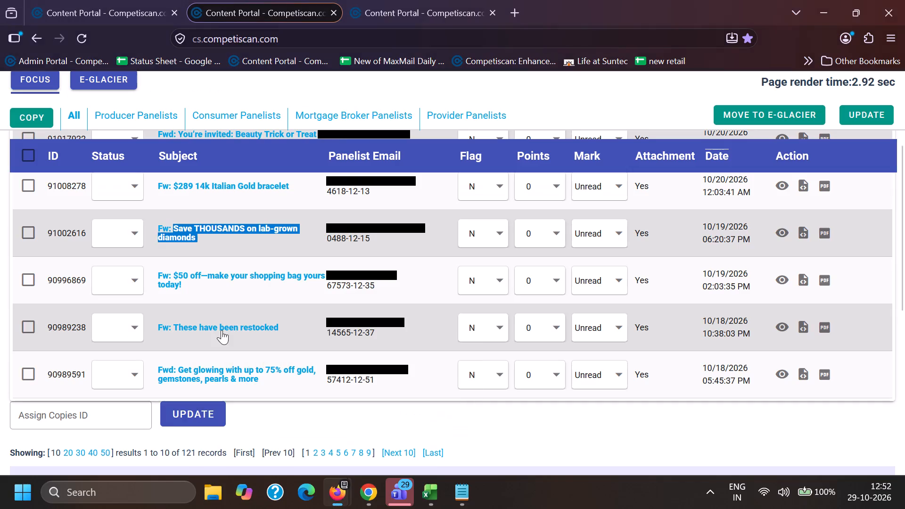
scroll(193, 337, down, 1)
click(462, 439)
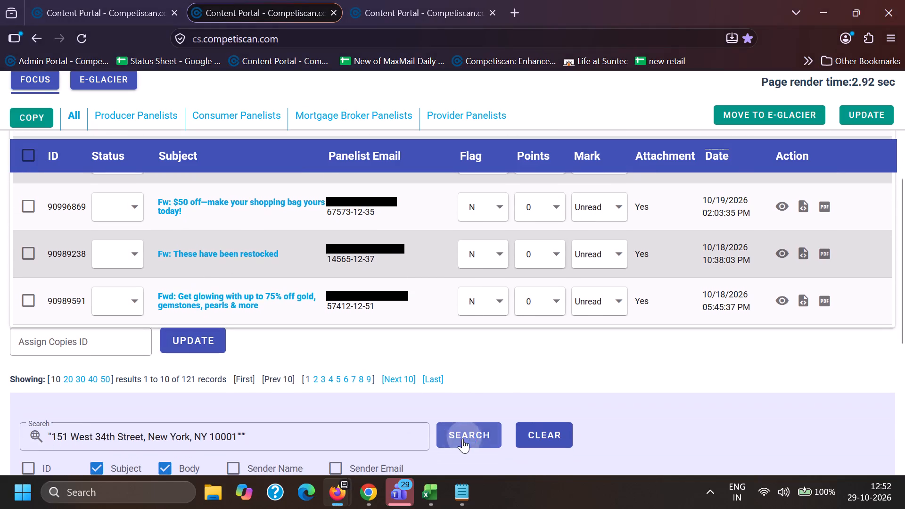
click(145, 0)
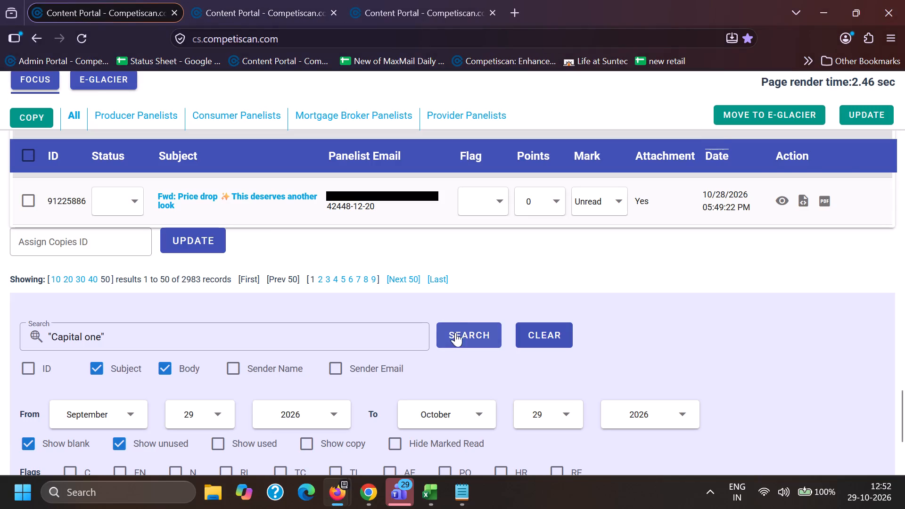
click(455, 332)
click(255, 0)
click(97, 0)
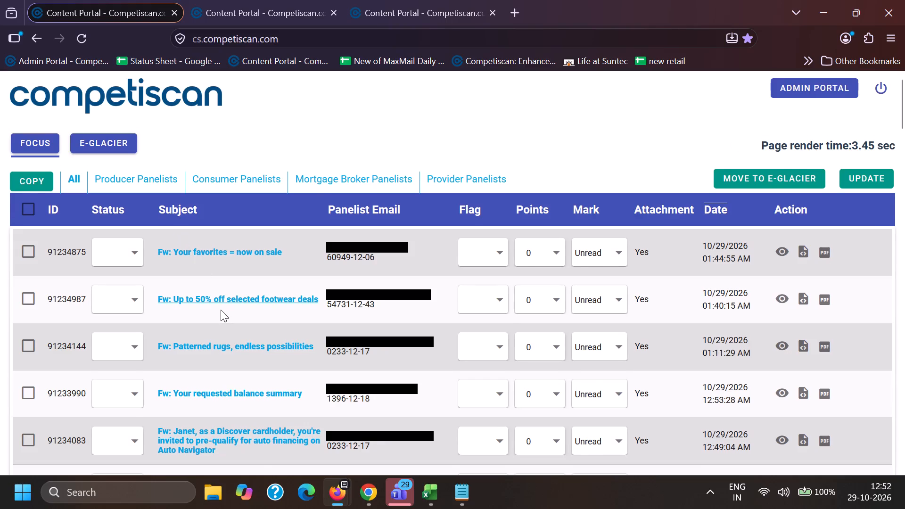
Look through the subjects in the refreshed "Capital one" email results.
scroll(221, 310, down, 3)
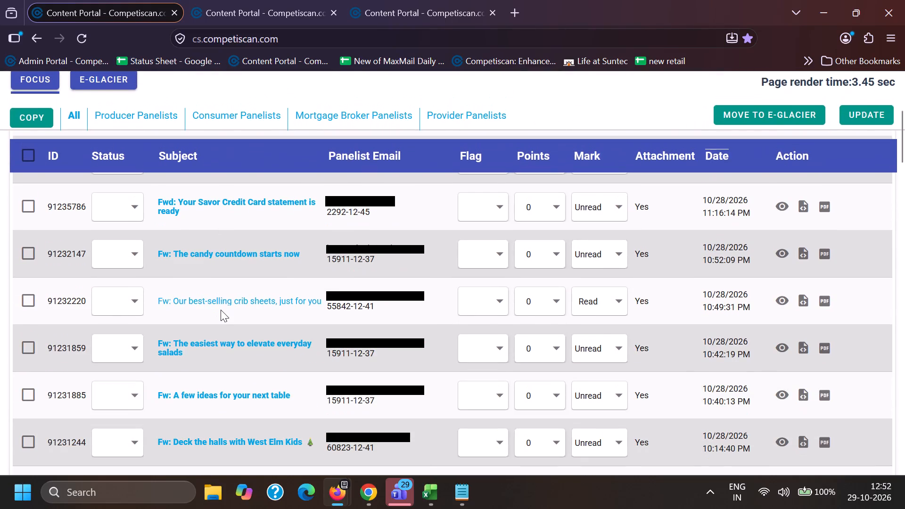
scroll(221, 310, down, 4)
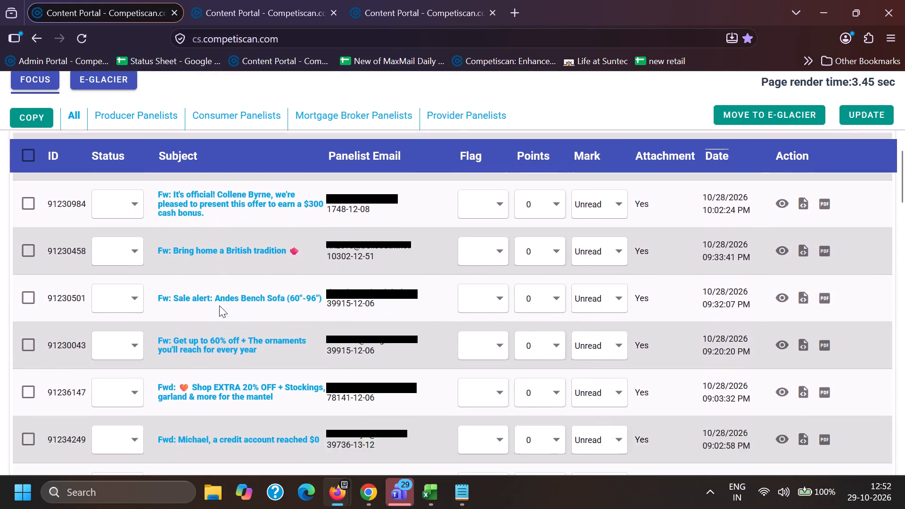
scroll(205, 295, down, 2)
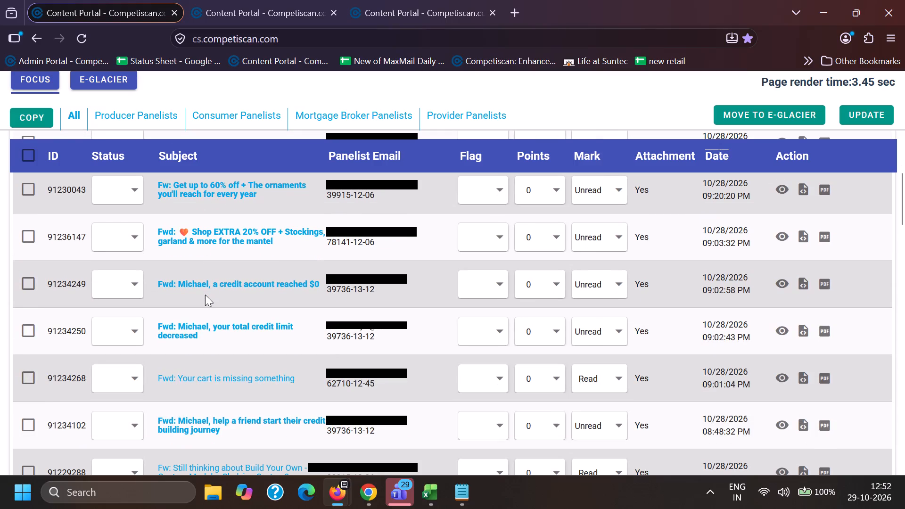
scroll(205, 295, down, 7)
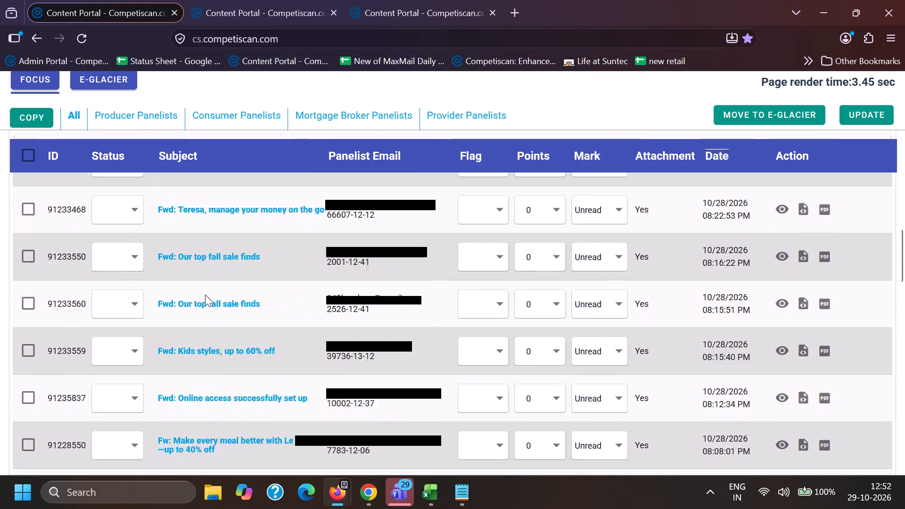
scroll(205, 295, down, 7)
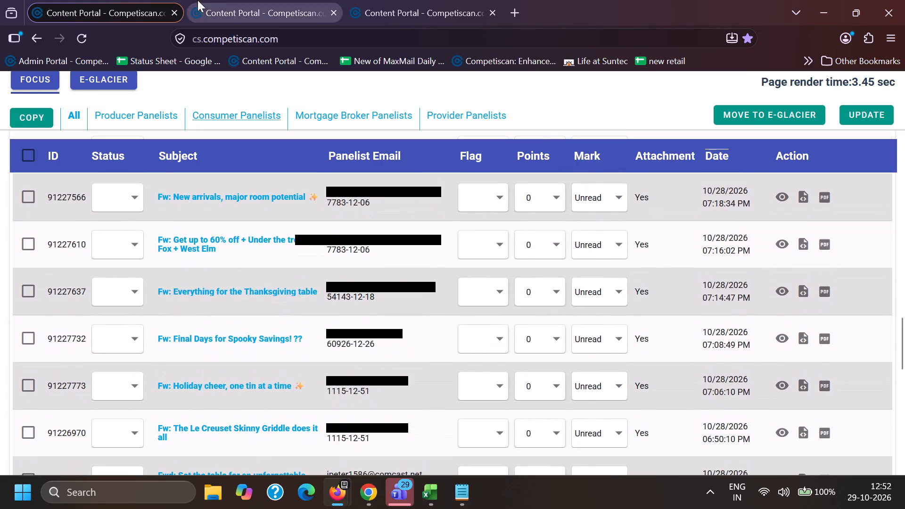
Copy the subject "Need a mattress? Shop our lowest prices now" from the Macy's results and search for it in quotes in Chrome.
click(223, 0)
scroll(219, 340, down, 3)
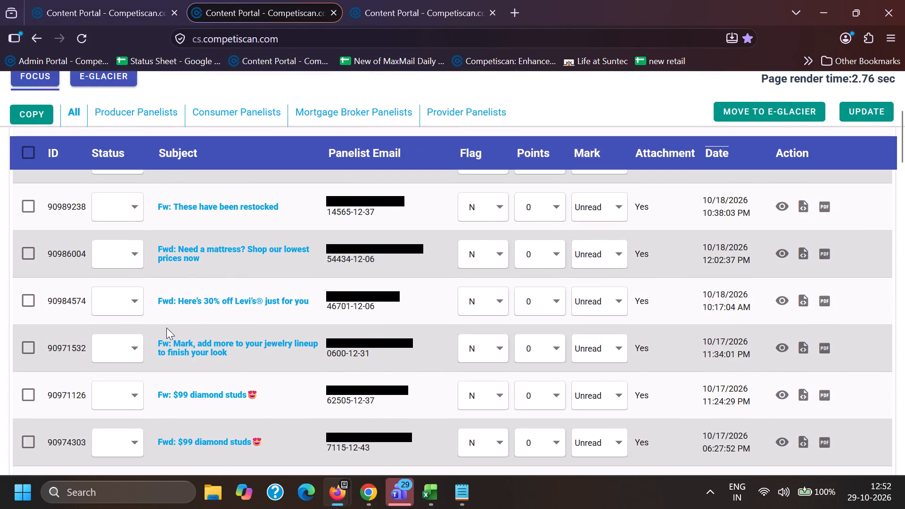
drag(179, 246, 263, 277)
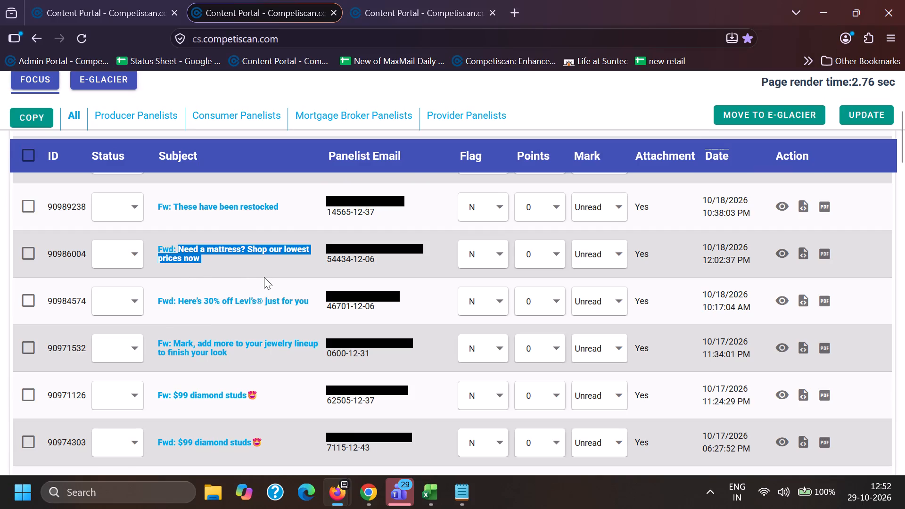
key(ctrl+c)
key(ctrl+c)
click(375, 500)
click(311, 446)
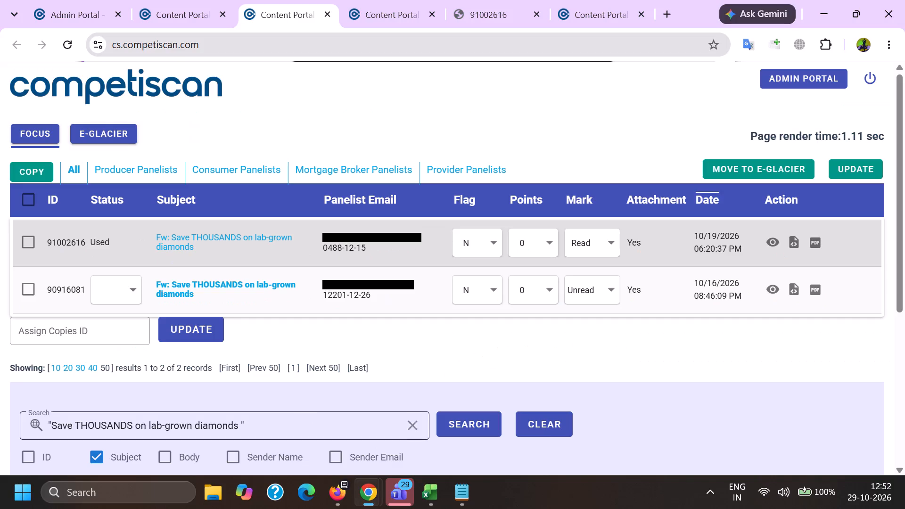
drag(328, 420, 0, 447)
key(BackSpace)
key(shift+quotedbl)
key(ctrl+v)
key(shift+quotedbl)
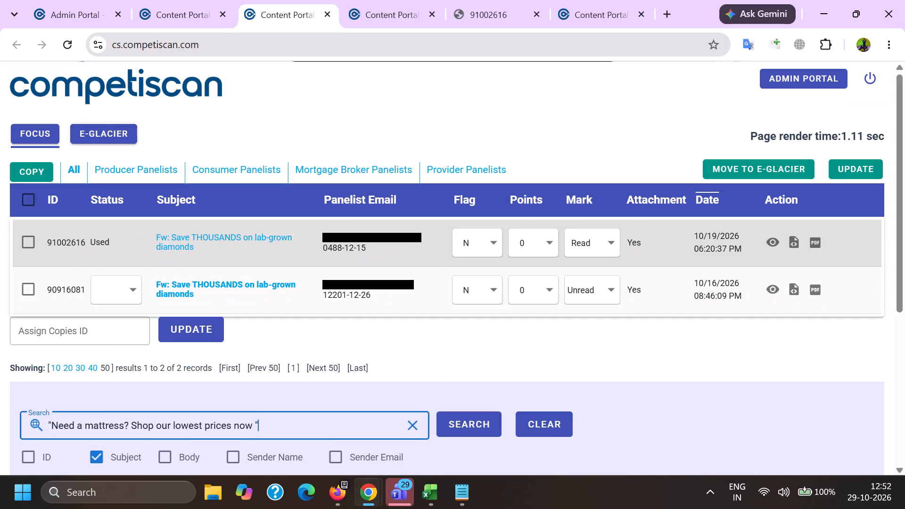
key(Return)
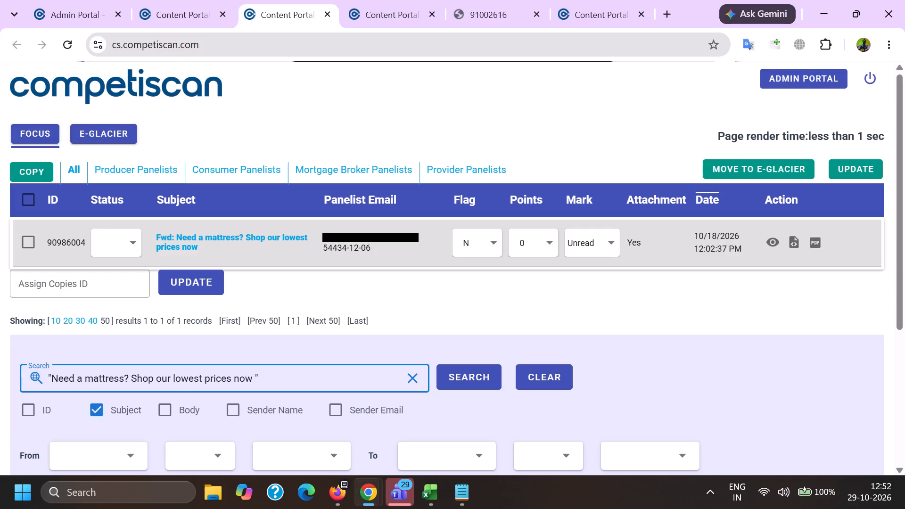
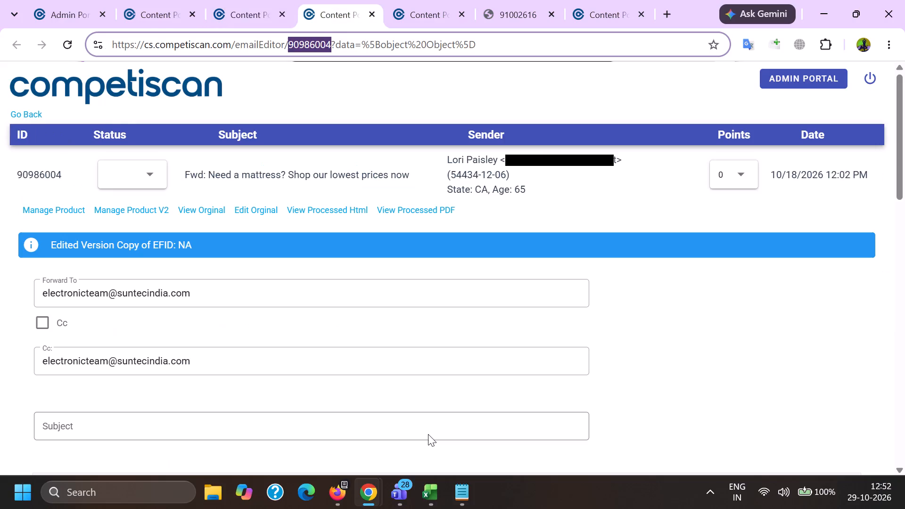
Switch to Excel and add email ID 90986004 in the row numbered 35 with category cc and company Macy.
click(572, 436)
click(82, 321)
key(ctrl+v)
click(142, 312)
key(c)
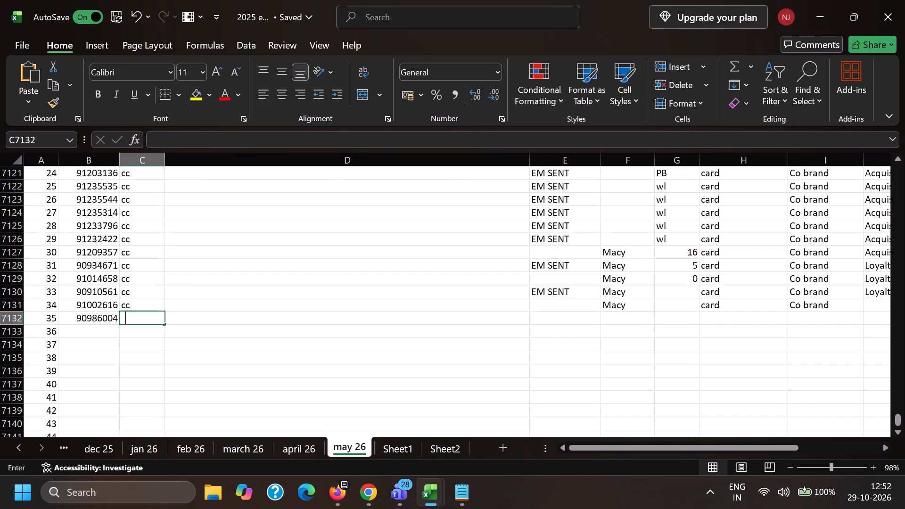
key(c)
key(Right)
key(Right)
key(Right)
key(Right)
key(Left)
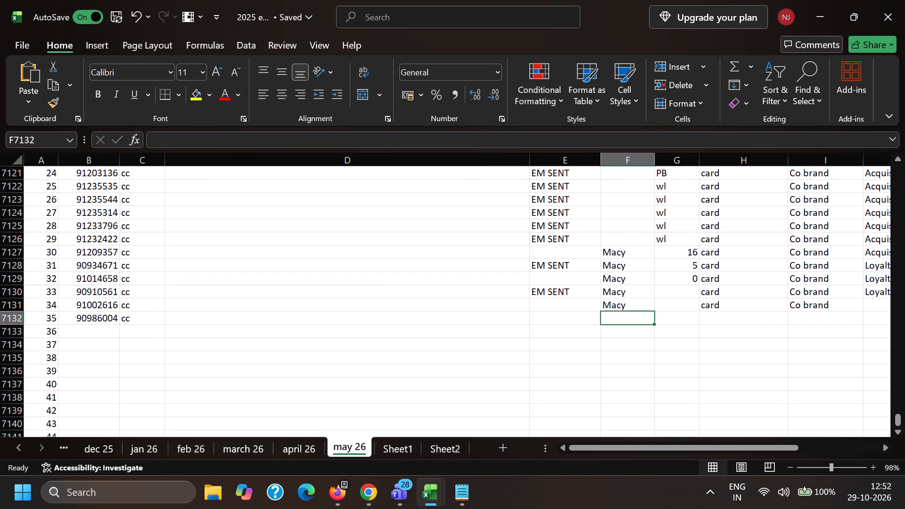
key(m)
key(Left)
Mark email 91002616 as EM SENT in the log.
key(Up)
key(e)
key(Down)
Enter card and Co brand in the log row for email 90986004.
key(Right)
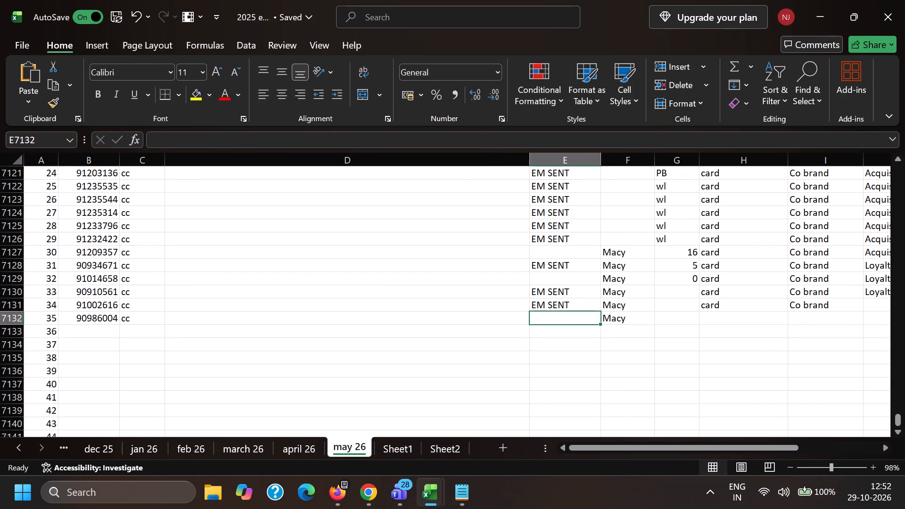
key(Right)
key(Right)
key(c)
key(Right)
key(c)
key(Right)
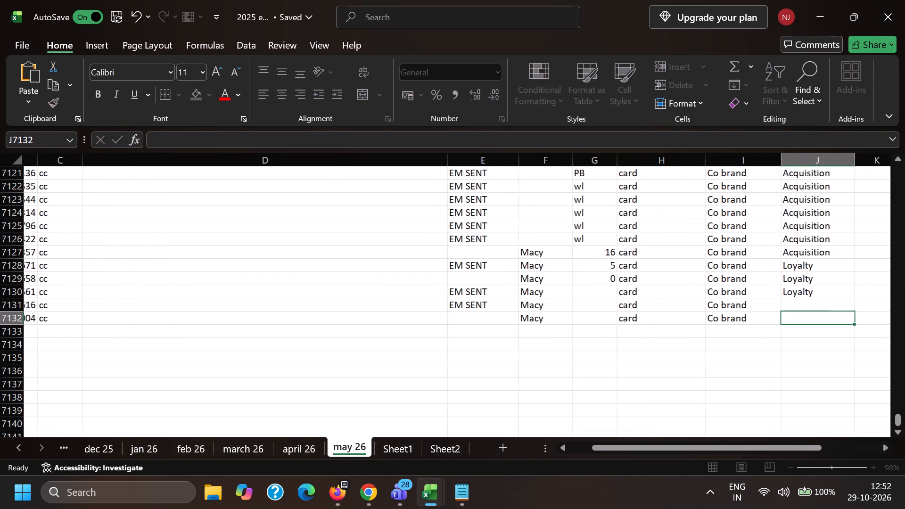
Enter Loyalty as the campaign type in the log row for email 91002616.
key(Up)
key(l)
key(Left)
Switch back to the mattress email in Chrome and delete the "Original Message" line above its header.
key(alt+Tab)
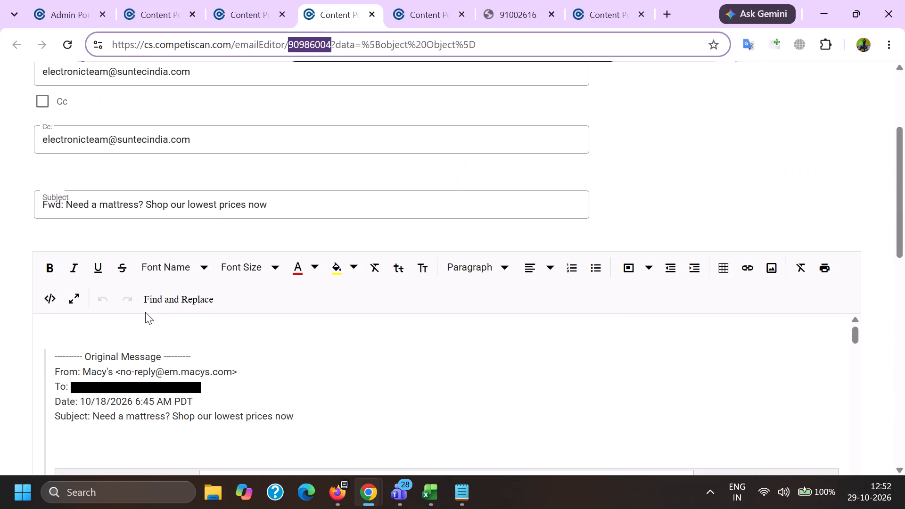
scroll(165, 259, down, 2)
scroll(210, 334, down, 2)
scroll(210, 337, up, 4)
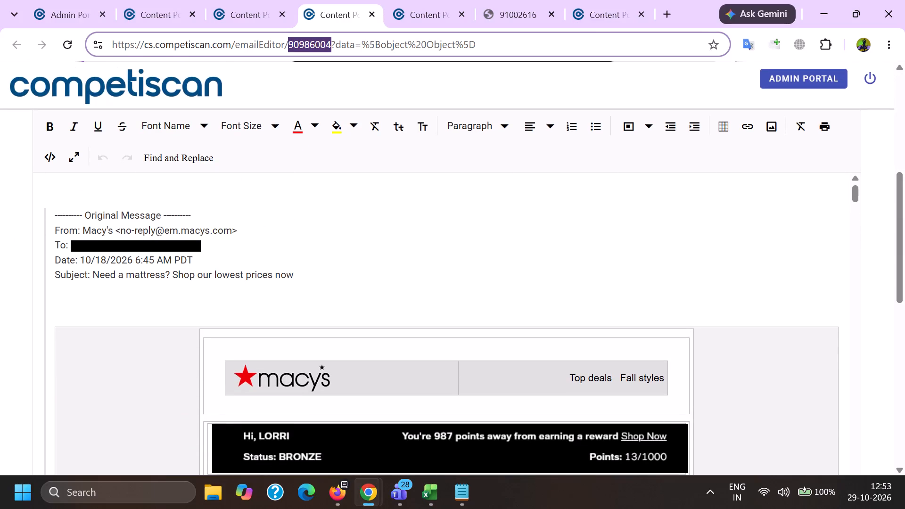
drag(202, 217, 18, 209)
key(BackSpace)
click(51, 228)
key(BackSpace)
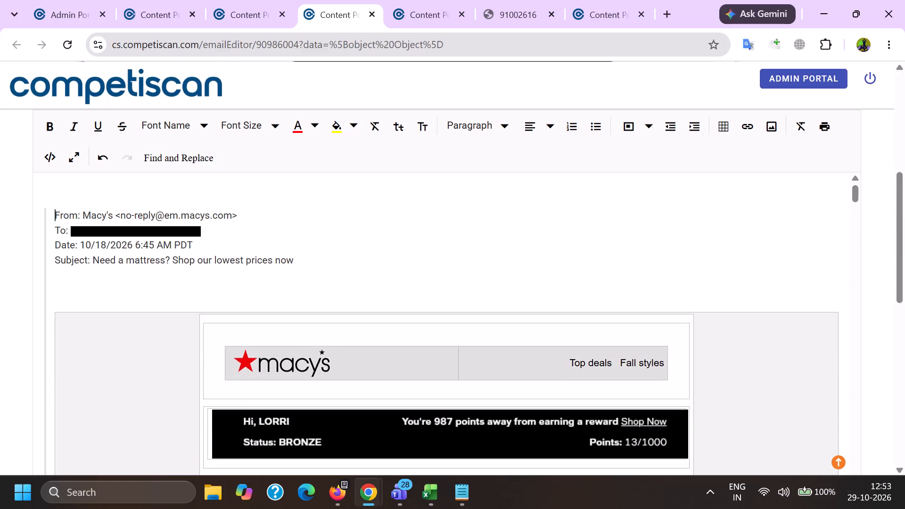
key(BackSpace)
Delete the recipient line and the sender's e-mail address from the forwarded message header.
drag(46, 230, 240, 226)
key(BackSpace)
key(BackSpace)
drag(111, 210, 319, 207)
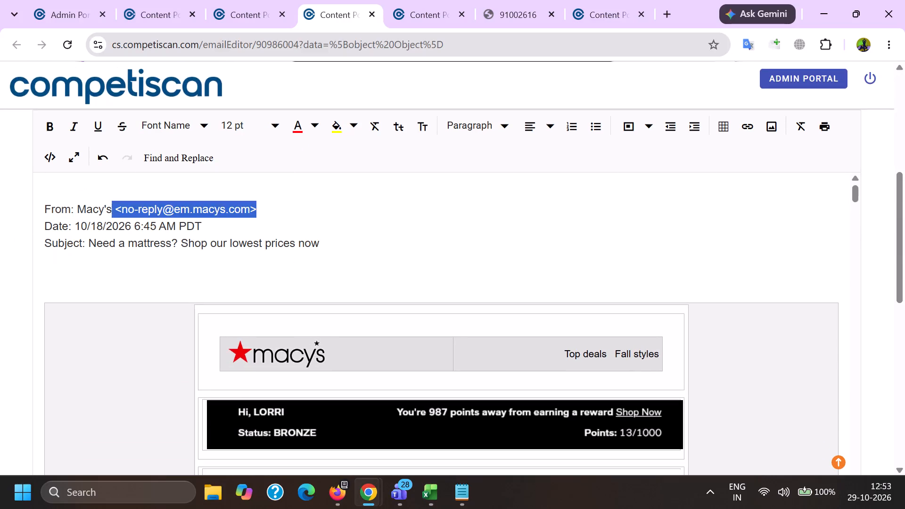
drag(319, 207, 341, 207)
key(BackSpace)
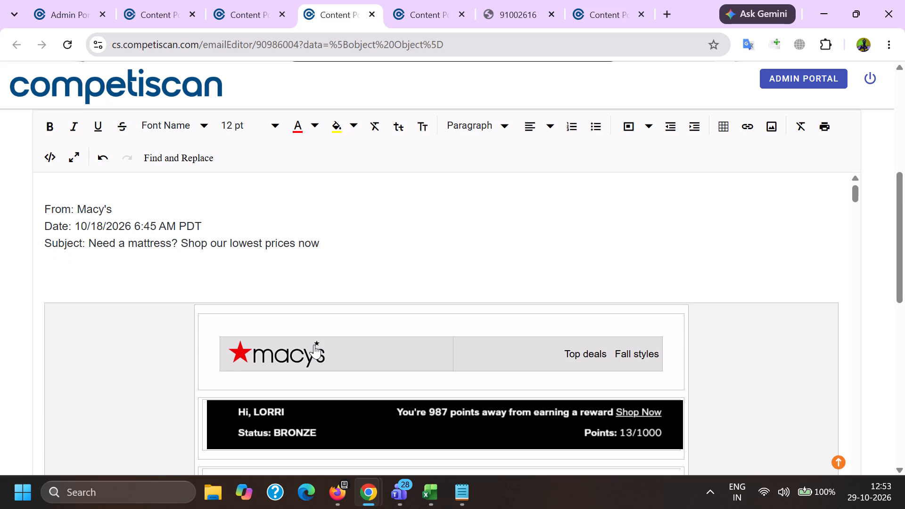
Remove the hyperlink from the black greeting banner showing the member's status and points.
scroll(335, 345, down, 7)
scroll(323, 352, up, 5)
click(302, 286)
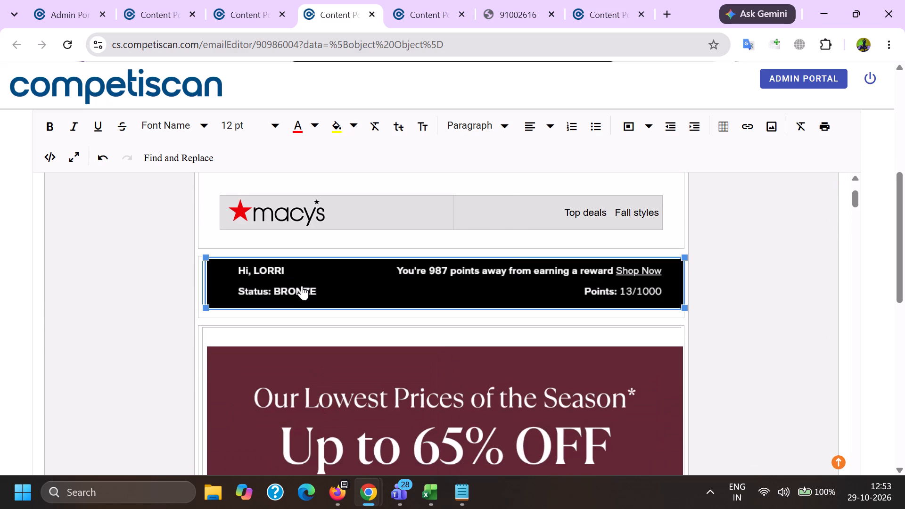
click(417, 230)
Remove the hyperlink from the "Join Star Rewards" image above the no-interest financing offer.
scroll(408, 265, down, 20)
scroll(408, 265, down, 9)
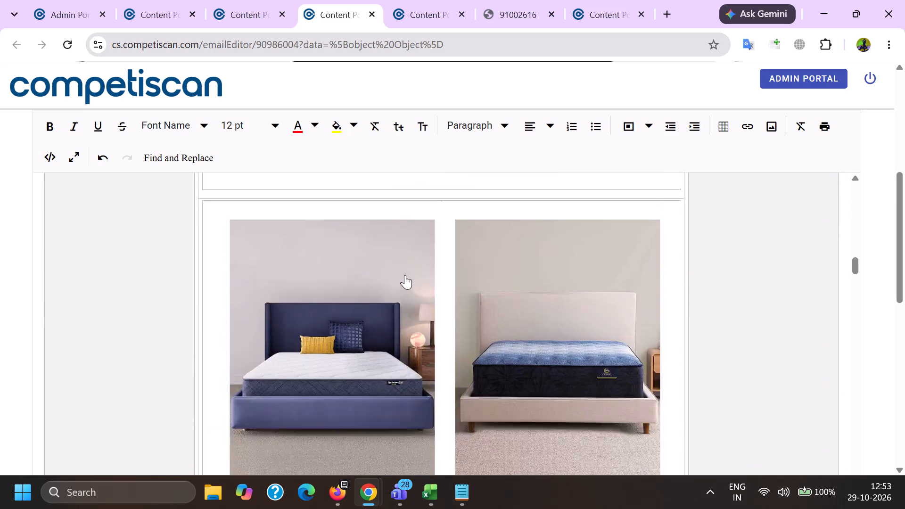
scroll(405, 275, down, 20)
scroll(400, 290, up, 1)
scroll(400, 290, down, 14)
scroll(426, 308, down, 10)
scroll(411, 320, up, 1)
scroll(411, 320, down, 7)
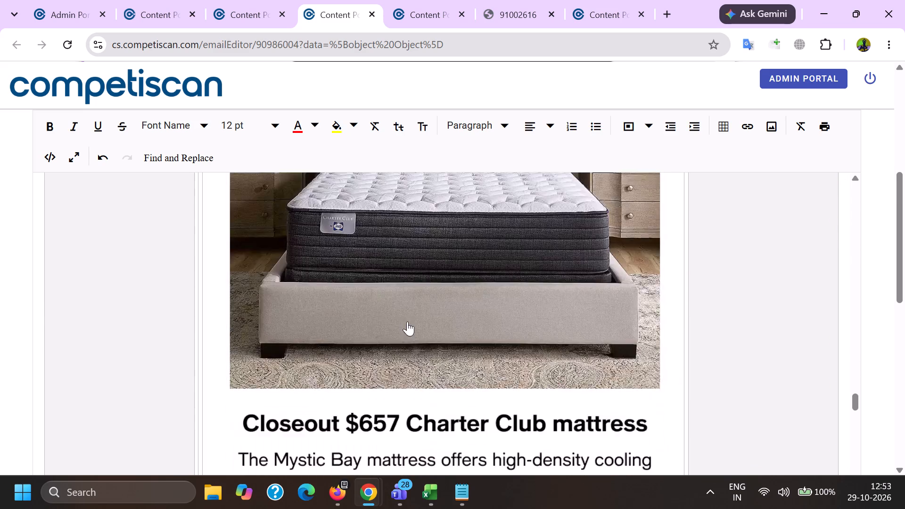
scroll(407, 321, down, 19)
scroll(422, 378, down, 20)
scroll(422, 378, down, 3)
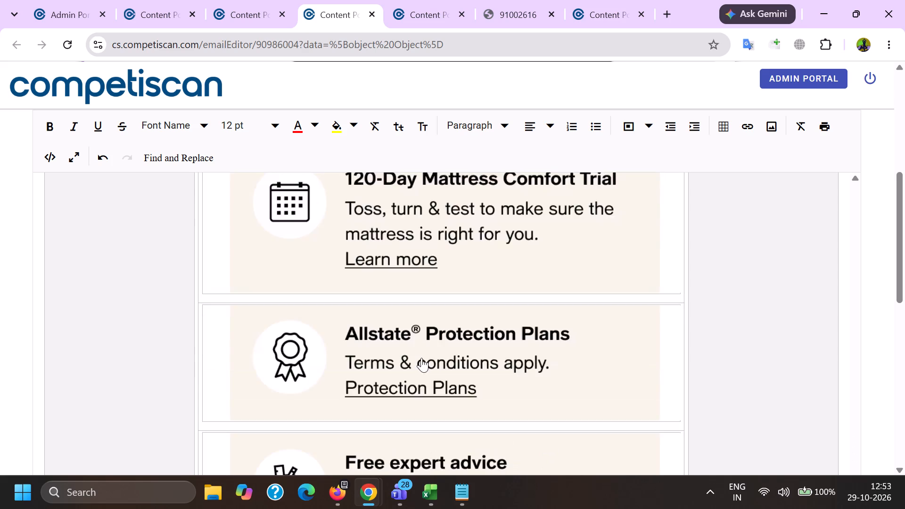
scroll(421, 358, down, 4)
scroll(387, 388, down, 3)
click(391, 242)
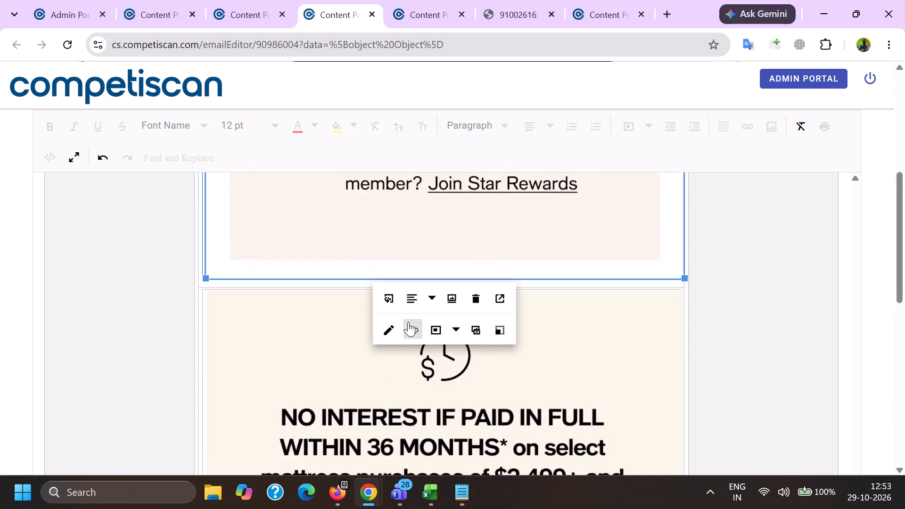
click(410, 326)
Remove the hyperlink from the "Not a Star Rewards member? Join for free" banner.
scroll(410, 325, down, 14)
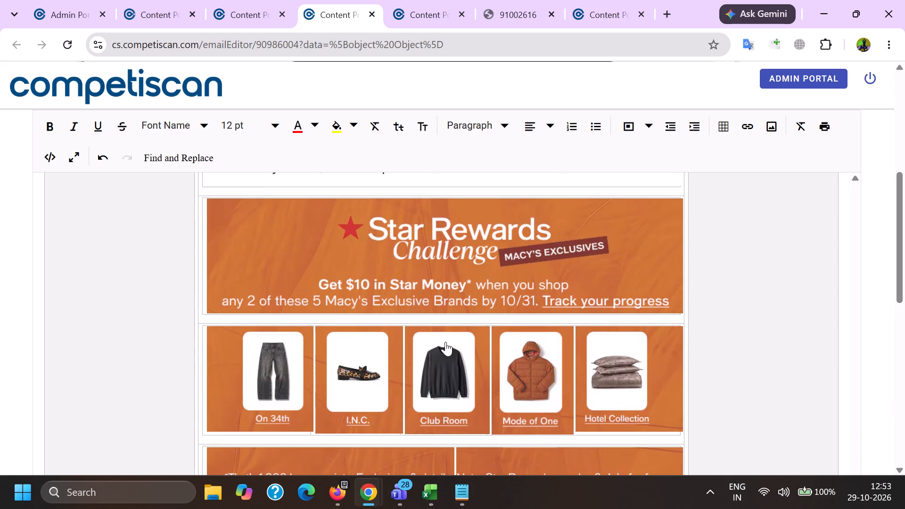
scroll(515, 326, down, 3)
click(531, 254)
click(541, 325)
Remove the hyperlinks from the Facebook, Instagram, TikTok and YouTube icons.
scroll(488, 301, down, 3)
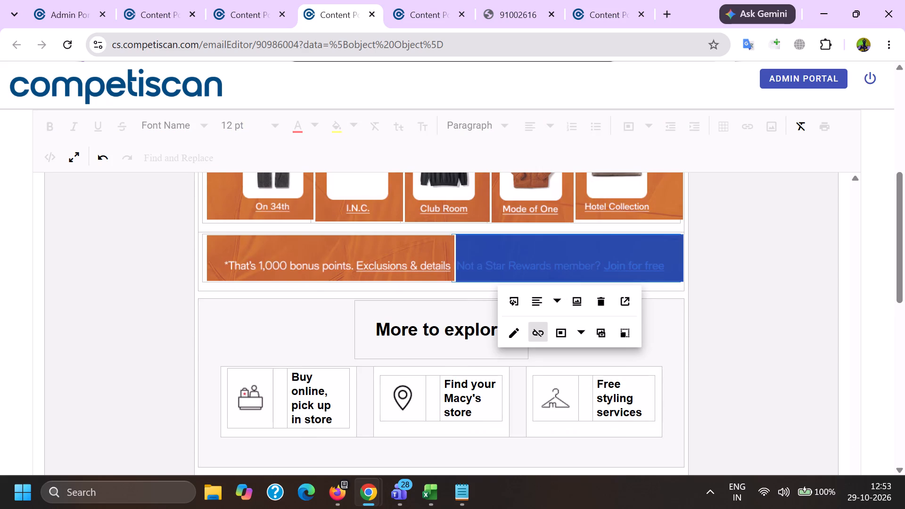
scroll(346, 330, down, 1)
click(350, 302)
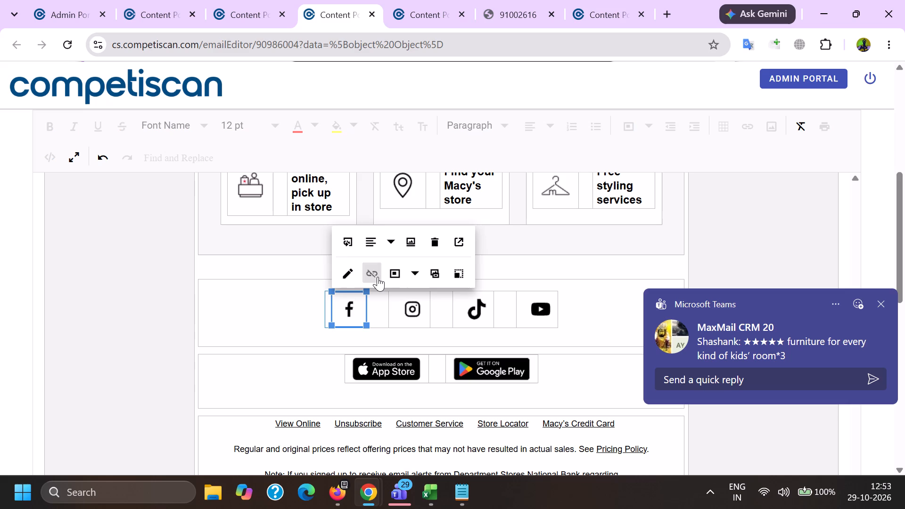
click(378, 277)
click(412, 304)
click(430, 278)
click(471, 305)
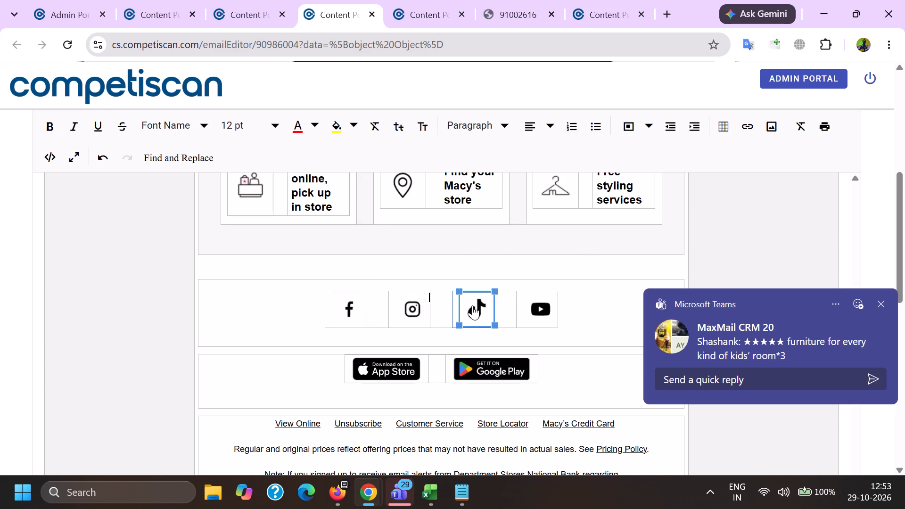
click(505, 275)
click(554, 304)
click(565, 277)
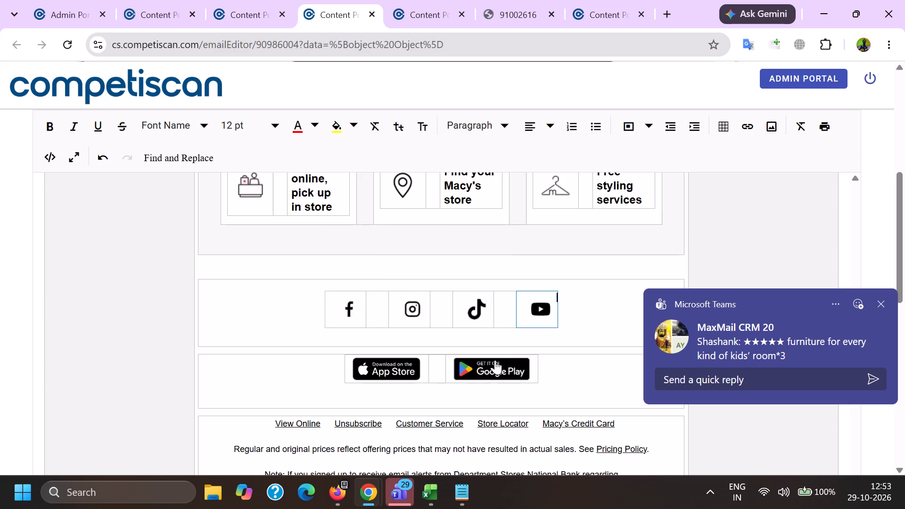
Remove the hyperlinks from the Google Play and App Store badges.
click(486, 370)
click(504, 336)
click(378, 366)
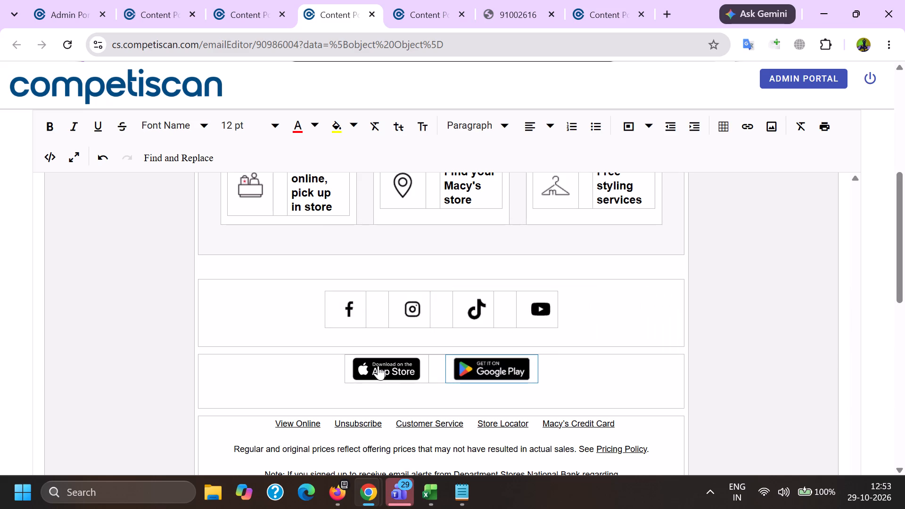
click(394, 331)
Remove the hyperlinks from "View Online" and "Unsubscribe" in the email footer.
click(303, 421)
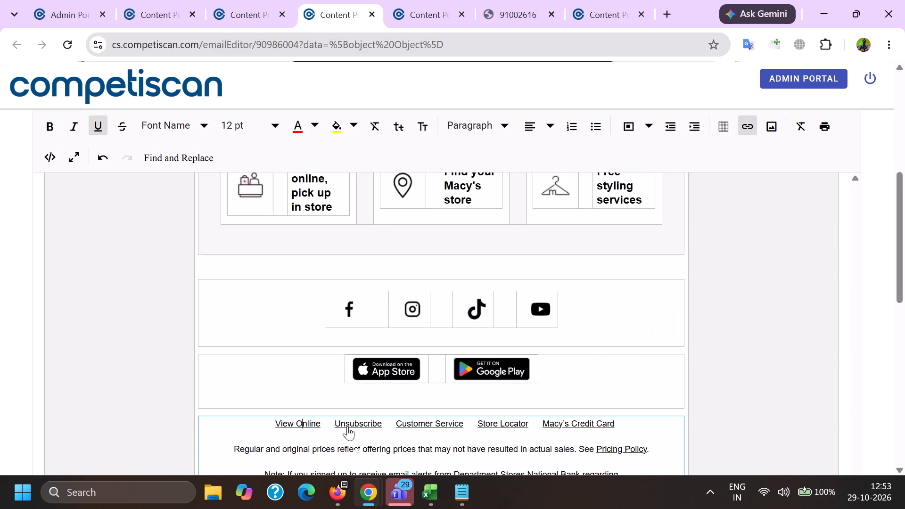
click(383, 451)
click(356, 422)
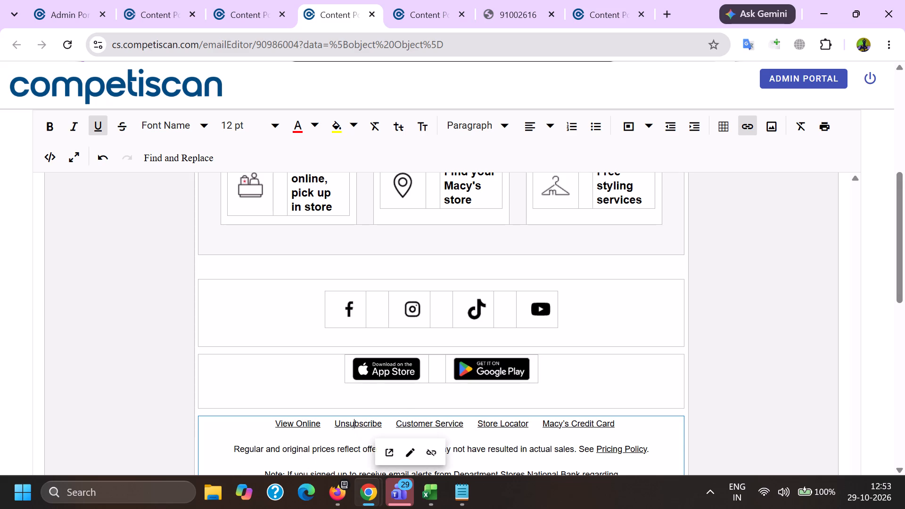
click(428, 442)
Remove the hyperlinks from both "Macy's Credit Card" texts and from "Email Preferences" in the footer.
scroll(512, 312, down, 2)
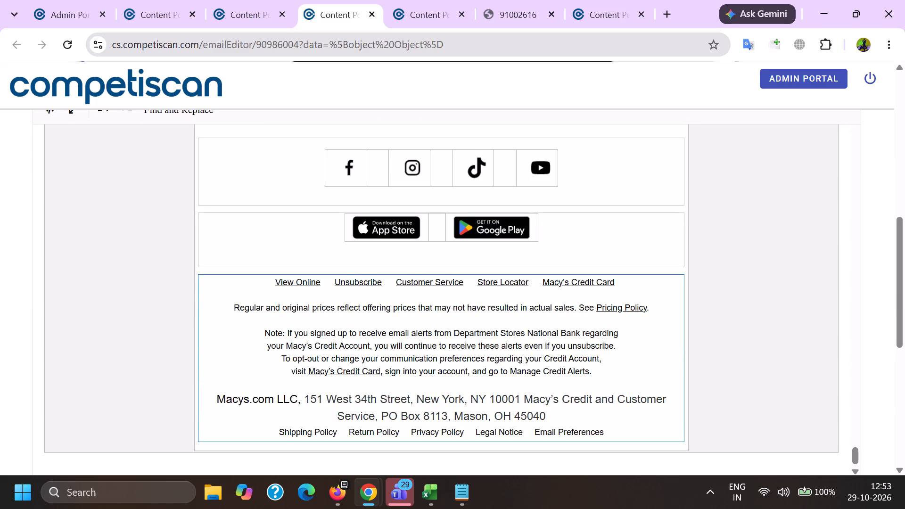
click(562, 283)
click(638, 307)
scroll(486, 255, down, 2)
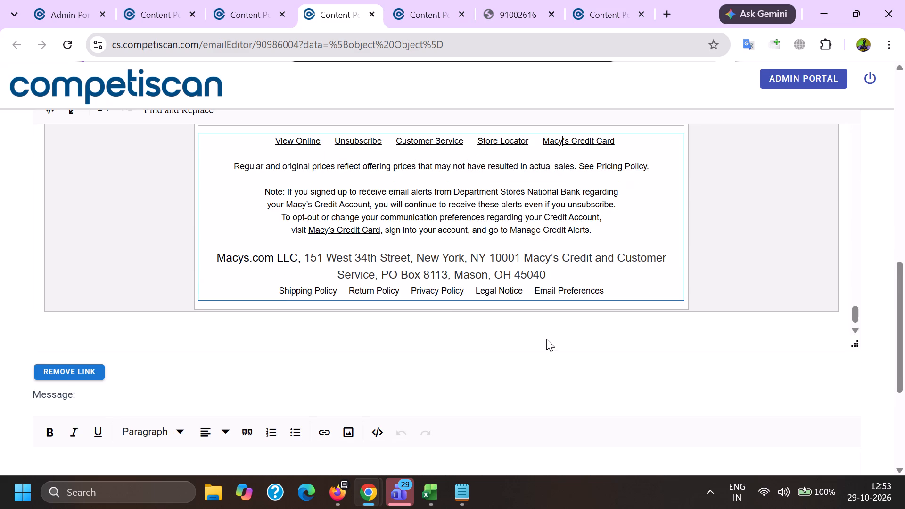
click(546, 285)
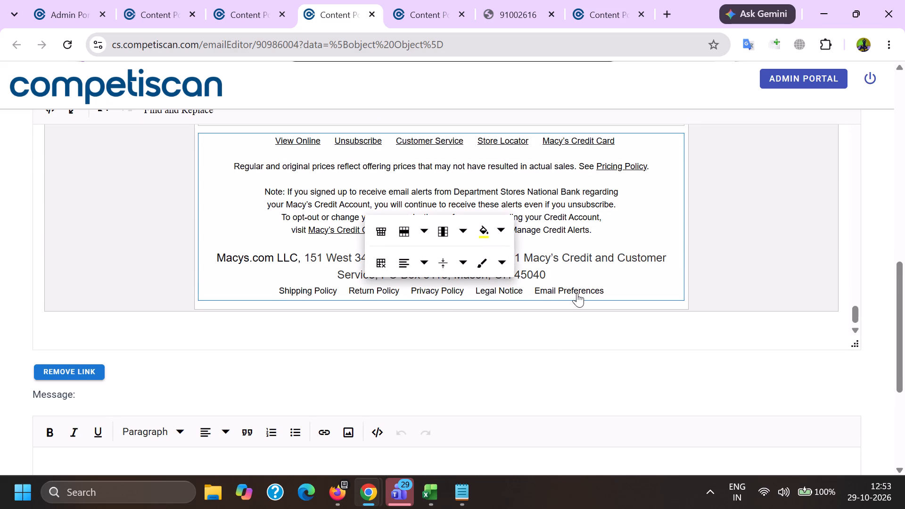
click(577, 291)
click(652, 321)
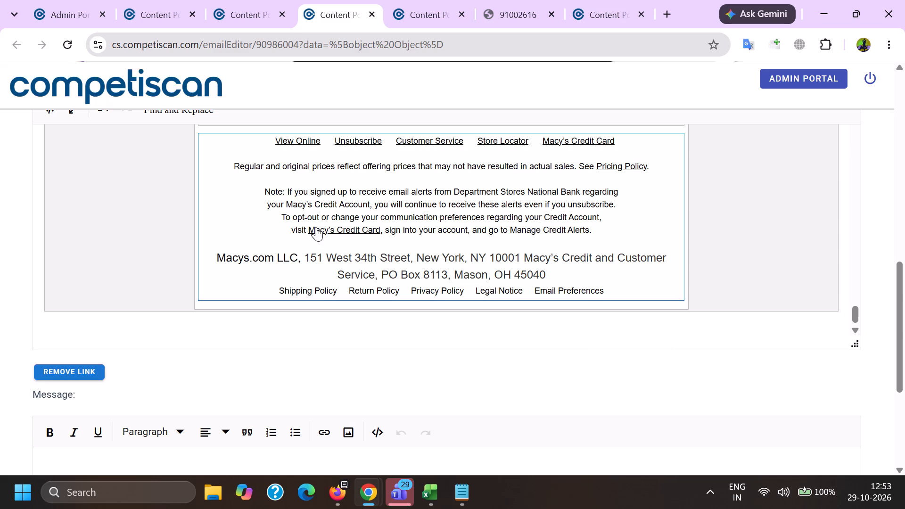
click(316, 227)
click(396, 257)
Save the product info for the cleaned mattress email.
scroll(392, 234, down, 9)
click(355, 345)
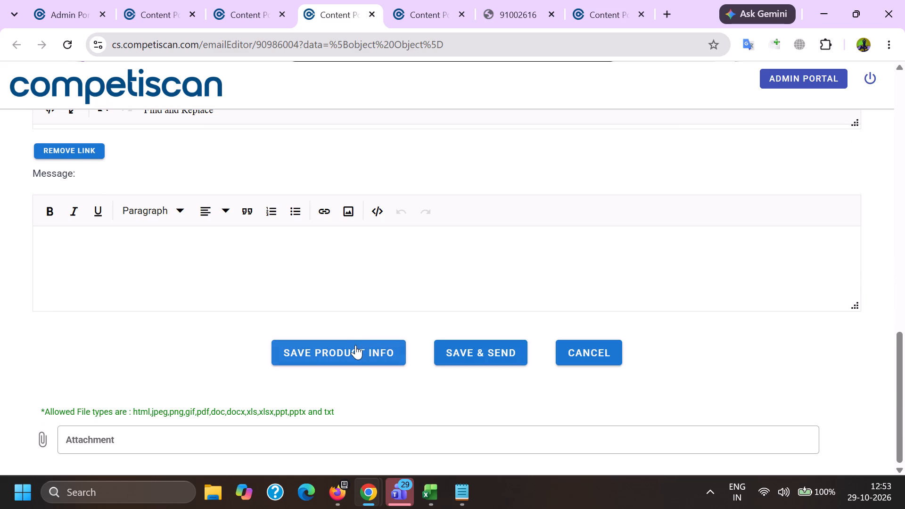
click(473, 302)
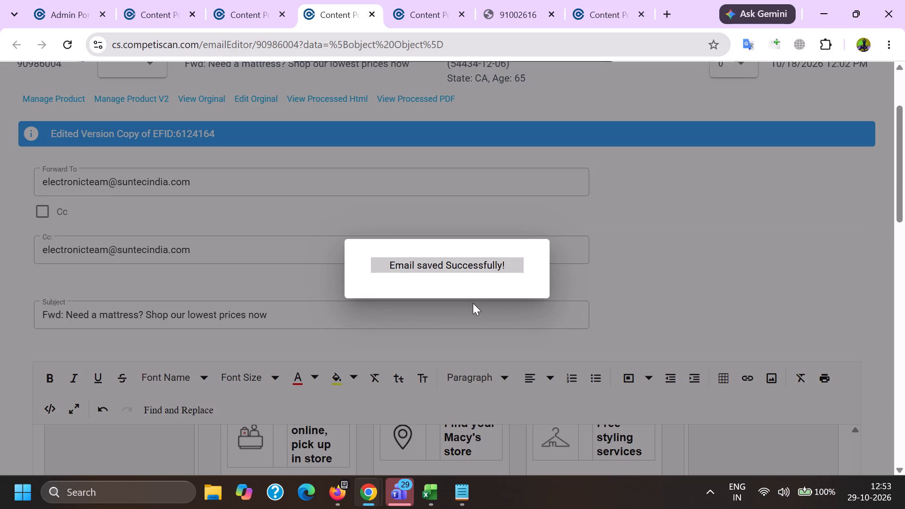
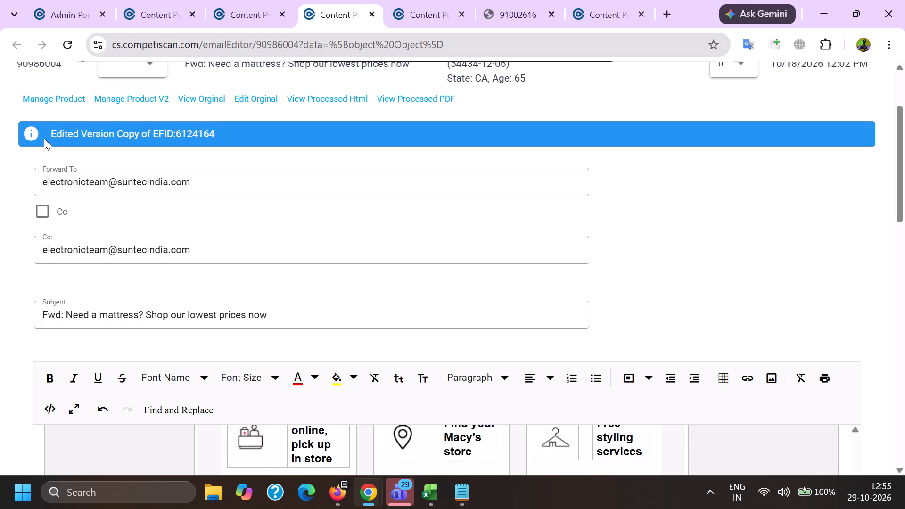
Open the product form and the processed PDF for the mattress email, and close a surplus content tab.
scroll(0, 241, down, 20)
scroll(0, 241, down, 1)
scroll(0, 329, up, 14)
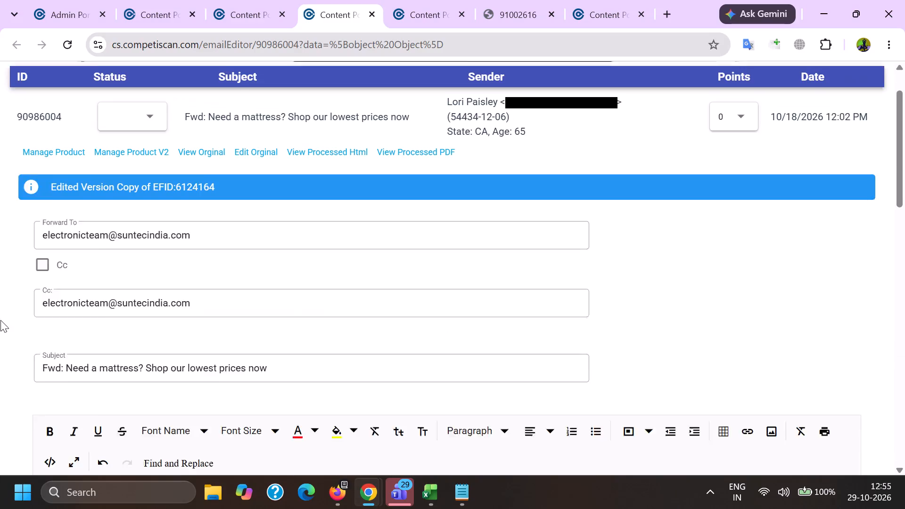
scroll(0, 320, up, 5)
click(46, 207)
key(alt+Tab)
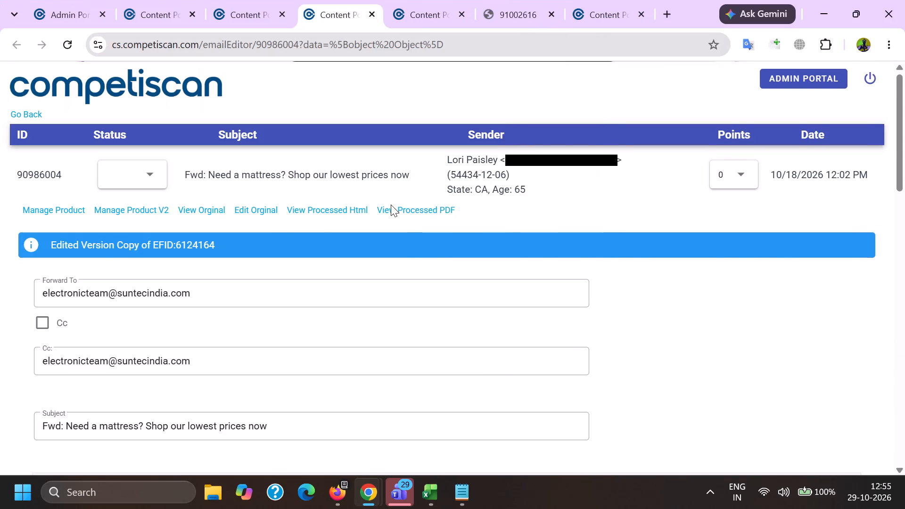
ctrl+click(391, 205)
click(416, 0)
click(462, 15)
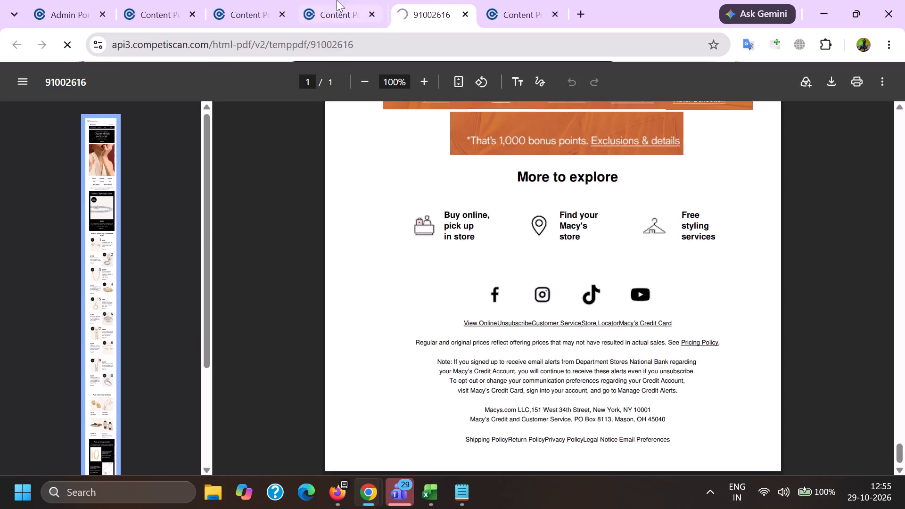
click(337, 0)
Add Macy's, copied from the email's From line, as the company with its product image, and enter it in the Affinity/Association search.
scroll(138, 287, down, 6)
scroll(130, 309, up, 4)
click(130, 311)
key(Page_Up)
key(Page_Up)
key(Page_Up)
key(Page_Up)
key(Page_Up)
key(Page_Up)
key(Page_Up)
key(Page_Up)
key(Page_Up)
key(Page_Up)
key(Page_Up)
key(Page_Up)
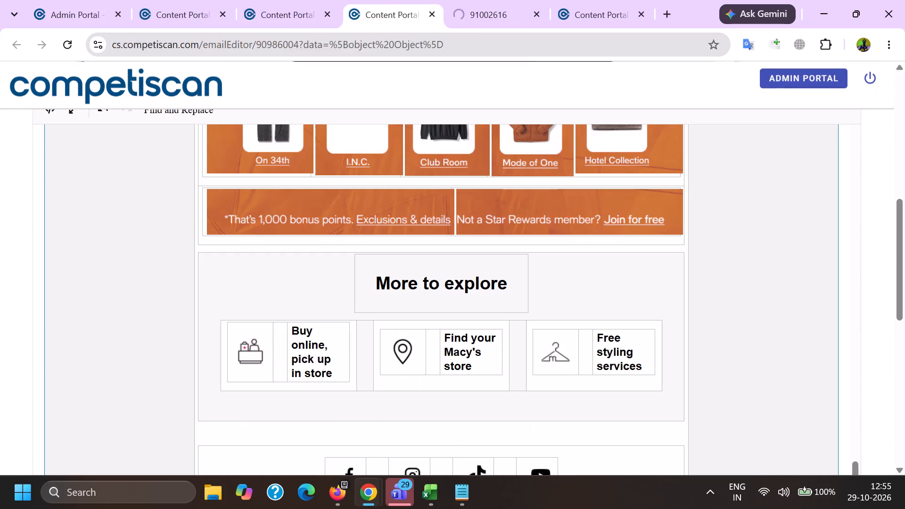
scroll(130, 305, down, 3)
double_click(92, 307)
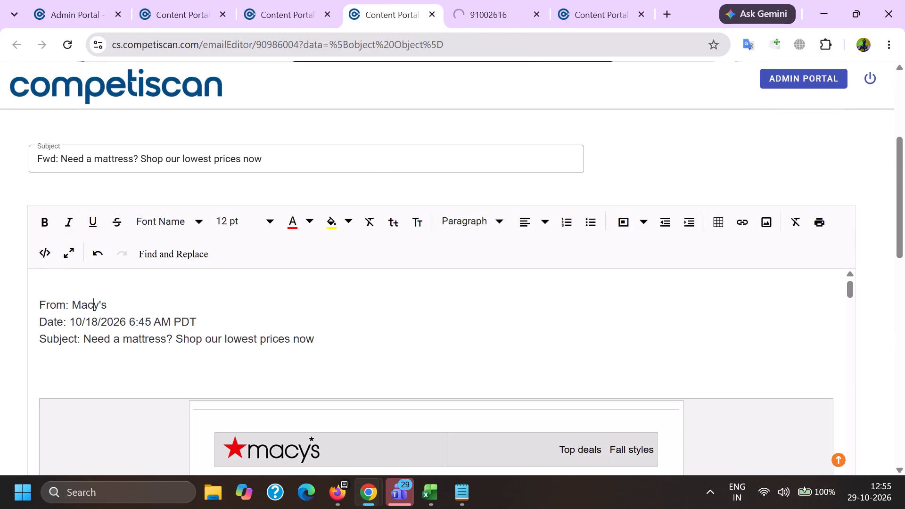
key(ctrl+c)
key(alt+Tab)
scroll(290, 203, down, 6)
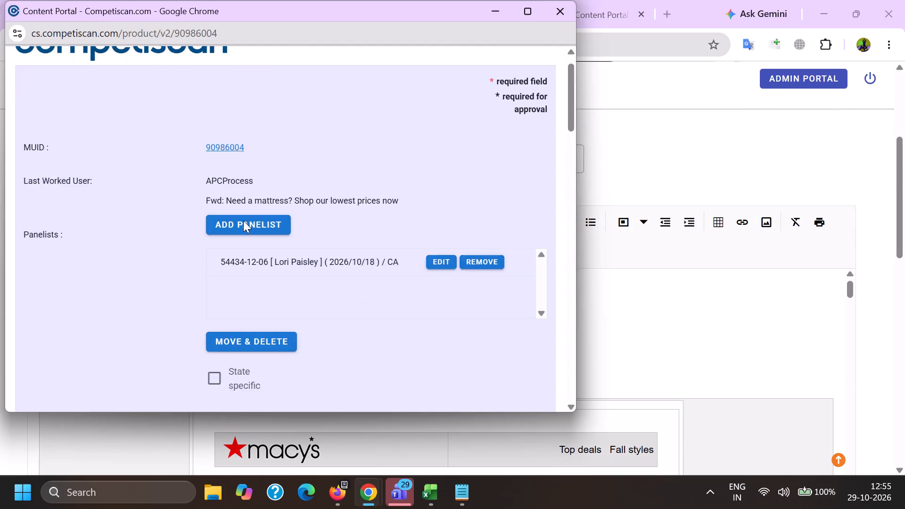
click(275, 189)
click(268, 164)
key(ctrl+v)
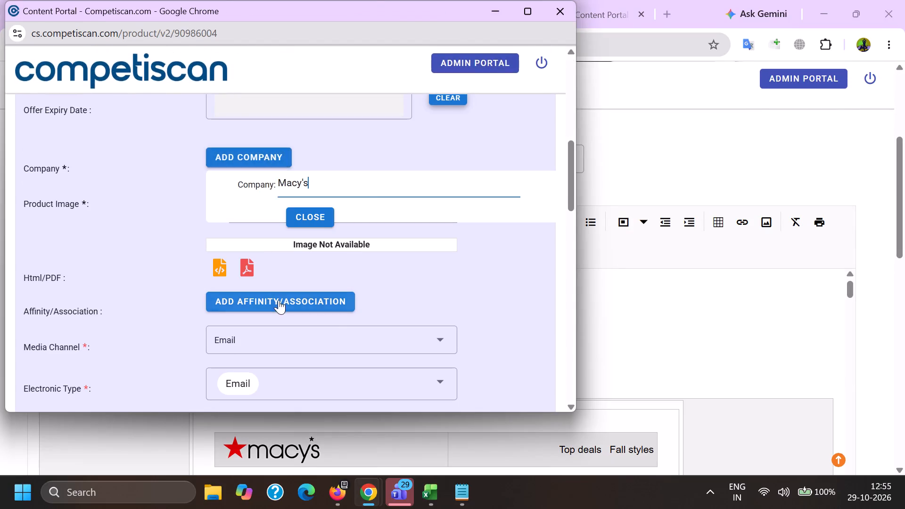
click(279, 300)
click(330, 319)
key(ctrl+v)
click(300, 216)
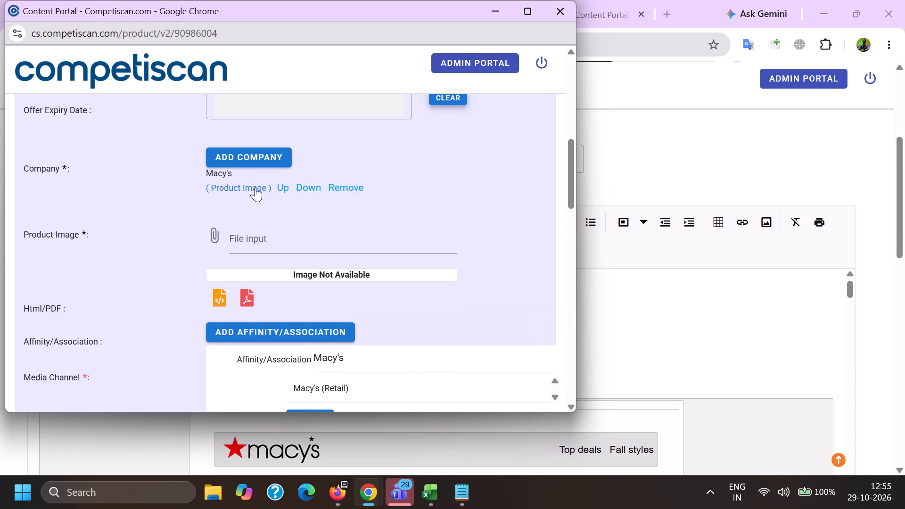
click(252, 187)
Add Citibank as a second company in the product form.
click(253, 161)
key(c)
key(i)
text(tibank)
key(alt+Tab)
click(369, 153)
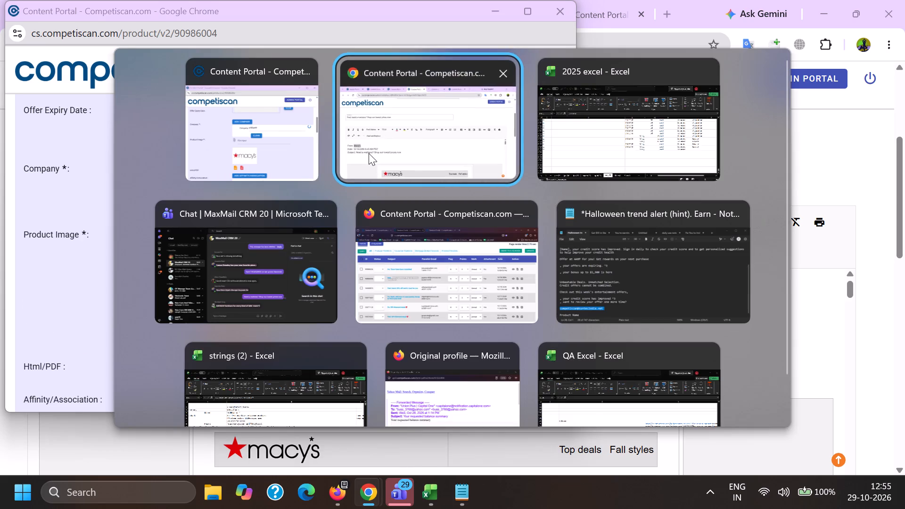
scroll(384, 225, down, 20)
scroll(384, 225, down, 13)
key(alt+Tab)
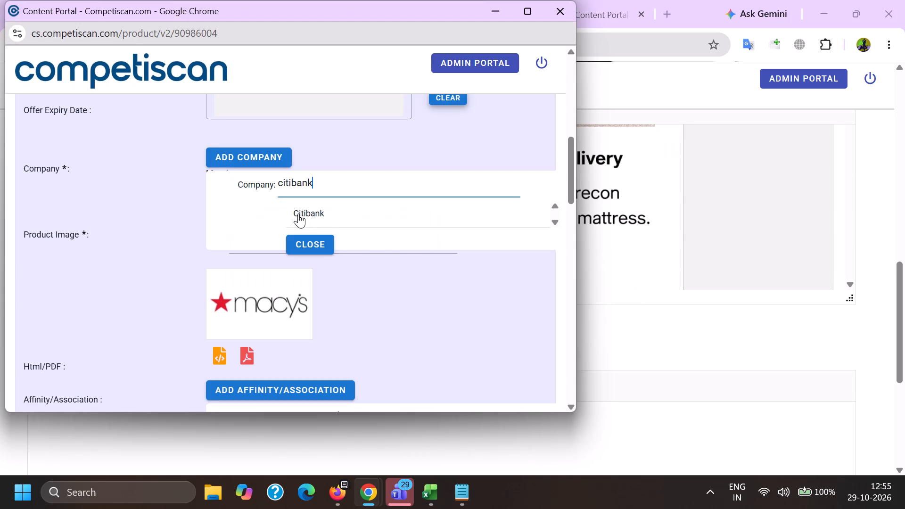
click(298, 213)
click(256, 190)
Set the offer expiry date to October 25, 2026.
scroll(265, 245, up, 2)
click(269, 246)
scroll(293, 266, down, 3)
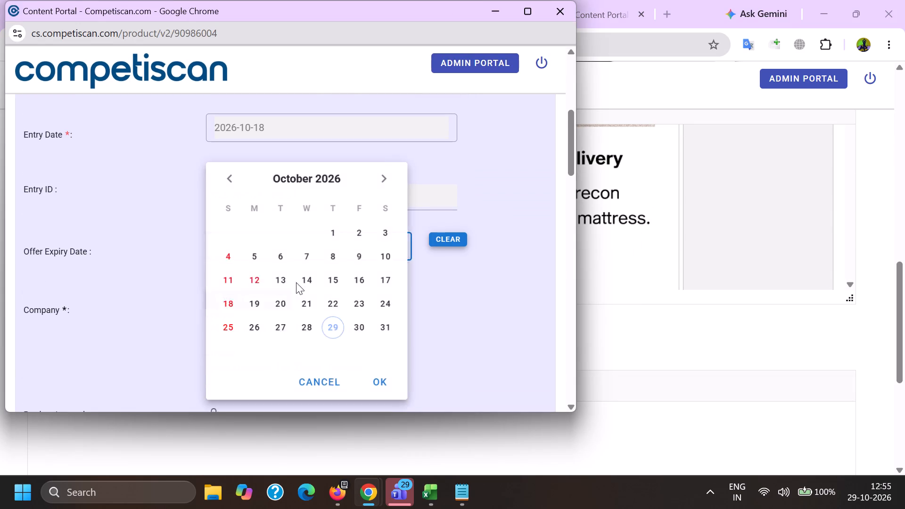
scroll(296, 282, down, 9)
scroll(310, 309, up, 5)
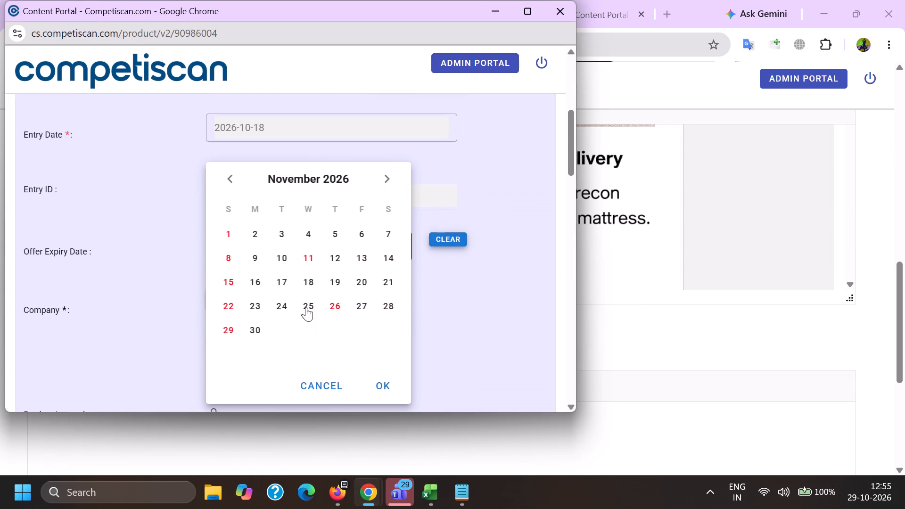
scroll(306, 307, up, 4)
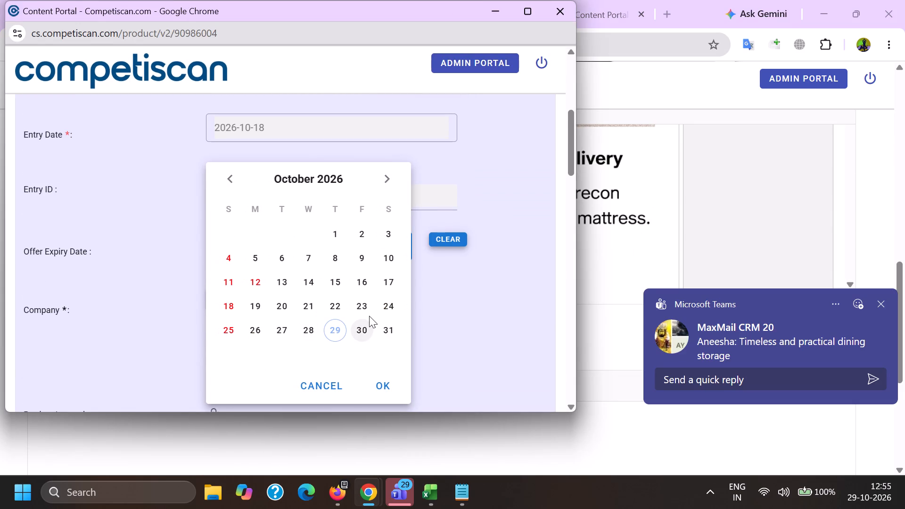
click(233, 331)
click(374, 382)
Choose Macy's (Retail) as the affinity/association.
scroll(347, 227, down, 3)
scroll(297, 284, down, 3)
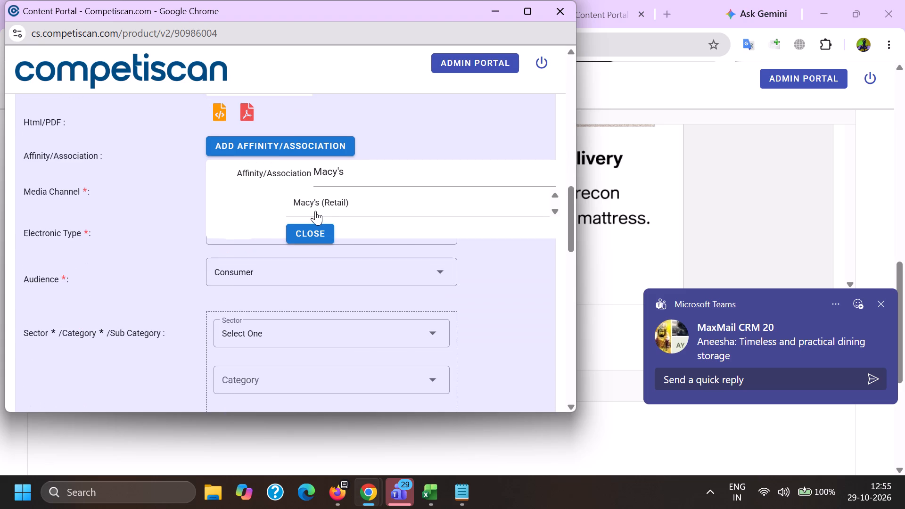
click(315, 211)
Add the classification Retail / Home / Home Decor / Bedding-Mattresses to the product.
scroll(245, 116, down, 2)
click(240, 210)
scroll(240, 210, down, 7)
click(259, 275)
drag(183, 268, 200, 265)
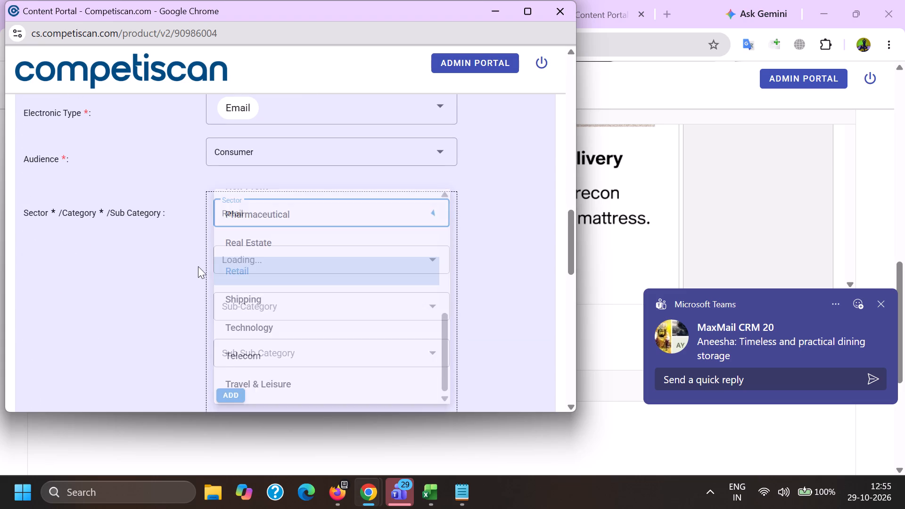
click(257, 254)
scroll(253, 266, down, 7)
click(258, 208)
drag(145, 258, 154, 261)
click(265, 303)
scroll(251, 189, down, 1)
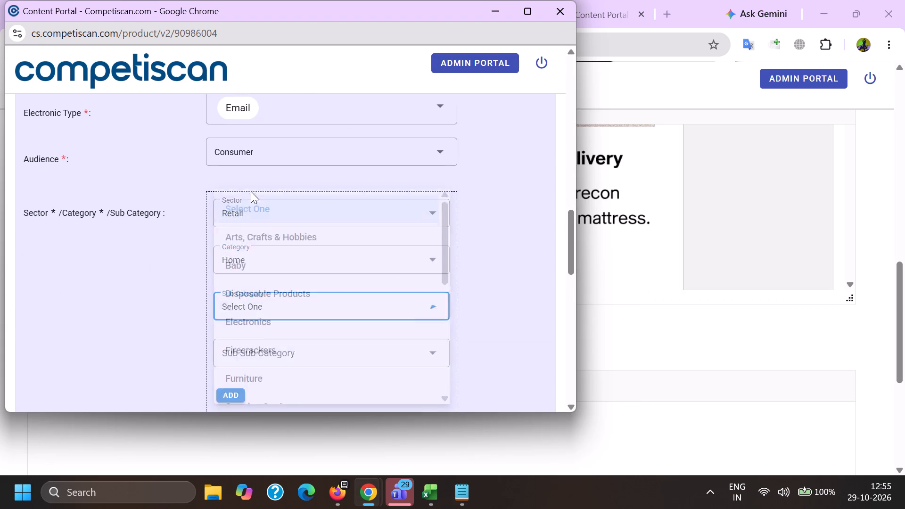
click(256, 359)
drag(168, 335, 173, 335)
click(244, 353)
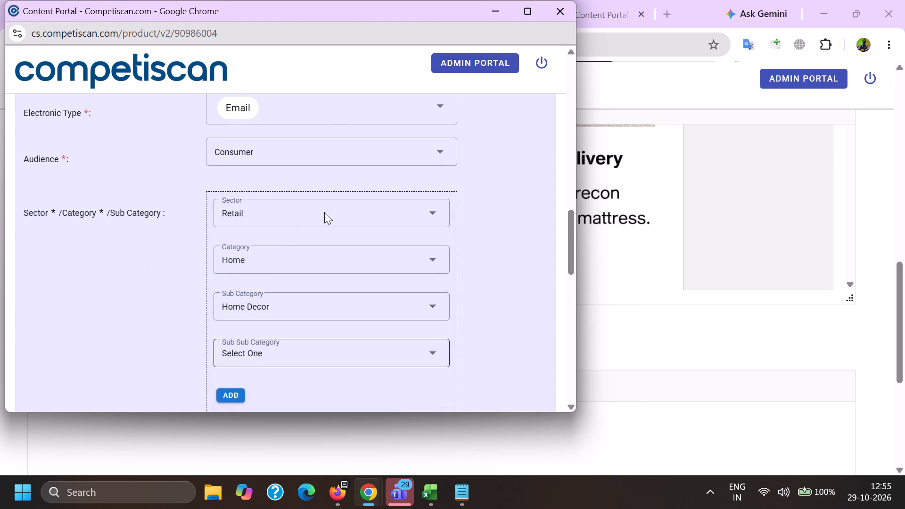
scroll(337, 131, down, 1)
click(271, 187)
drag(185, 201, 193, 205)
click(235, 318)
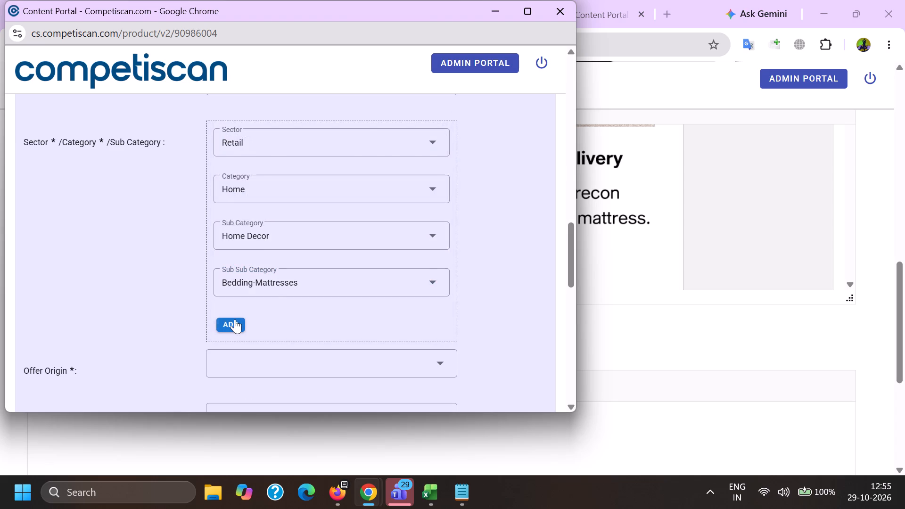
Add the classification Credit Cards / Payment Cards / Private Label Cards to the product.
click(244, 170)
scroll(242, 289, up, 5)
click(252, 287)
drag(162, 273, 173, 273)
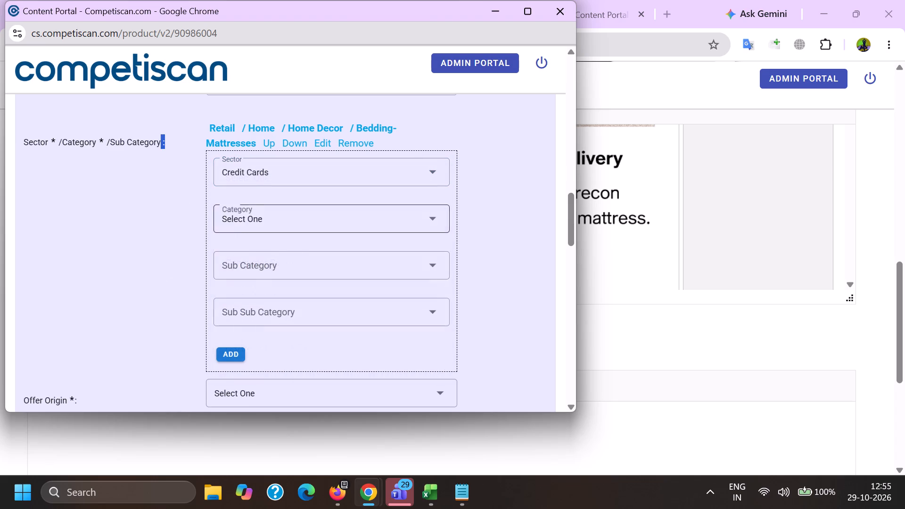
click(265, 222)
click(255, 279)
click(252, 276)
scroll(260, 222, up, 1)
scroll(259, 222, down, 3)
scroll(262, 266, down, 6)
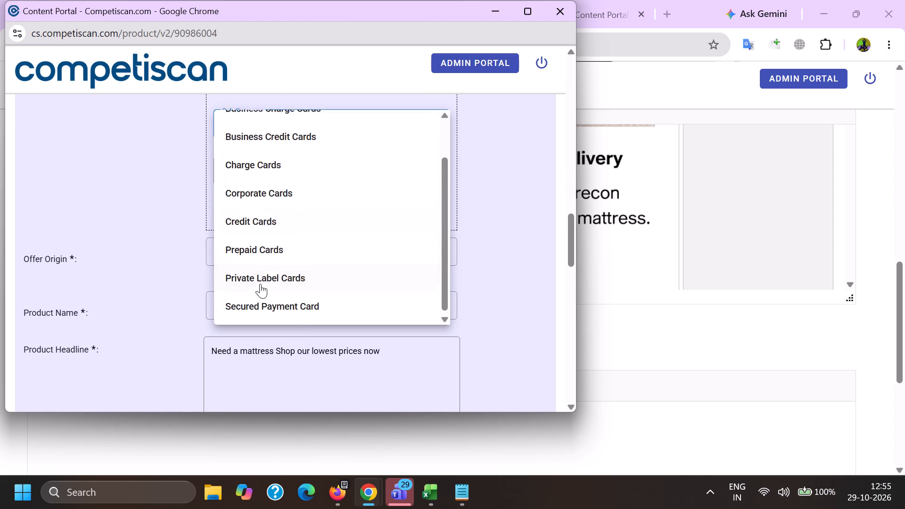
click(263, 283)
drag(158, 258, 168, 257)
click(227, 207)
Add a third classification, Credit Cards / Payment Cards / Credit Cards, to the product.
scroll(255, 267, up, 3)
click(246, 283)
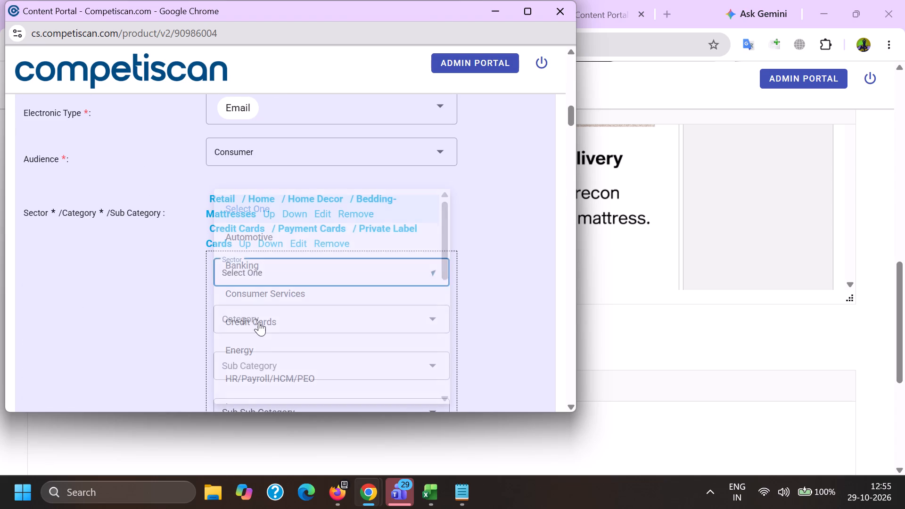
click(264, 318)
drag(167, 321, 176, 323)
click(251, 321)
scroll(252, 236, down, 3)
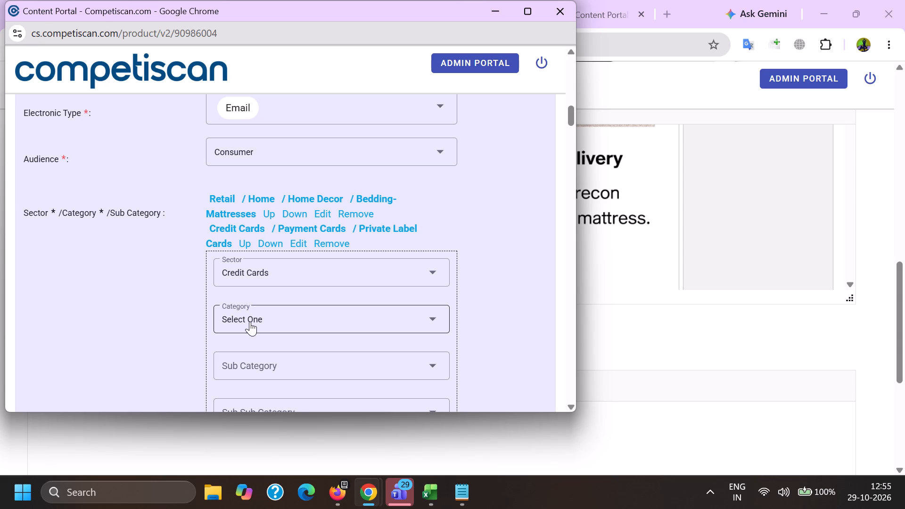
click(258, 174)
click(239, 161)
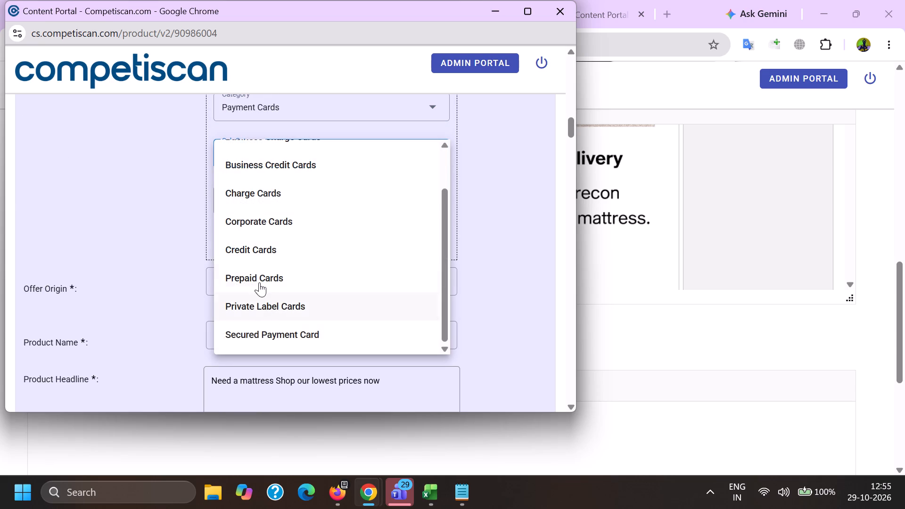
click(254, 251)
drag(154, 254, 159, 254)
click(236, 247)
Set the offer origin to Provider/Bank.
scroll(247, 223, down, 1)
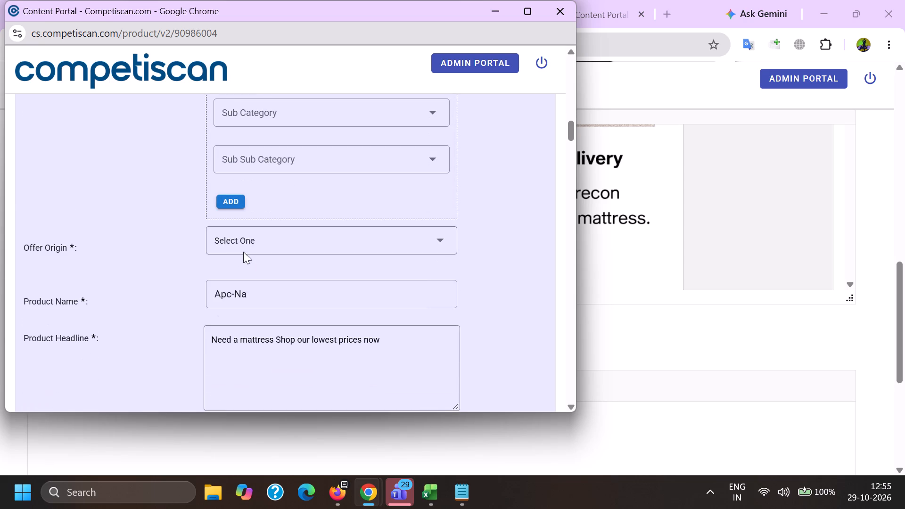
click(233, 243)
click(243, 303)
Move the Retail / Home / Home Decor / Bedding-Mattresses classification down one place, below Credit Cards / Payment Cards / Private Label Cards.
scroll(245, 301, up, 4)
click(306, 213)
scroll(296, 209, down, 5)
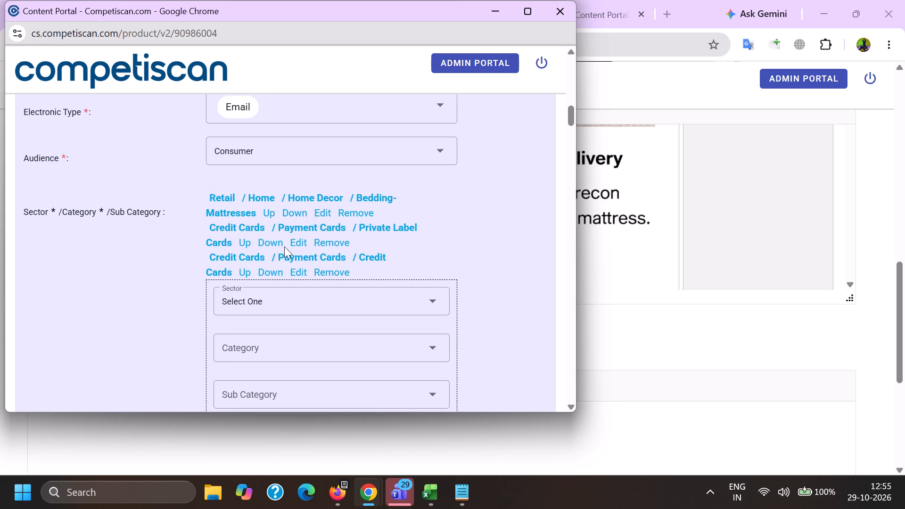
scroll(280, 254, up, 4)
click(296, 143)
Look up the product name and set it to Macy's Card.
scroll(284, 144, down, 5)
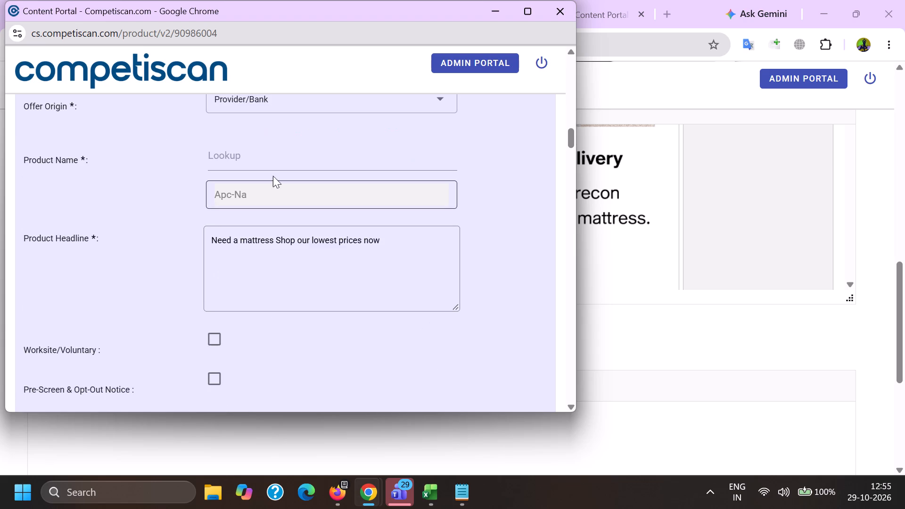
click(260, 164)
key(ctrl+v)
click(273, 238)
click(247, 172)
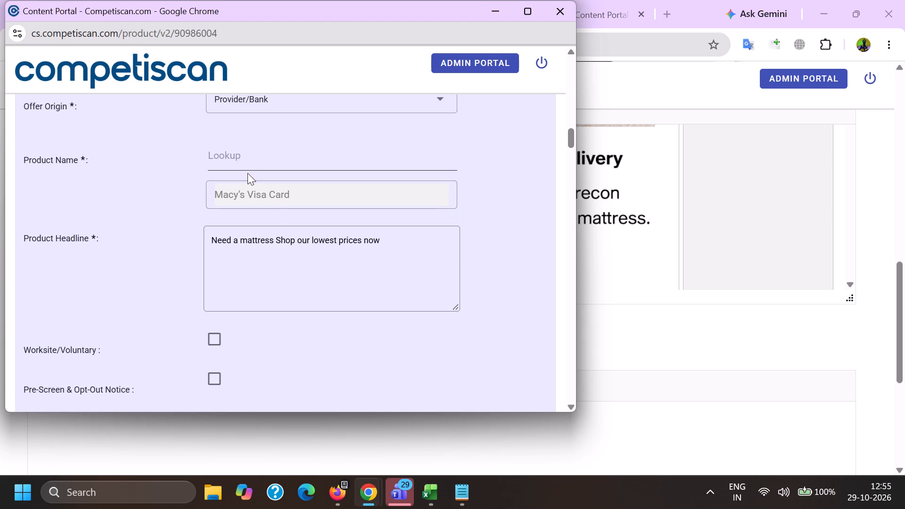
click(231, 160)
key(ctrl+v)
click(268, 226)
Move the Private Label Cards classification down one place so that the Retail classification comes first.
scroll(275, 226, up, 4)
scroll(277, 154, up, 3)
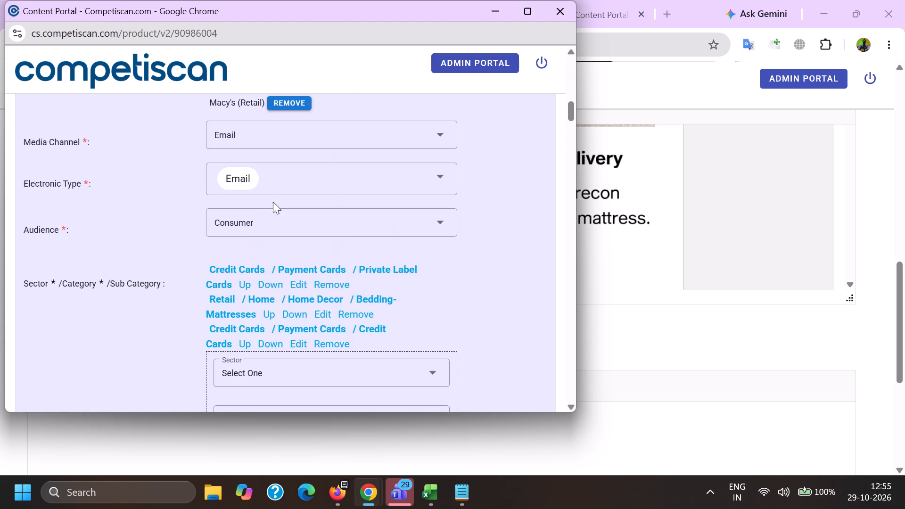
click(280, 282)
Replace the product headline with the email's subject text, "Need a mattress? Shop our lowest prices now", leaving out the "Fwd:" prefix.
scroll(282, 243, down, 5)
drag(381, 343, 0, 336)
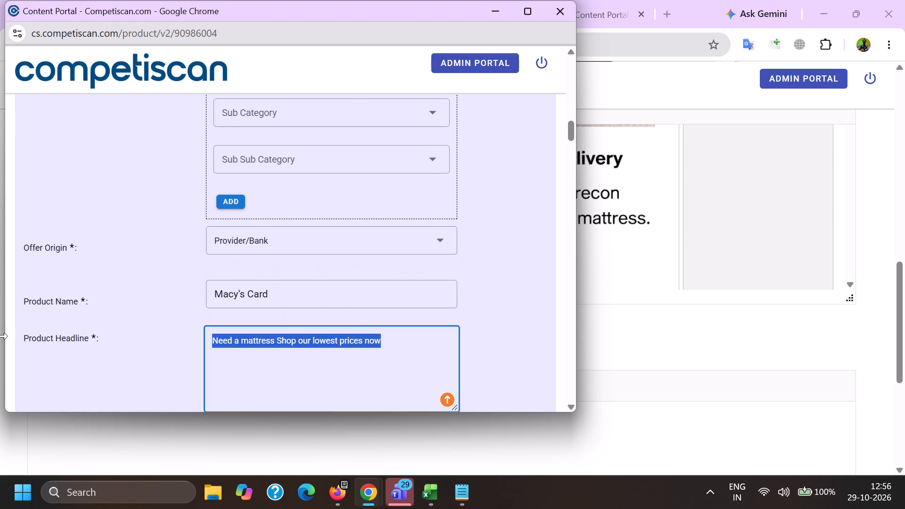
key(BackSpace)
key(alt+Tab)
scroll(0, 272, up, 12)
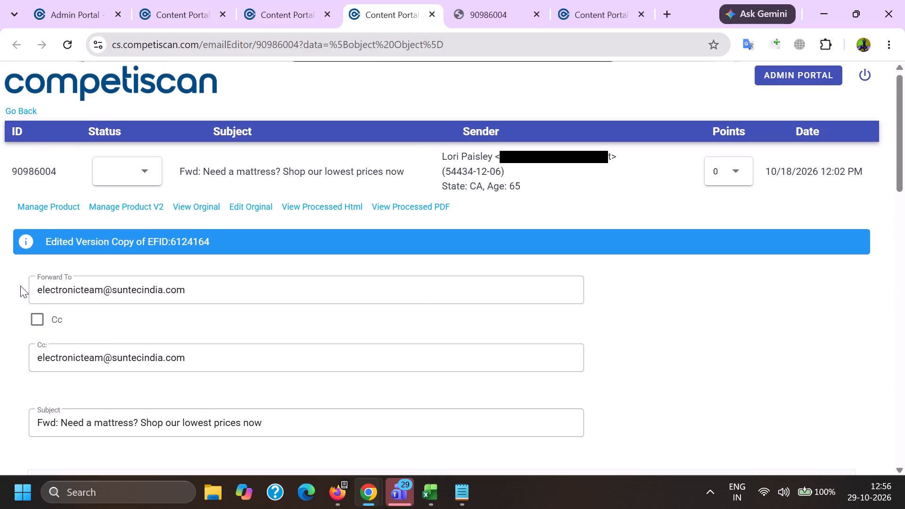
drag(63, 425, 279, 427)
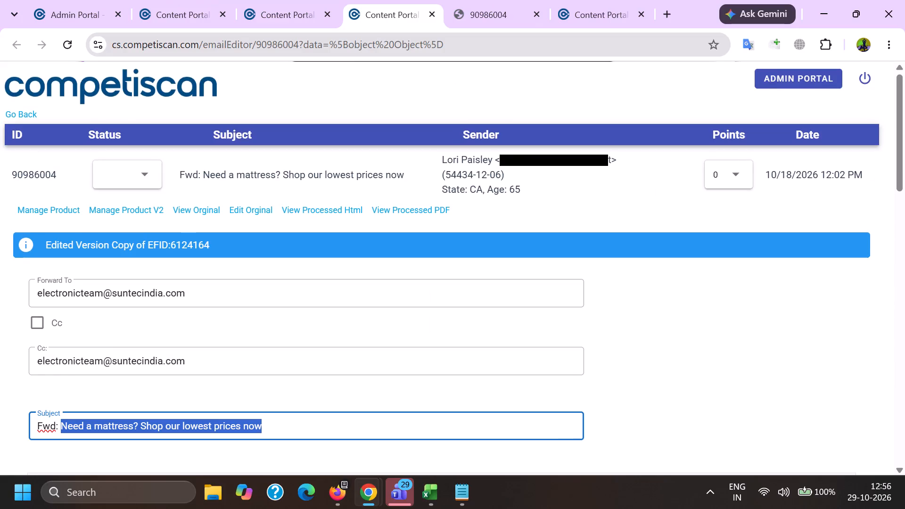
key(ctrl+c)
key(alt+Tab)
key(ctrl+v)
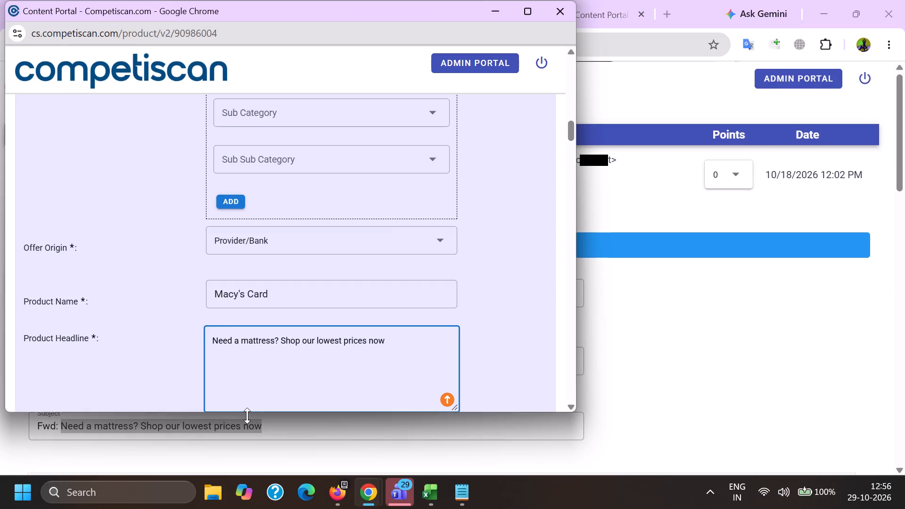
Append ". Free expert advice Work with a pro to bring your space to life" from the Notepad notes to the headline, without a trailing line break.
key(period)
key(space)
key(alt+Tab)
click(587, 0)
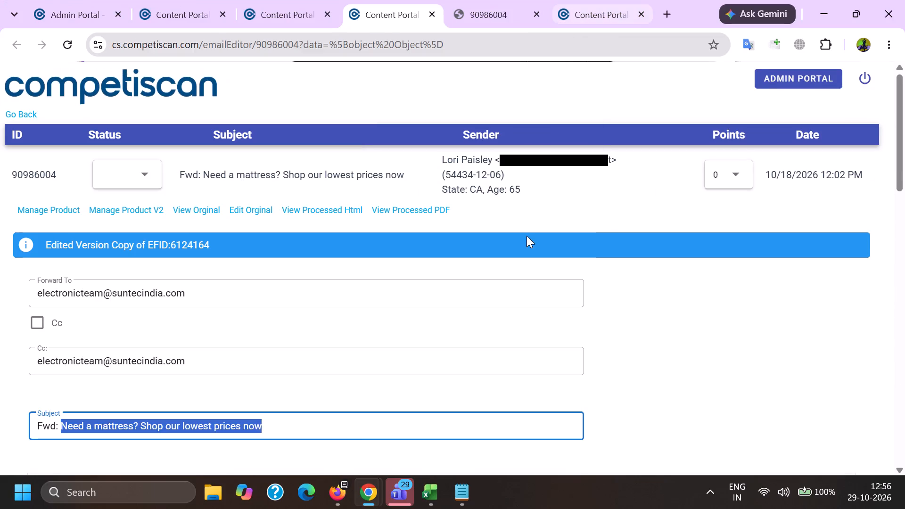
click(398, 0)
click(461, 482)
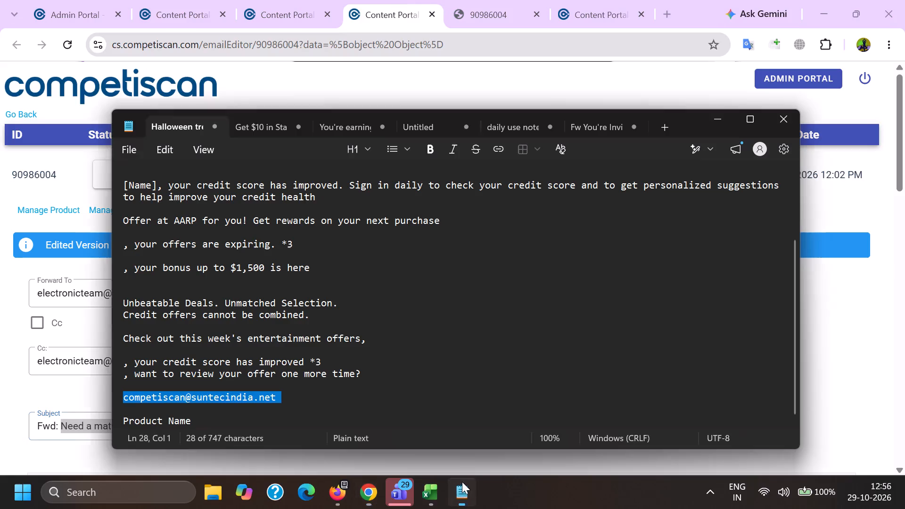
key(ctrl+c)
click(261, 130)
key(ctrl+c)
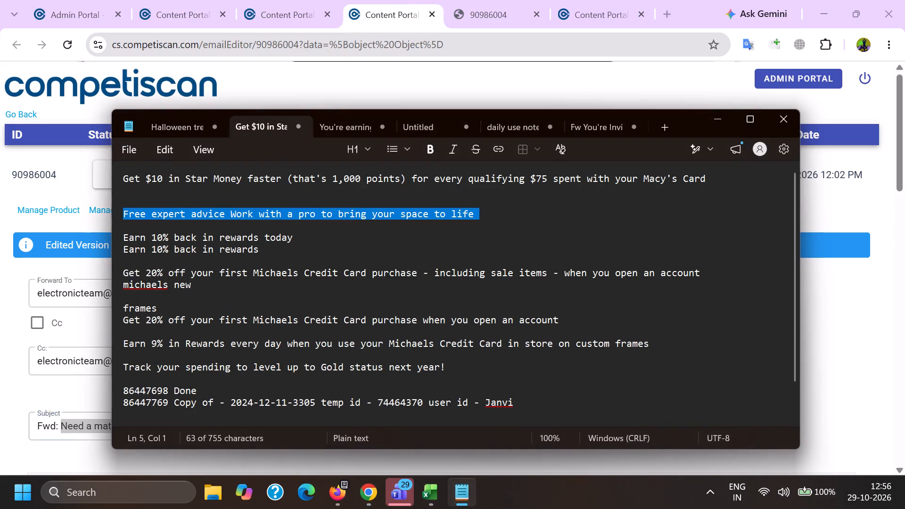
key(alt+Tab)
key(alt+Tab)
key(ctrl+v)
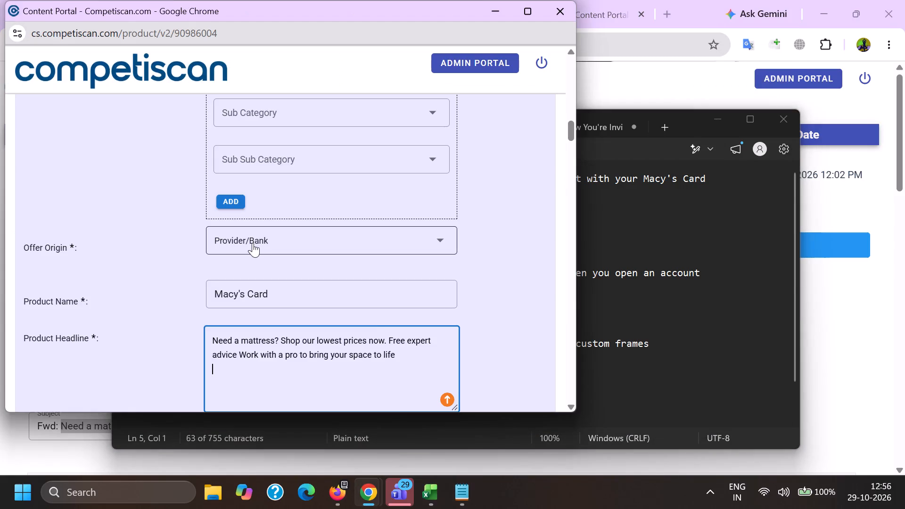
key(BackSpace)
Set the response mechanism to URL/Website.
scroll(291, 231, down, 5)
click(273, 293)
scroll(297, 126, down, 9)
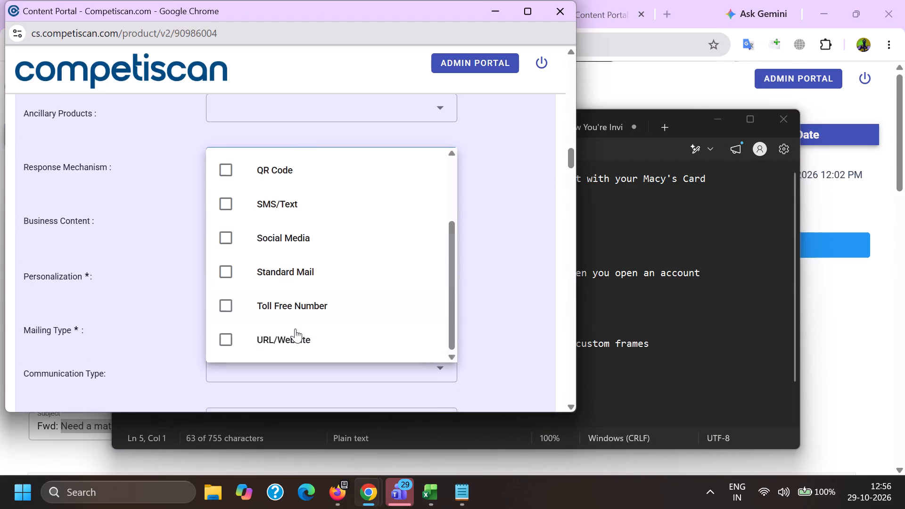
click(301, 336)
drag(155, 331, 166, 332)
Set the mailing type to Loyalty/Retention and mark the email as Personalized.
click(236, 326)
click(249, 300)
drag(100, 304, 124, 308)
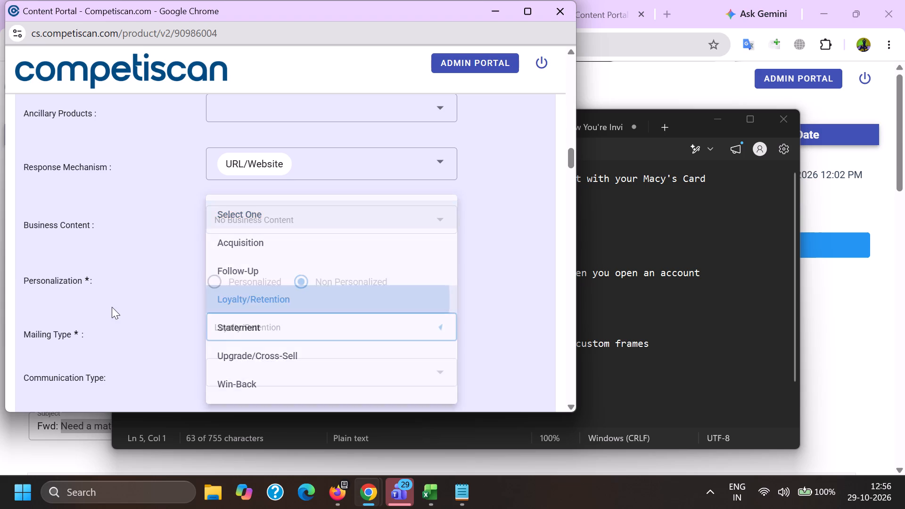
click(212, 284)
Select the applicable communication types, leaving Bonuses/Contests/Incentives unselected.
click(225, 369)
scroll(236, 202, down, 3)
click(267, 271)
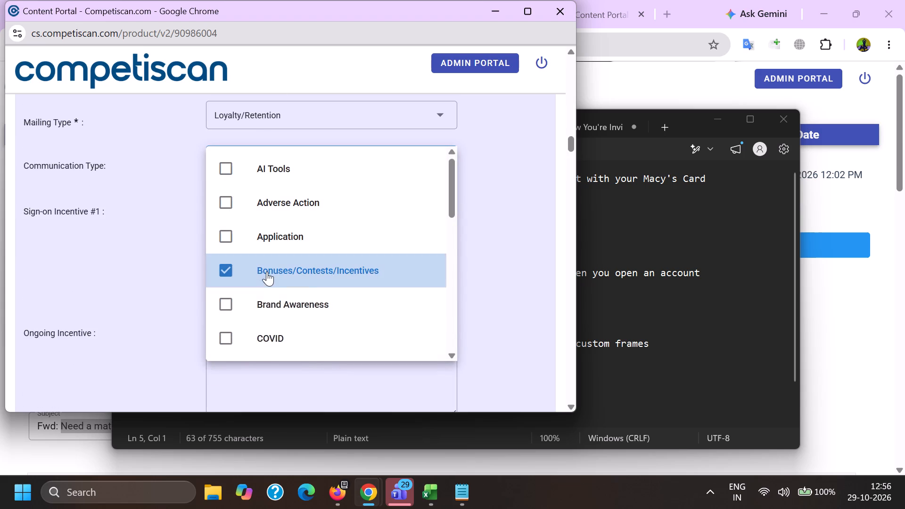
click(267, 271)
scroll(266, 269, down, 5)
click(272, 189)
scroll(267, 252, down, 11)
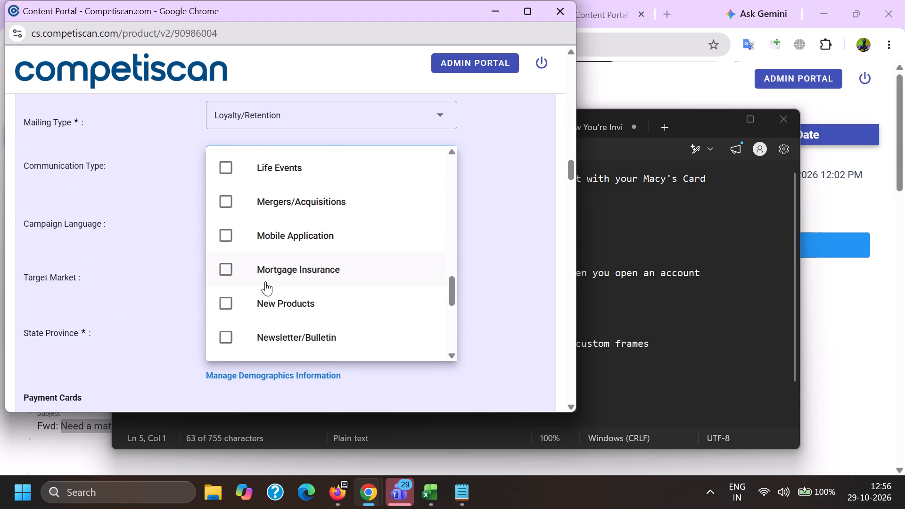
scroll(265, 281, down, 18)
drag(272, 303, 260, 303)
click(118, 287)
Choose the primary card level in the payment card offer details.
scroll(214, 182, down, 4)
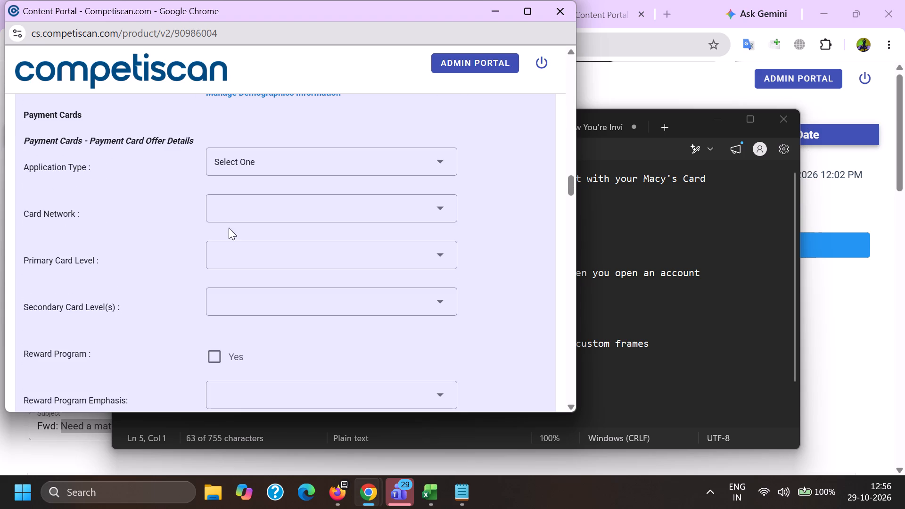
click(239, 252)
scroll(254, 179, down, 3)
click(273, 221)
drag(148, 213, 173, 206)
Mark the card as having a reward program and set the reward program emphasis to Points.
click(215, 146)
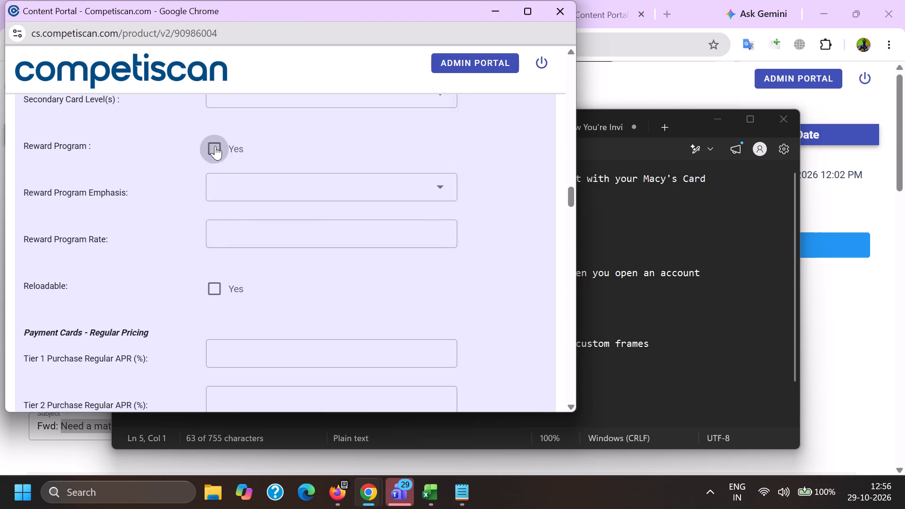
click(236, 197)
click(258, 267)
drag(174, 263, 179, 271)
Set the purchase regular APR to 16.59 for Tier 1 and 32.74 for Tier 3, leaving Tier 2 blank.
drag(226, 340, 235, 352)
click(239, 353)
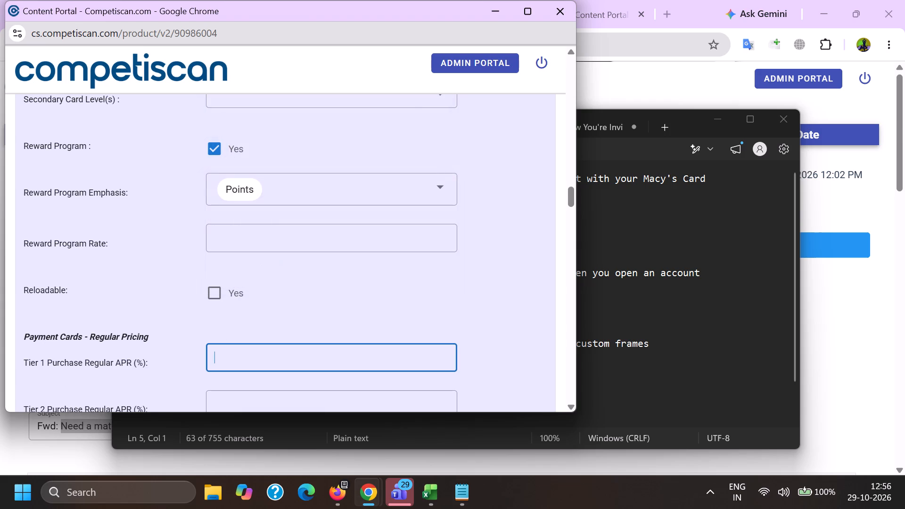
key(1)
key(6)
key(period)
key(5)
key(9)
key(Tab)
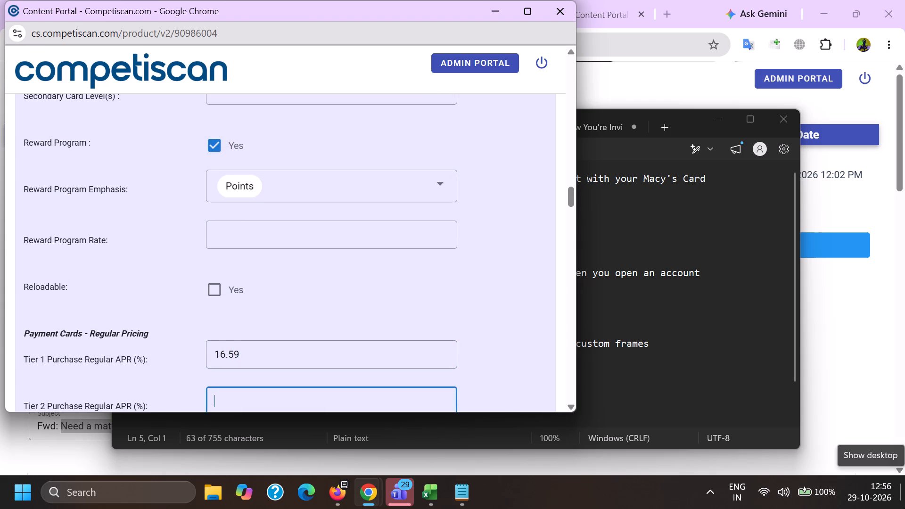
key(Tab)
text(32.74)
key(Tab)
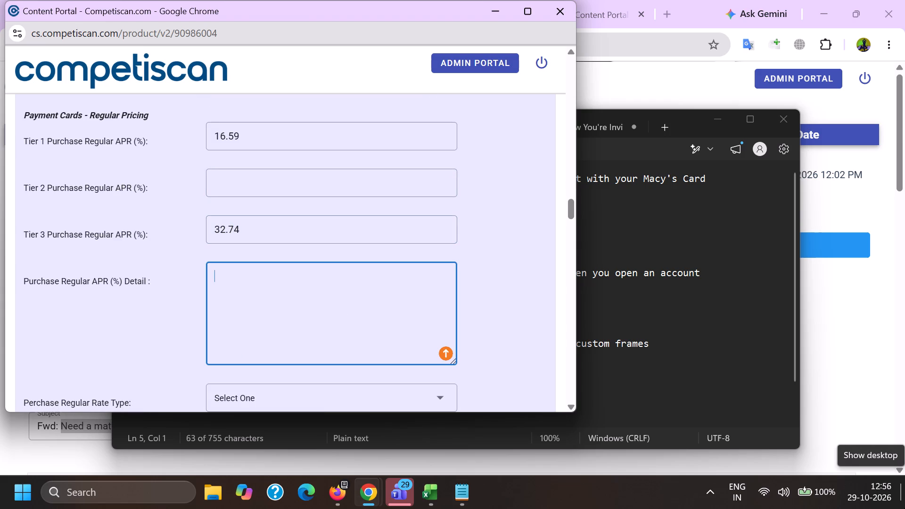
Choose the purchase regular rate type for the payment card, leaving the purchase regular APR detail blank.
scroll(904, 508, down, 4)
scroll(718, 301, down, 4)
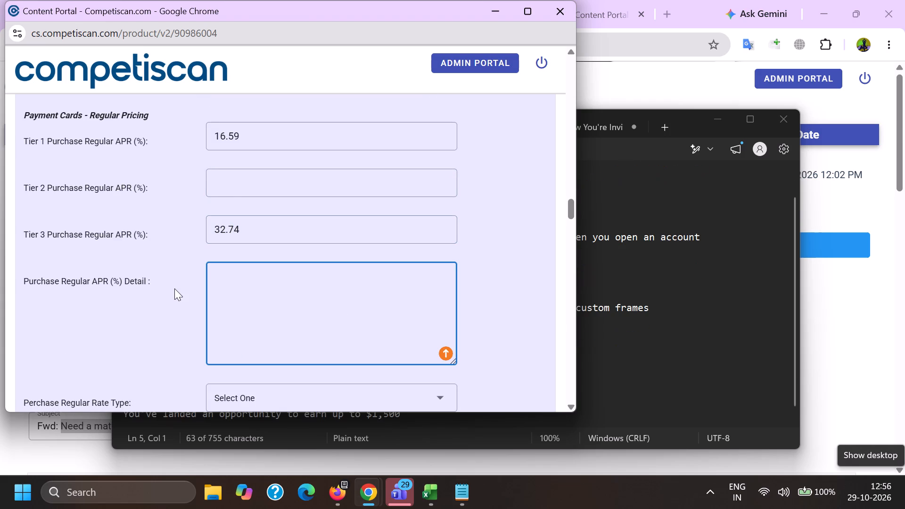
click(228, 191)
click(271, 247)
click(143, 245)
Mark Credit Card Mentioned in the retail credit section and submit the product form.
scroll(214, 222, down, 9)
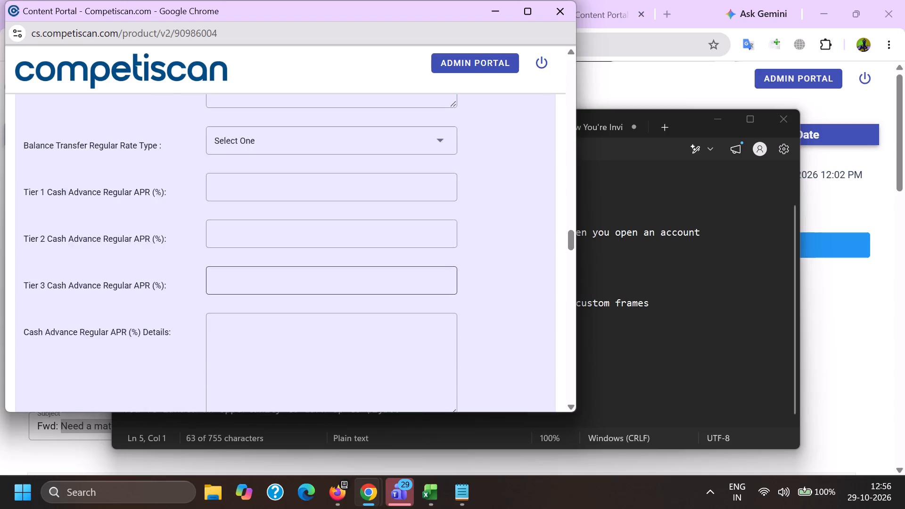
scroll(233, 270, down, 20)
scroll(233, 270, down, 20)
scroll(233, 270, down, 1)
click(213, 187)
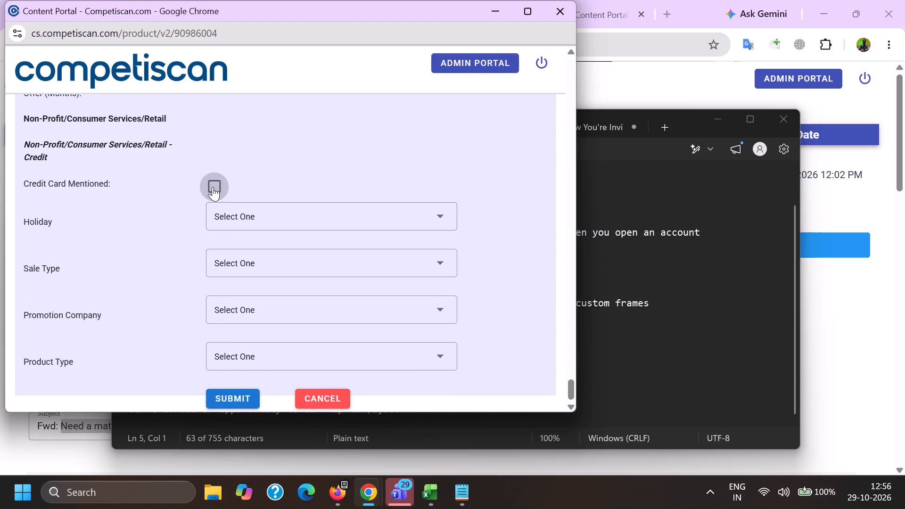
click(251, 399)
Check the processed PDF of email 90986004, and copy the forwarding address from the Halloween note in Notepad.
click(370, 493)
click(293, 424)
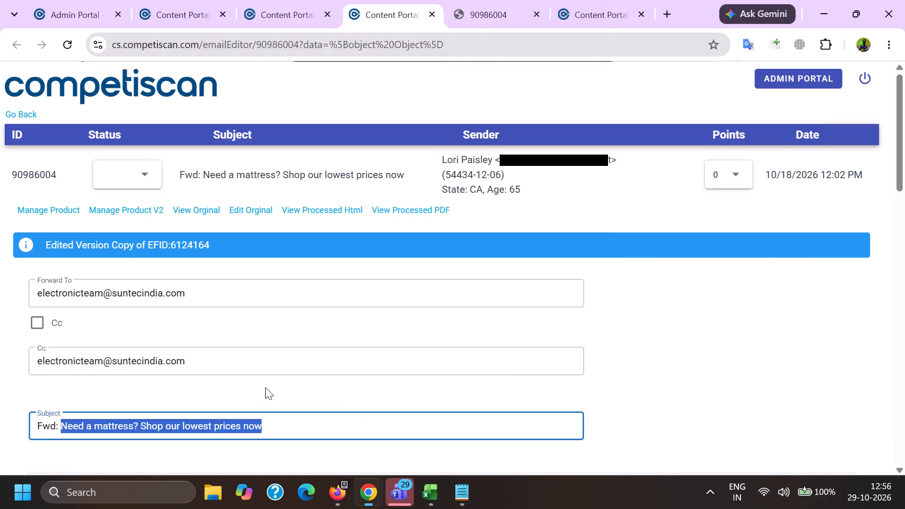
click(291, 0)
click(356, 0)
click(480, 0)
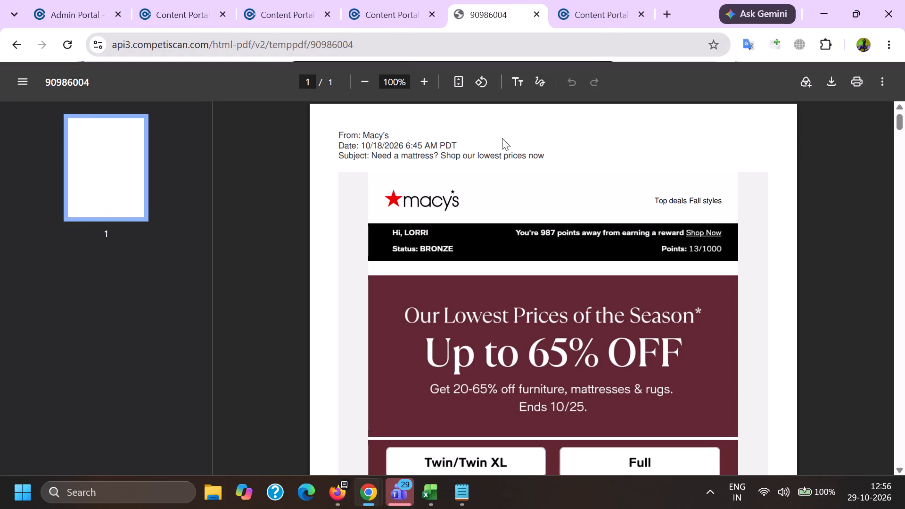
click(355, 0)
drag(902, 138, 904, 508)
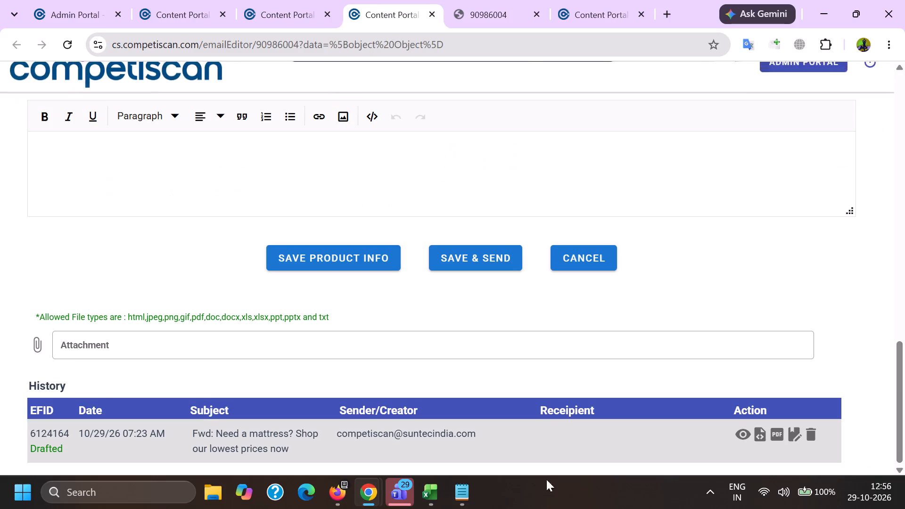
click(453, 495)
key(ctrl+c)
click(187, 127)
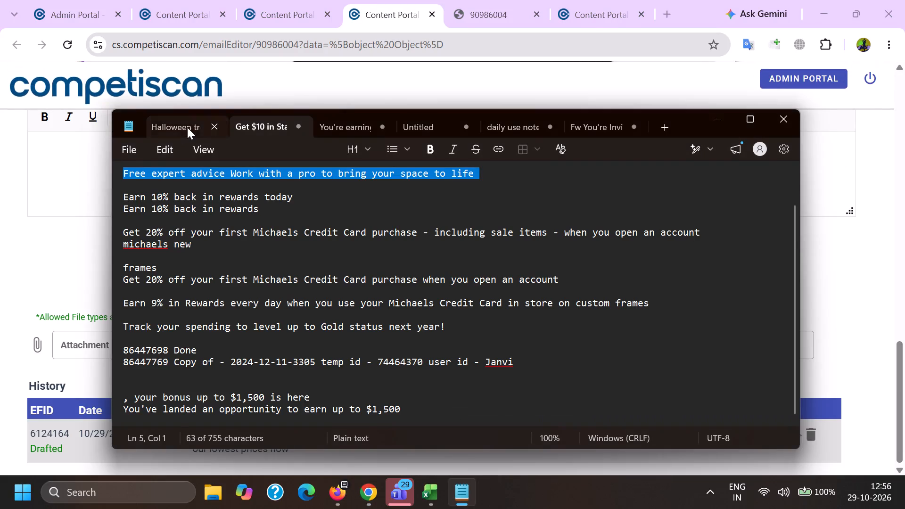
key(ctrl+c)
key(alt+Tab)
Replace the Forward To address with the copied one, enable Cc, and put the same address in the Cc field.
scroll(0, 239, up, 12)
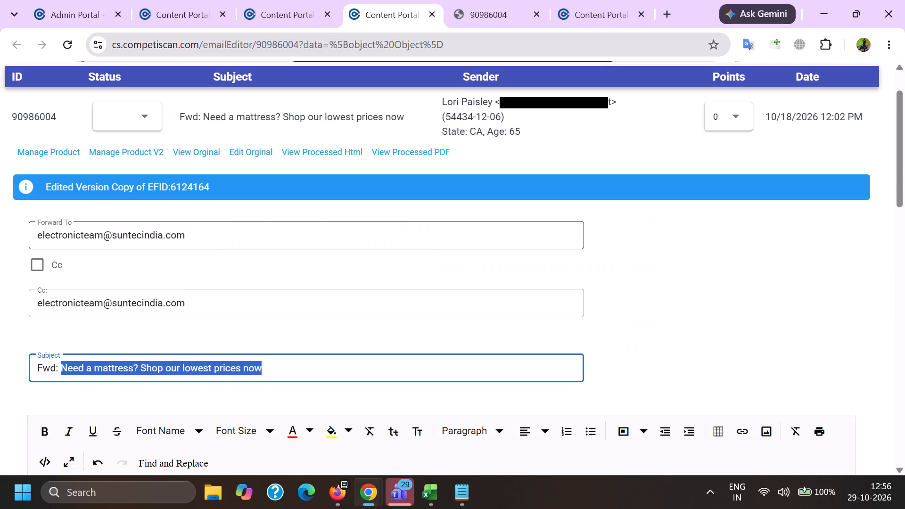
drag(184, 230, 5, 203)
key(ctrl+v)
click(38, 267)
drag(231, 301, 0, 286)
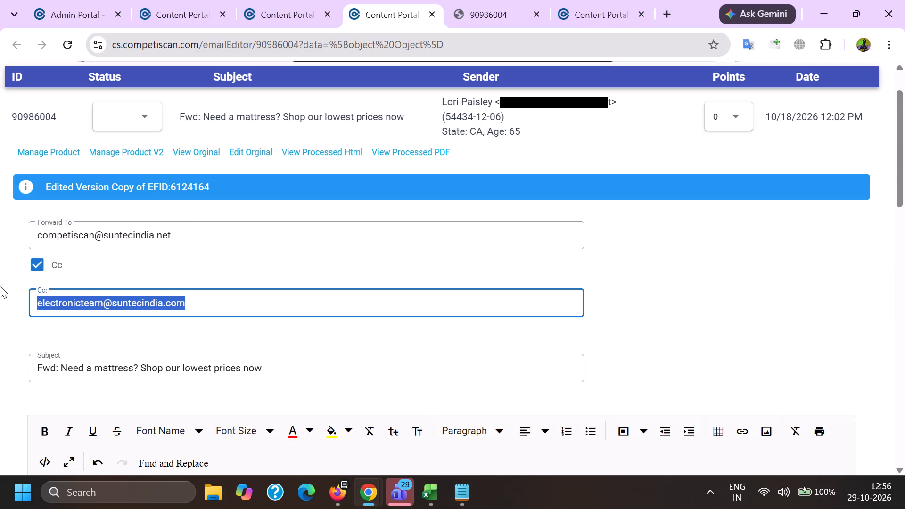
drag(0, 286, 12, 290)
key(ctrl+v)
Append " ++H" to the end of the email's subject.
click(292, 367)
key(space)
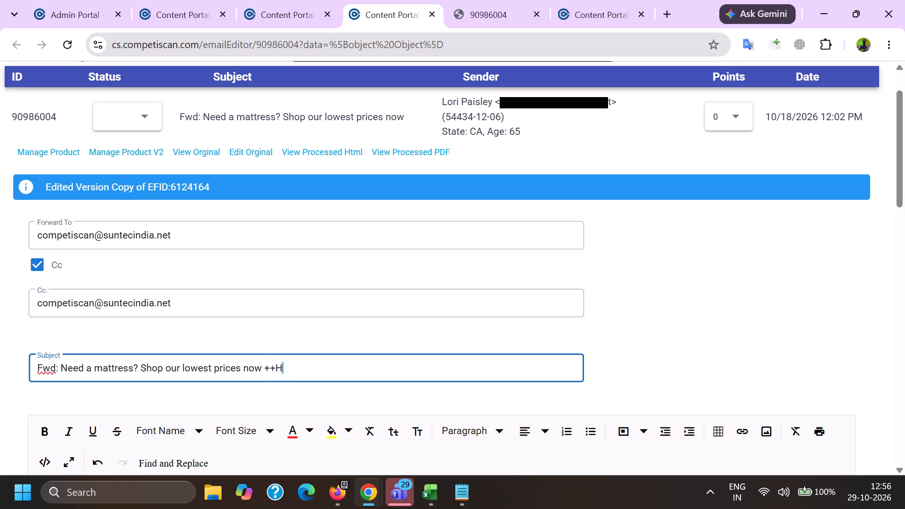
Enter the note "remove the name - lori and image issue !" in the empty text editor above the attachment section.
scroll(212, 407, down, 12)
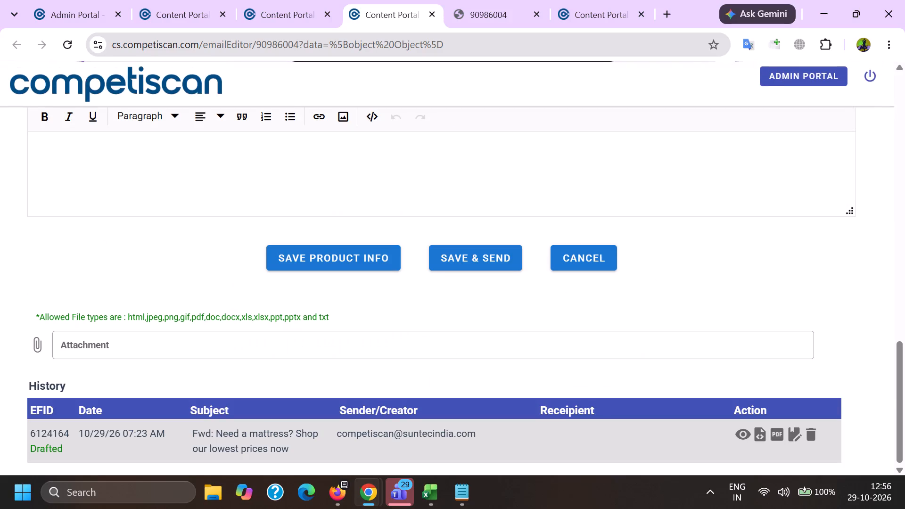
click(110, 179)
text(remove the name - lori and image issue)
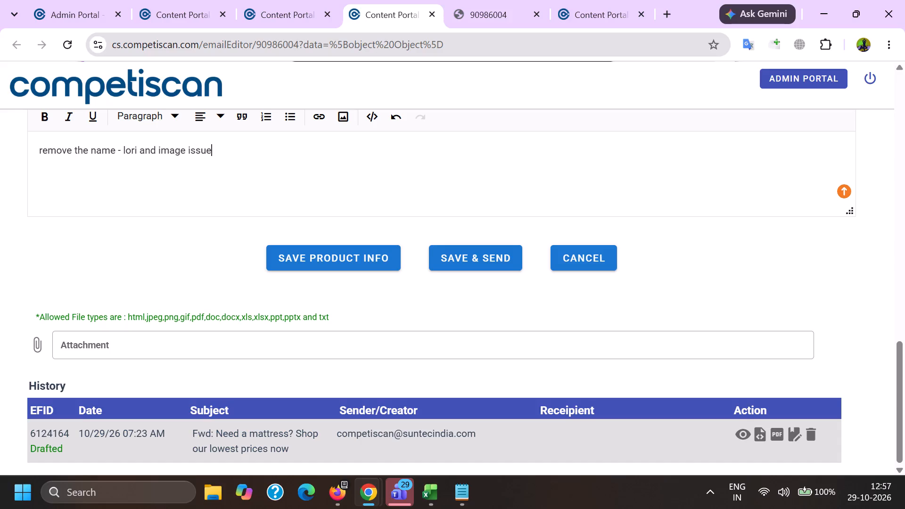
key(space)
text(!)
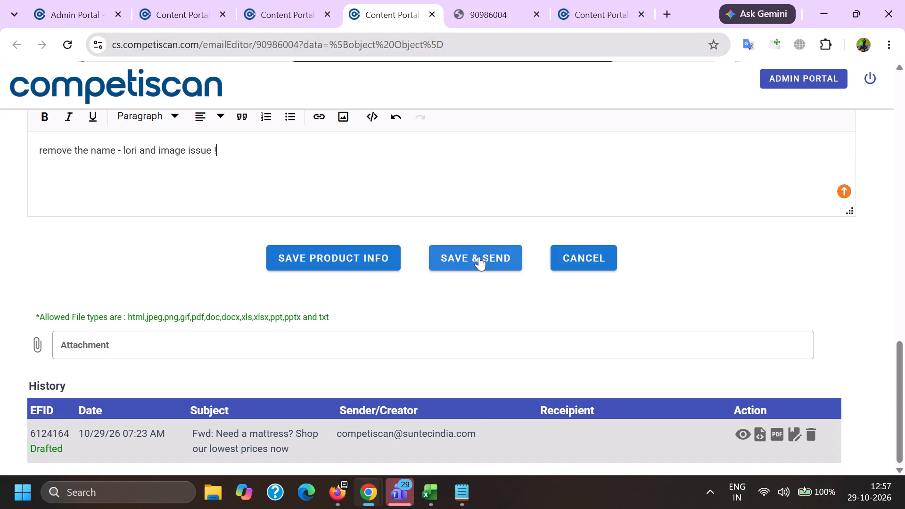
Save and send the edited mattress email.
click(479, 256)
click(473, 287)
Rerun the email list's subject search for "Need a mattress? Shop our lowest prices now".
click(307, 0)
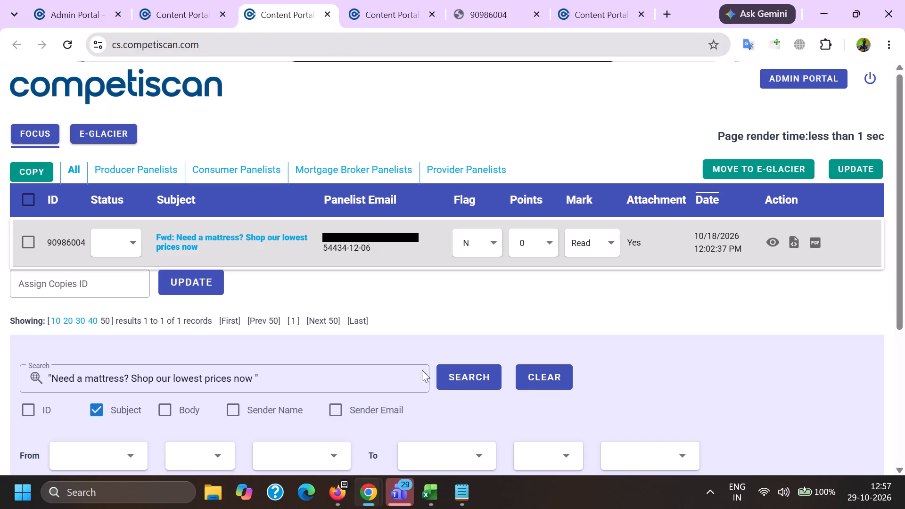
click(459, 381)
Switch to Firefox, reload the Focus email list for "Capital one", look through it, and return to the mattress email's list.
click(344, 492)
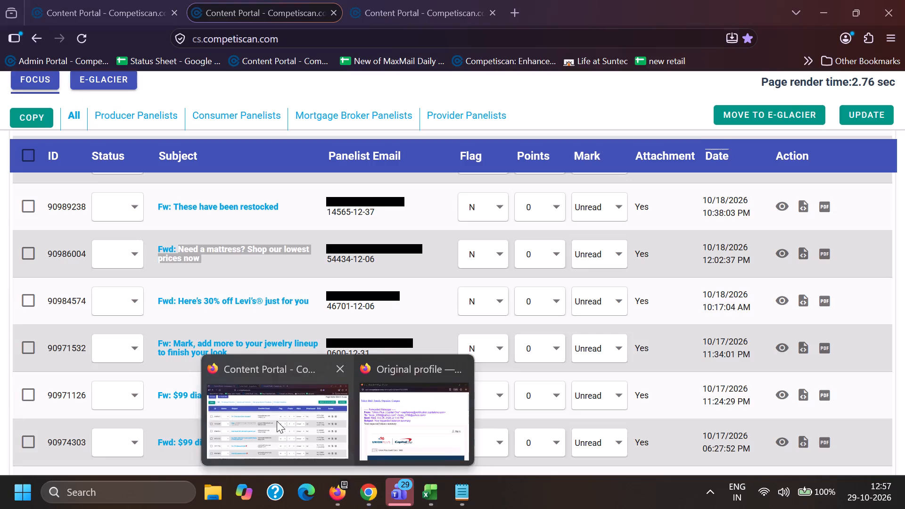
click(277, 421)
click(96, 0)
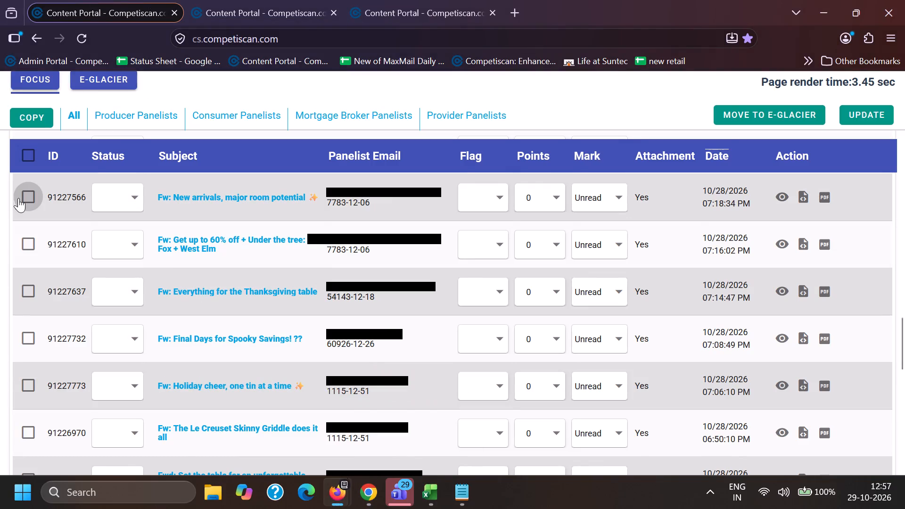
click(40, 82)
click(292, 0)
click(63, 0)
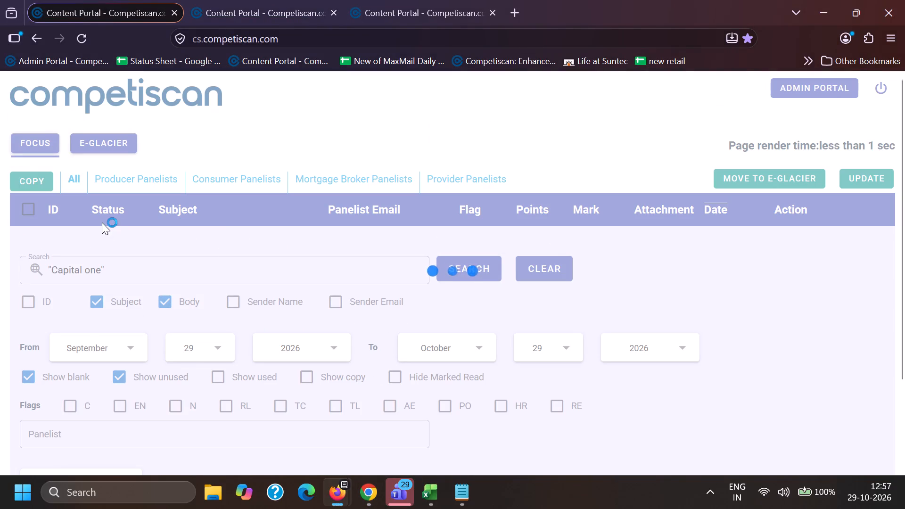
scroll(143, 325, down, 1)
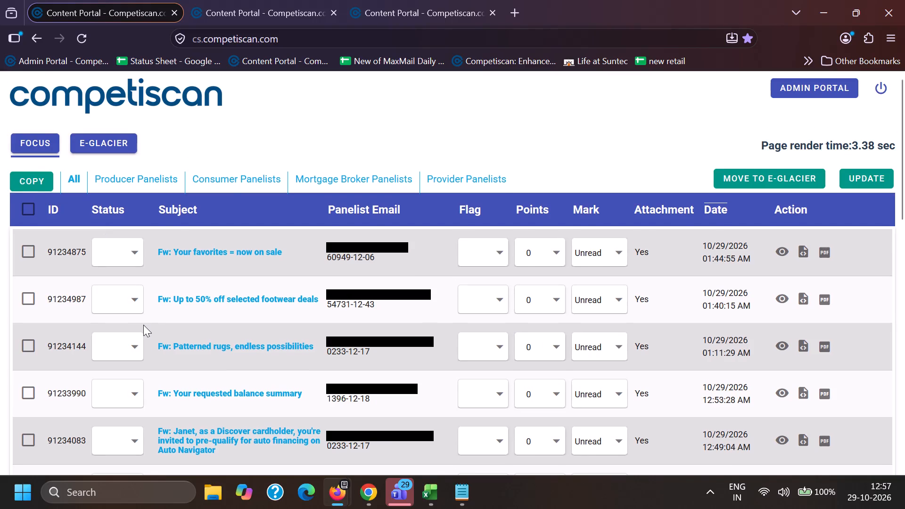
scroll(143, 325, down, 2)
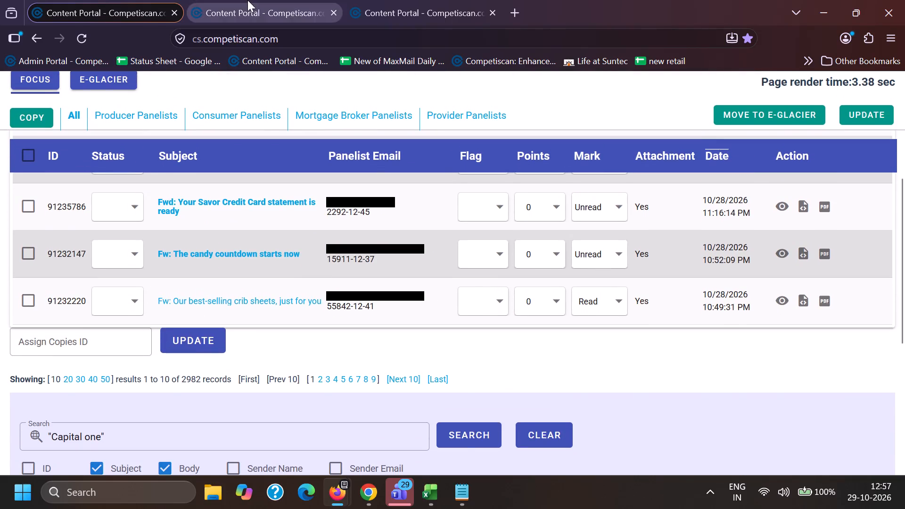
click(247, 0)
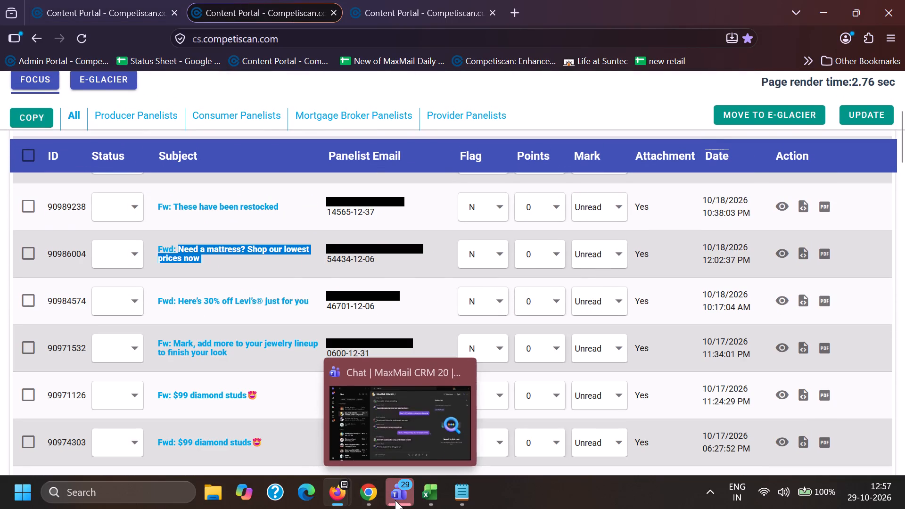